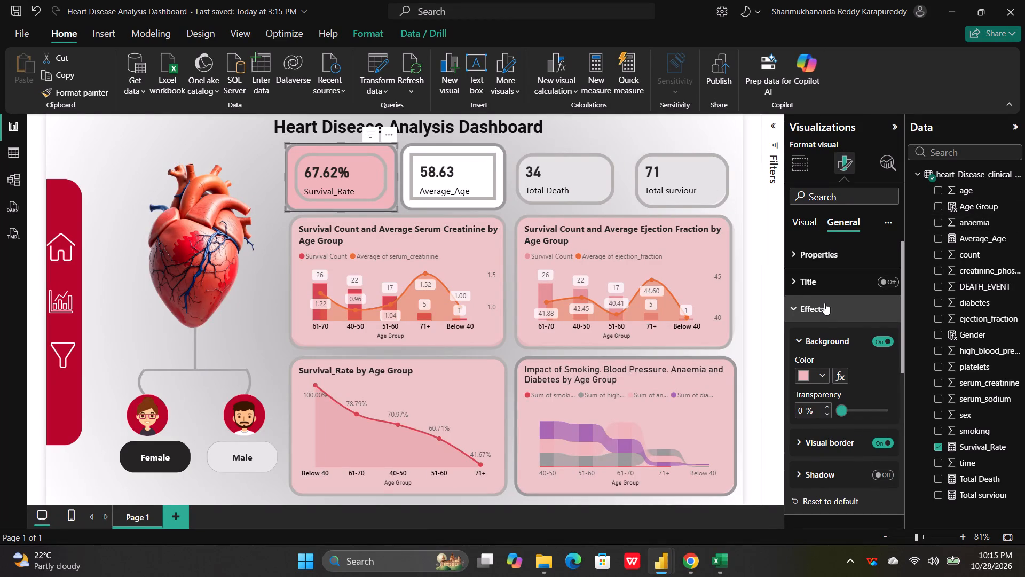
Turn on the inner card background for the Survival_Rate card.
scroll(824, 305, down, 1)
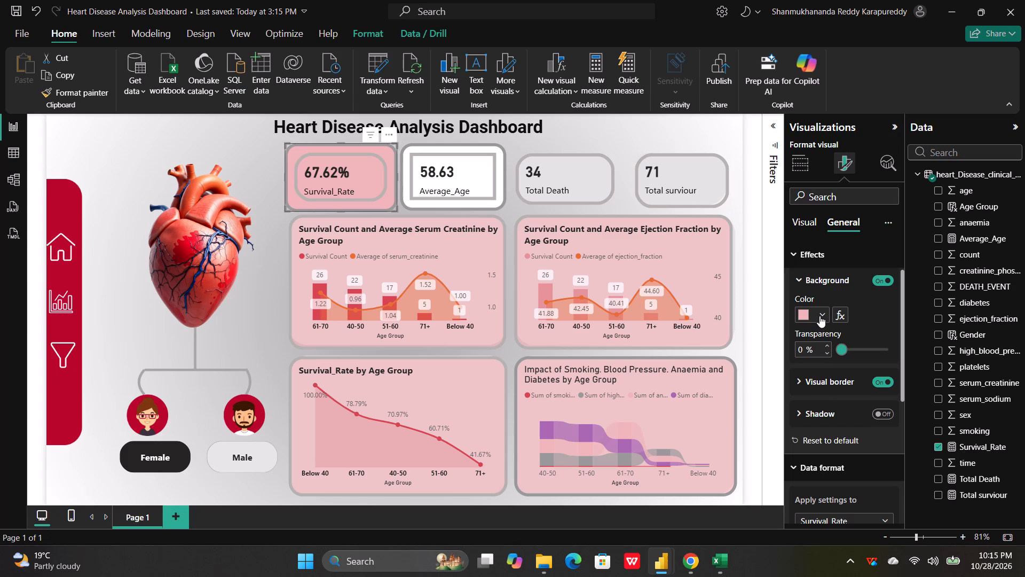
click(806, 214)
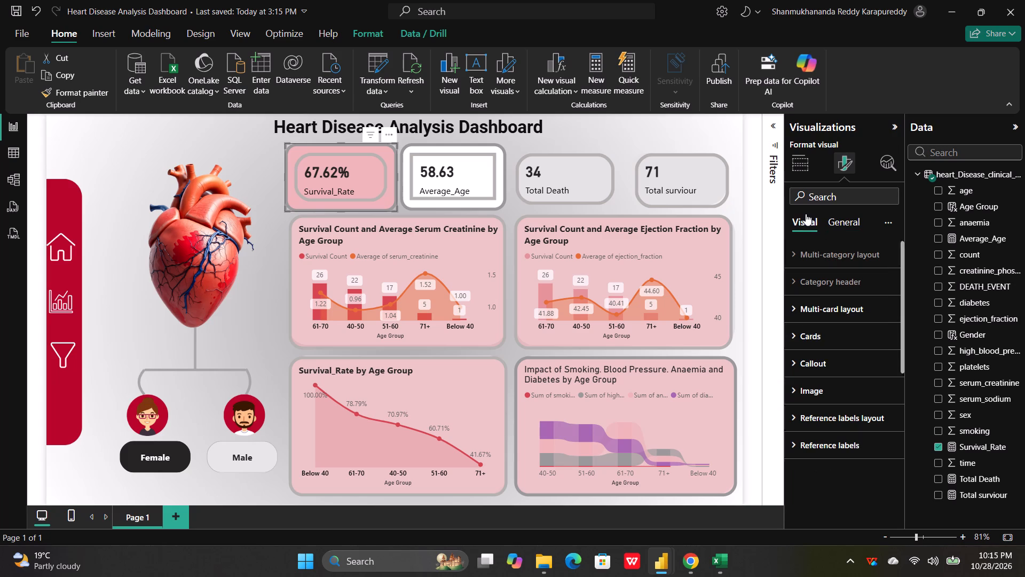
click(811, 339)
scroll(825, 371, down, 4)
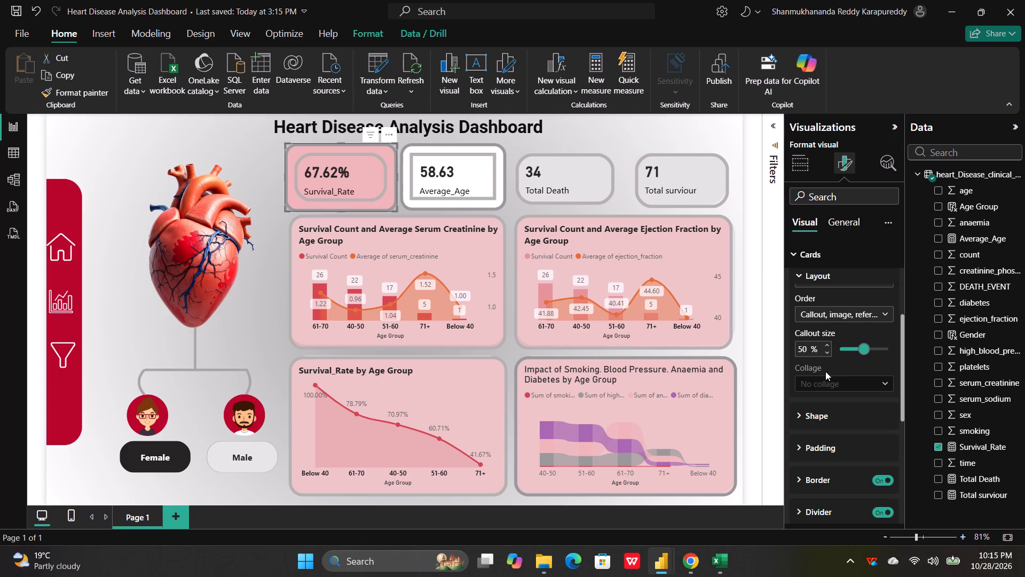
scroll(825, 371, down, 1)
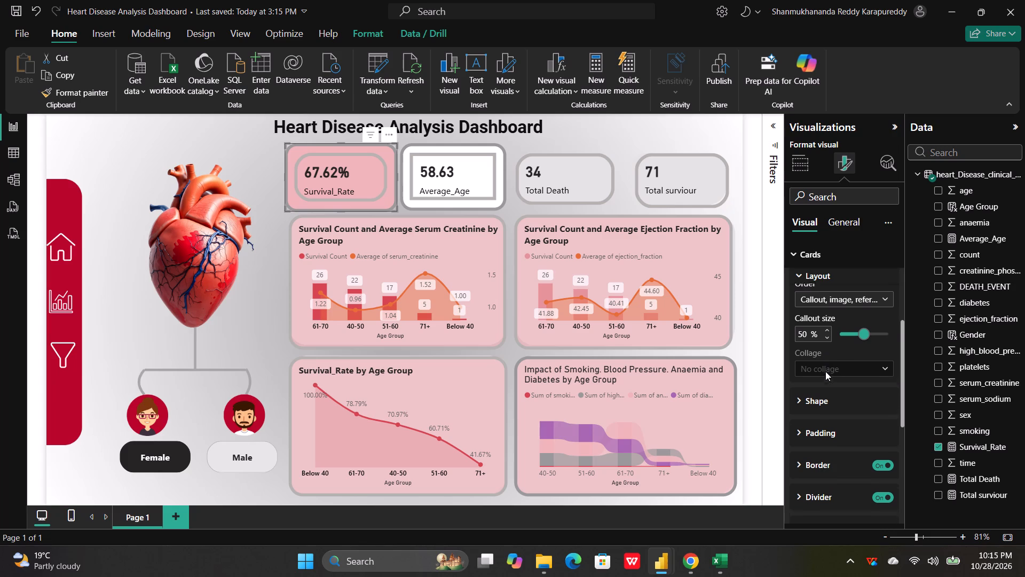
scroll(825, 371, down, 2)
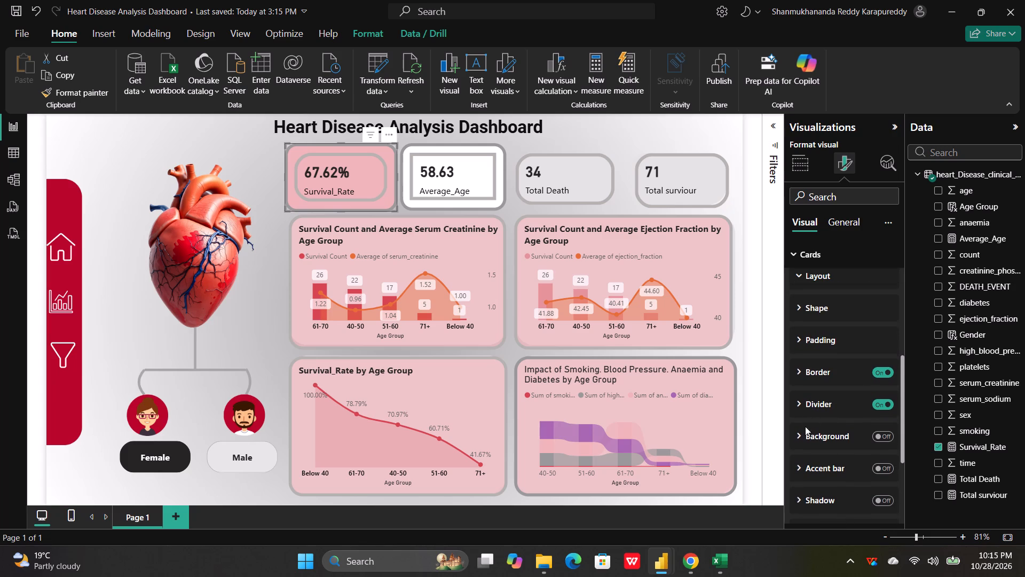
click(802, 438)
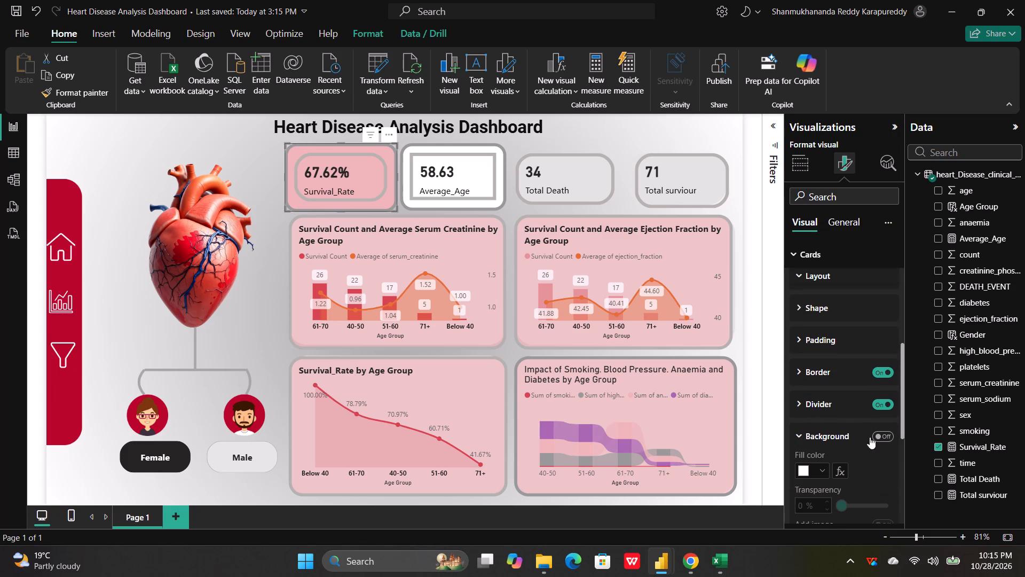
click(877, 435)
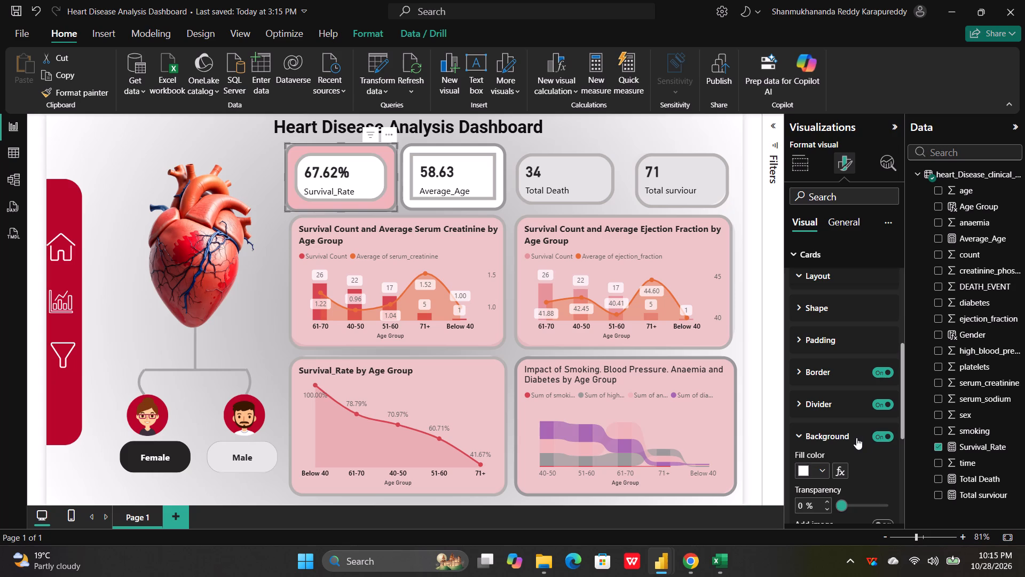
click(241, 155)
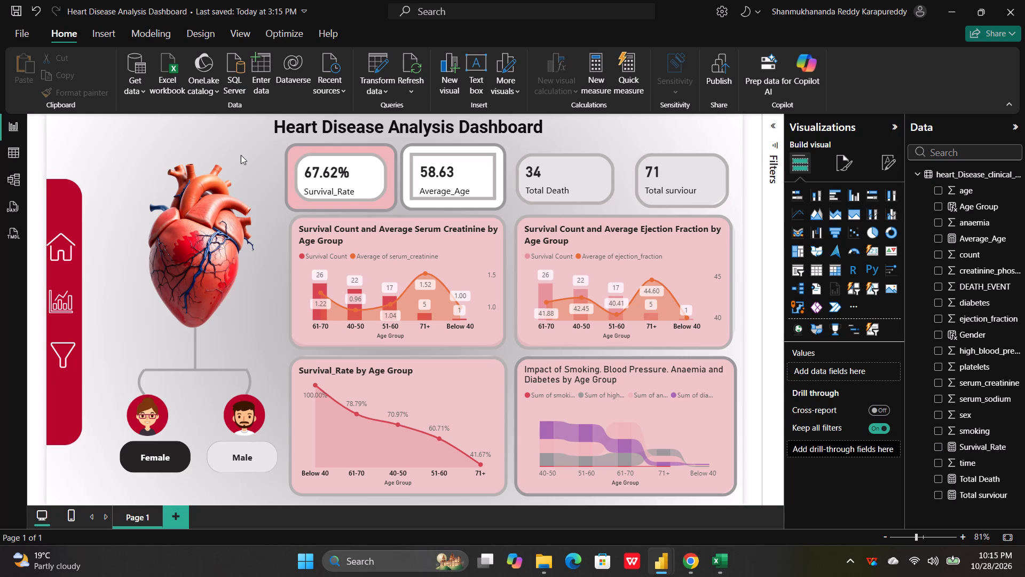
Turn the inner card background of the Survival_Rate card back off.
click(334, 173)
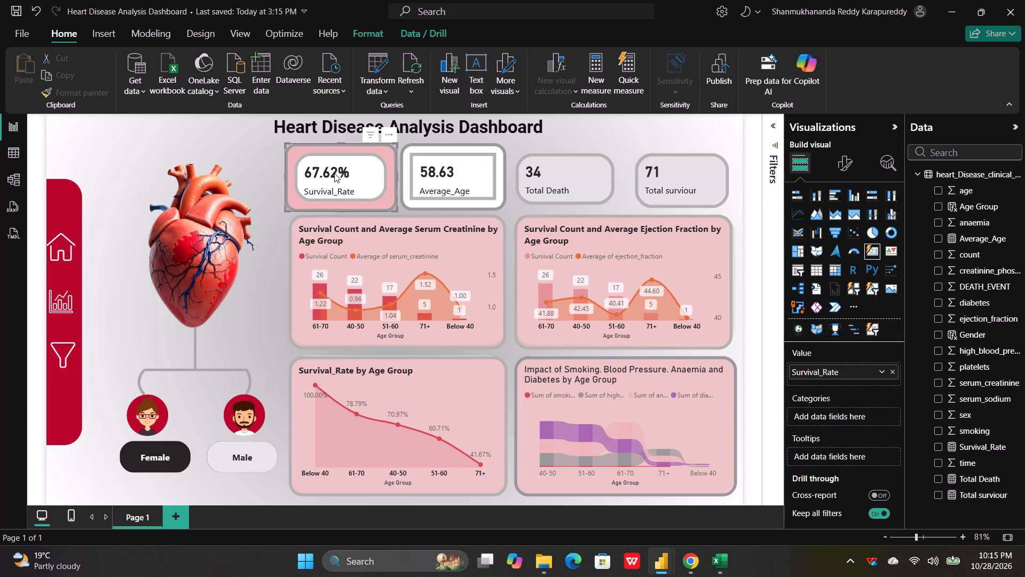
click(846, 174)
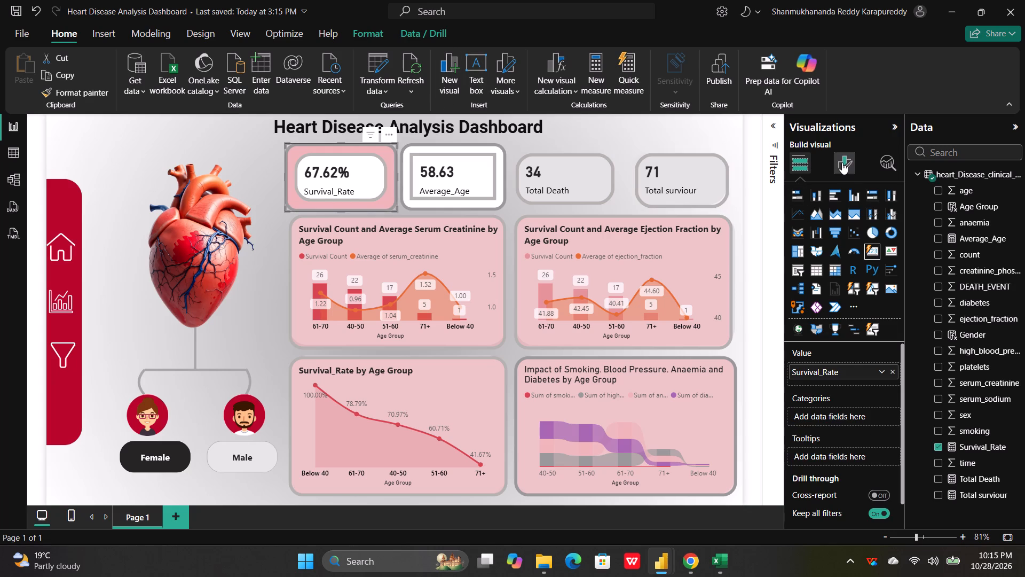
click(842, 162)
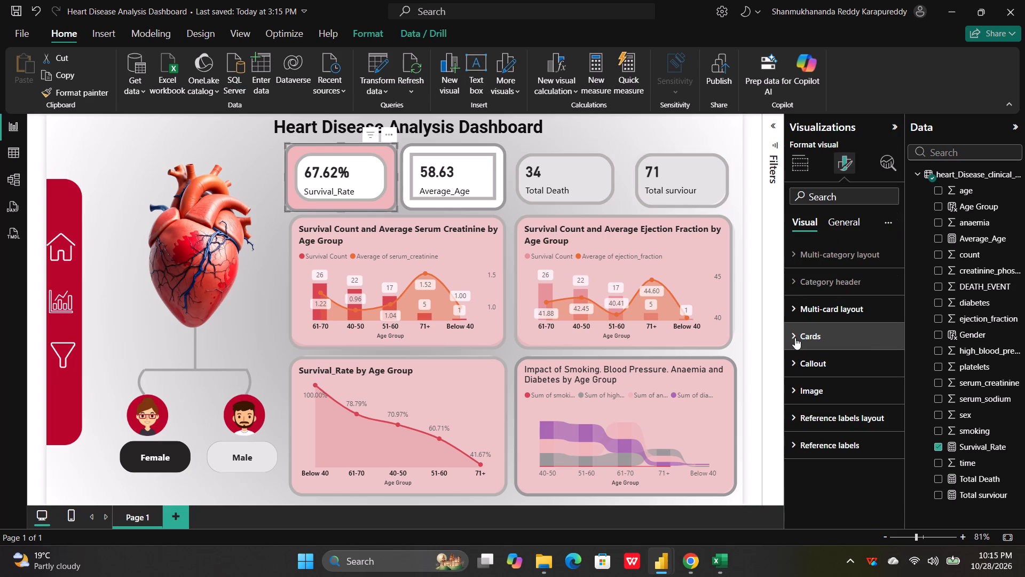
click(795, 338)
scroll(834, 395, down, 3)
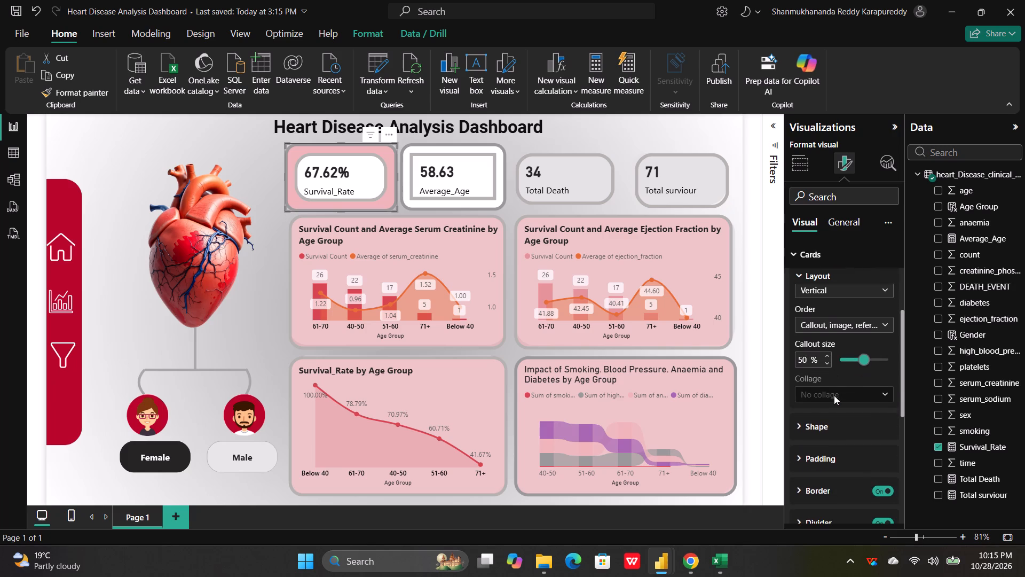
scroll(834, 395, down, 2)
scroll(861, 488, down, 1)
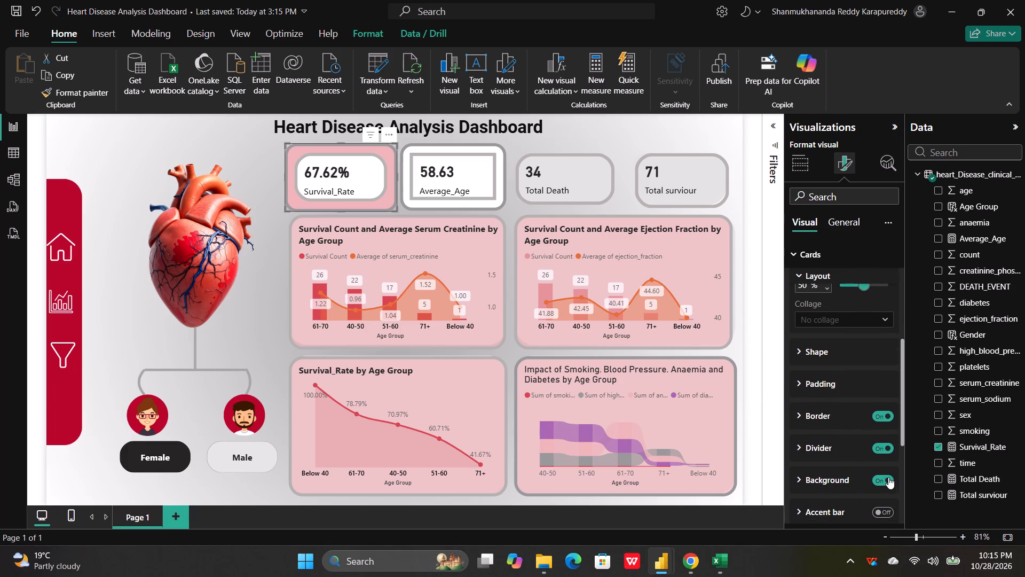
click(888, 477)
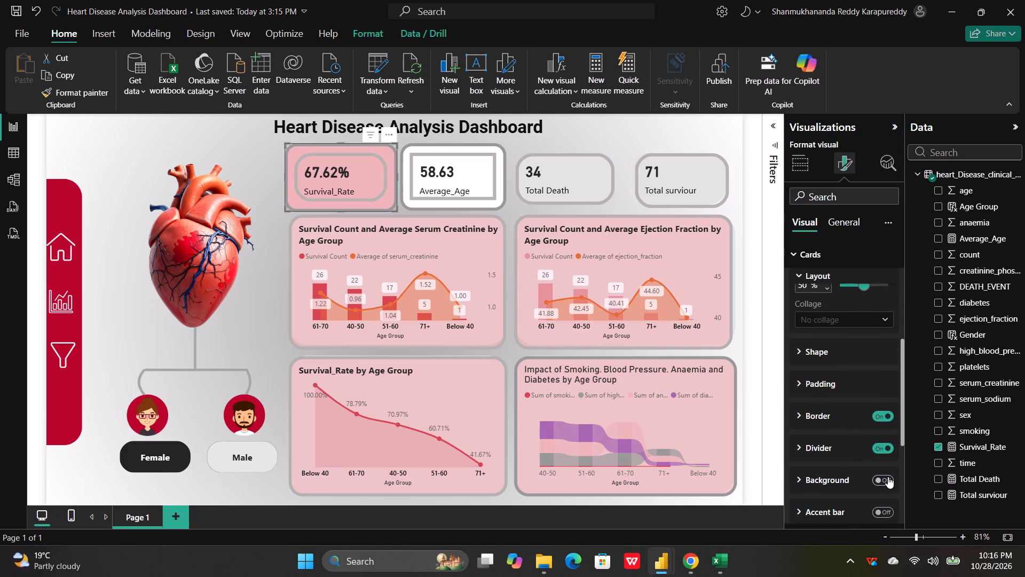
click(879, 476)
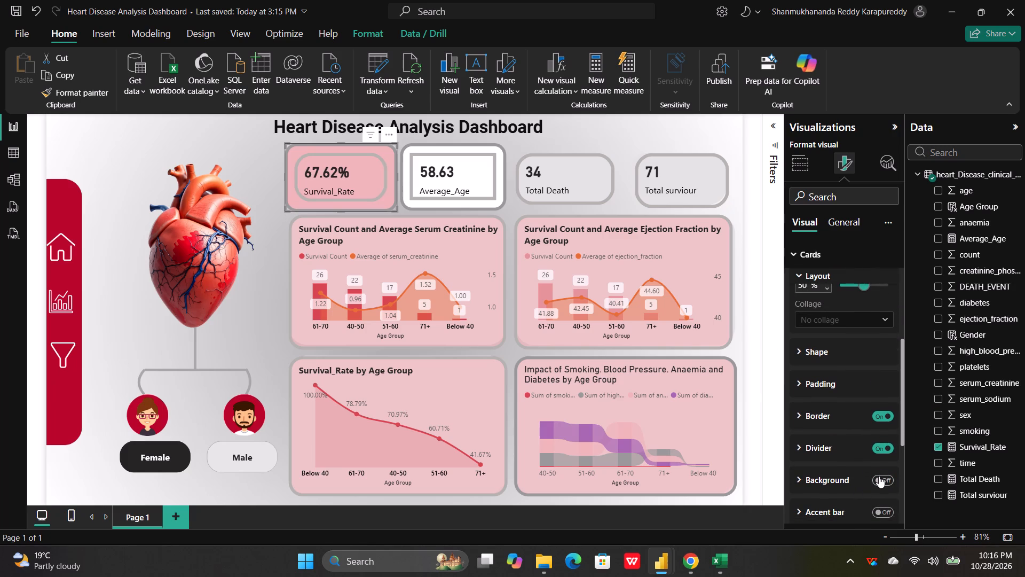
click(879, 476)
Set the Survival_Rate visual's overall background effect to a medium grey theme colour.
click(849, 228)
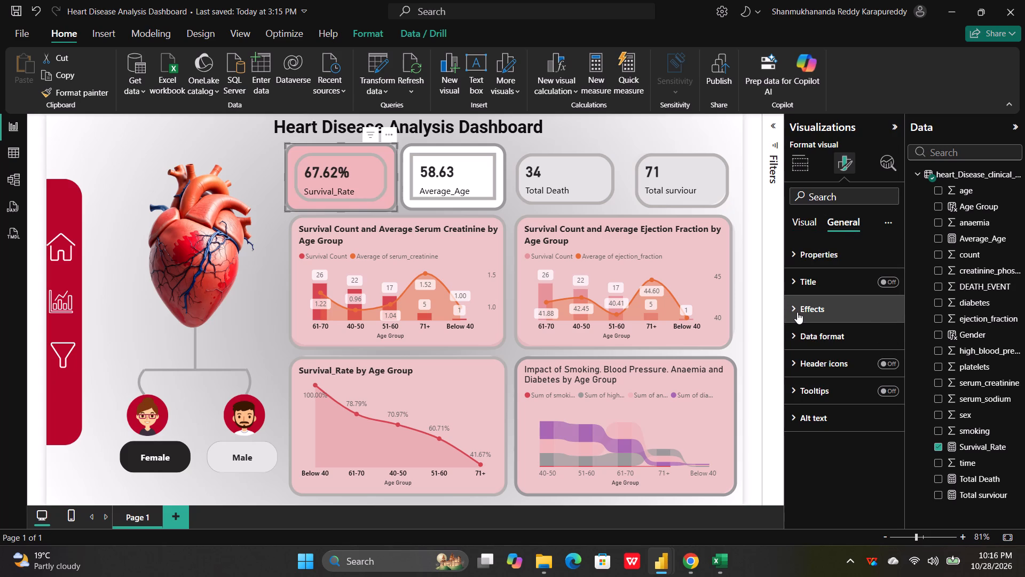
click(797, 332)
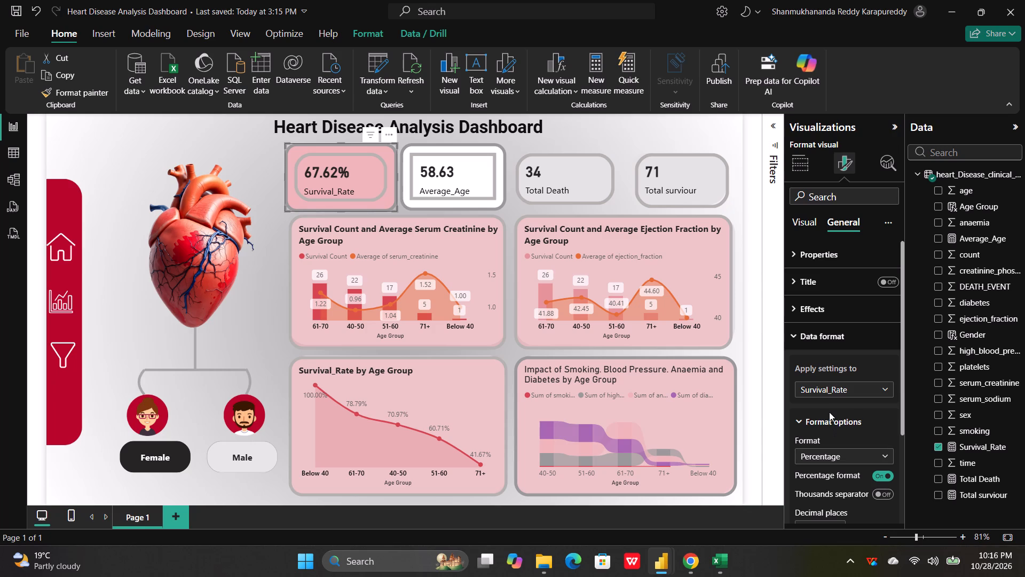
click(797, 310)
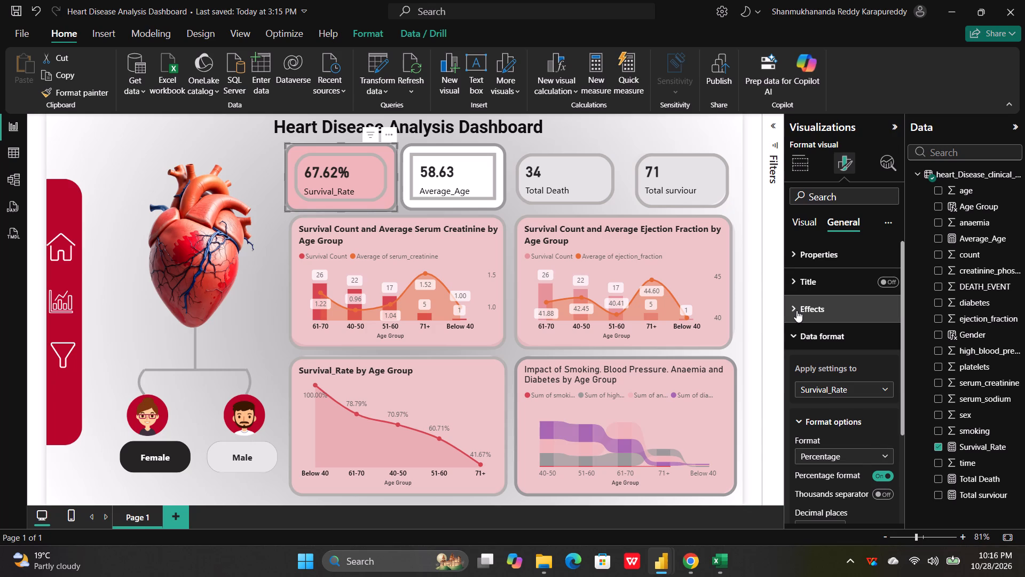
scroll(829, 353, down, 1)
click(825, 348)
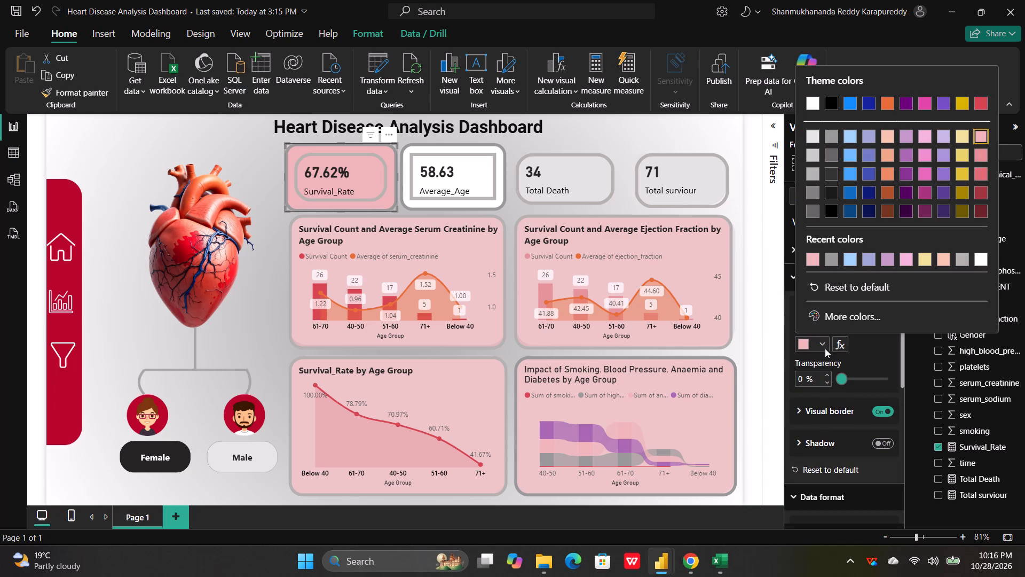
click(829, 135)
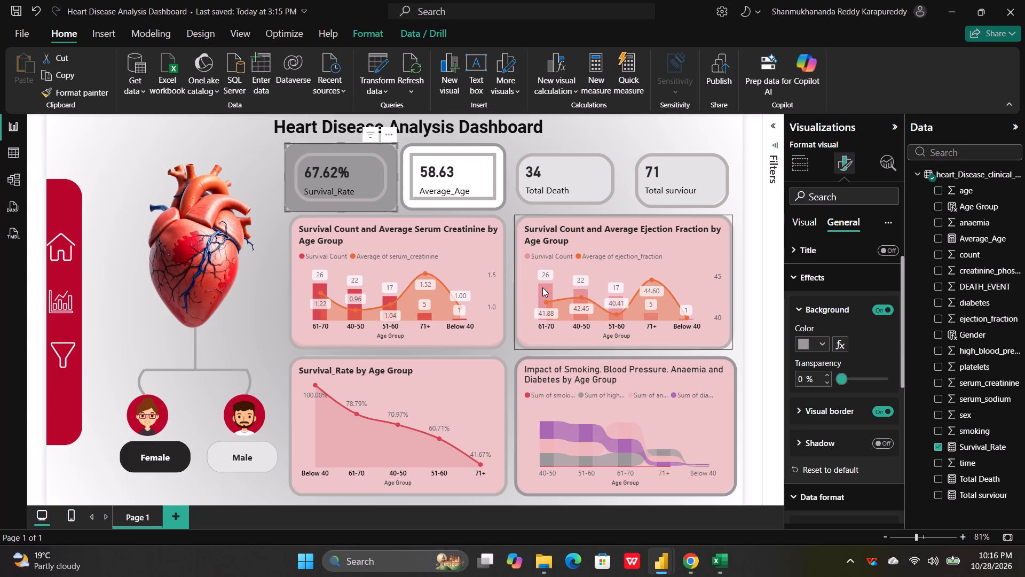
click(820, 341)
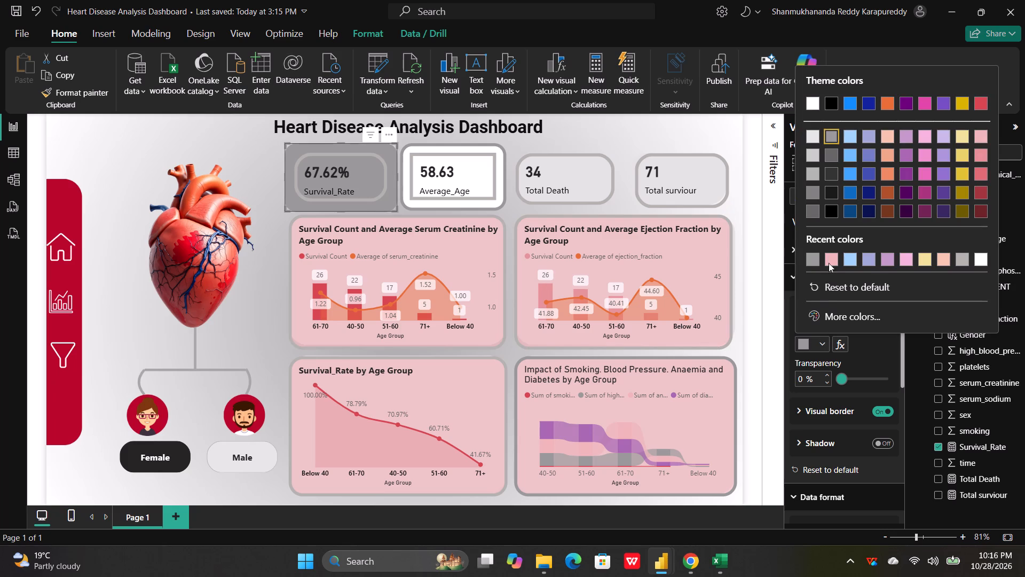
click(813, 169)
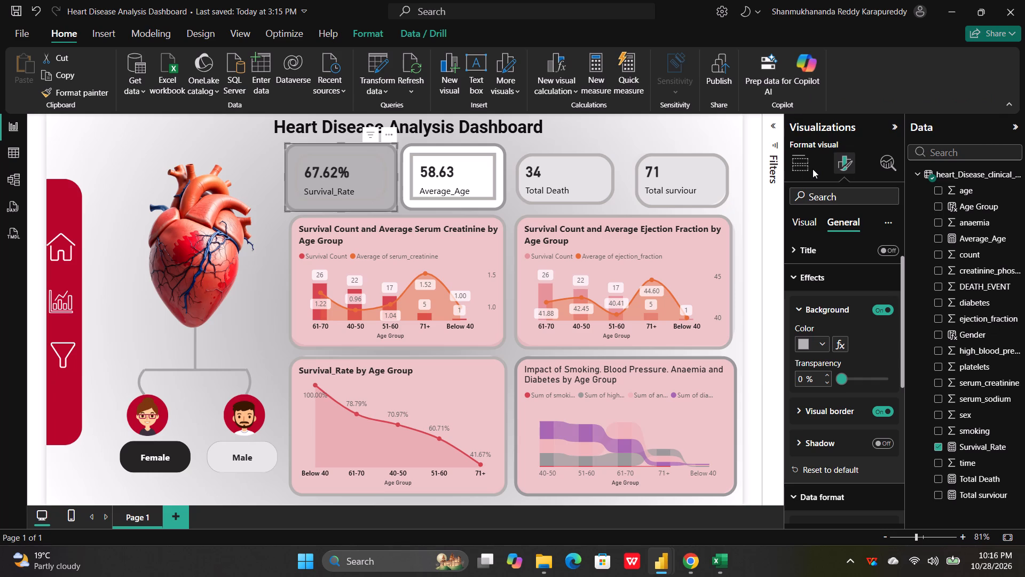
click(245, 183)
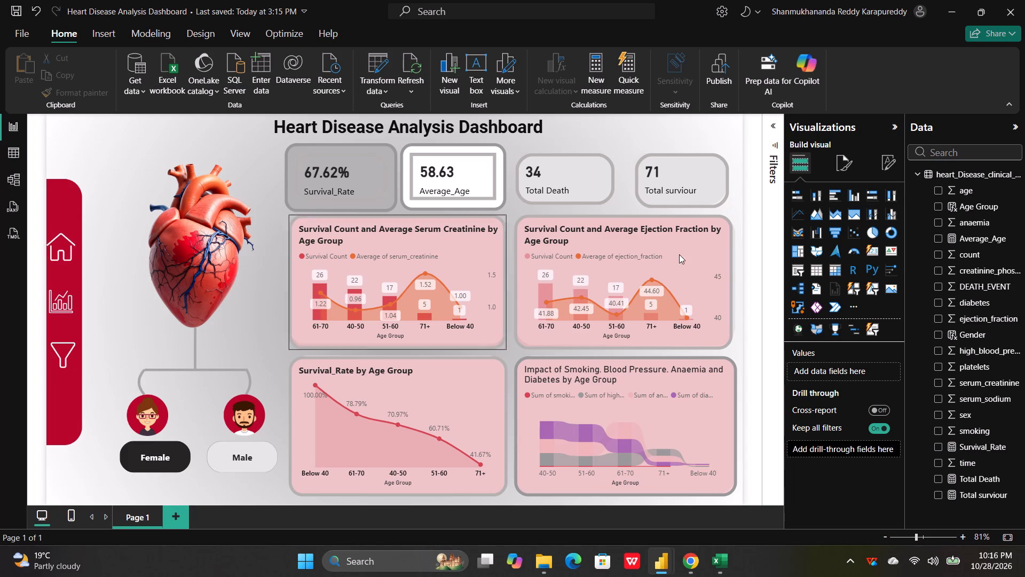
Set the inner card shape of the Survival_Rate visual to Rectangle.
click(840, 158)
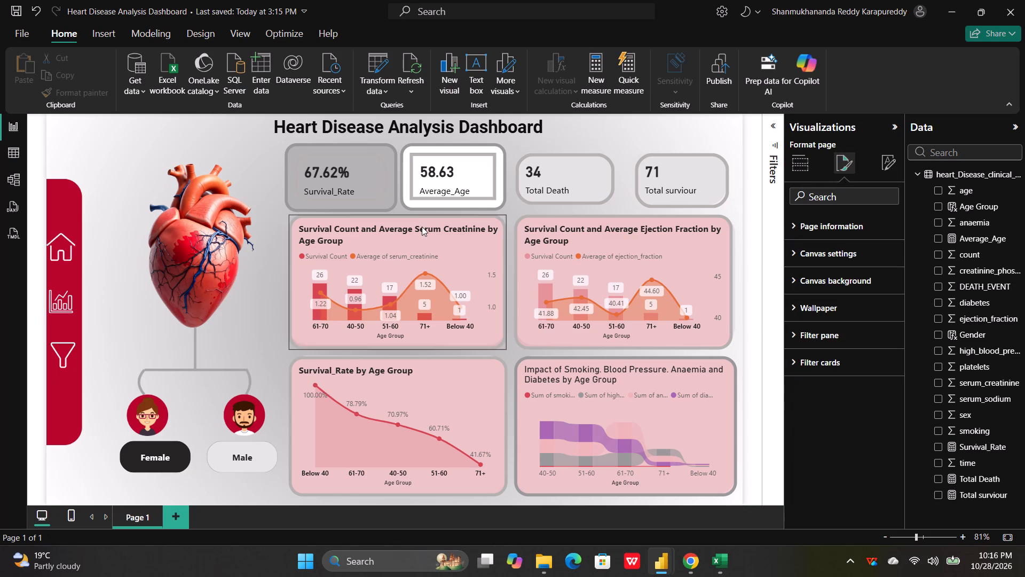
click(335, 191)
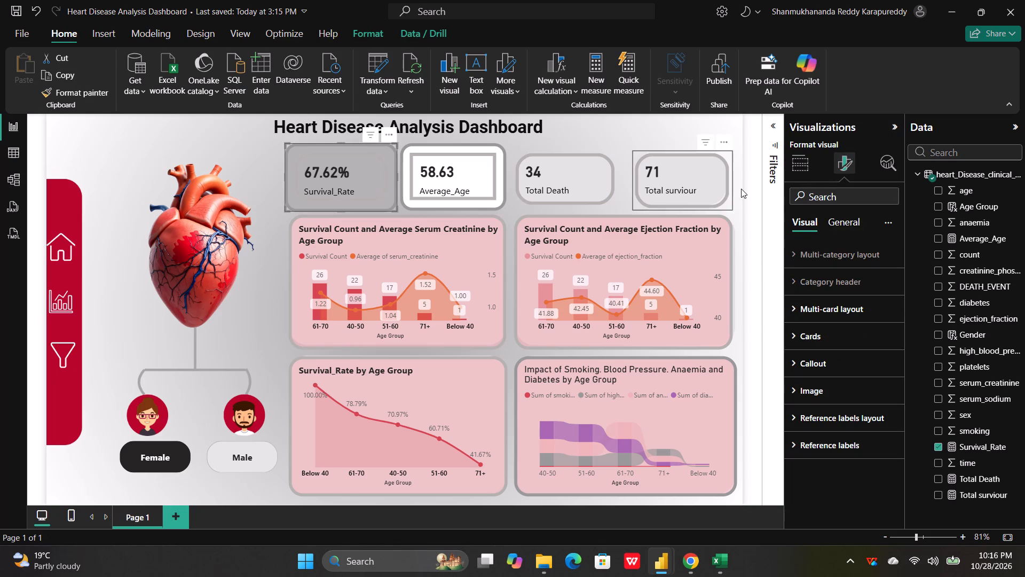
click(849, 221)
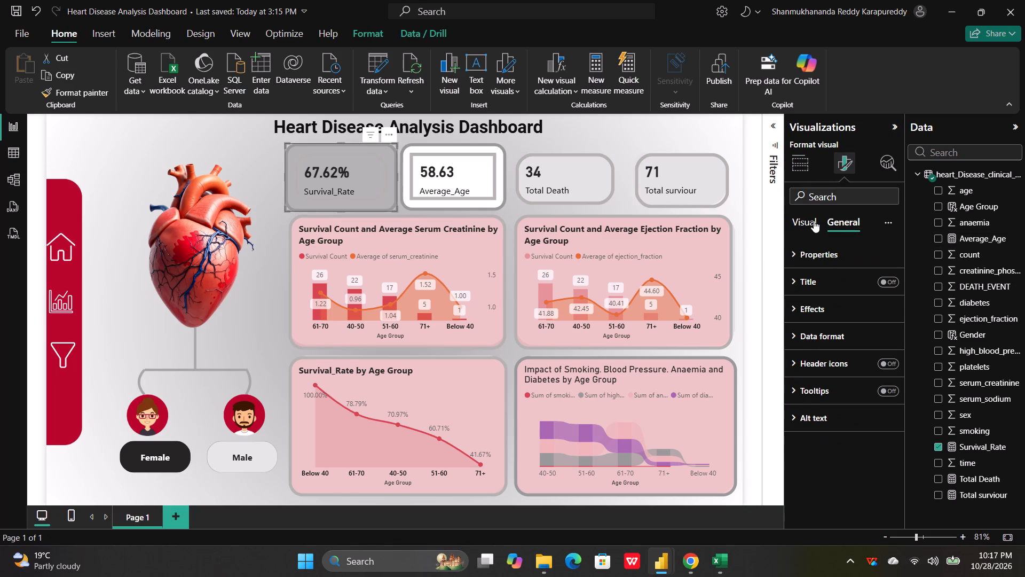
click(812, 221)
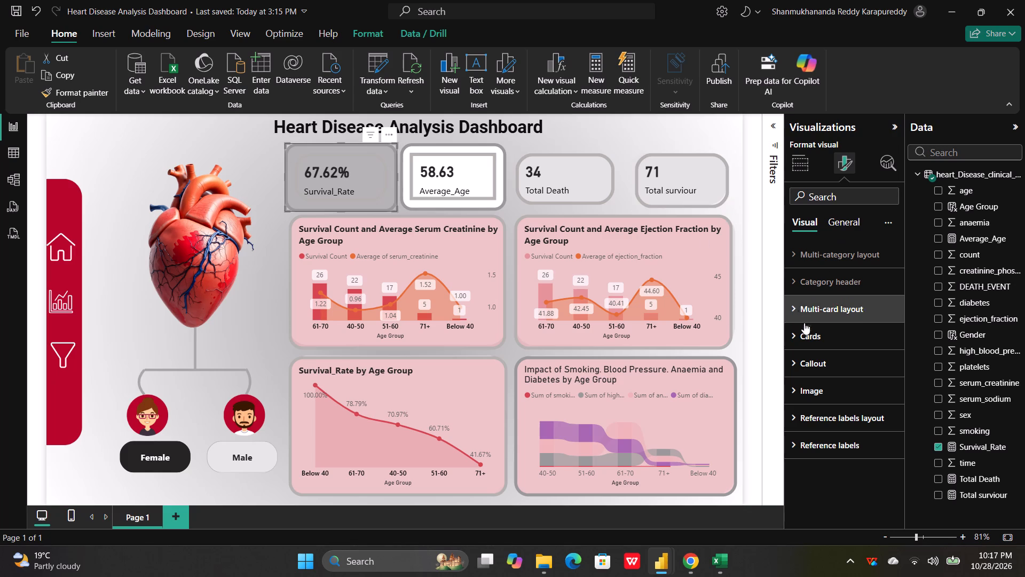
click(794, 333)
scroll(842, 384, down, 2)
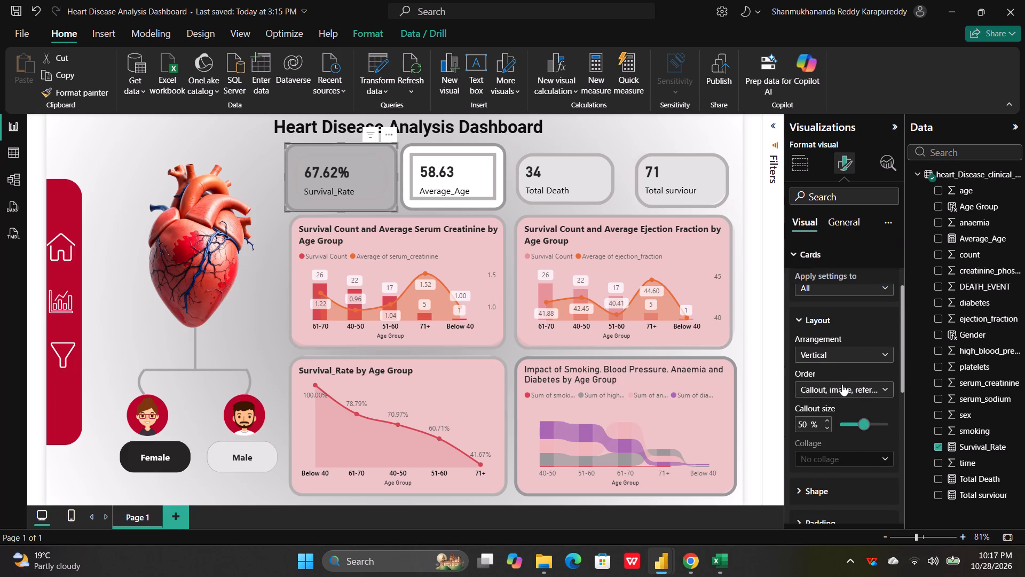
scroll(876, 386, down, 1)
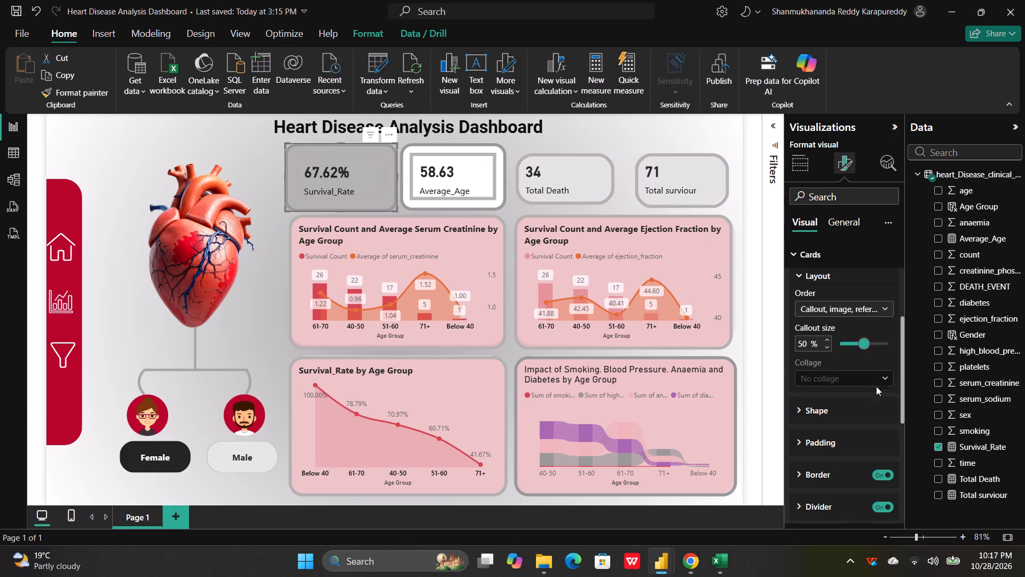
scroll(801, 442, down, 1)
click(799, 372)
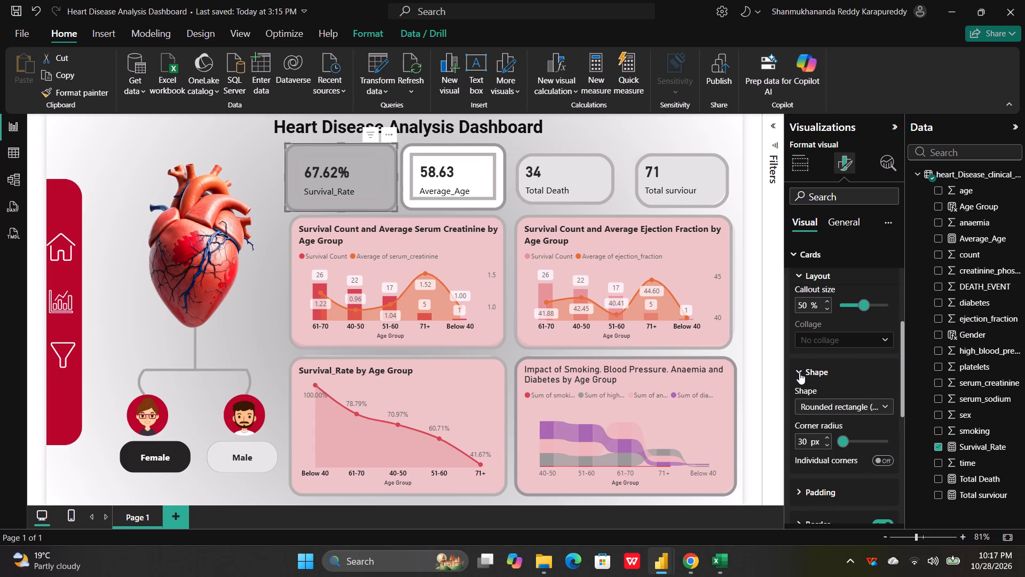
click(885, 401)
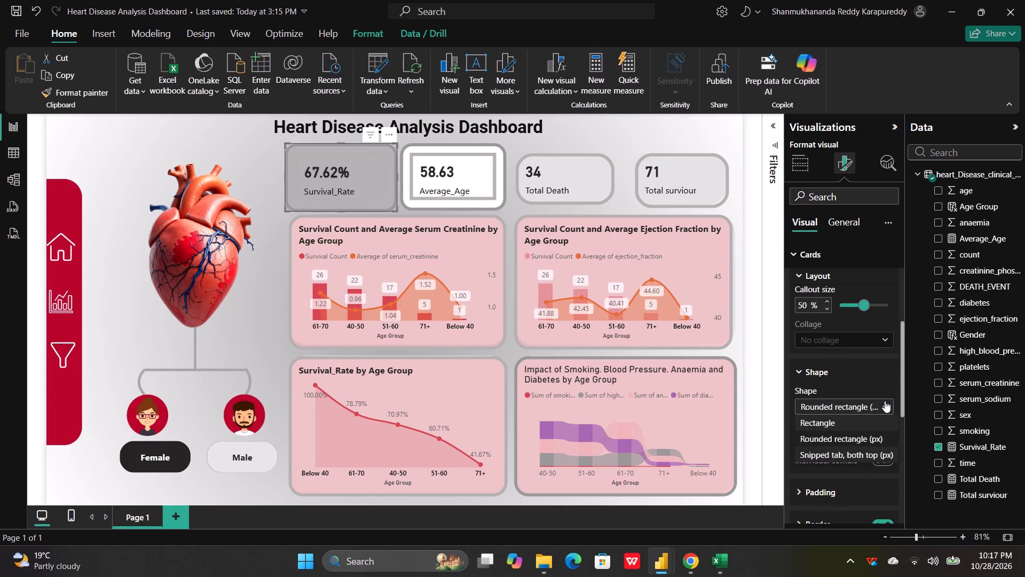
click(833, 425)
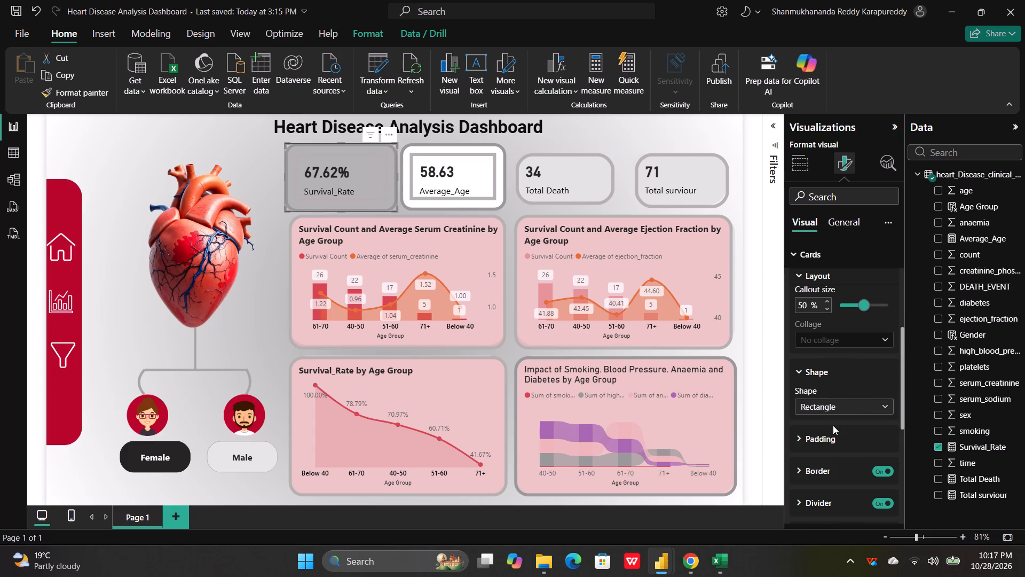
scroll(833, 425, down, 1)
click(832, 383)
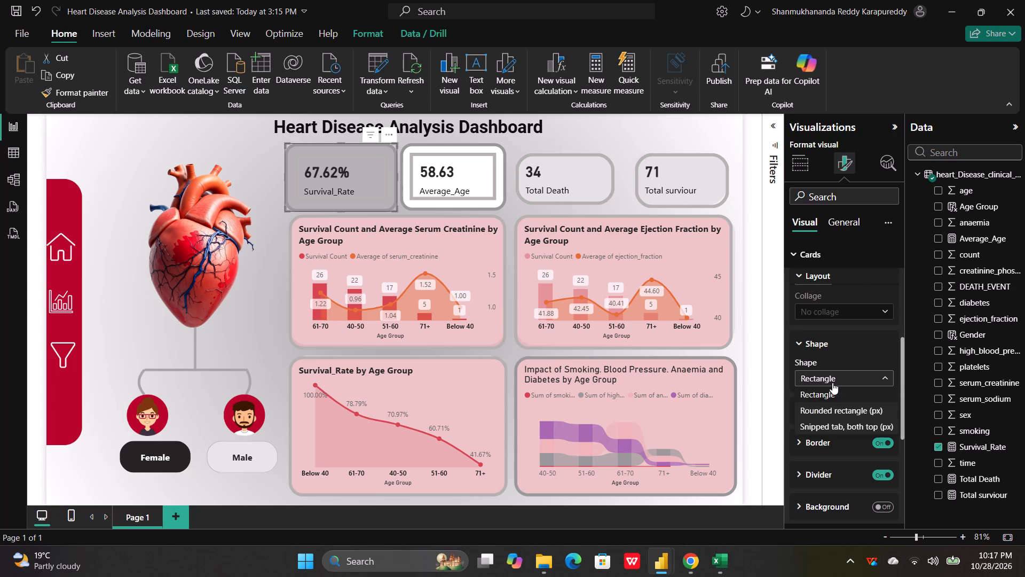
click(832, 383)
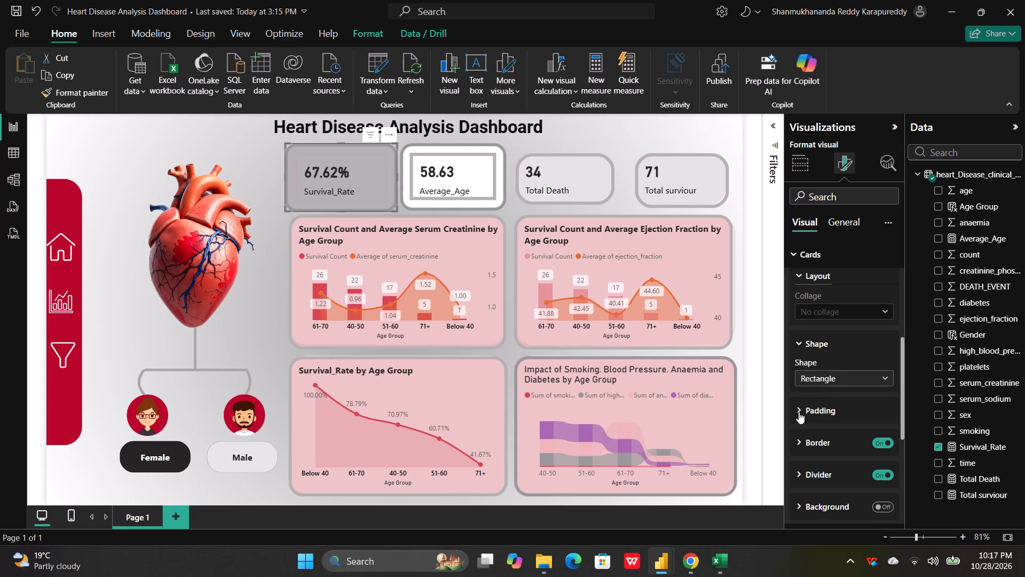
Turn off the inner card border of the Survival_Rate visual.
click(800, 411)
scroll(800, 411, down, 2)
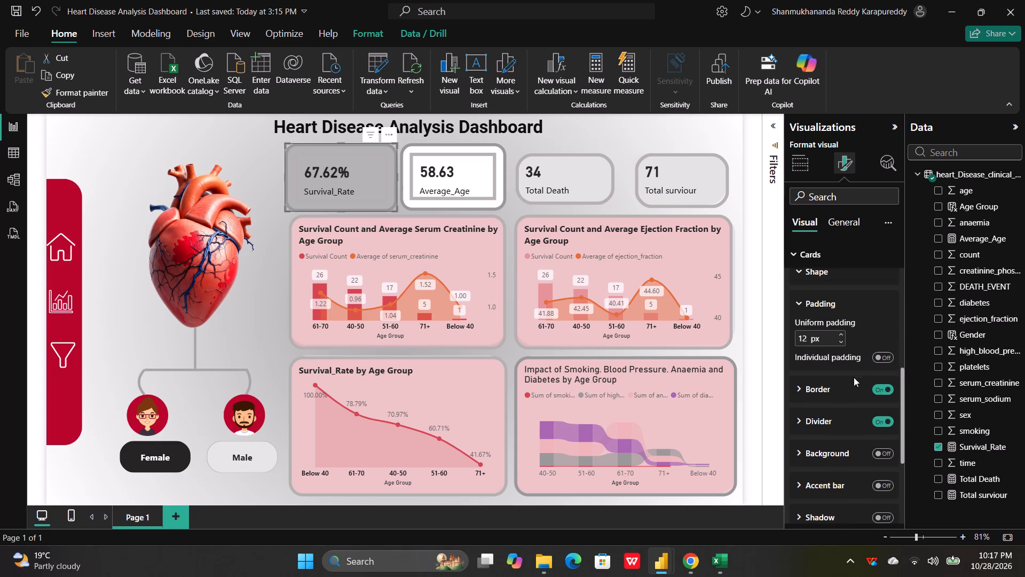
scroll(805, 389, down, 1)
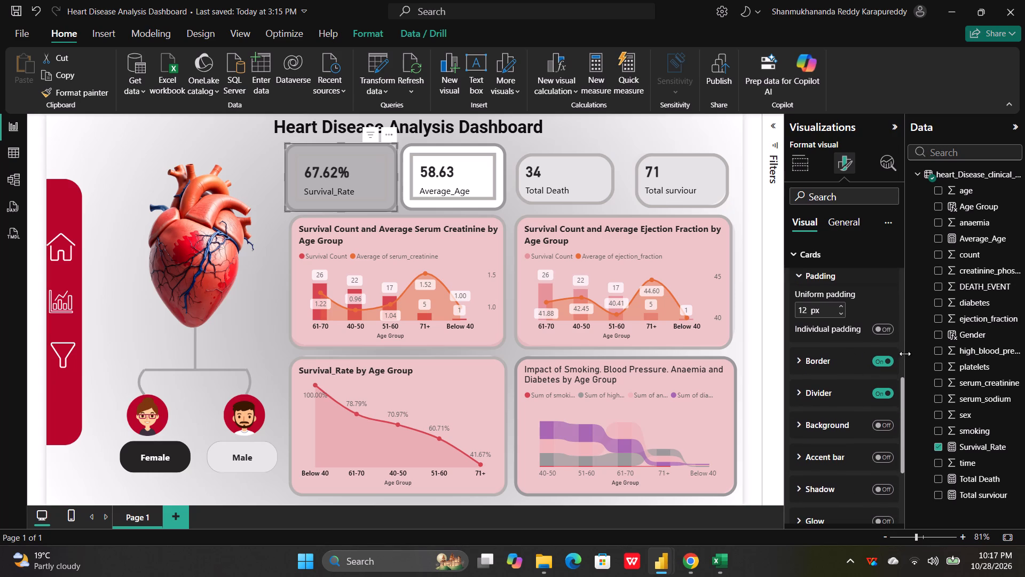
click(877, 367)
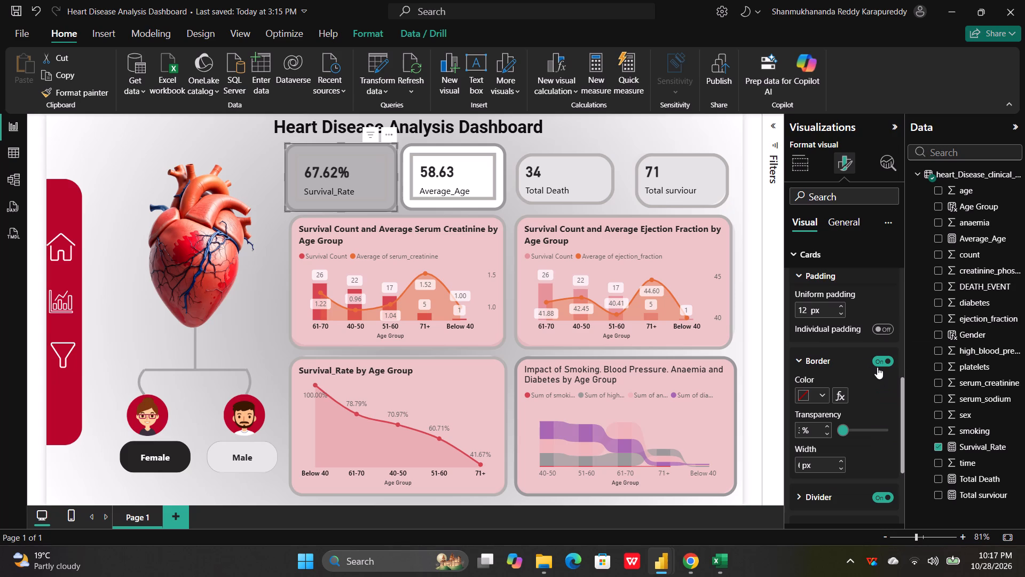
click(882, 358)
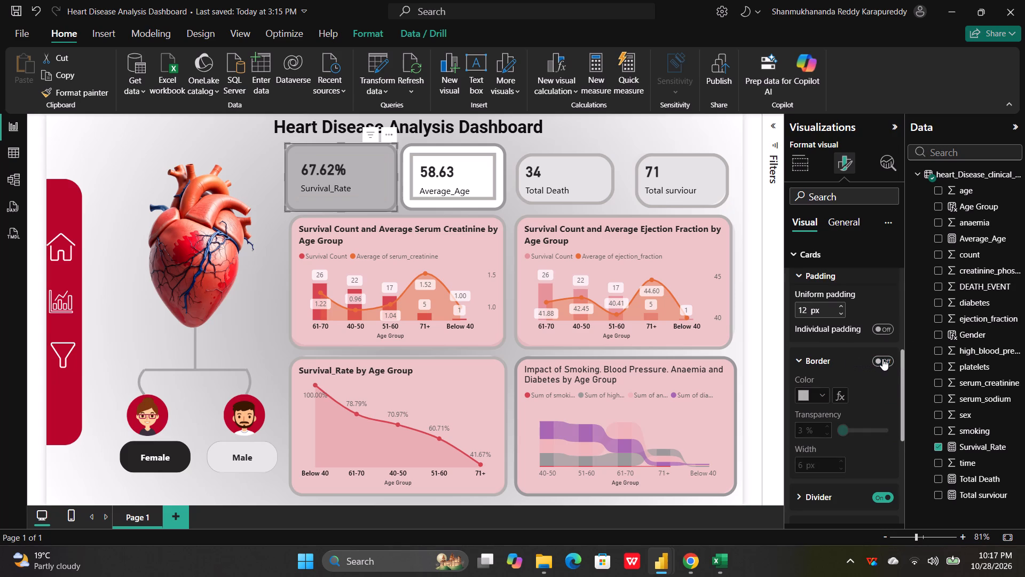
click(883, 359)
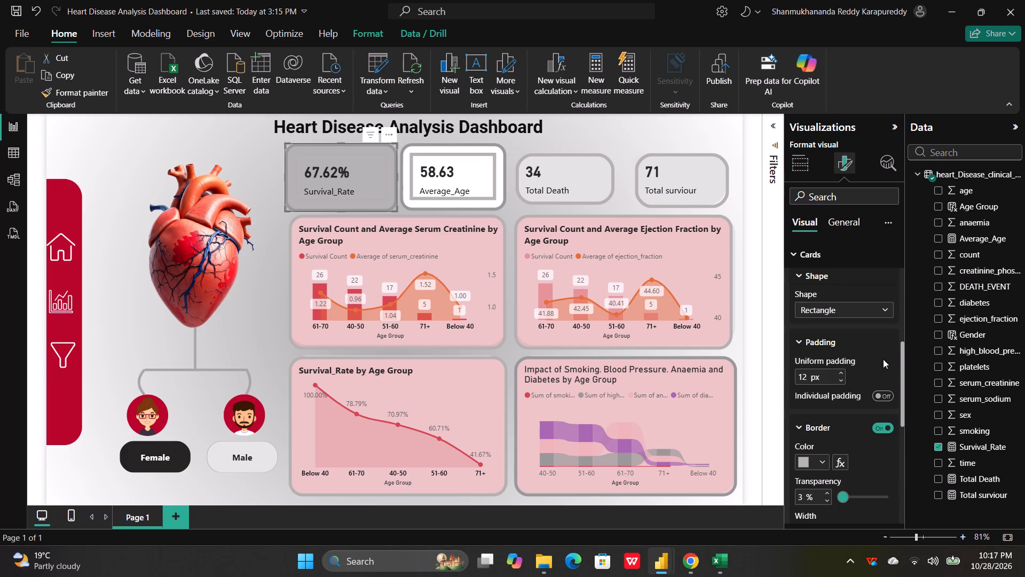
click(883, 359)
click(880, 430)
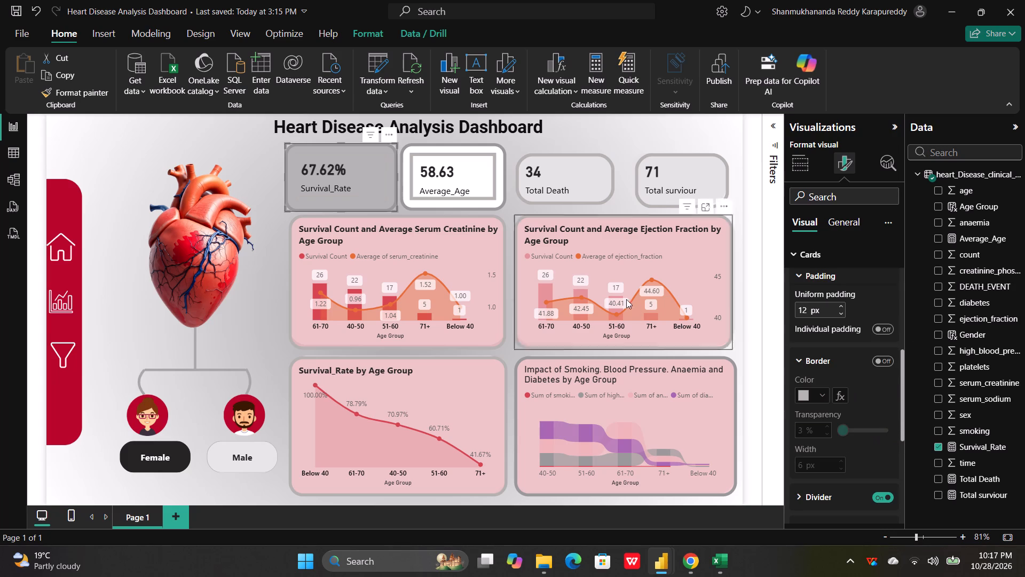
click(255, 178)
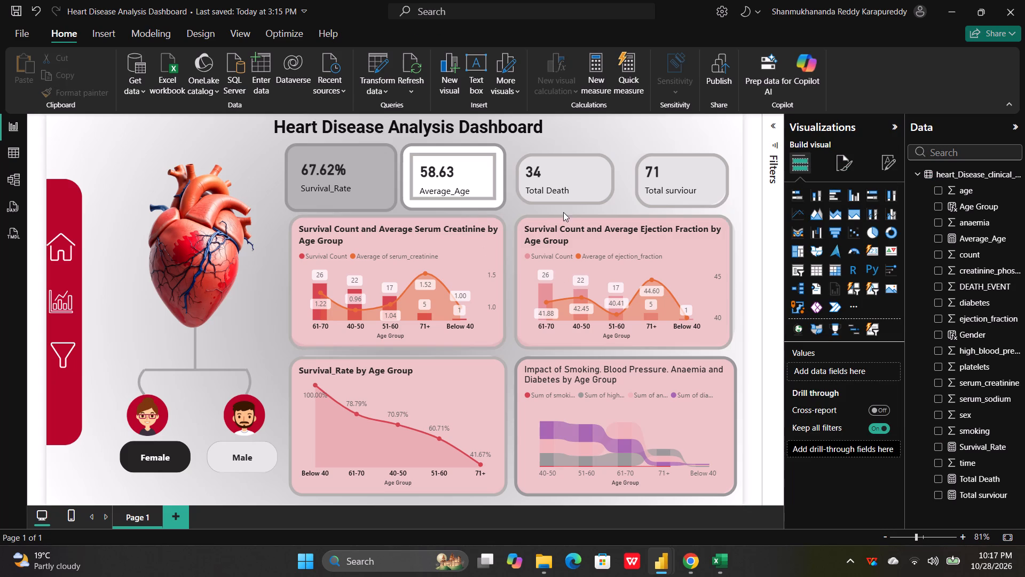
Set the Survival_Rate visual's overall background effect to the light pink theme colour.
click(366, 174)
click(840, 168)
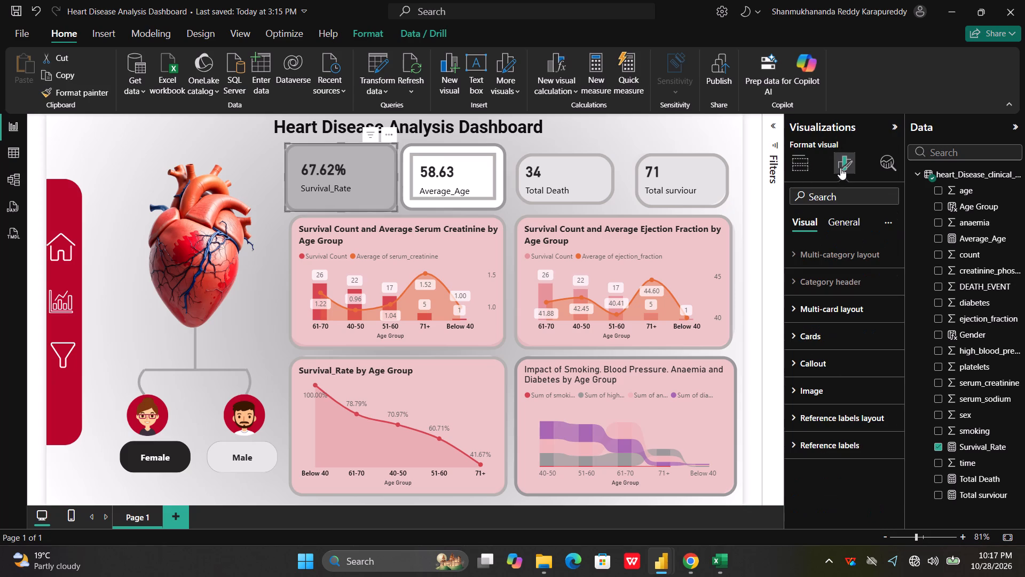
click(840, 217)
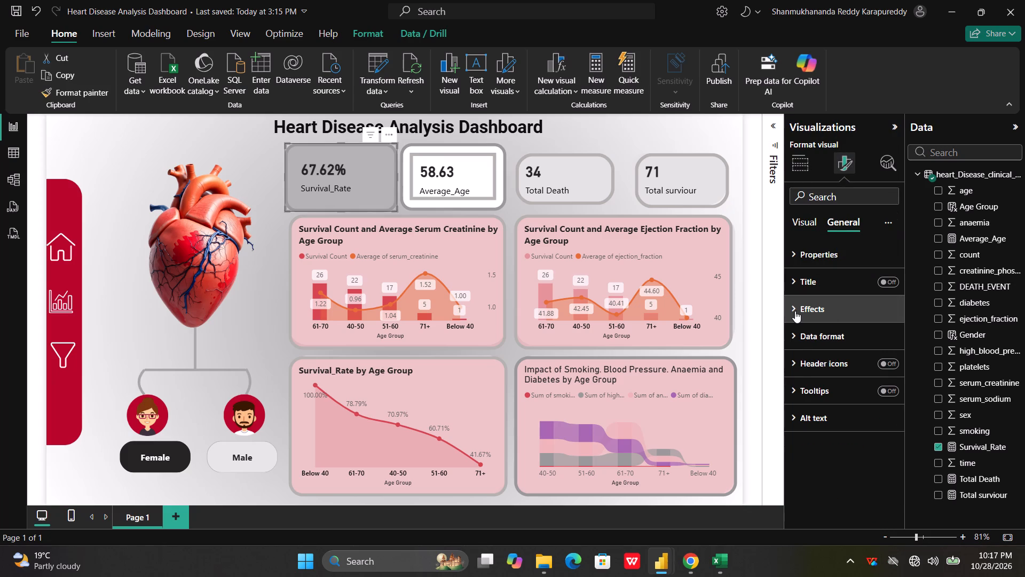
click(794, 311)
click(821, 375)
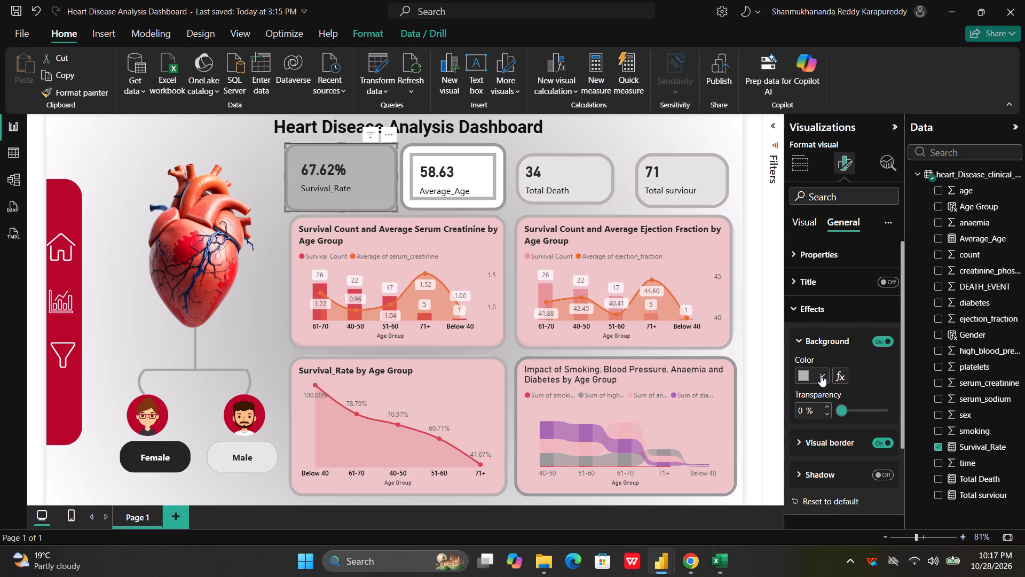
click(980, 163)
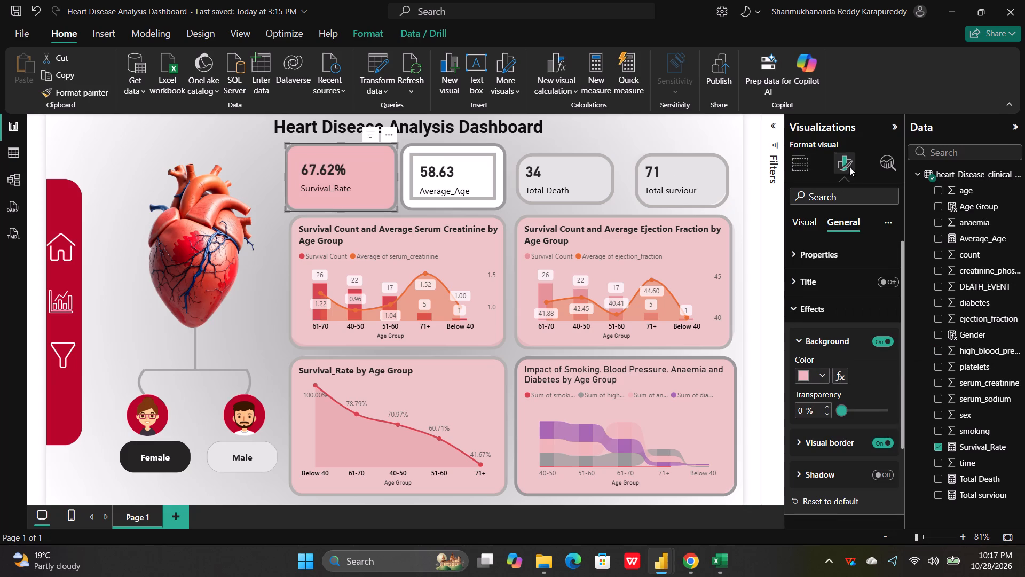
click(267, 168)
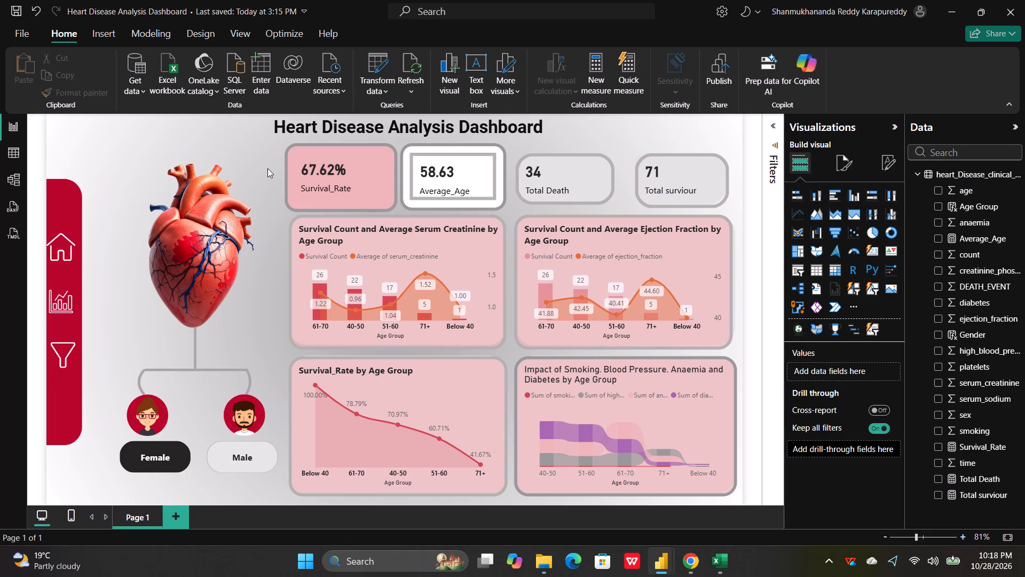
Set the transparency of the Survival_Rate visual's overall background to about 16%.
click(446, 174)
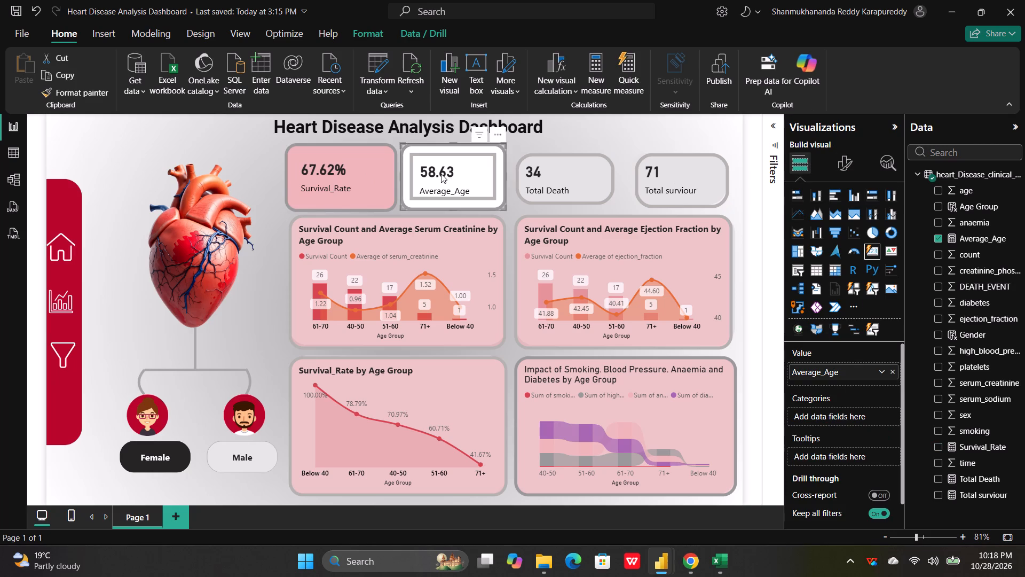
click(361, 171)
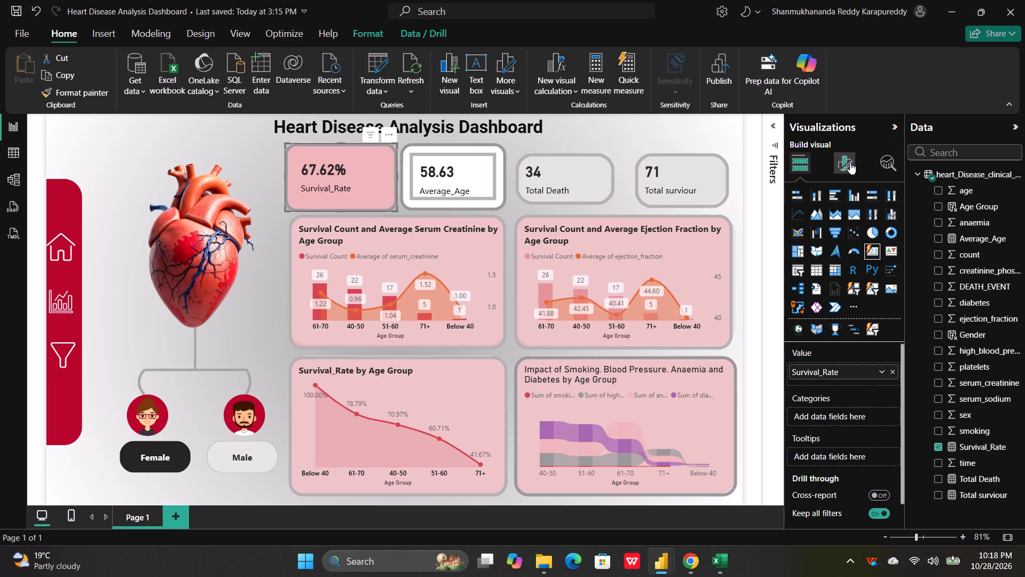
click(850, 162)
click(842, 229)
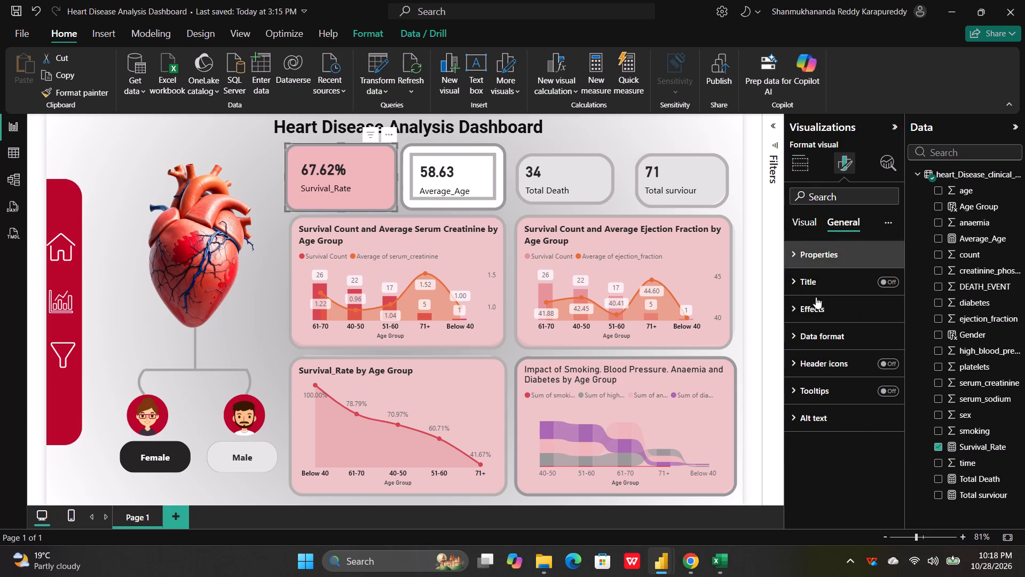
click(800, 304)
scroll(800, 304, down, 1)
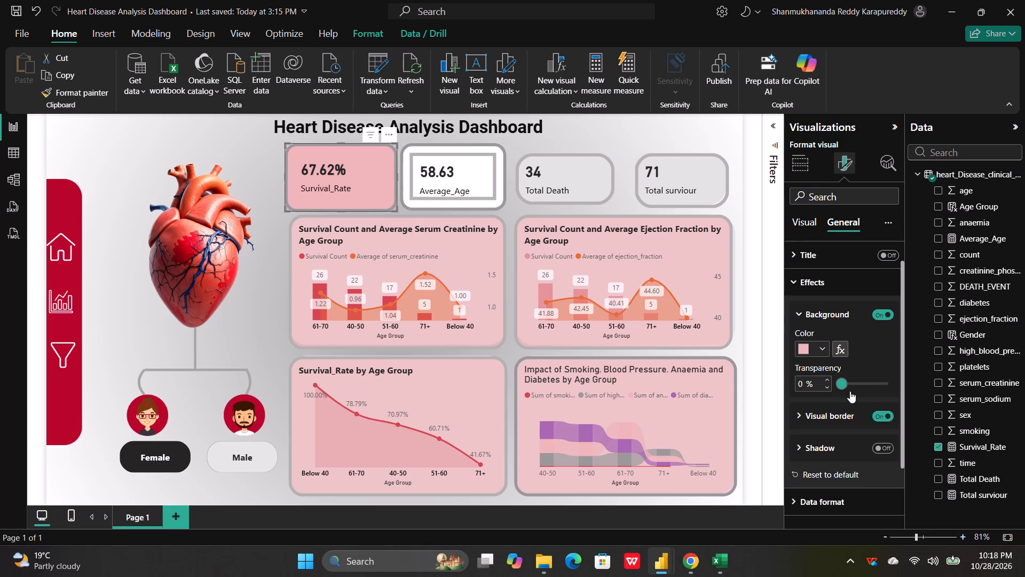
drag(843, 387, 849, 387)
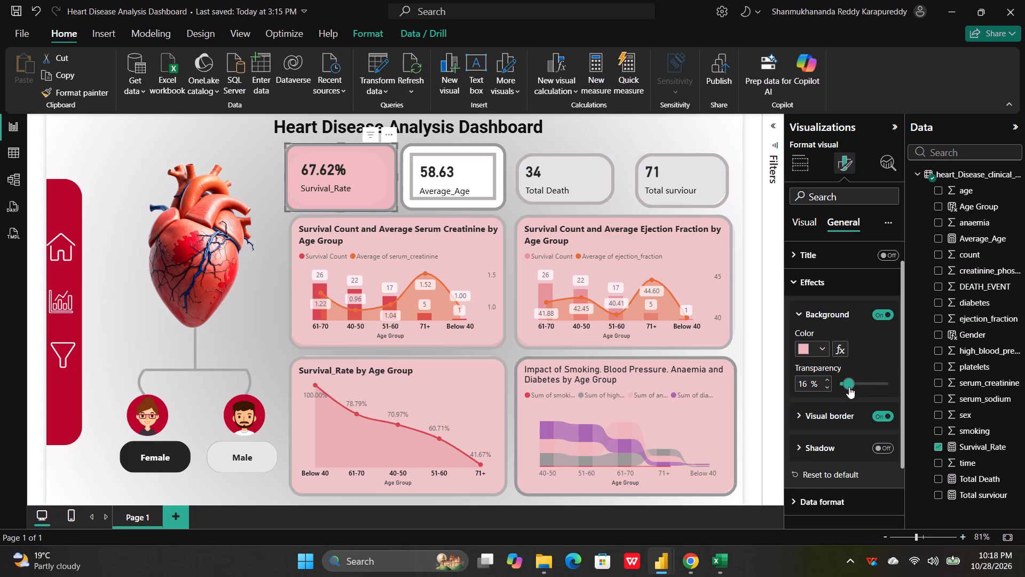
Check the serum creatinine chart's background transparency and set the Survival_Rate visual's overall background transparency to 35%.
click(452, 263)
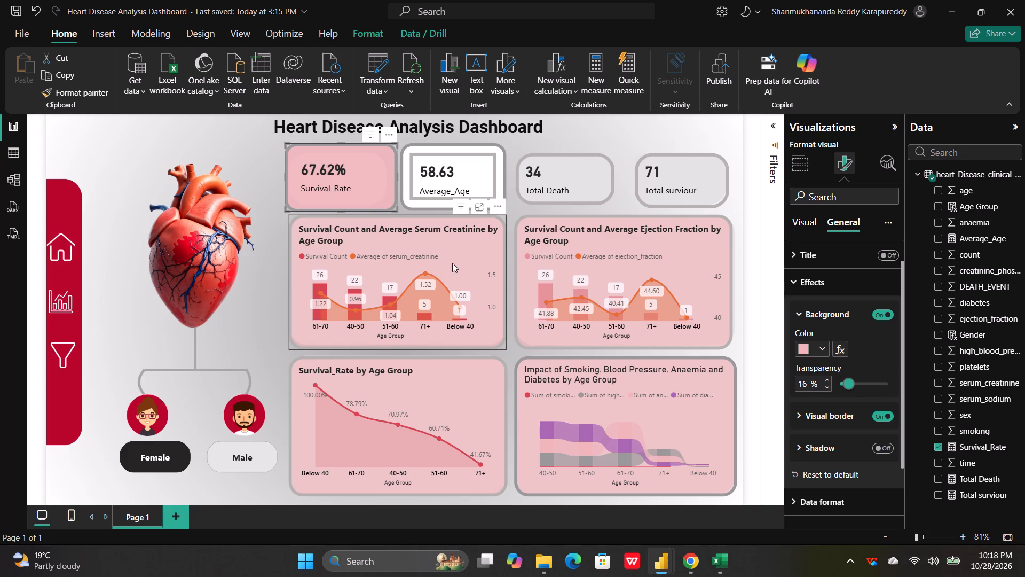
click(362, 173)
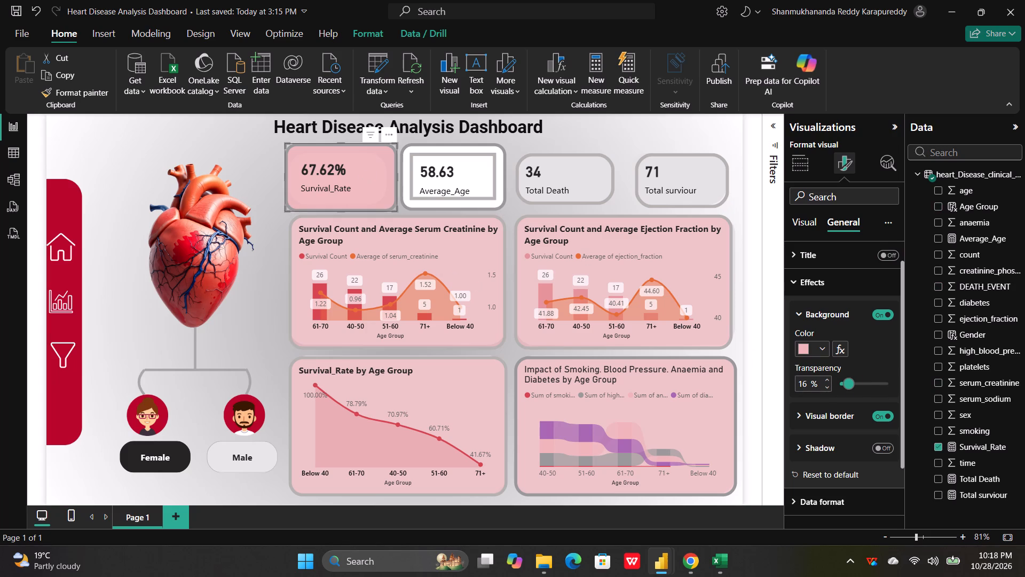
click(808, 385)
text(35)
click(248, 157)
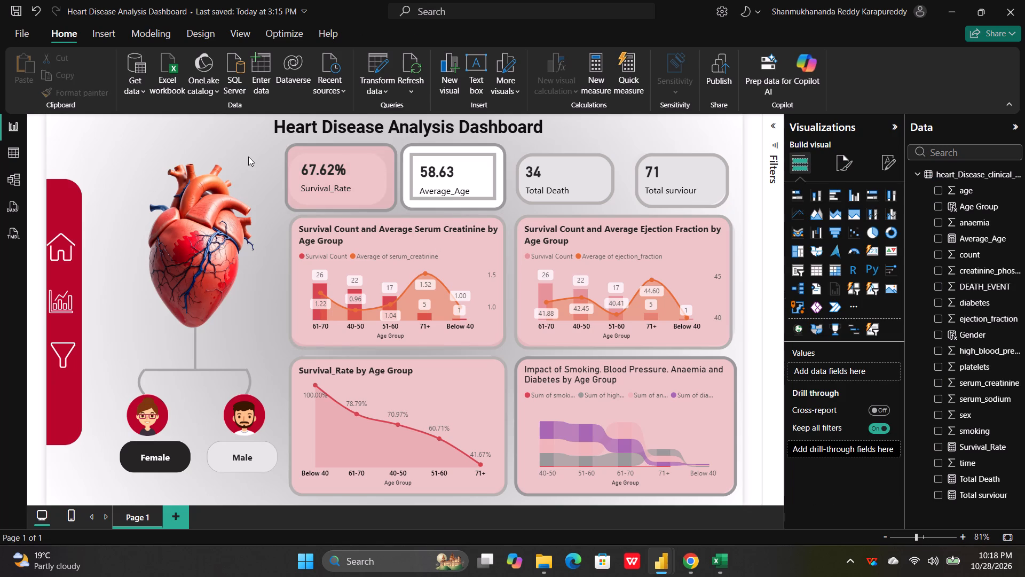
Turn on the inner card background for the Survival_Rate visual.
click(361, 168)
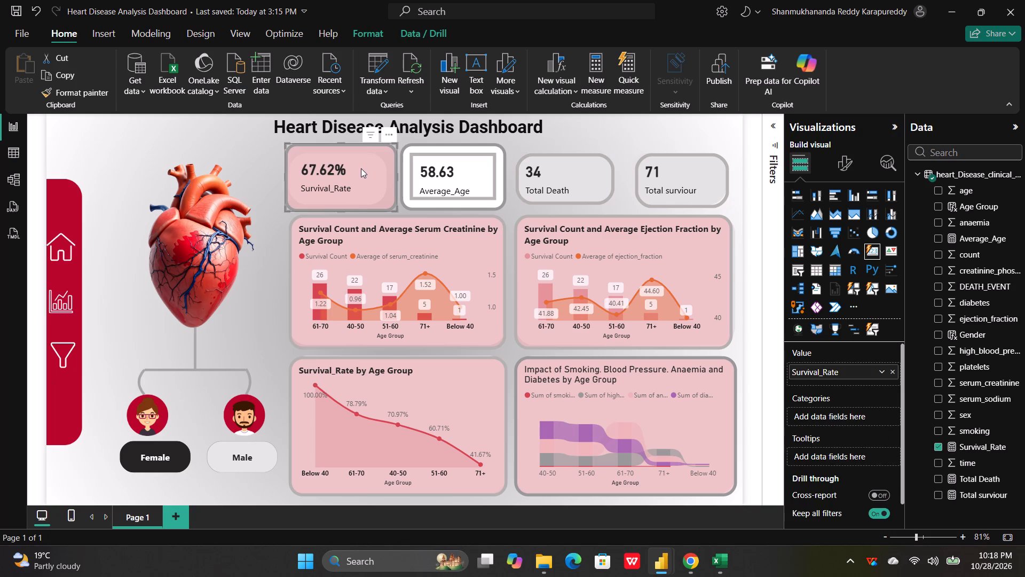
click(840, 165)
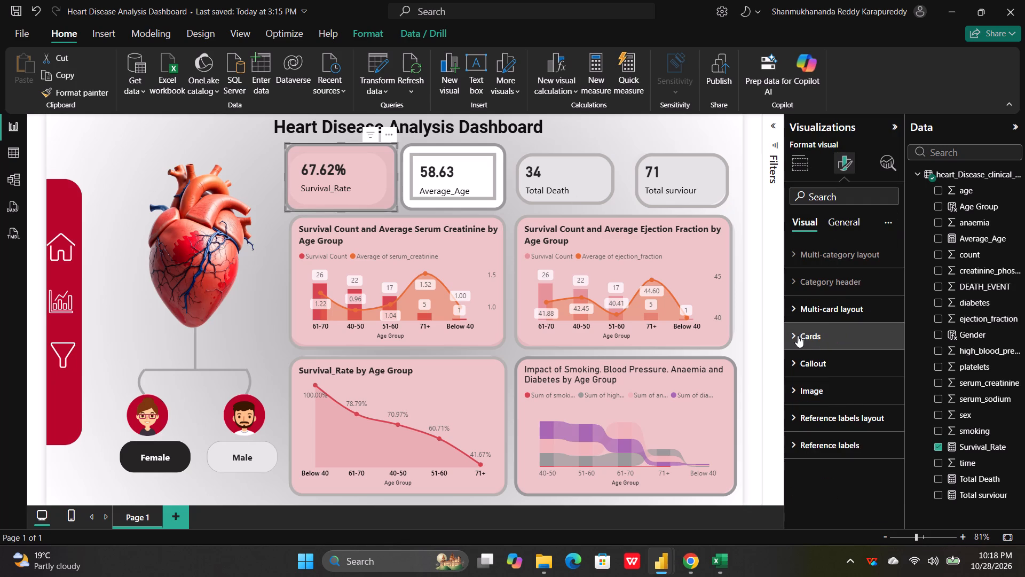
click(798, 336)
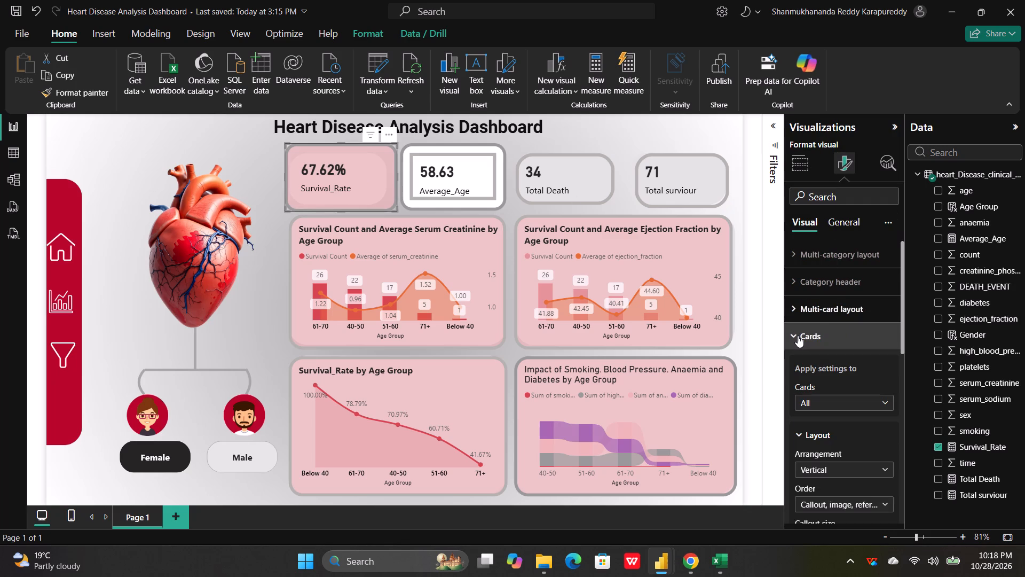
scroll(835, 423, down, 3)
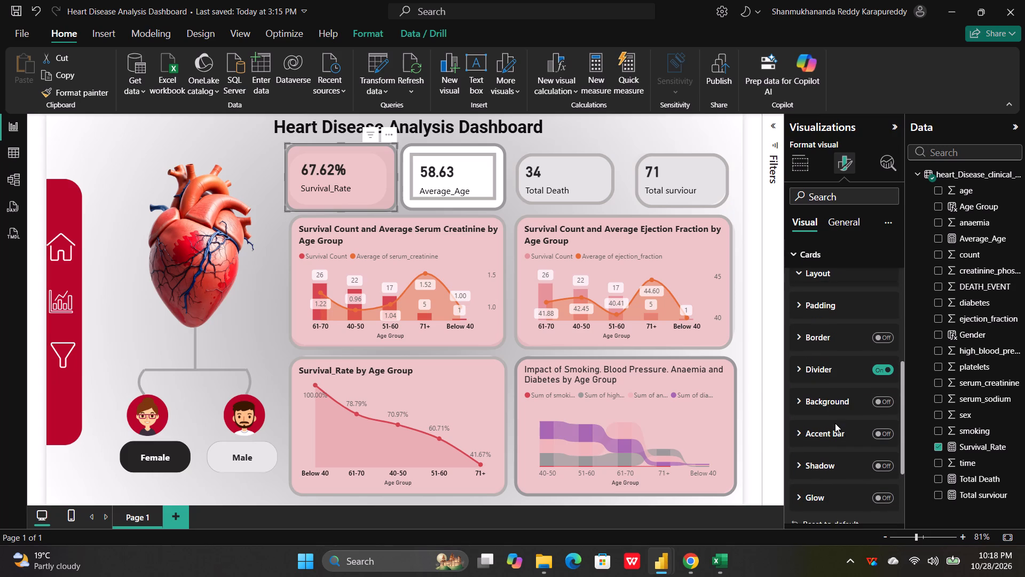
click(880, 403)
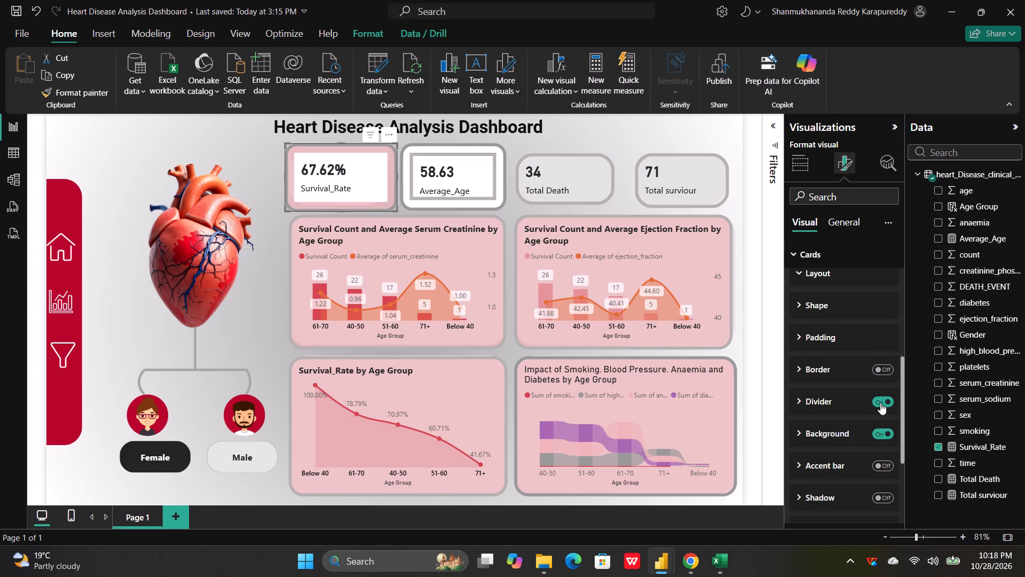
Set the inner card background fill of the Survival_Rate visual to the light pink theme colour.
click(803, 401)
click(803, 401)
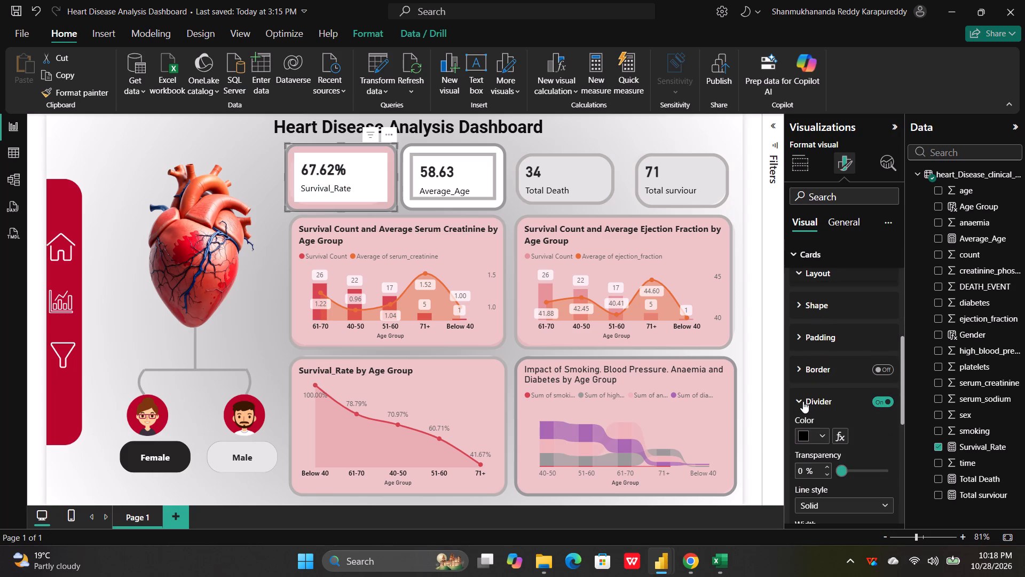
scroll(803, 401, down, 1)
click(800, 352)
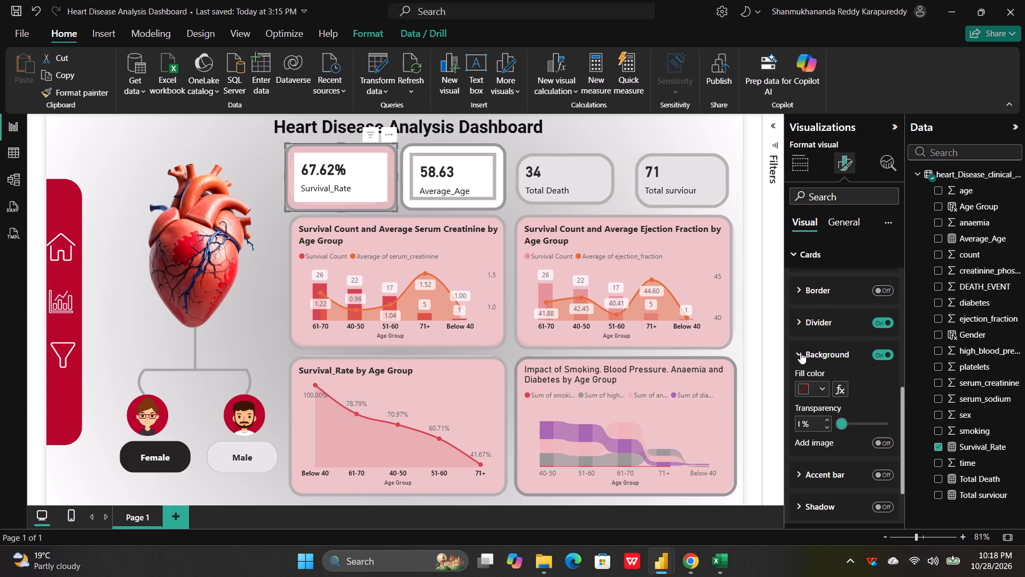
scroll(800, 352, down, 1)
click(819, 326)
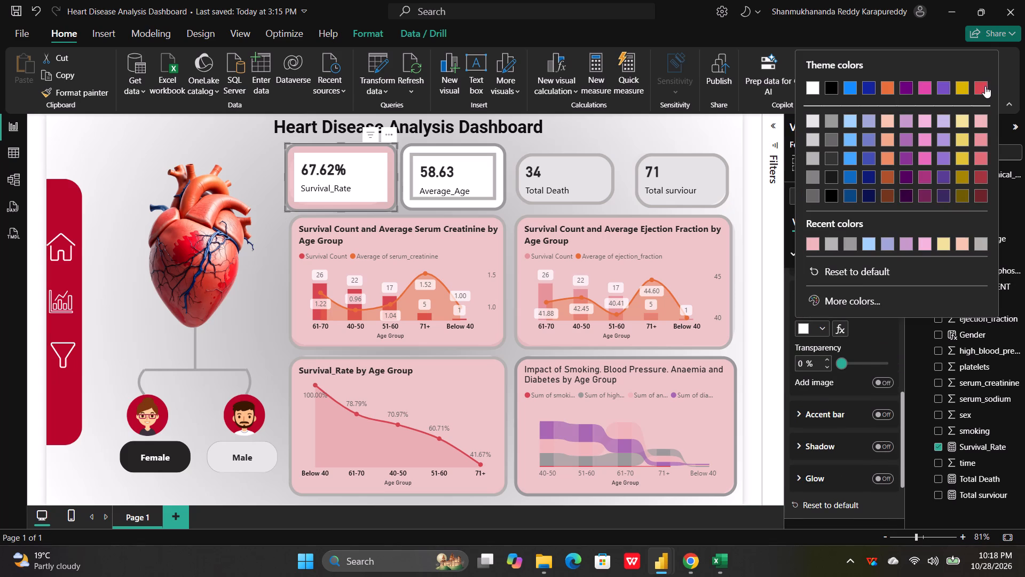
click(980, 113)
click(980, 119)
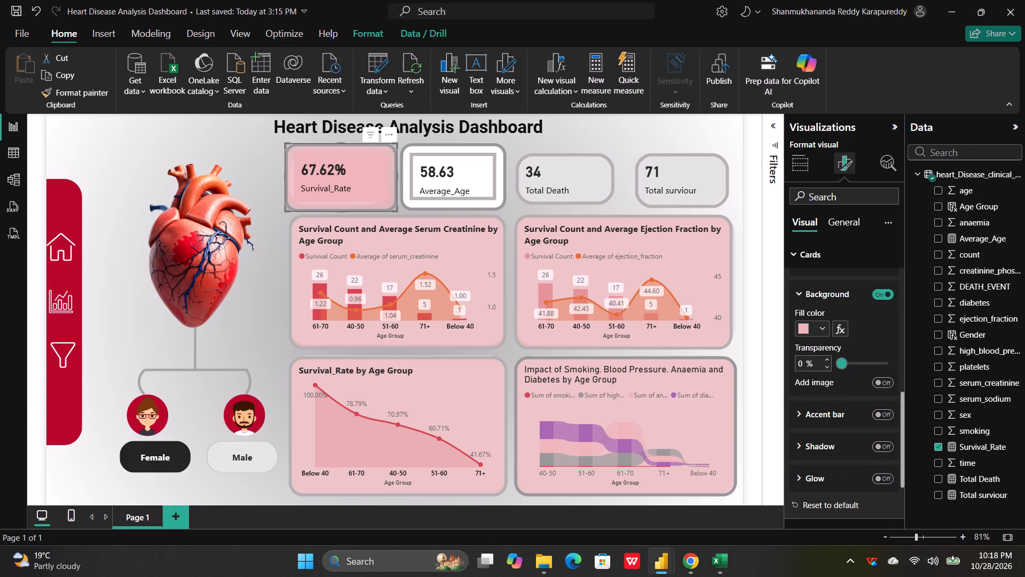
Set the inner card background transparency of the Survival_Rate visual to 35%.
click(801, 367)
text(35)
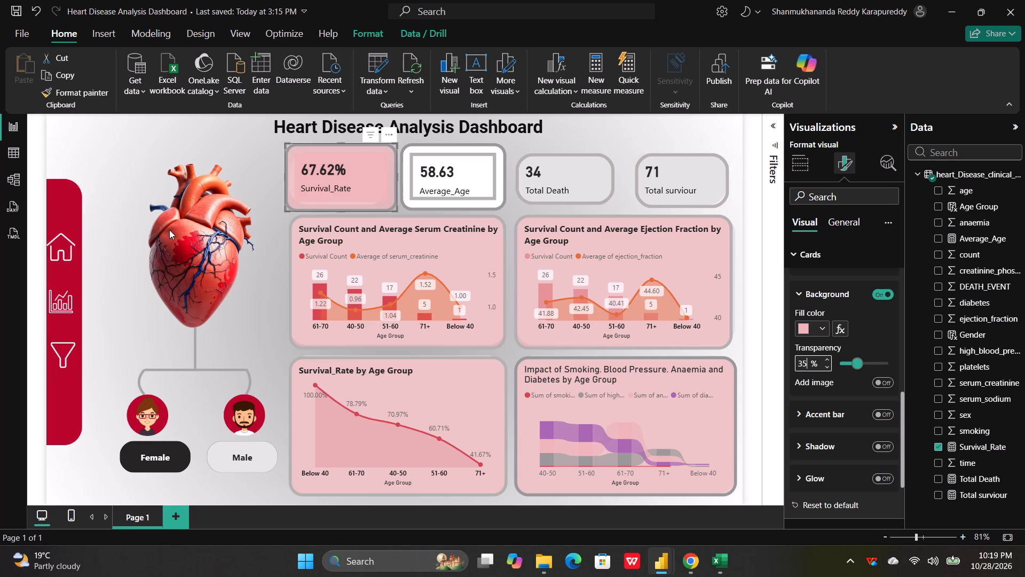
click(251, 162)
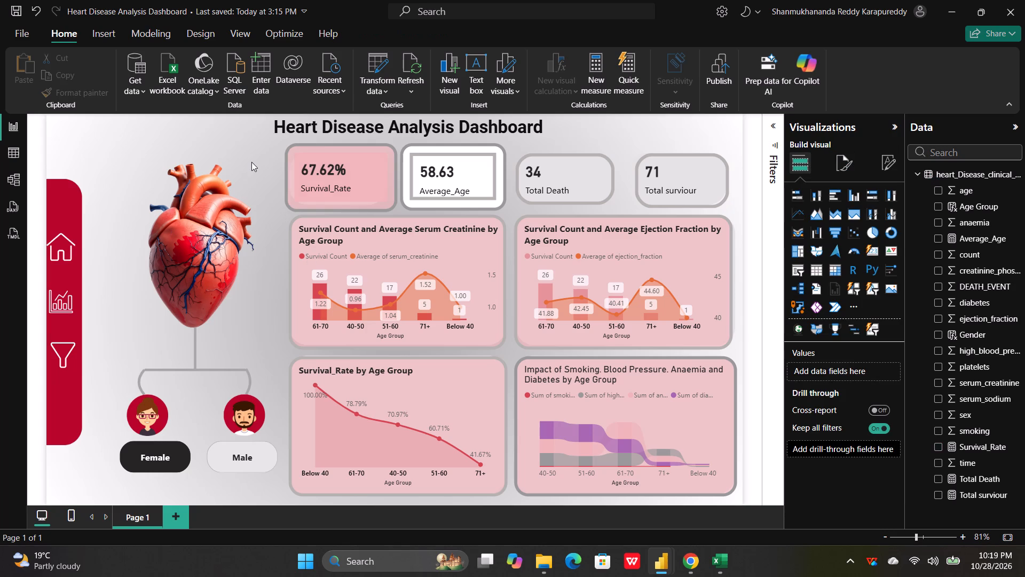
Turn on the inner card border of the Survival_Rate visual and colour it with the lightest red-pink theme shade.
click(384, 201)
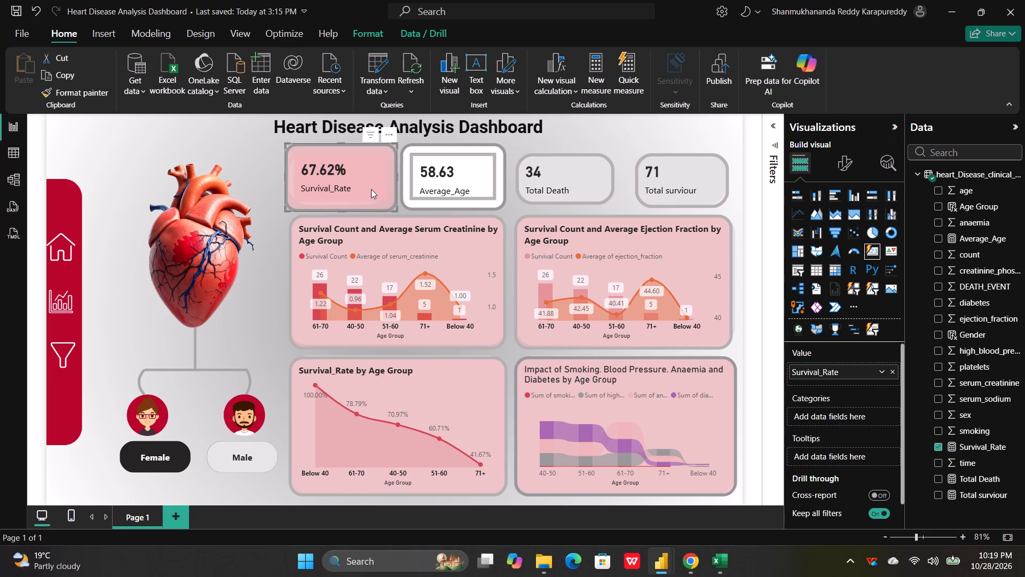
click(371, 189)
click(842, 159)
click(797, 335)
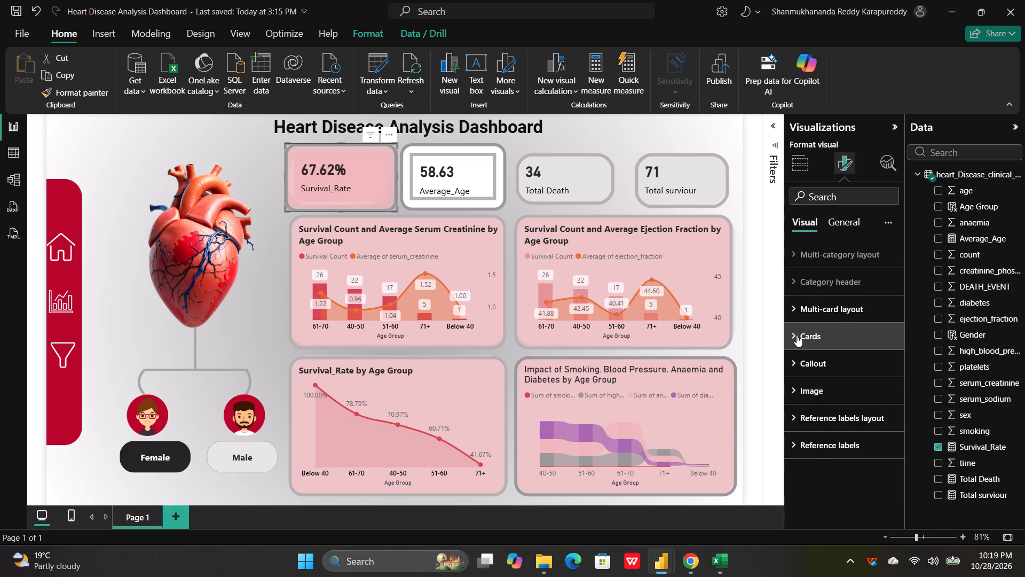
scroll(846, 370, down, 5)
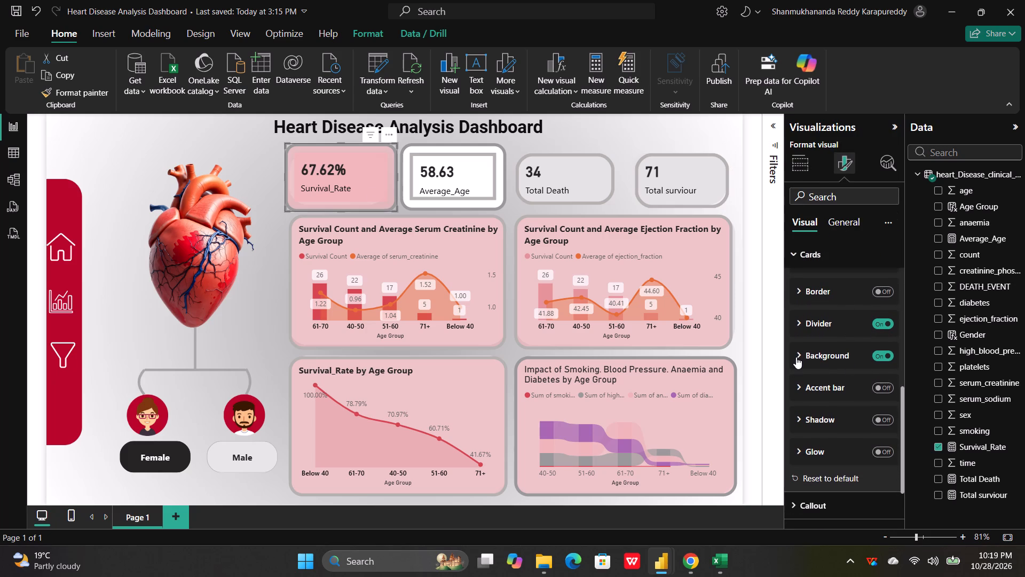
click(796, 357)
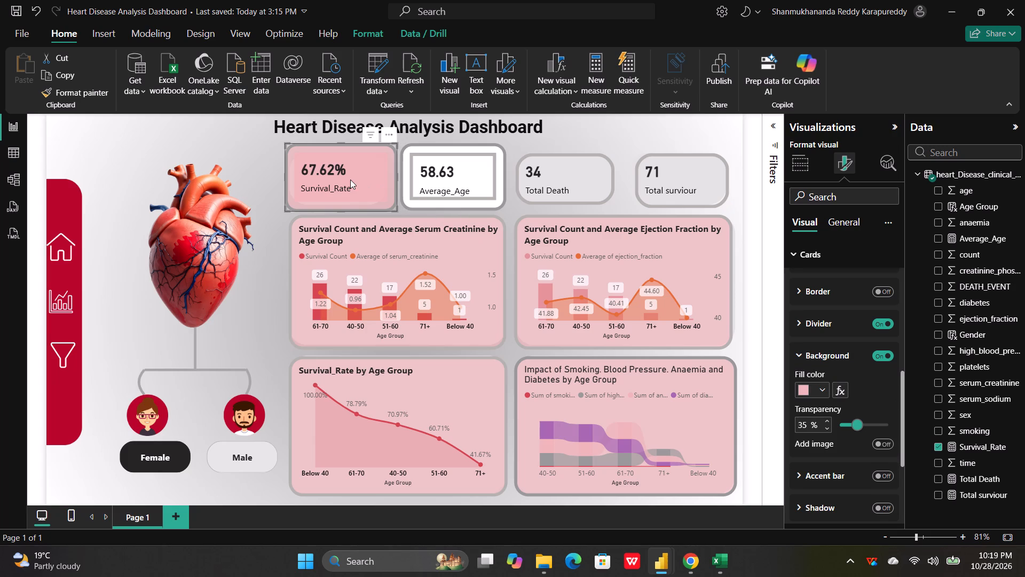
scroll(814, 314, up, 1)
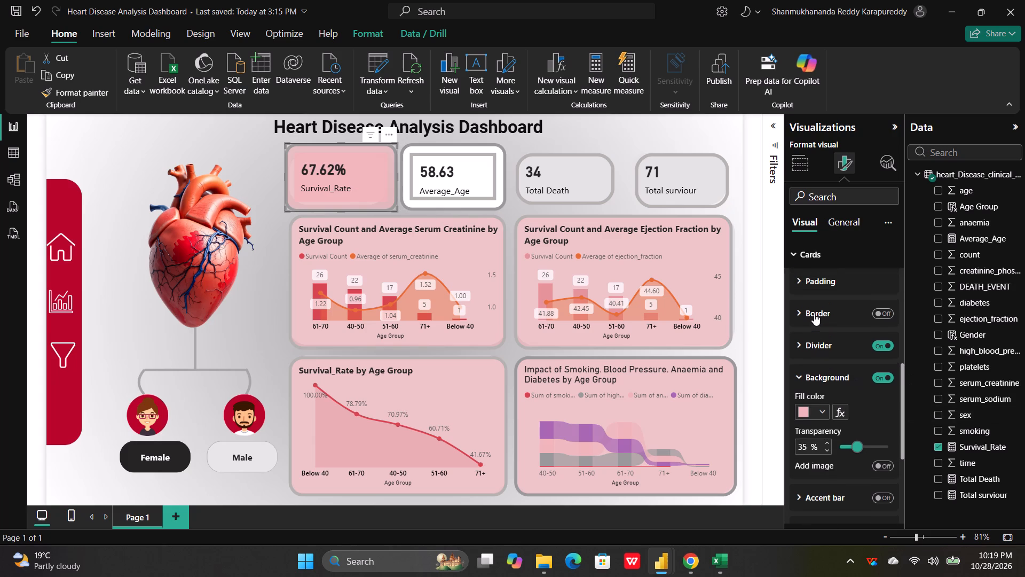
click(884, 311)
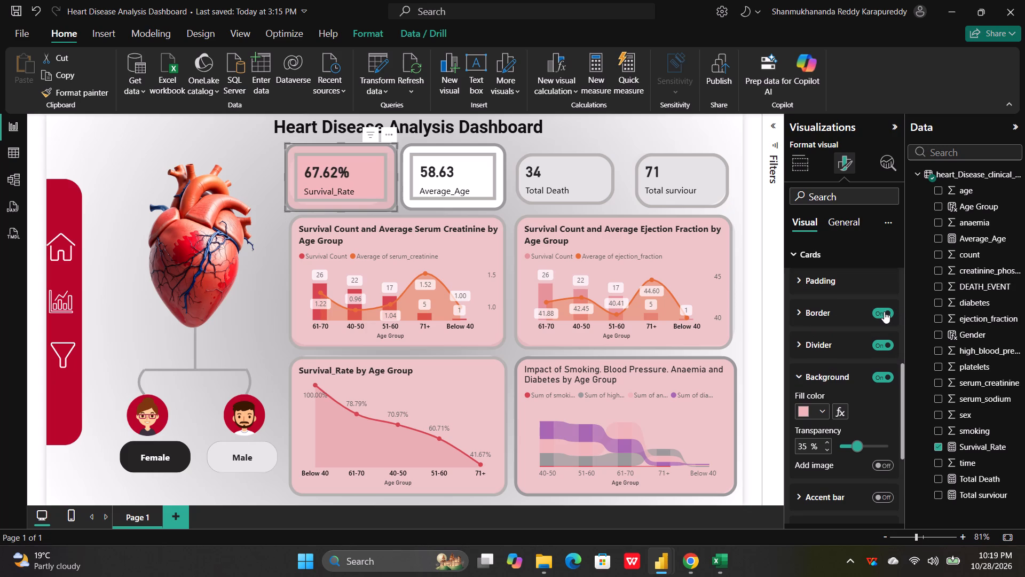
click(797, 309)
click(821, 347)
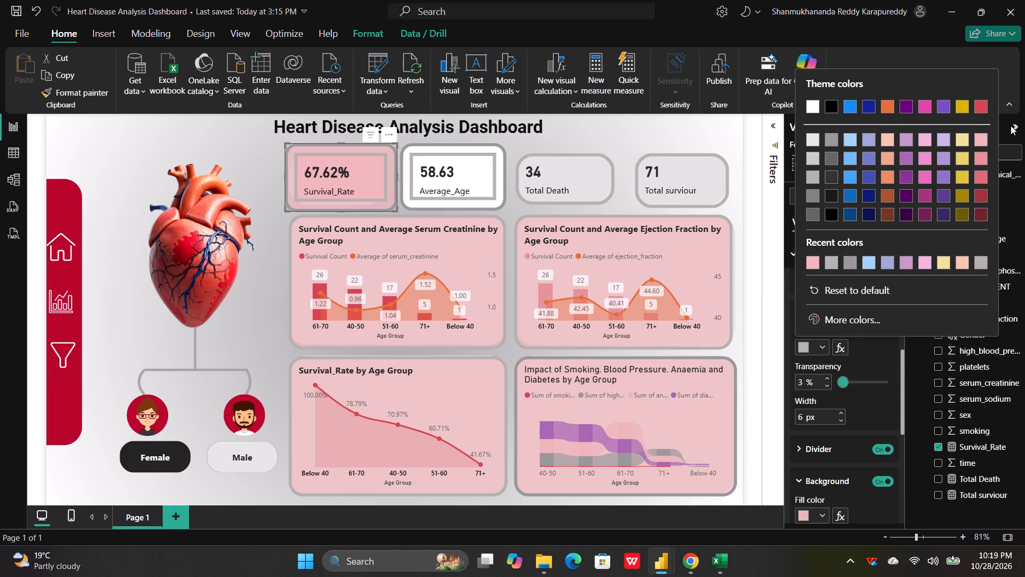
click(985, 136)
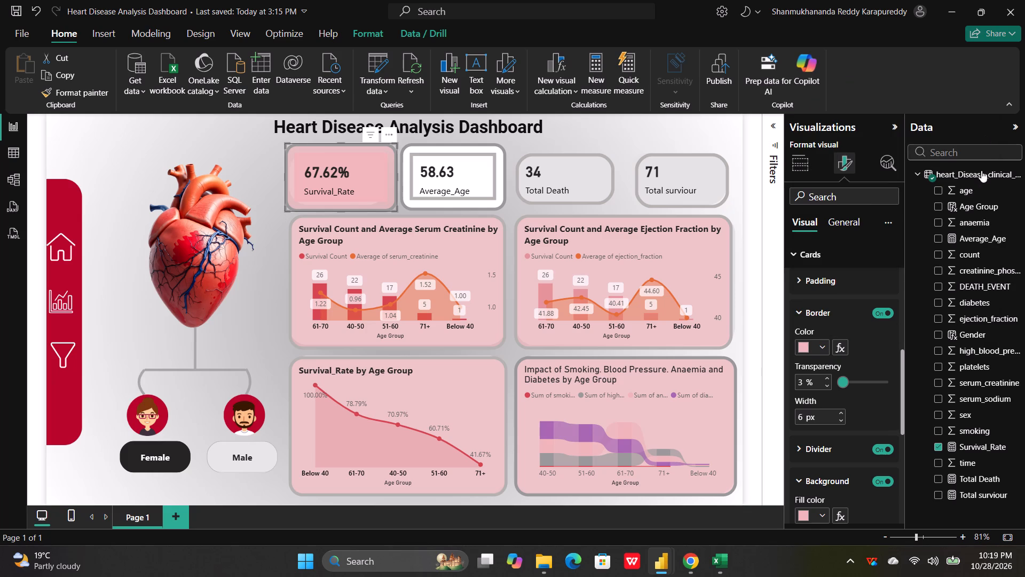
Set the inner card border transparency of the Survival_Rate visual to 20%.
click(846, 383)
drag(849, 383, 864, 380)
drag(864, 380, 864, 380)
drag(864, 380, 849, 380)
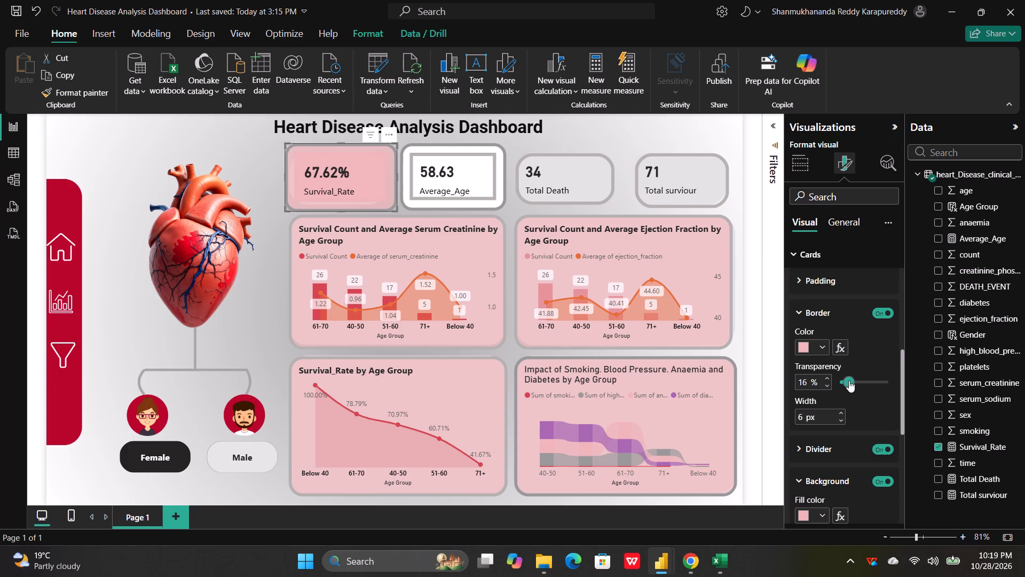
drag(849, 380, 850, 381)
Change the inner card shape of the Survival_Rate visual from rectangle to rounded rectangle.
scroll(840, 444, down, 2)
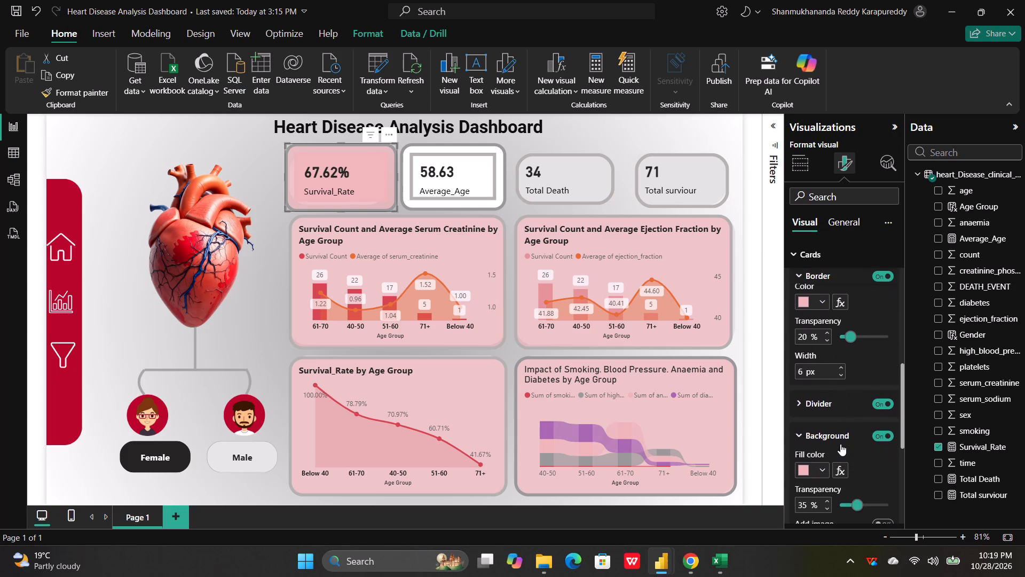
scroll(840, 444, down, 2)
scroll(840, 444, up, 1)
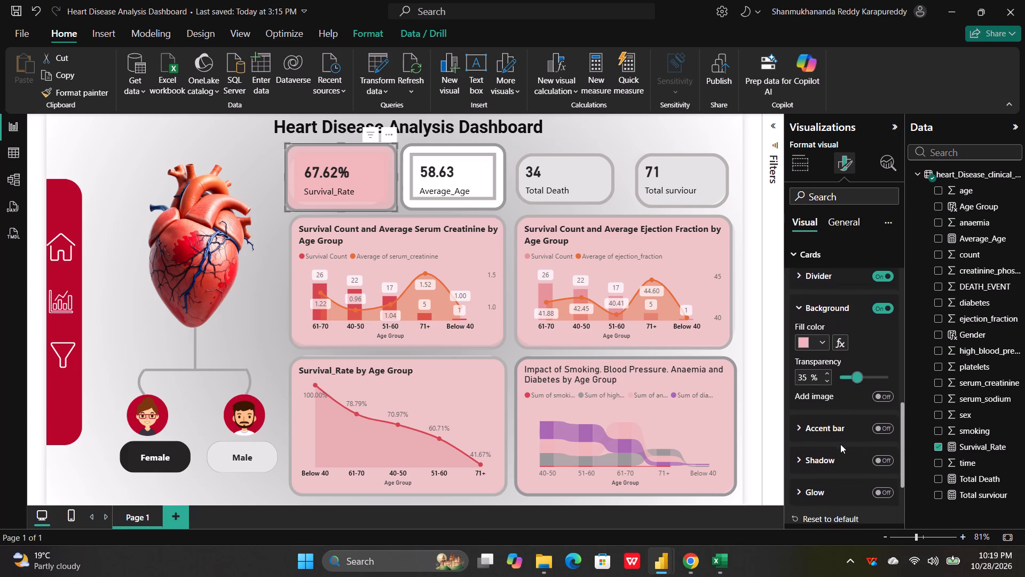
scroll(840, 444, up, 3)
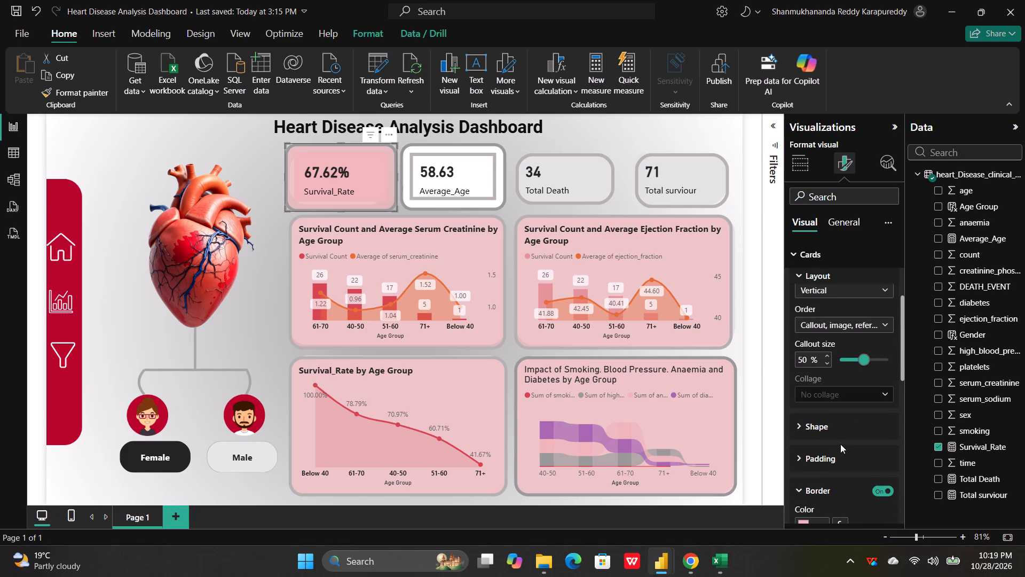
click(805, 427)
scroll(805, 427, down, 1)
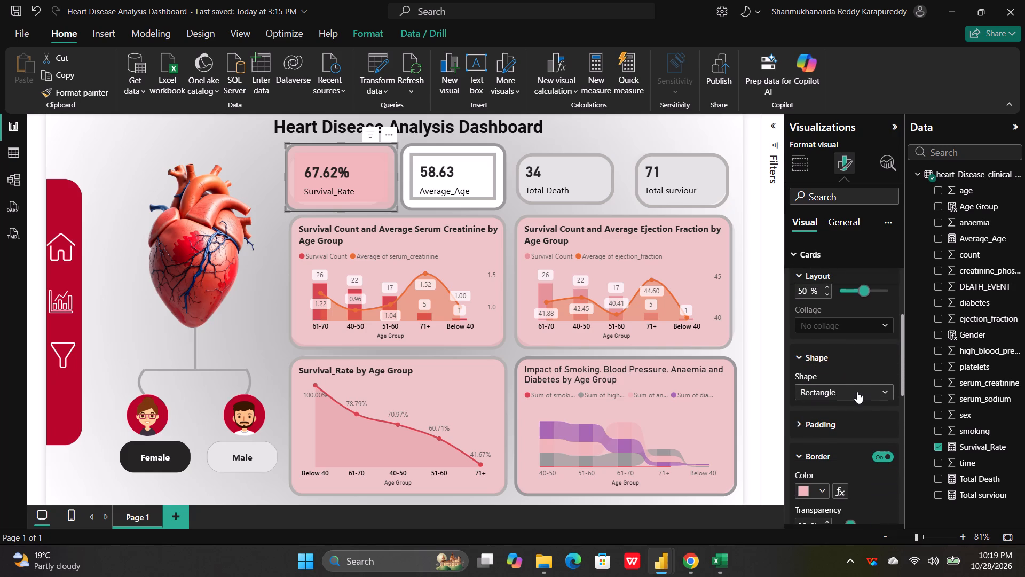
click(871, 388)
click(840, 426)
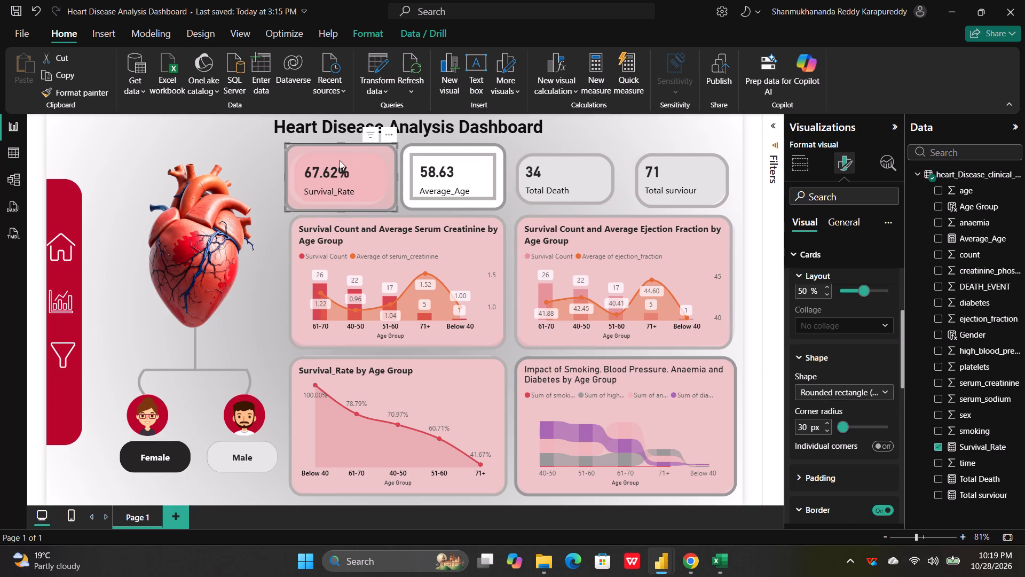
click(333, 175)
click(333, 175)
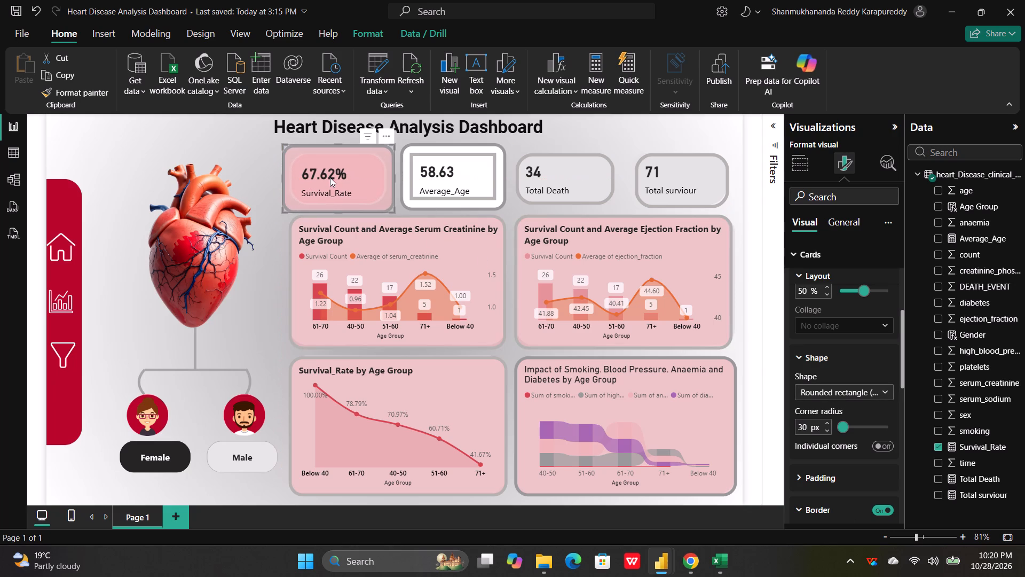
click(249, 168)
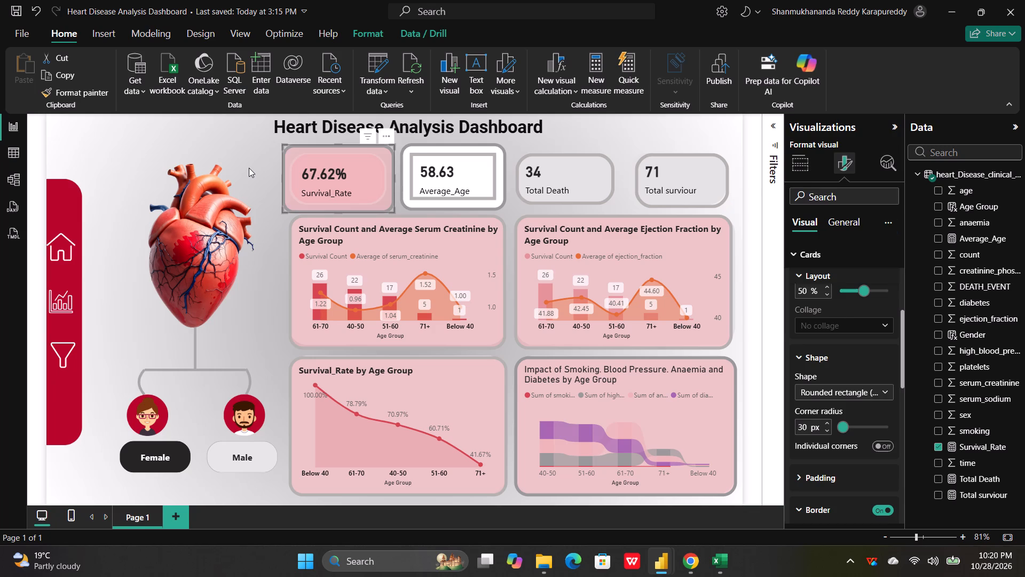
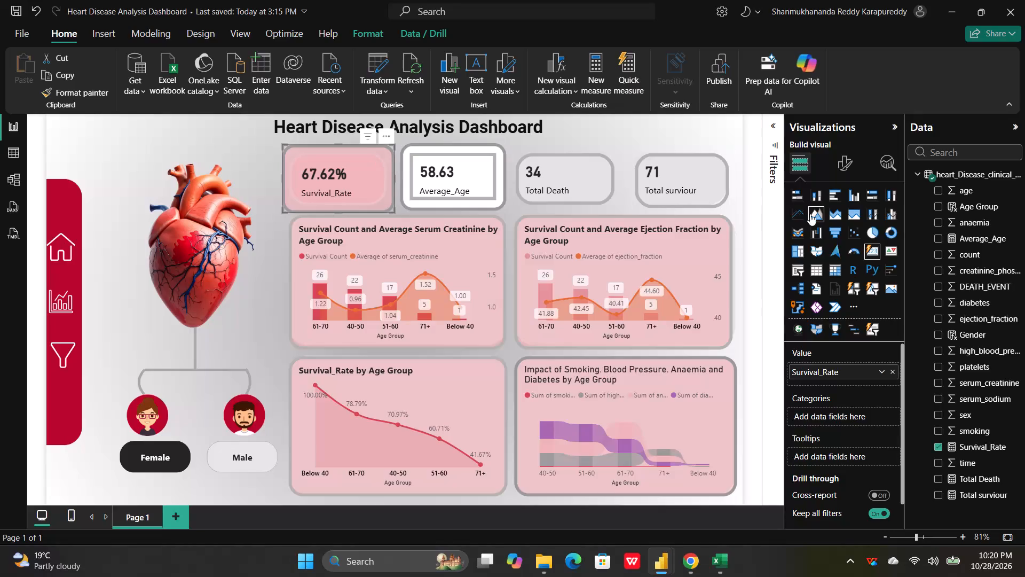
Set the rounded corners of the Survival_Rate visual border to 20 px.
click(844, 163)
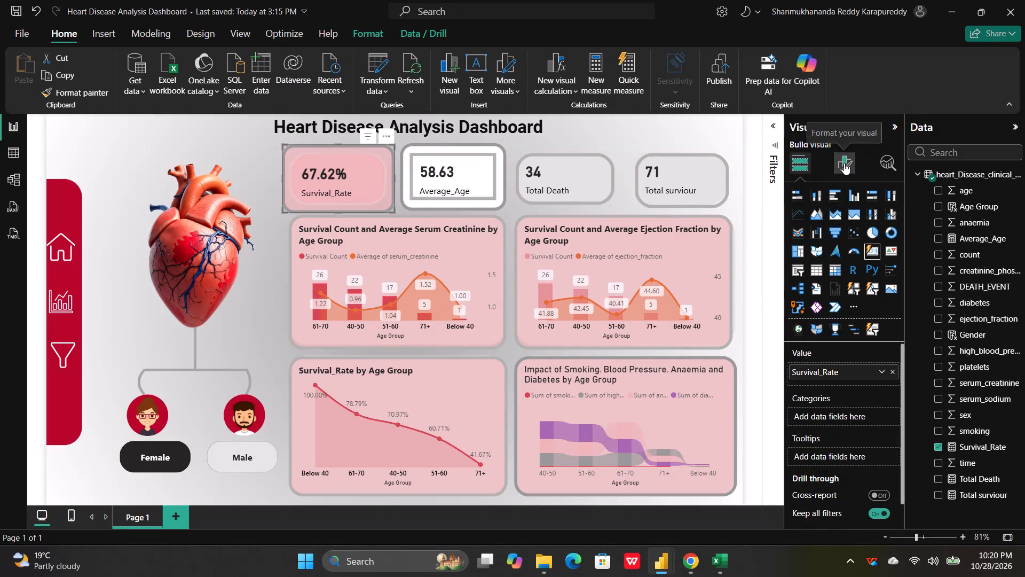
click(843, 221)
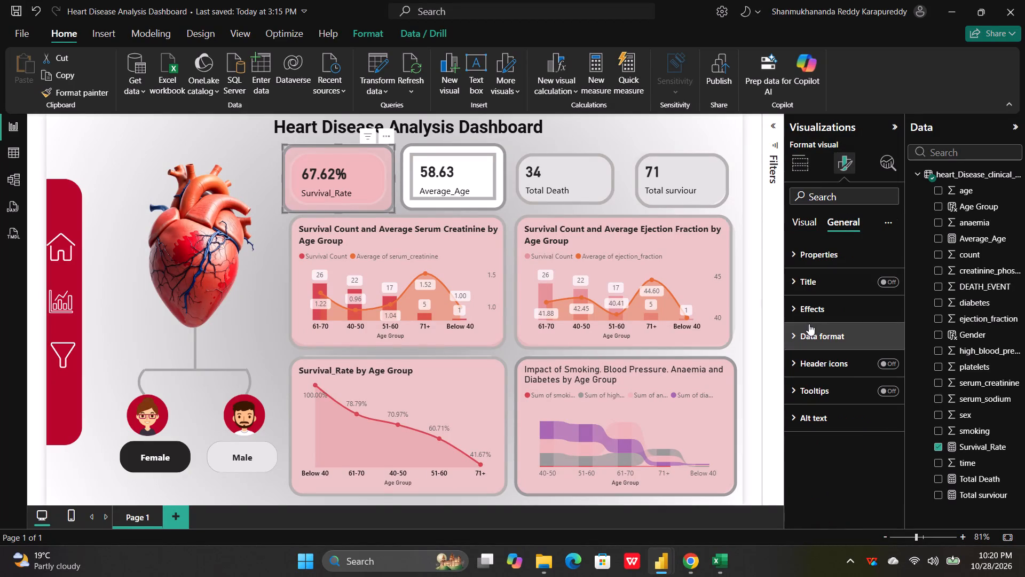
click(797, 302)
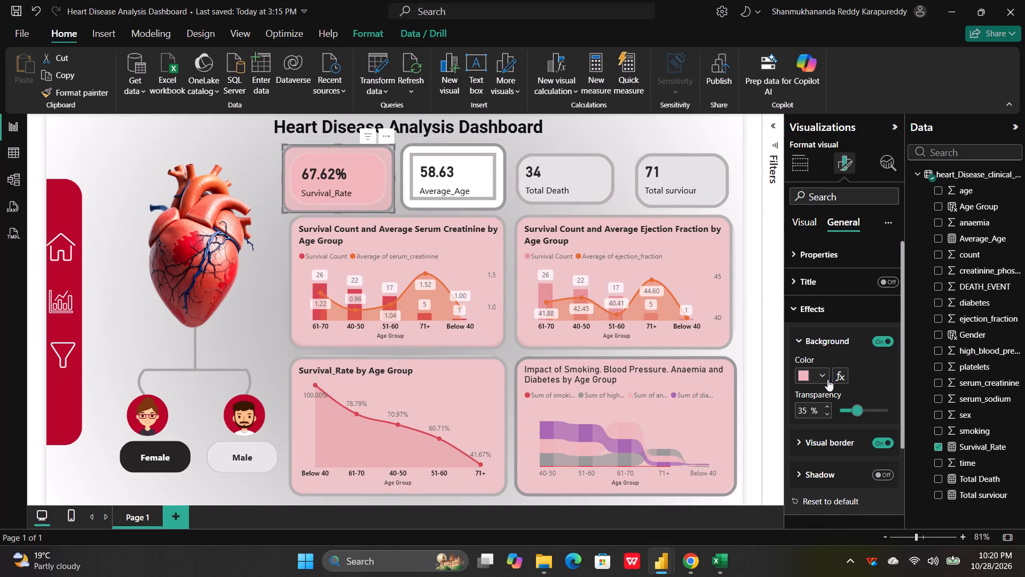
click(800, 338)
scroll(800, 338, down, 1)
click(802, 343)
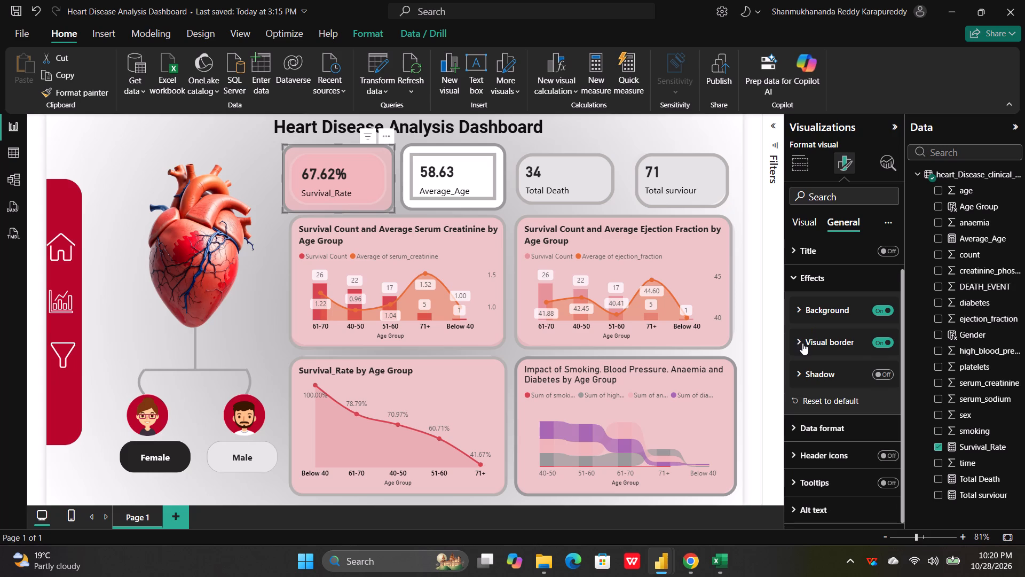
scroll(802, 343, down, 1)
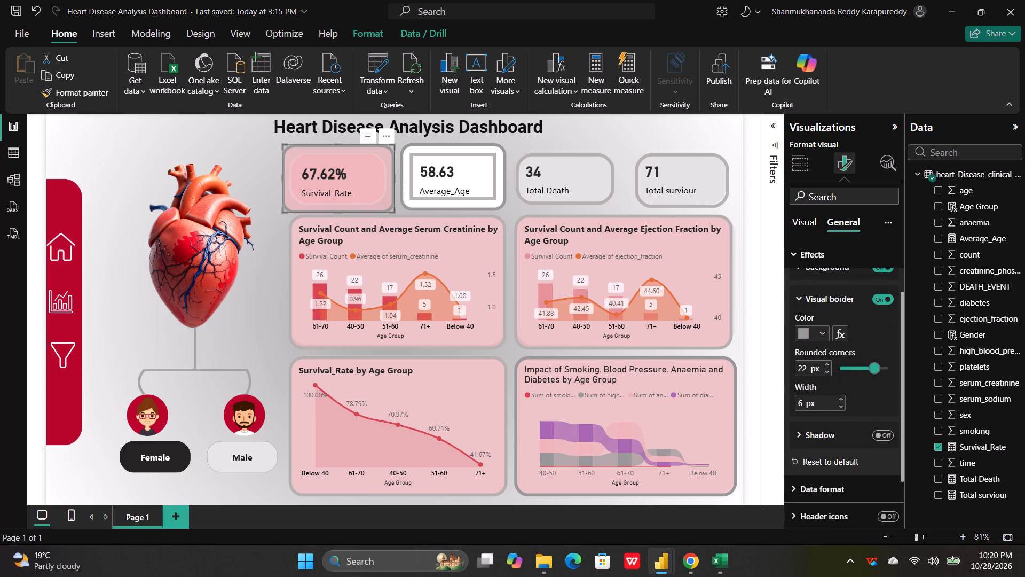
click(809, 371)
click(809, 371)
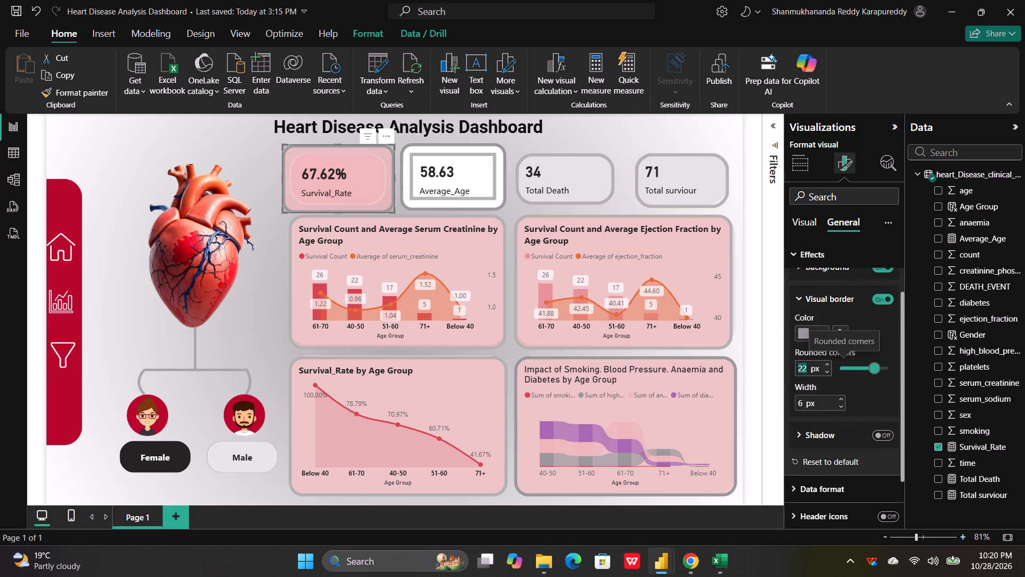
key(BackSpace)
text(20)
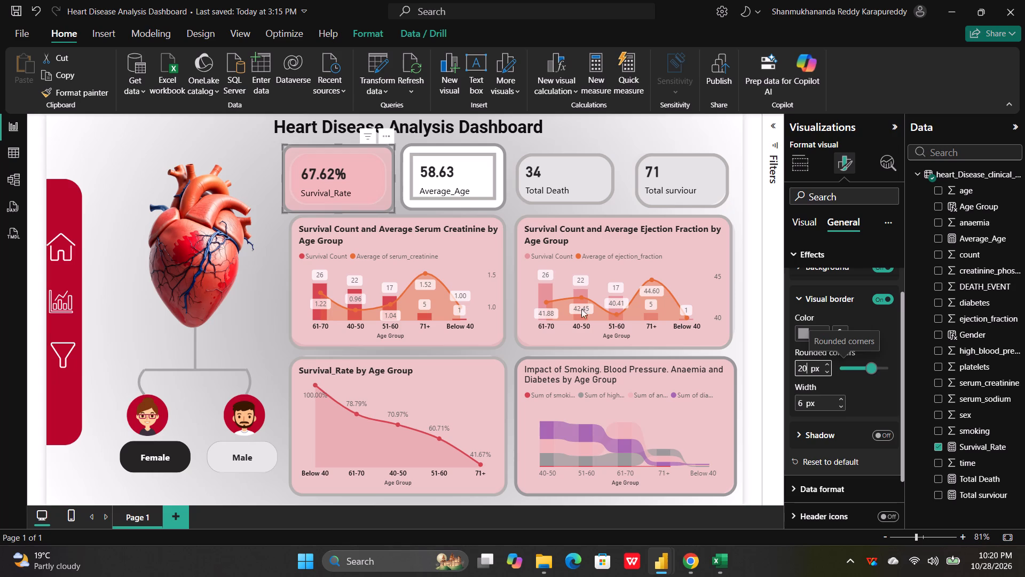
Set the rounded corners of the Survival_Rate visual border to 26 px to match the serum creatinine chart.
click(488, 258)
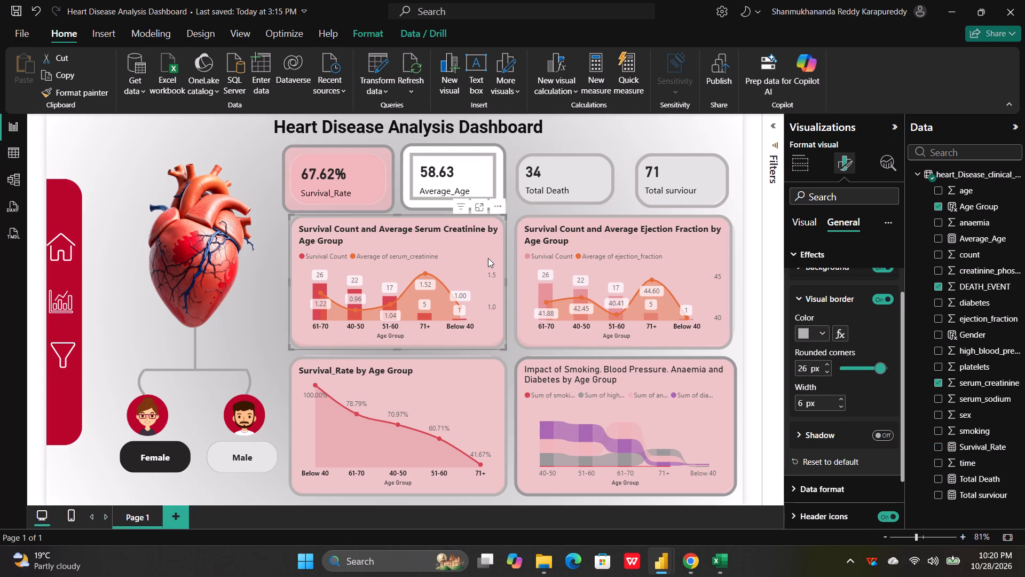
click(367, 155)
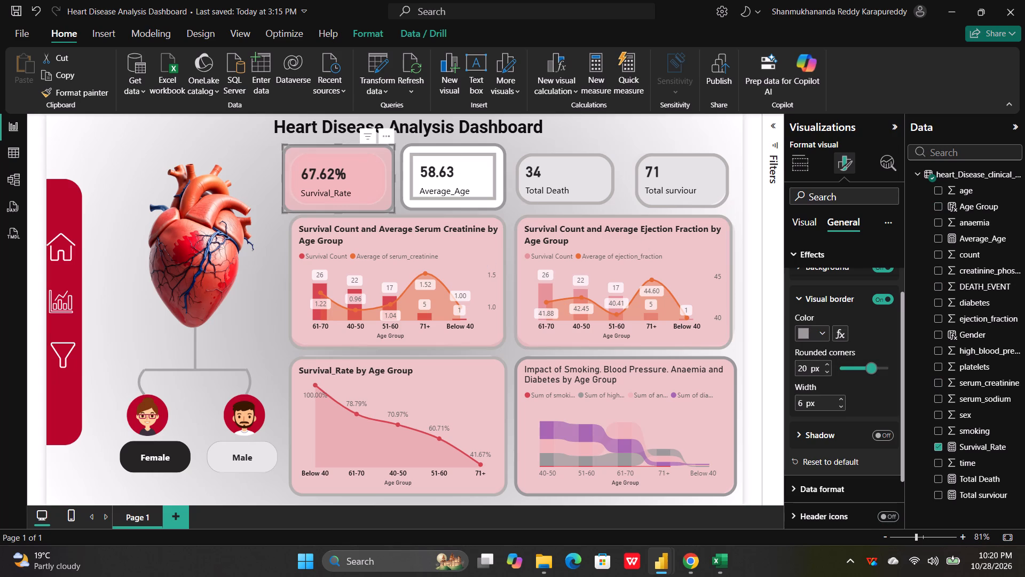
click(807, 368)
text(26)
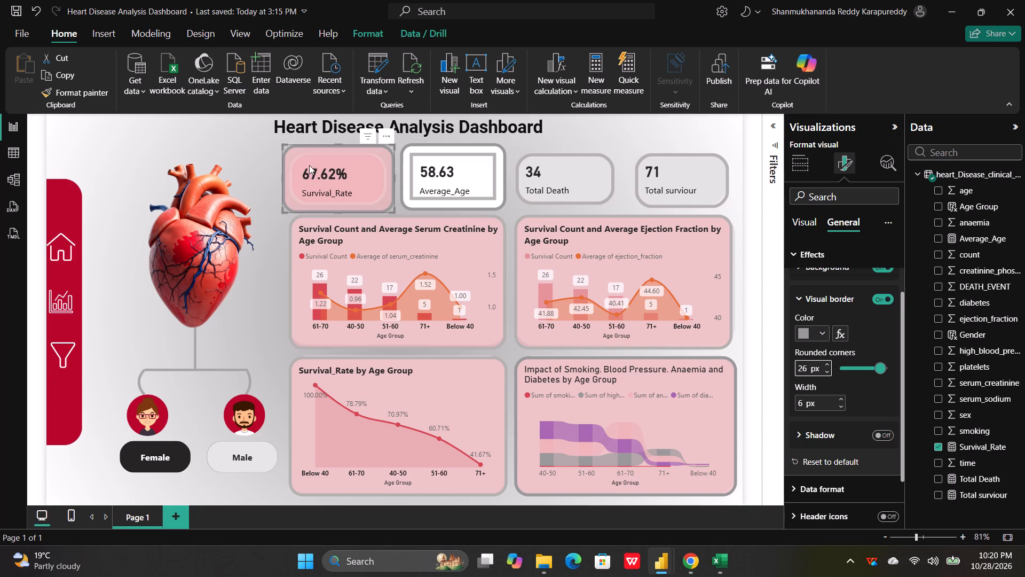
click(259, 172)
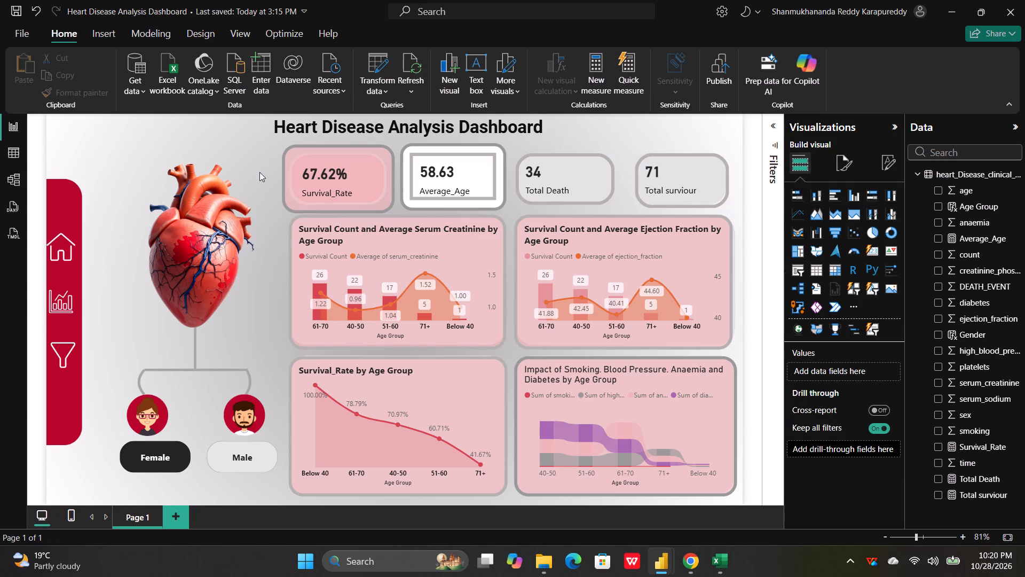
Change the inner card shape of the Average_Age visual to rounded rectangle.
click(478, 183)
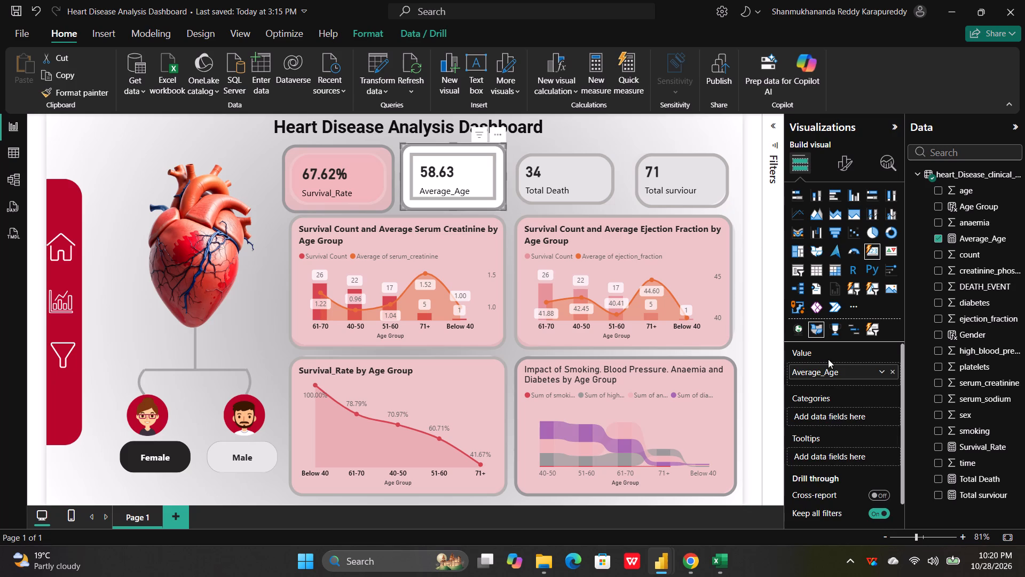
click(843, 157)
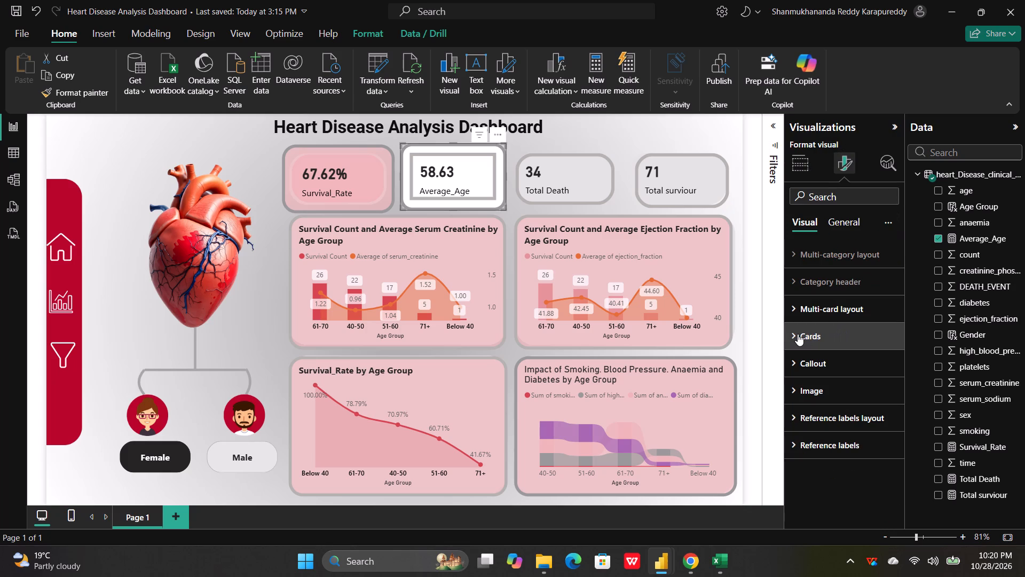
click(798, 334)
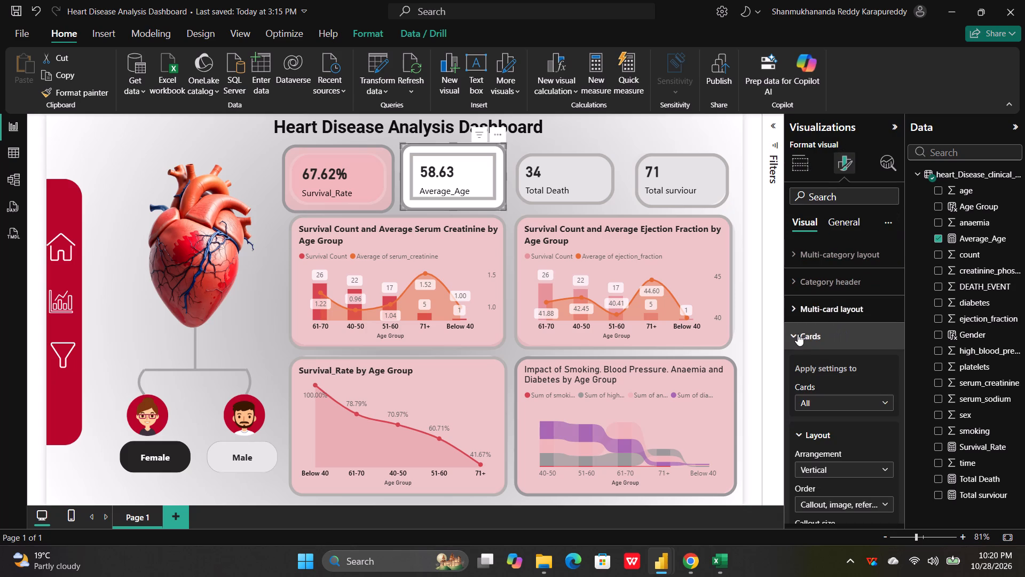
scroll(835, 397, down, 2)
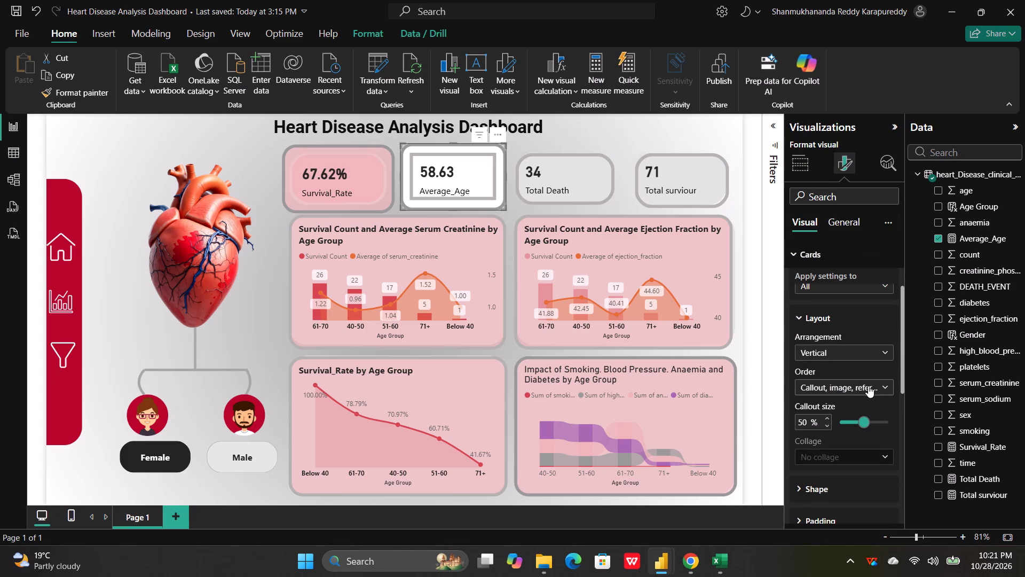
scroll(823, 399, down, 1)
click(803, 400)
scroll(803, 400, down, 1)
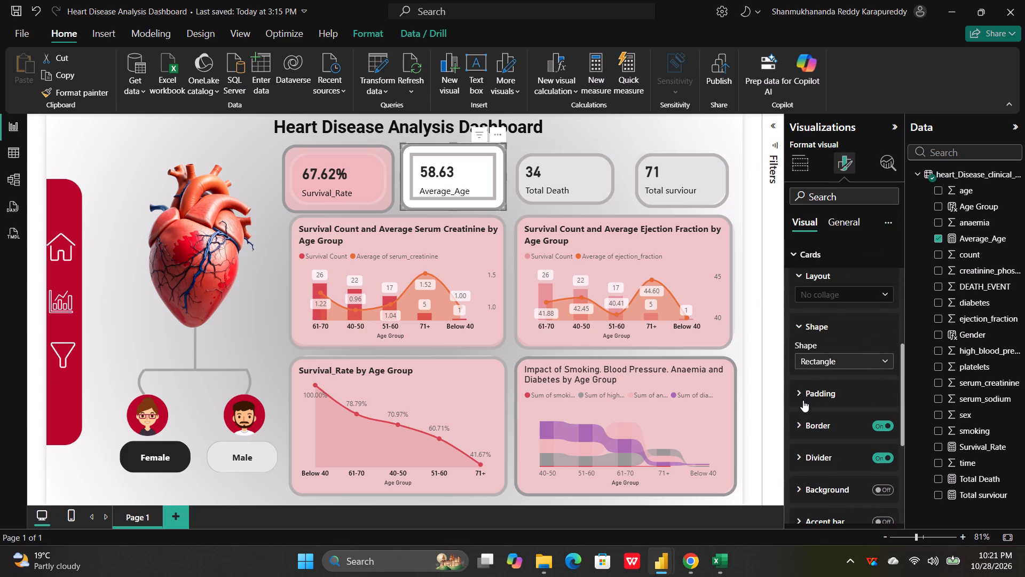
click(877, 352)
click(875, 354)
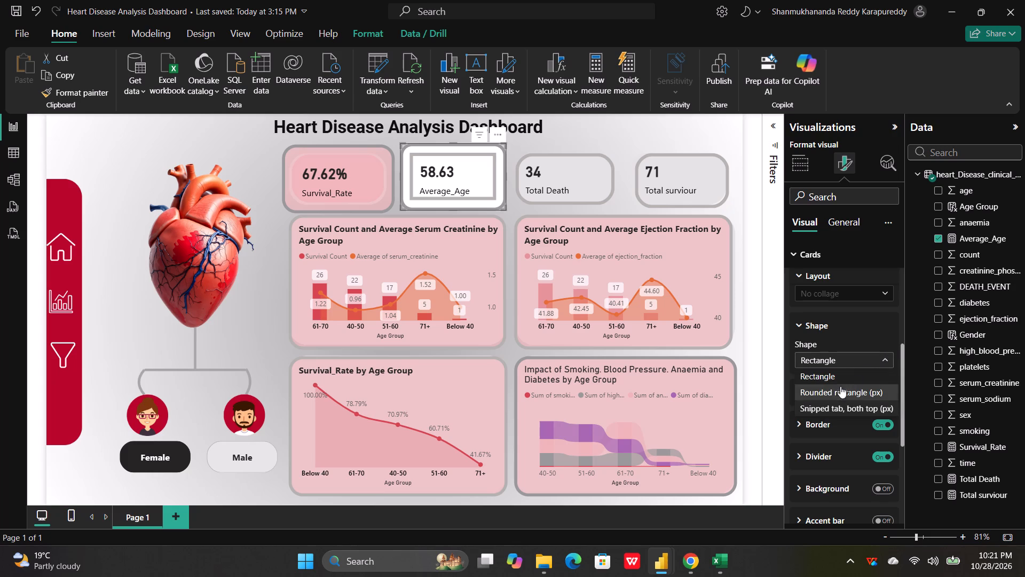
click(839, 393)
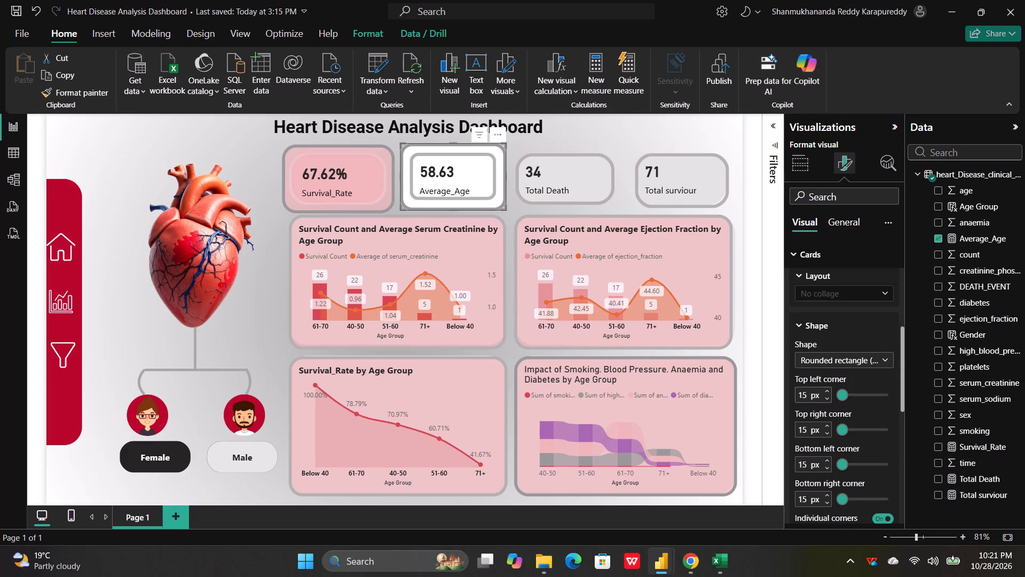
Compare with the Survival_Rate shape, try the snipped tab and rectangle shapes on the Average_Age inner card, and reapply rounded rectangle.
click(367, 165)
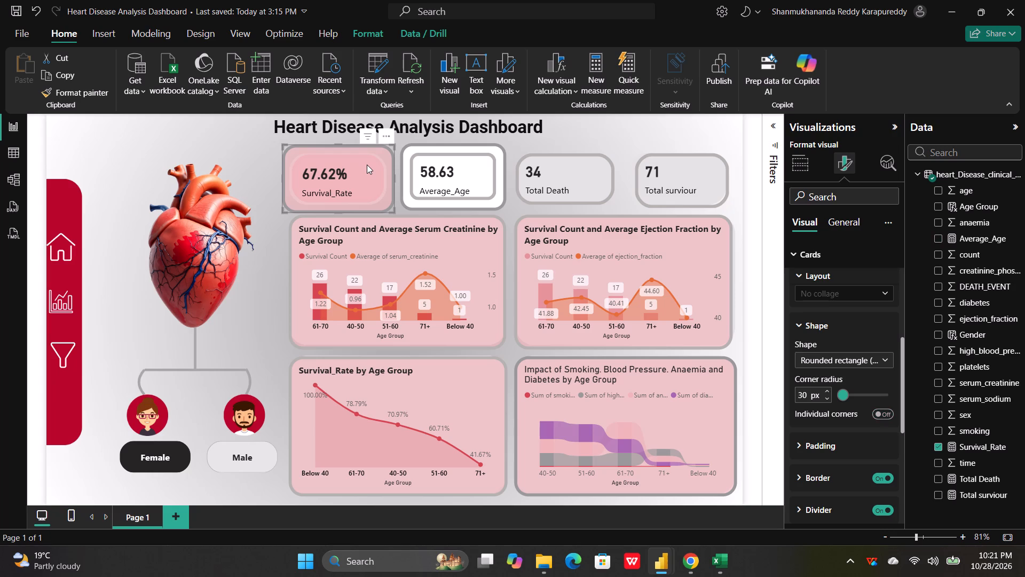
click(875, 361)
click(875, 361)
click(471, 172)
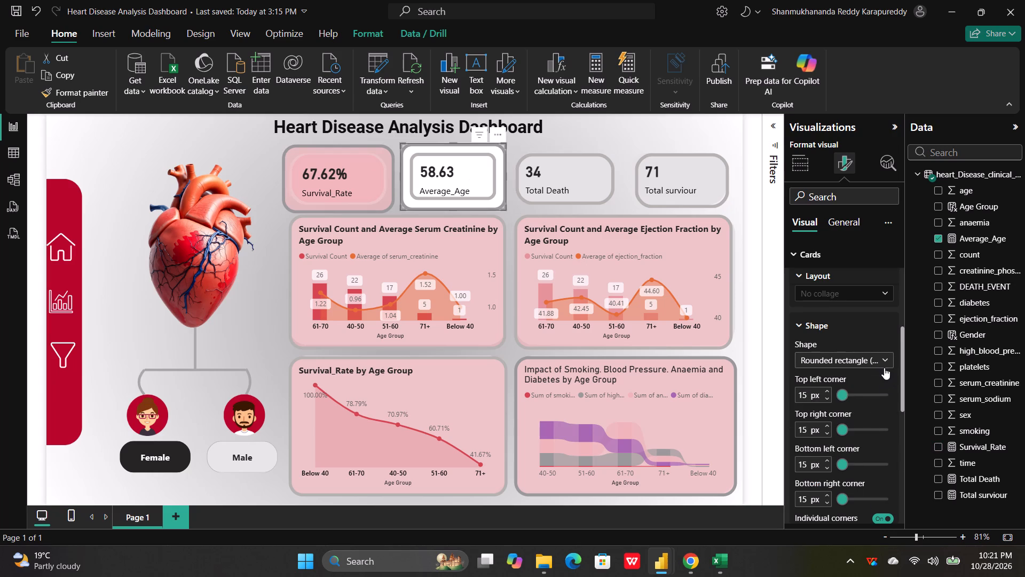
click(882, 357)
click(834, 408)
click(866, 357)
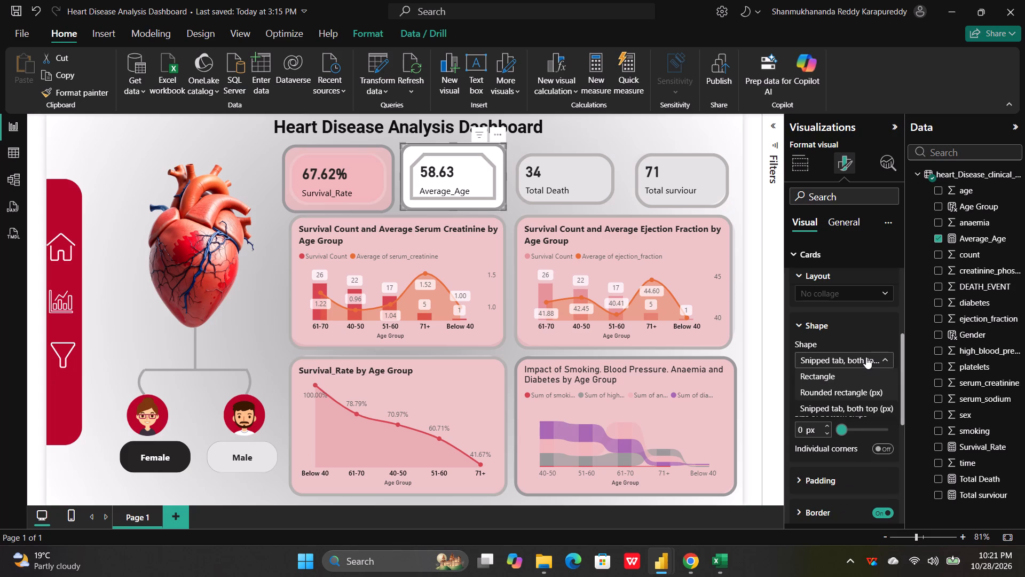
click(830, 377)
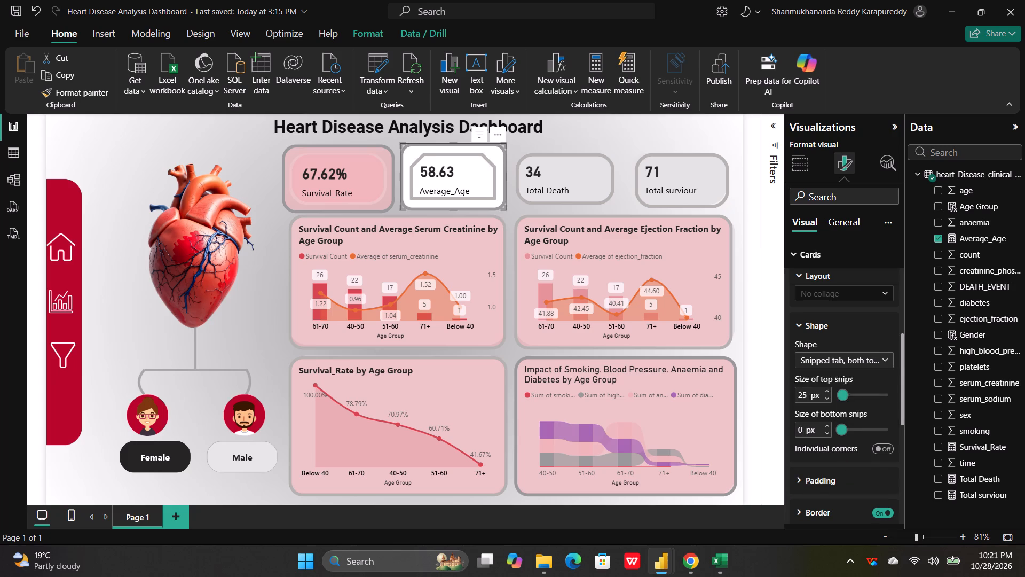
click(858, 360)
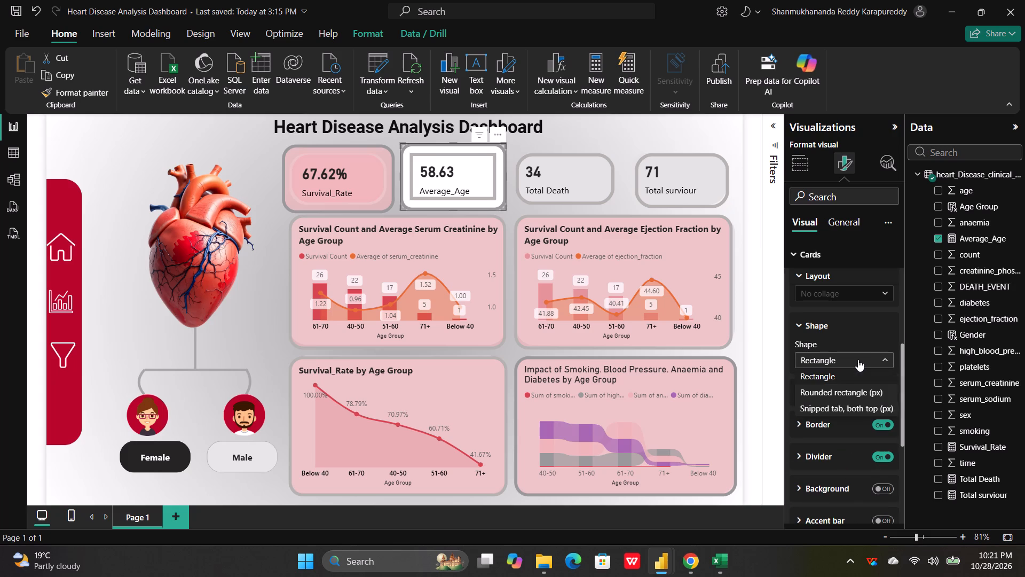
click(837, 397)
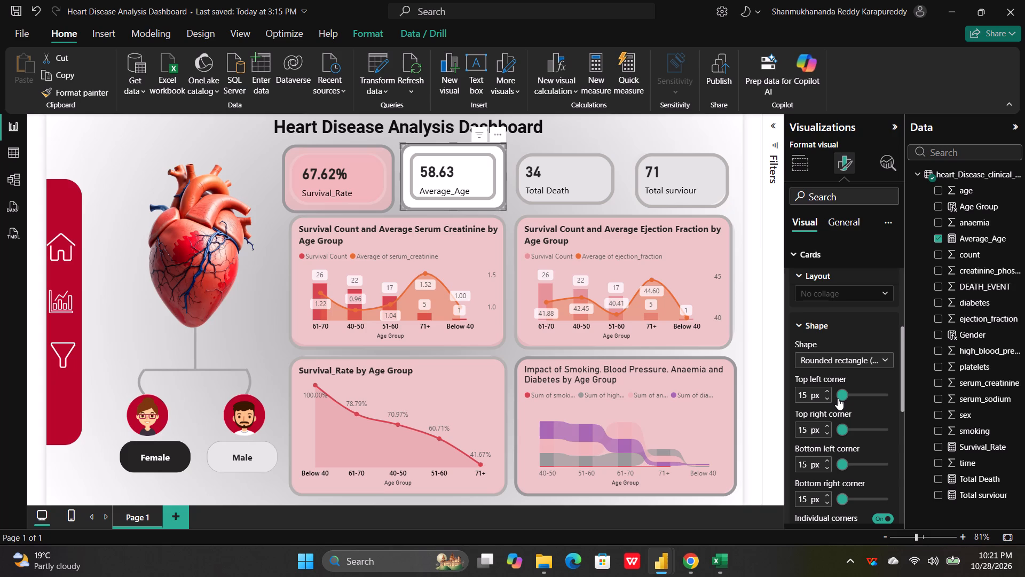
Turn off individual corners for the Average_Age inner card and set its corner radius to 30 px.
scroll(837, 422, down, 1)
click(885, 465)
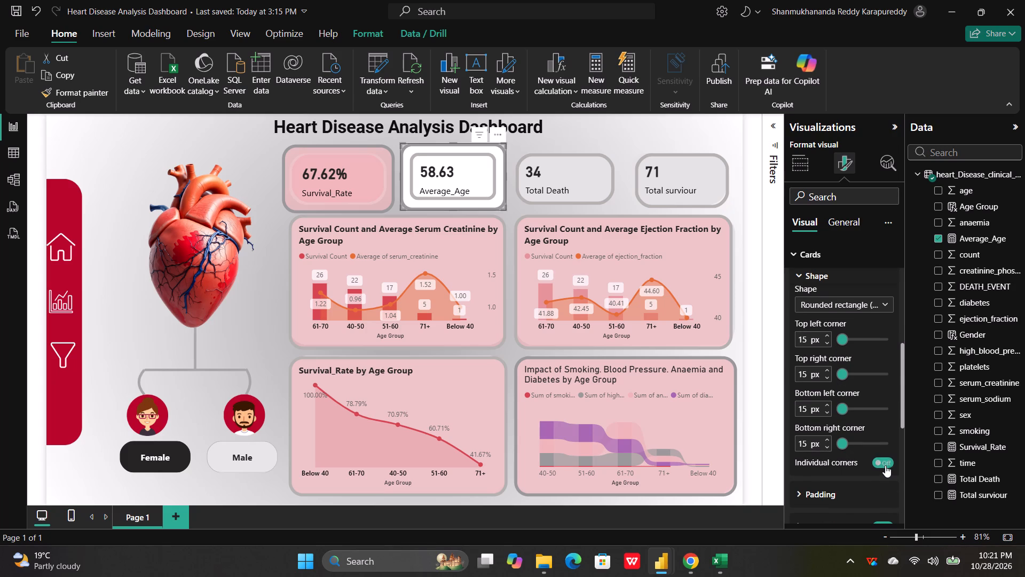
click(810, 341)
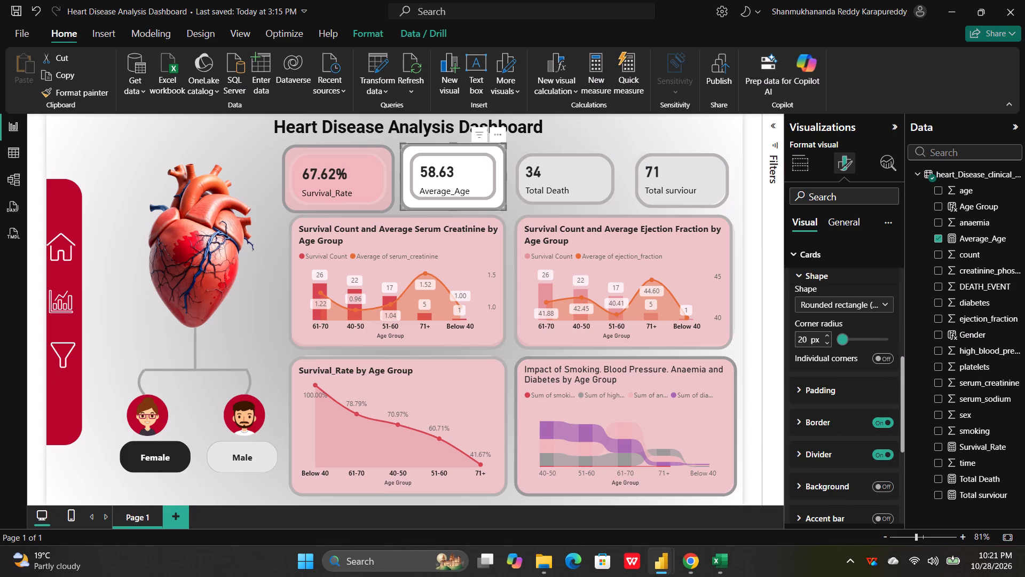
text(30)
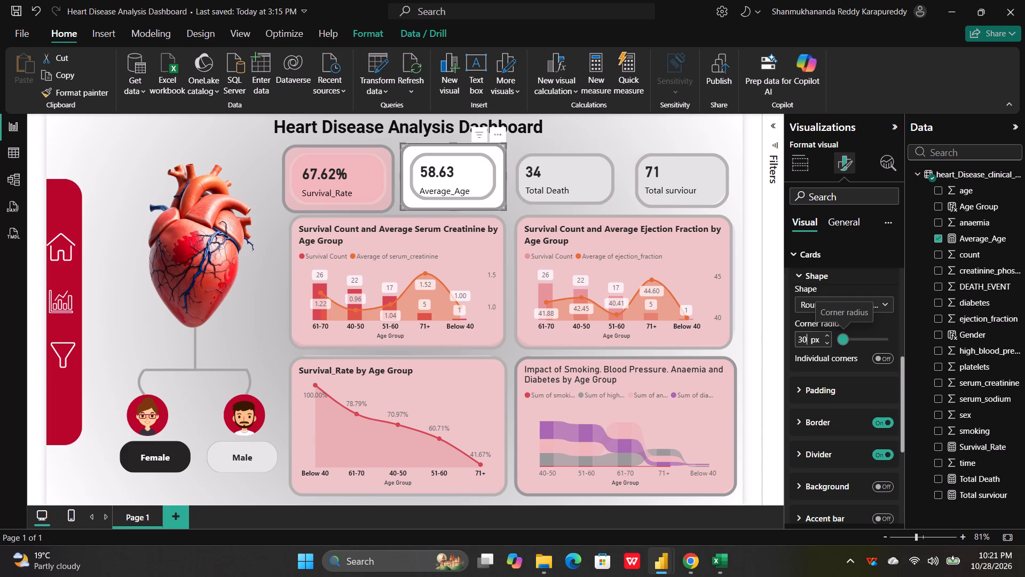
Turn on the background of the Average_Age inner card and fill it with the light pink theme color.
click(366, 156)
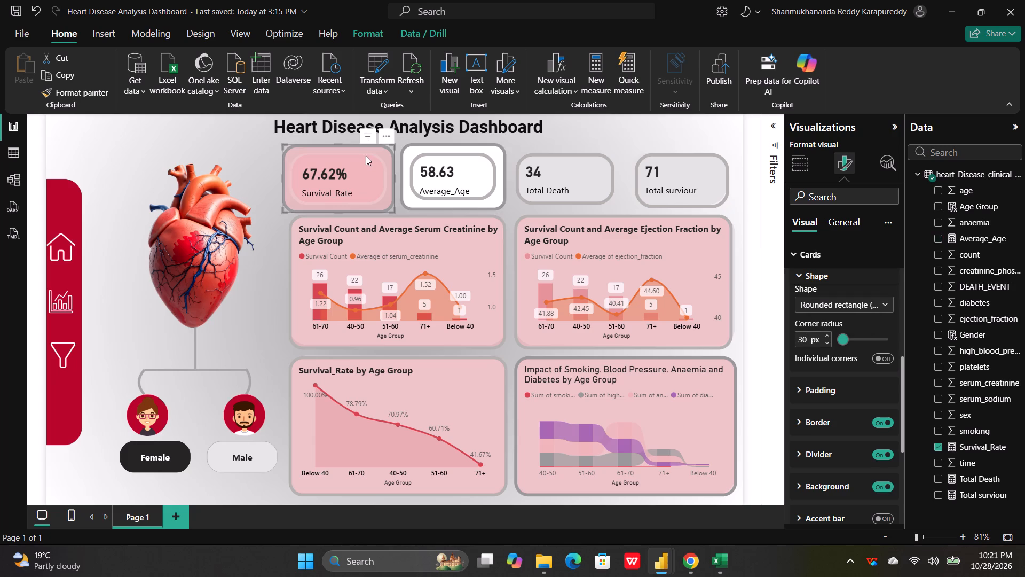
click(435, 167)
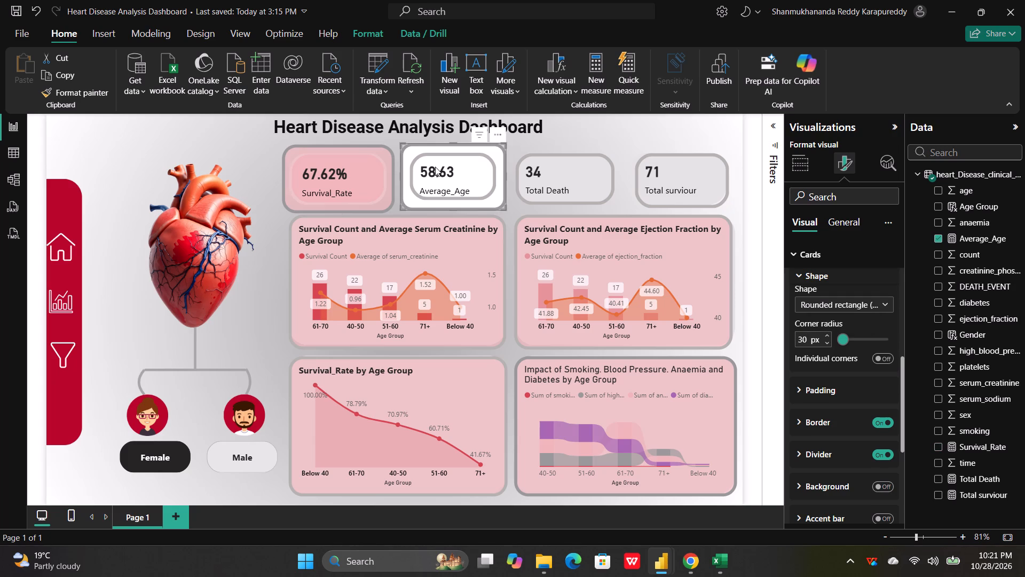
scroll(825, 387, down, 2)
click(885, 403)
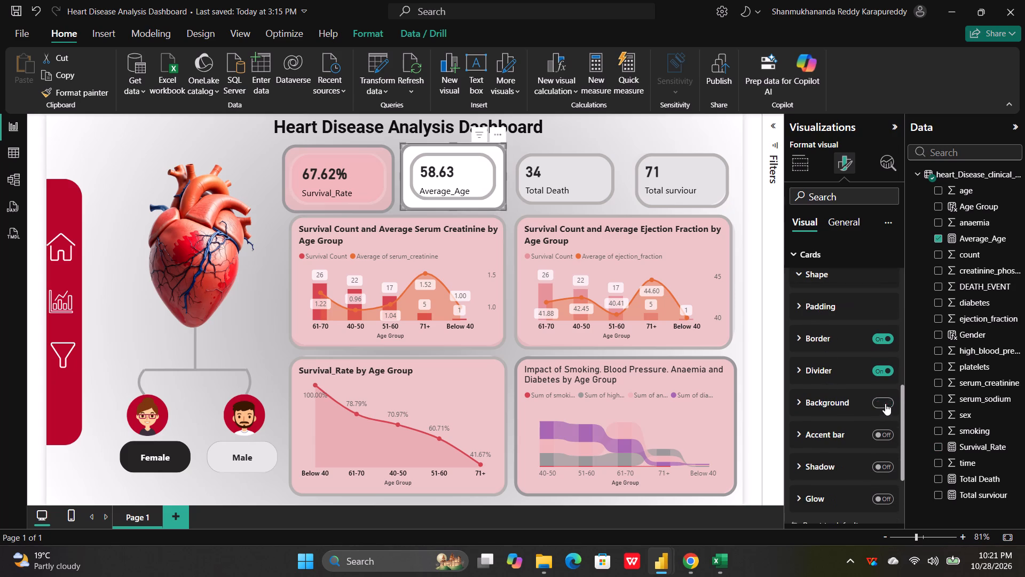
click(802, 400)
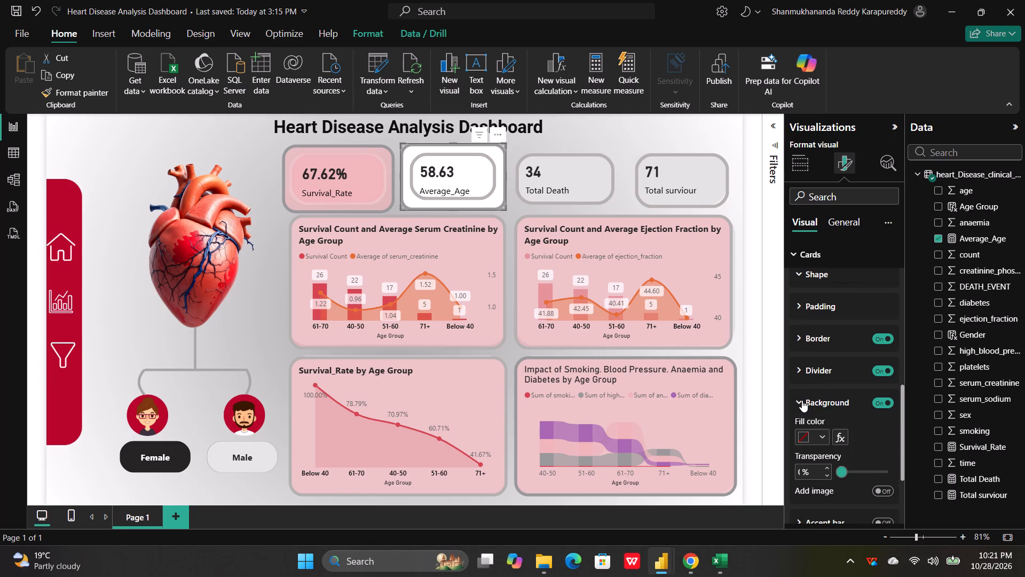
click(821, 438)
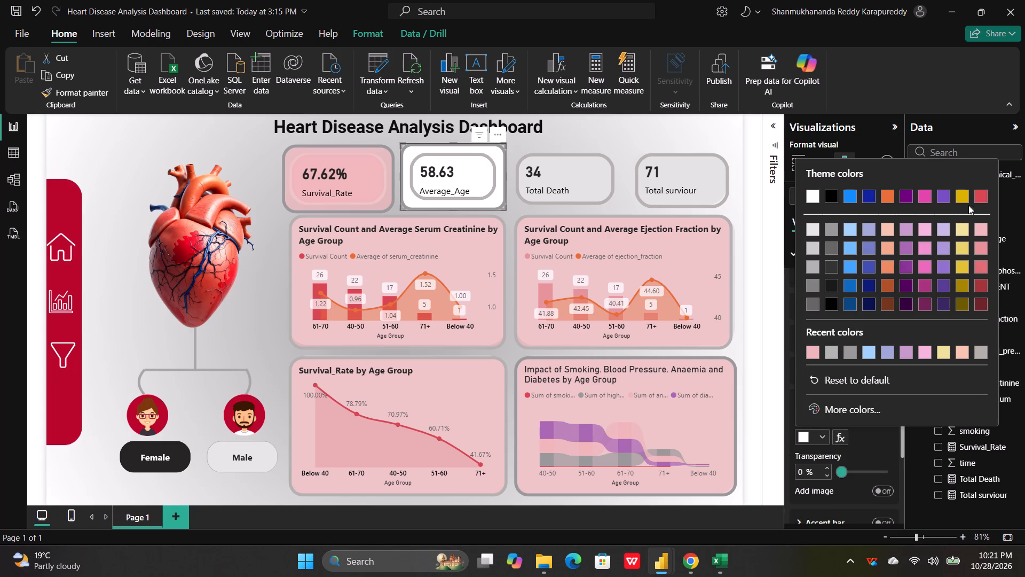
click(981, 227)
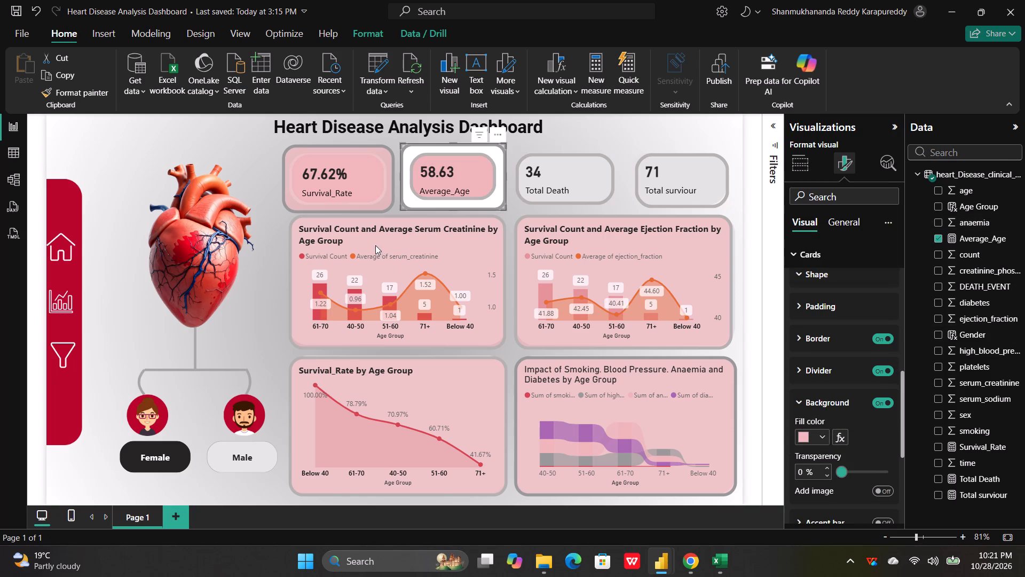
Examine the serum creatinine chart's formatting options to find its background color and transparency settings.
click(464, 258)
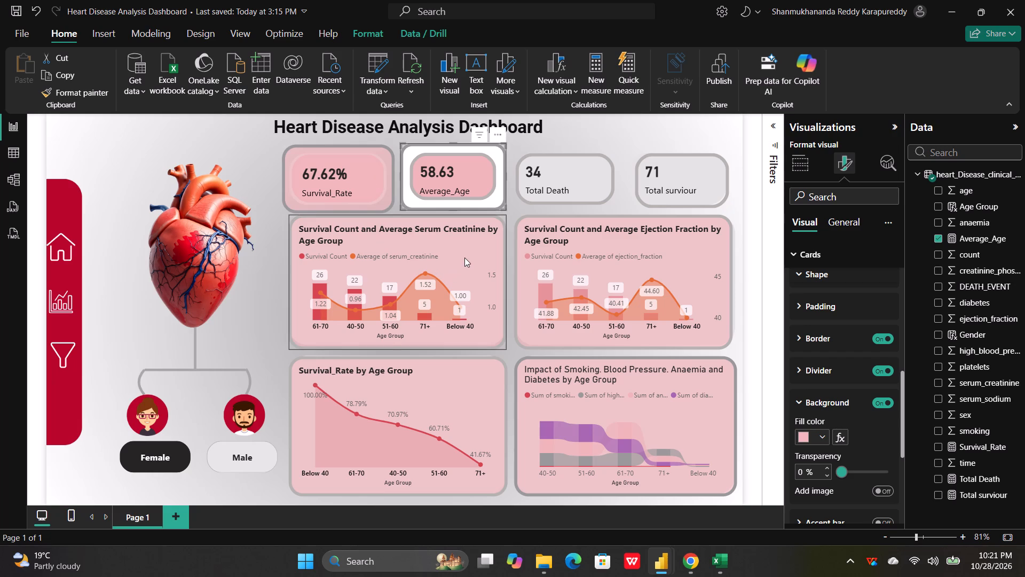
scroll(808, 435, down, 1)
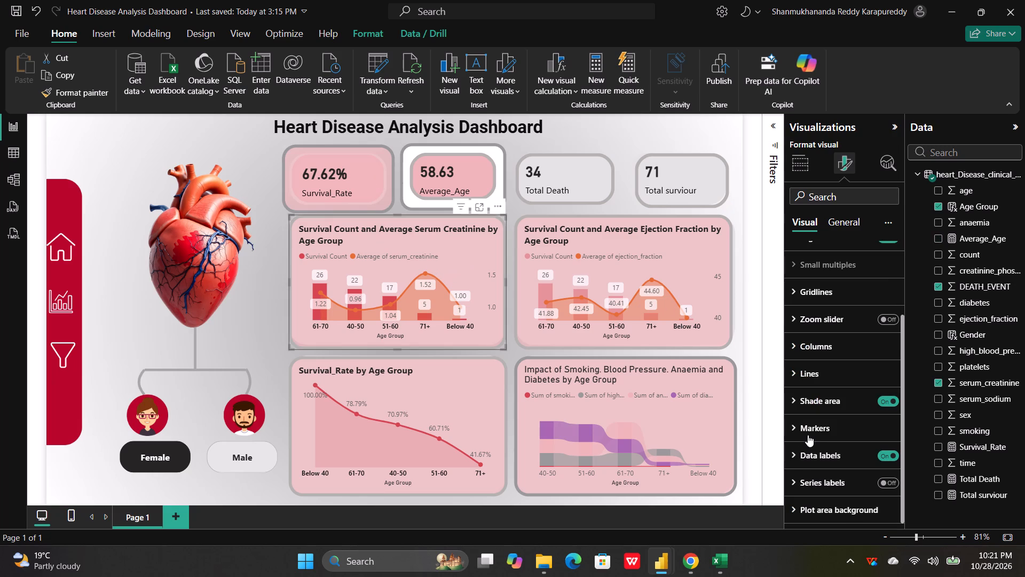
scroll(808, 435, down, 1)
scroll(809, 321, up, 2)
scroll(809, 321, down, 3)
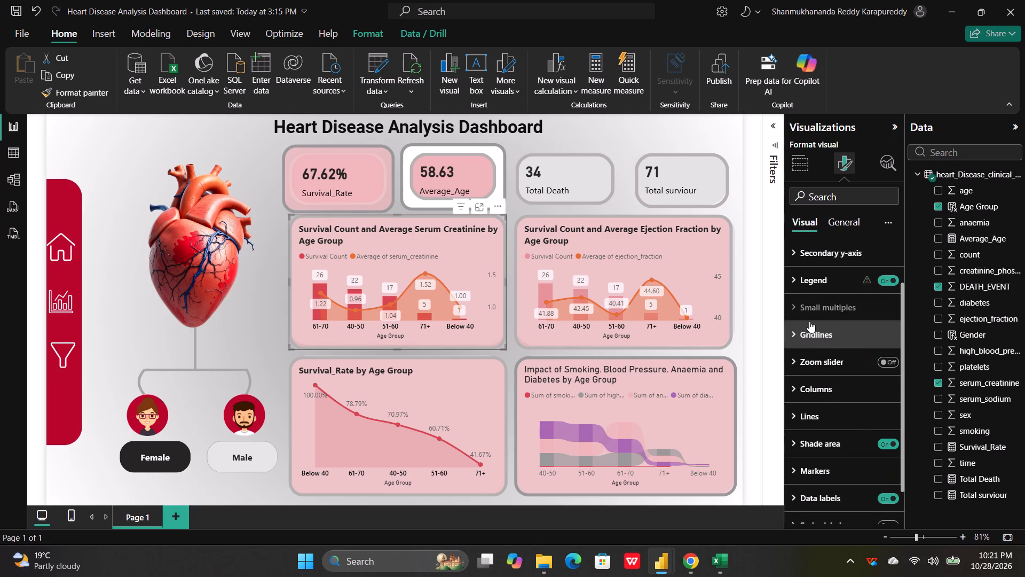
scroll(809, 321, down, 1)
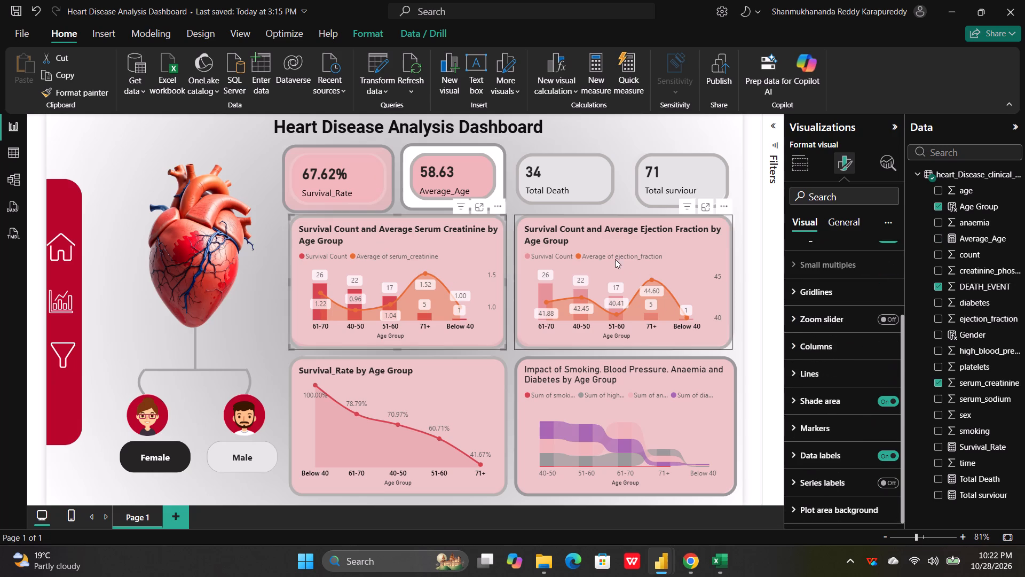
click(845, 223)
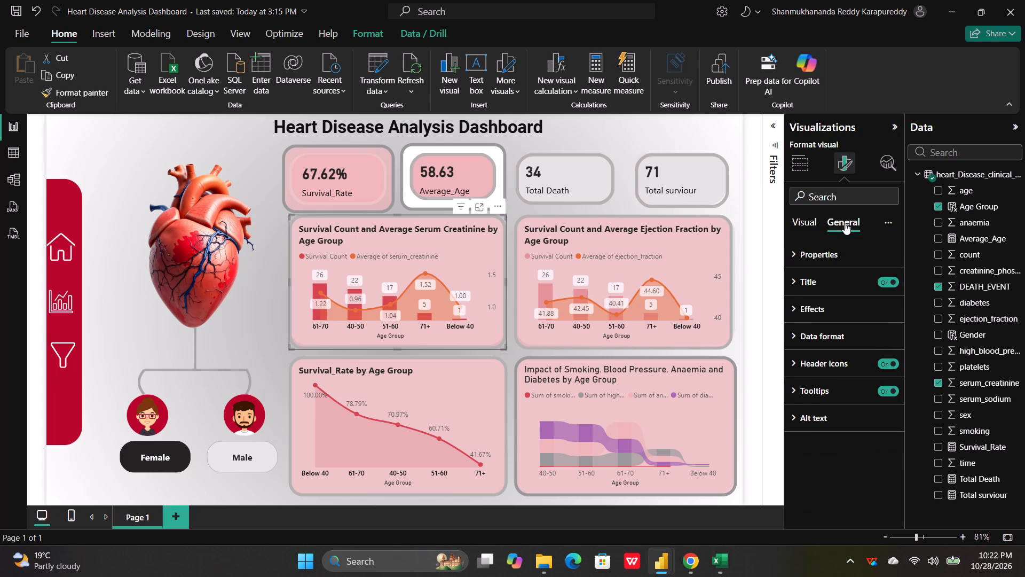
click(809, 214)
scroll(832, 379, down, 1)
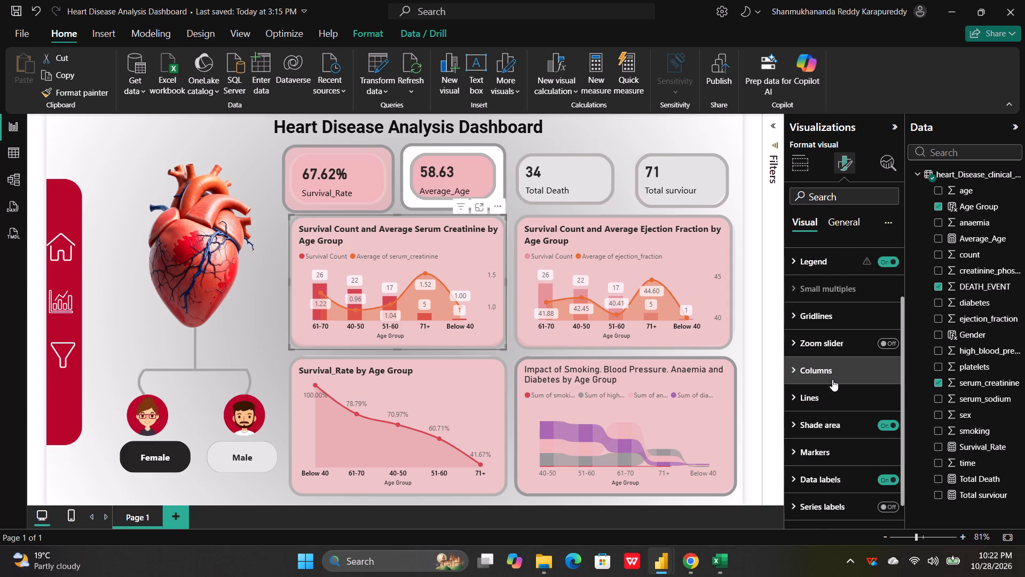
scroll(813, 387, down, 1)
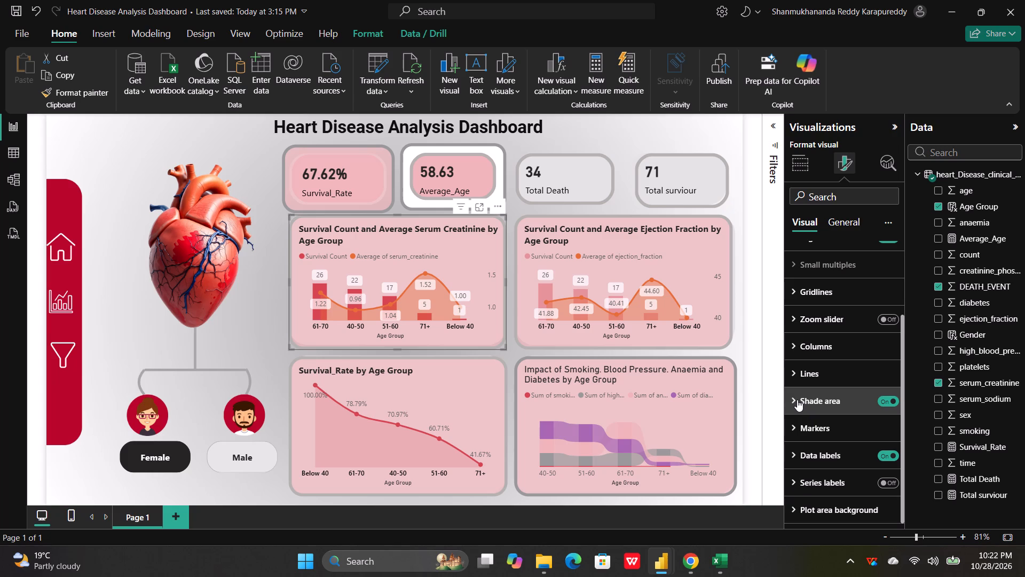
scroll(797, 400, down, 1)
scroll(797, 400, right, 1)
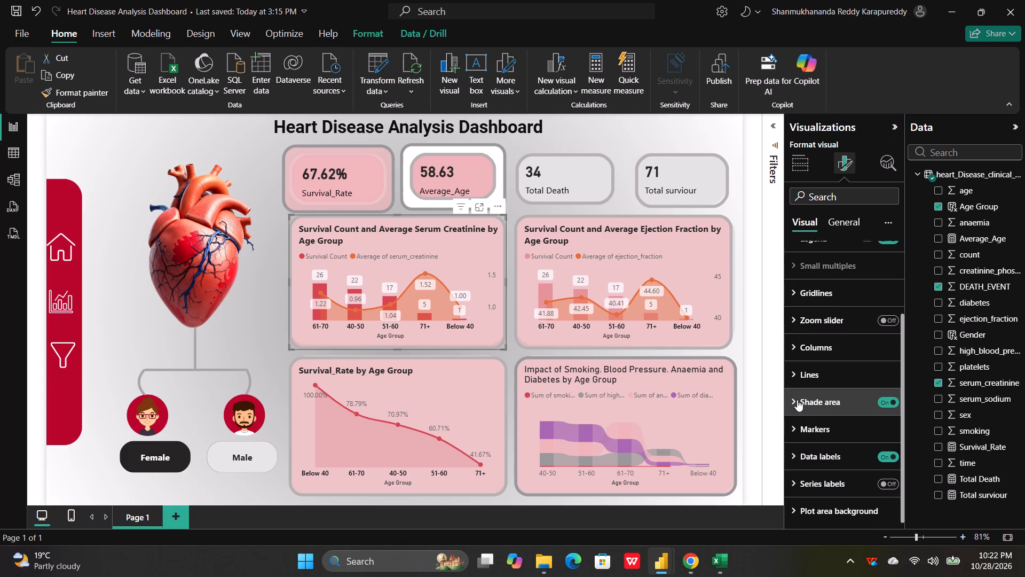
scroll(797, 400, right, 1)
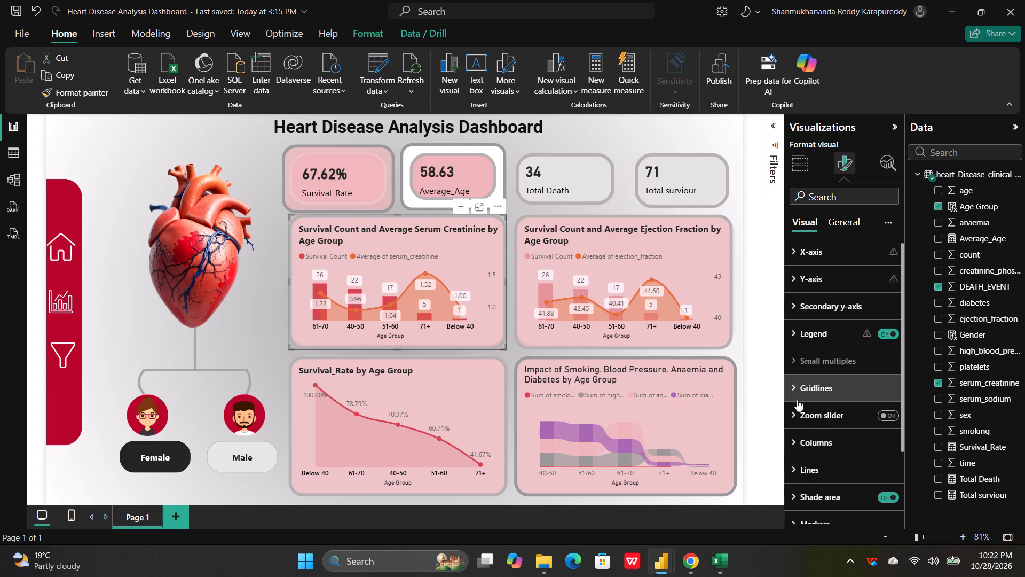
scroll(797, 400, right, 1)
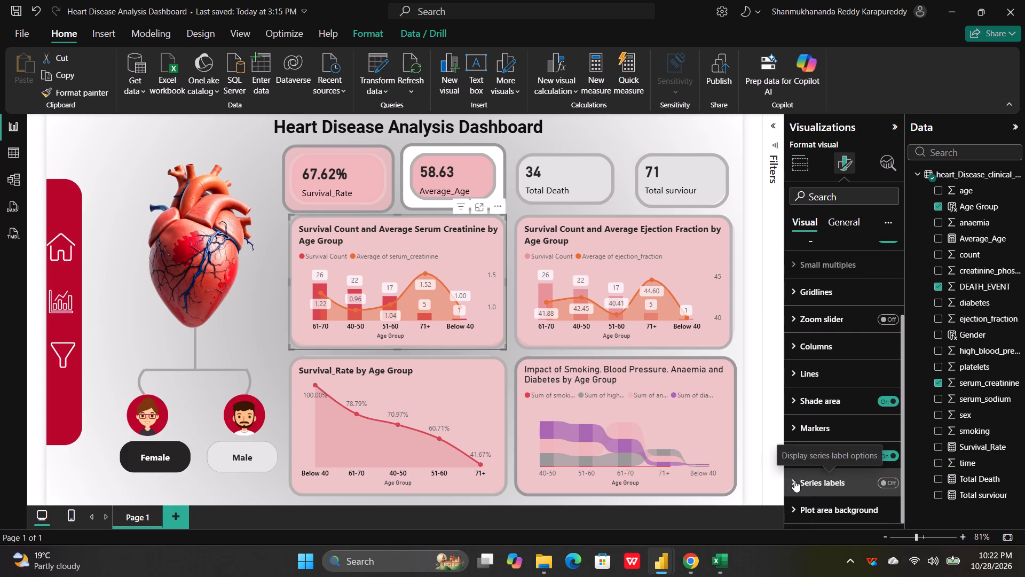
click(792, 506)
scroll(792, 506, down, 1)
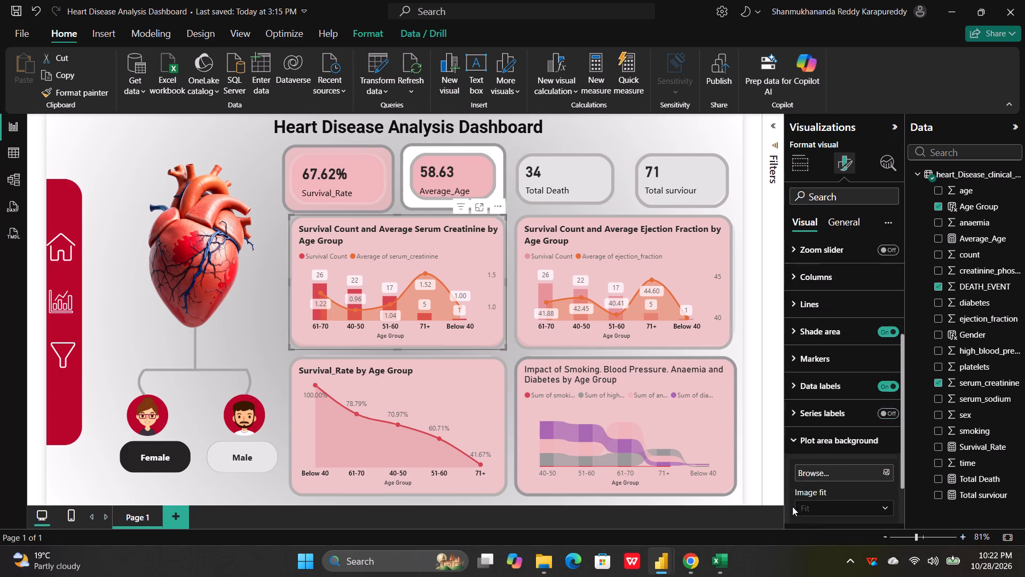
scroll(792, 506, down, 1)
scroll(833, 400, up, 4)
click(847, 221)
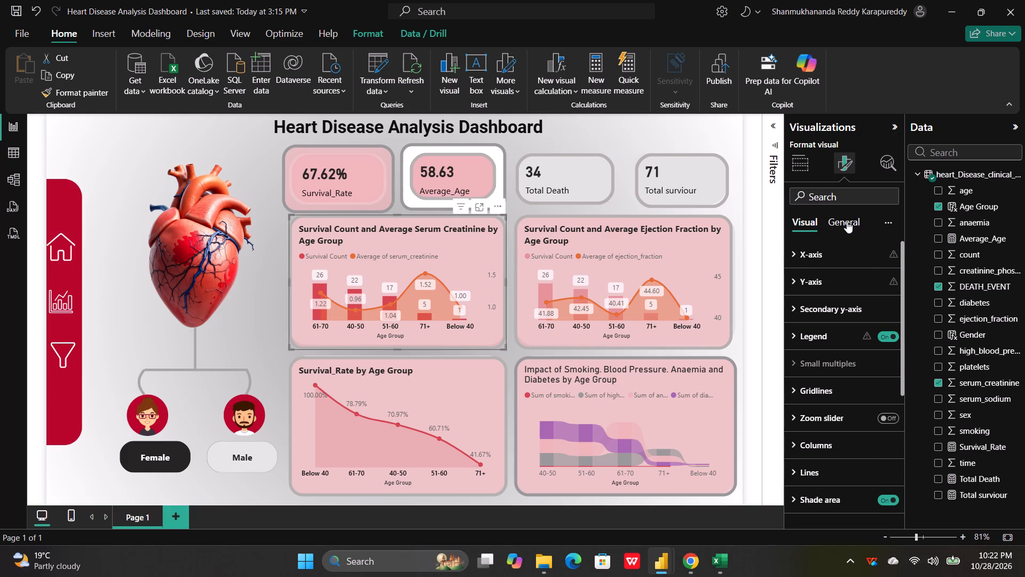
click(793, 303)
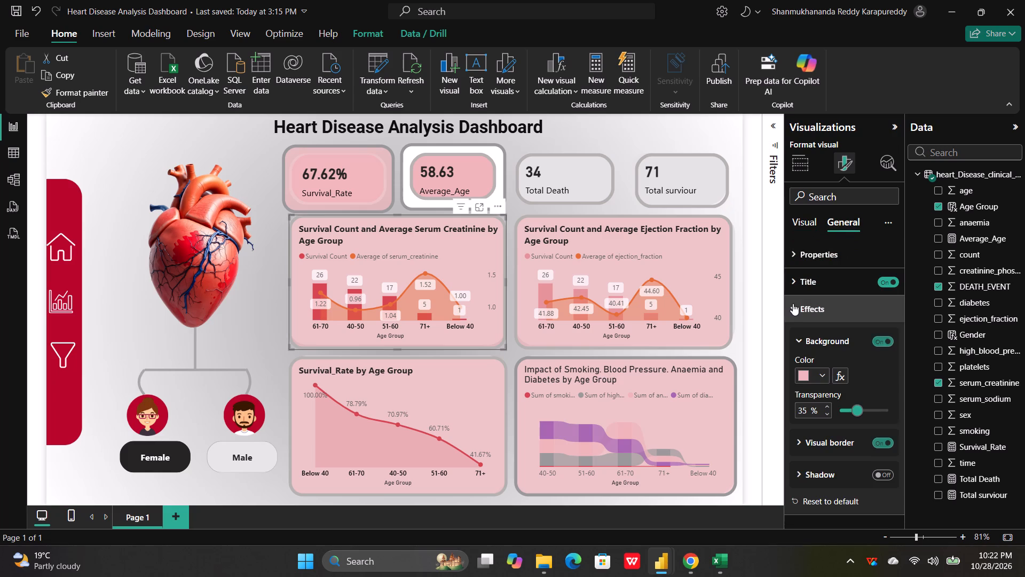
scroll(816, 324, down, 1)
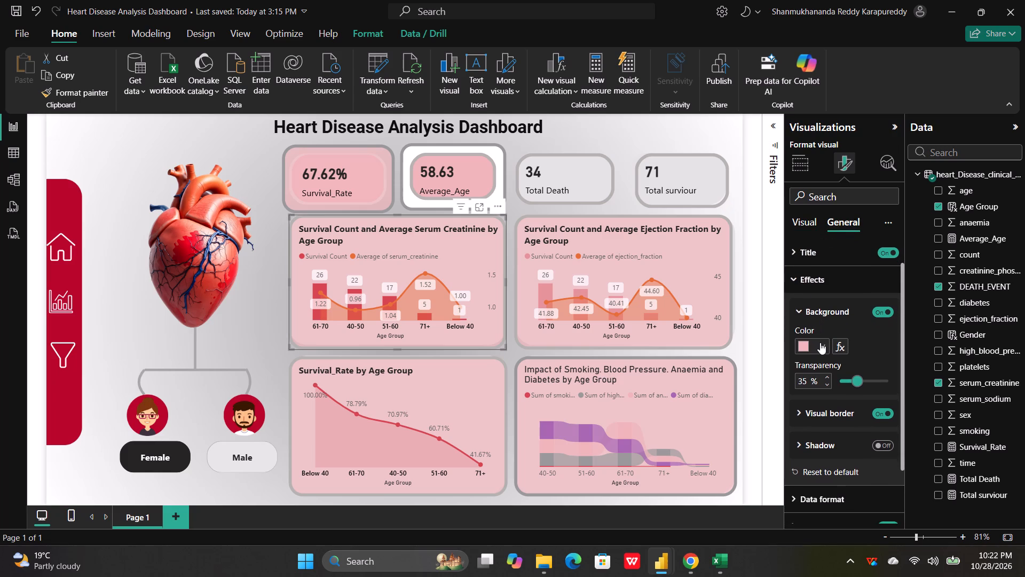
Set the Average_Age visual background to the light pink theme color with 35% transparency.
click(462, 168)
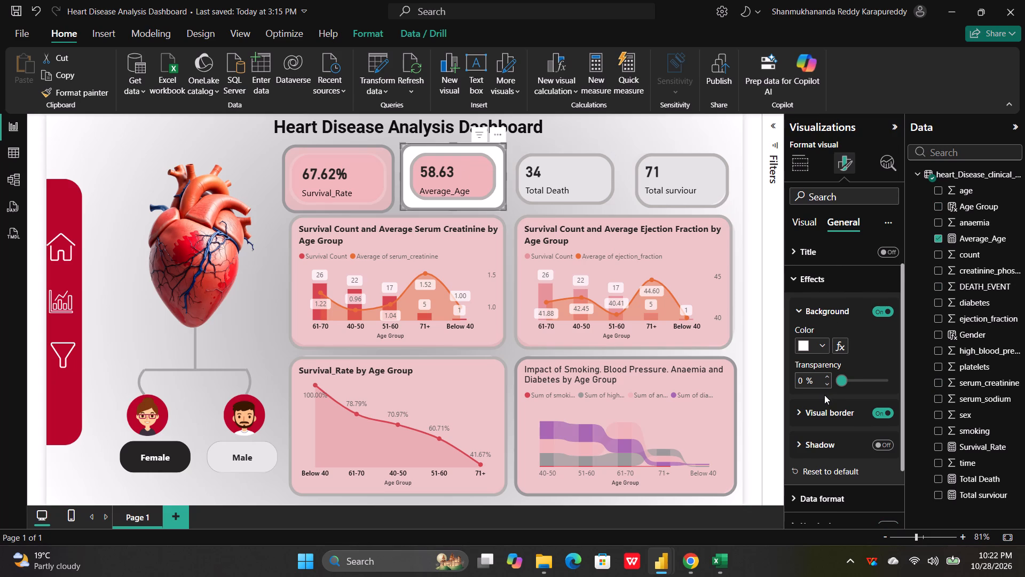
scroll(824, 395, down, 1)
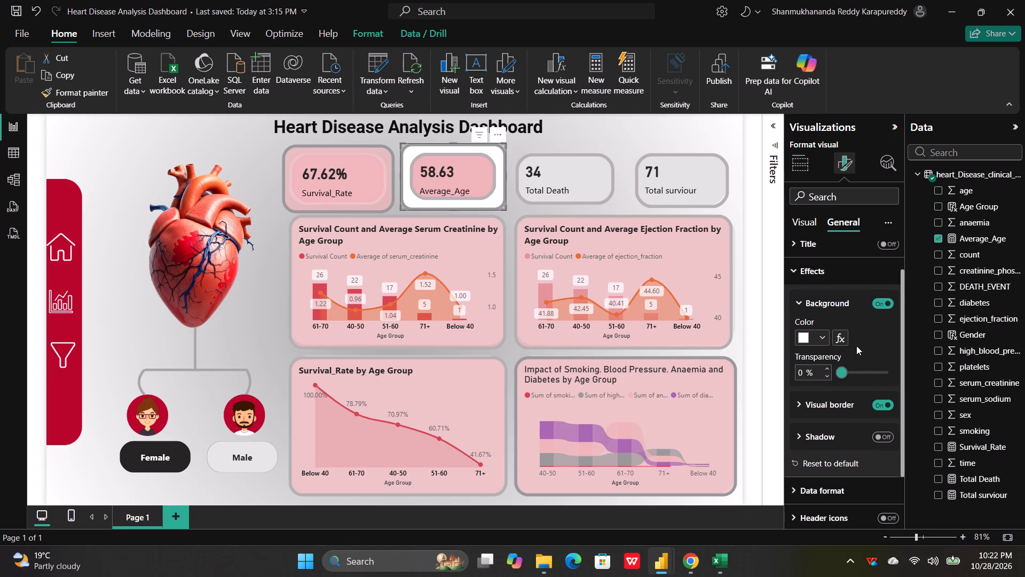
scroll(867, 342, up, 1)
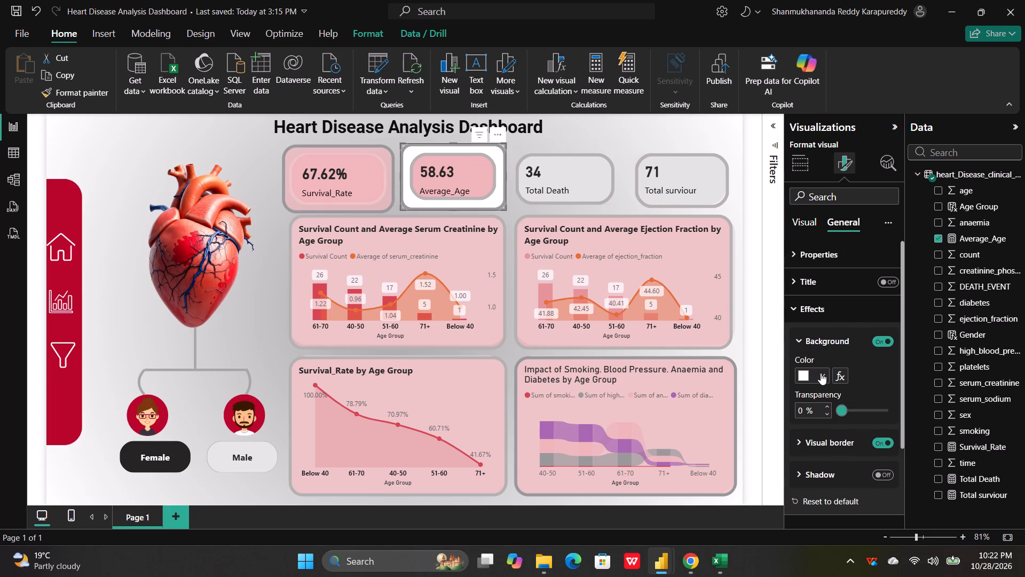
click(805, 409)
click(822, 372)
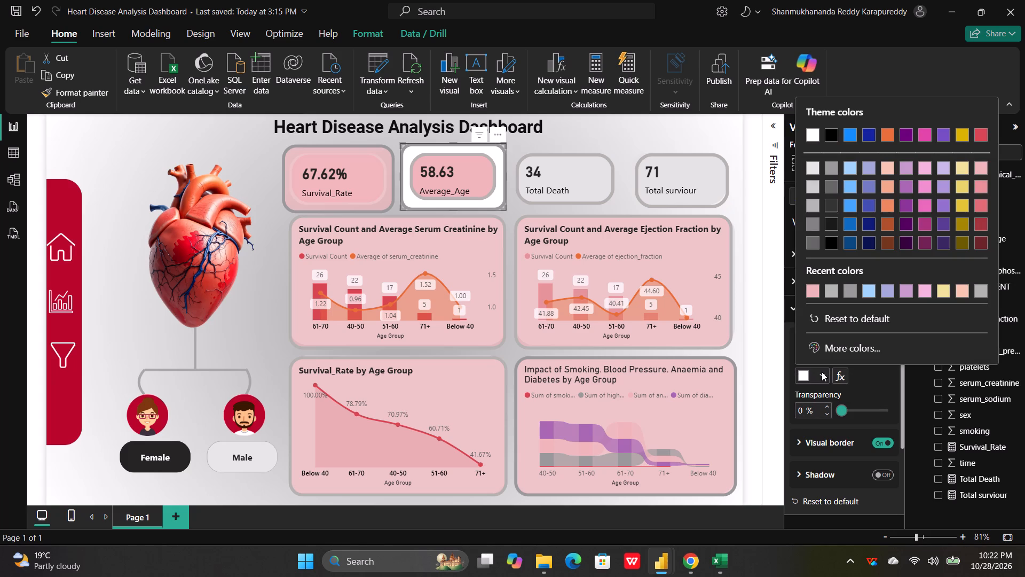
click(982, 168)
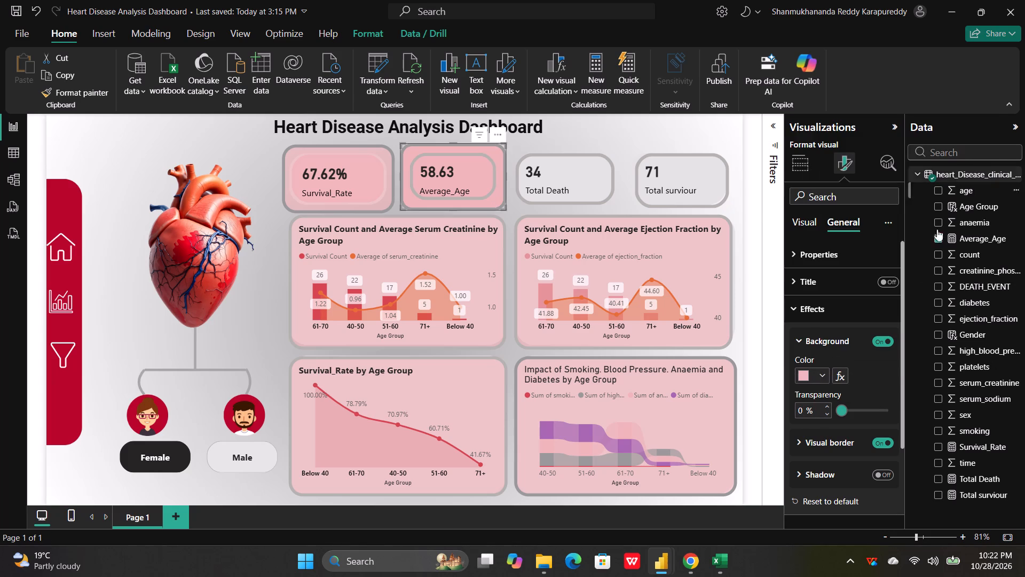
click(803, 410)
text(35)
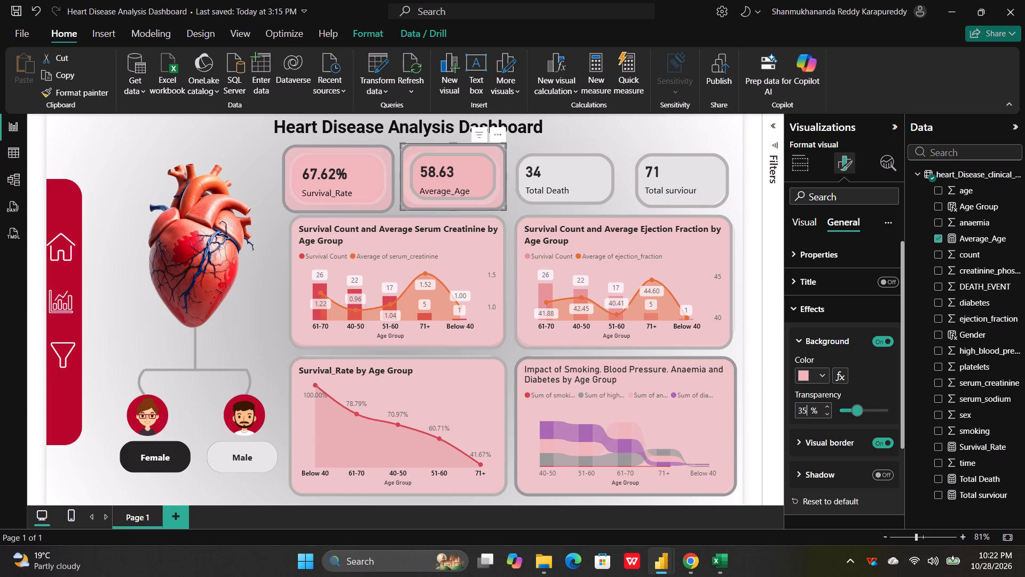
Set the background transparency of the Average_Age inner card to 35%.
click(806, 223)
scroll(818, 384, down, 5)
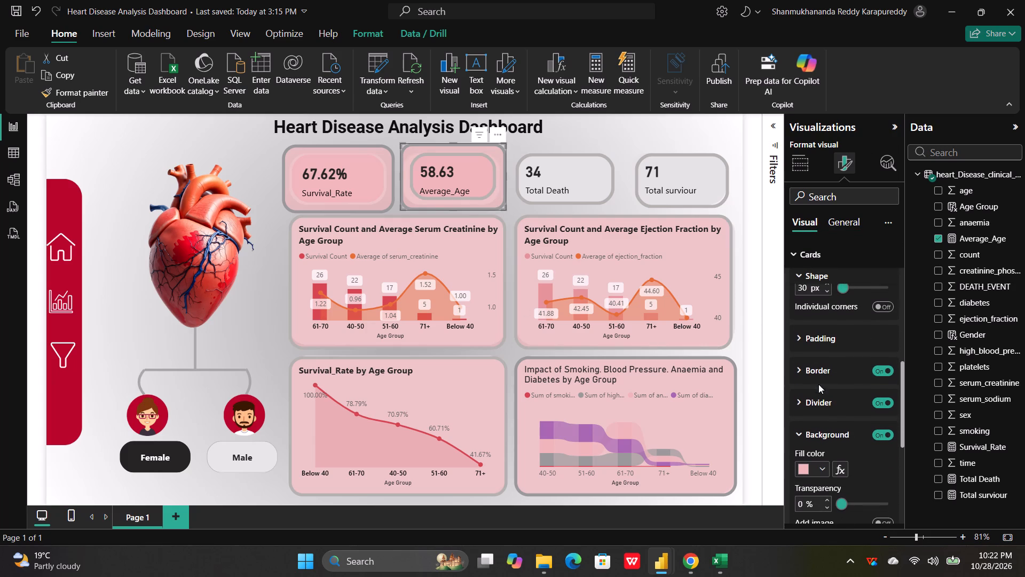
click(801, 506)
text(35)
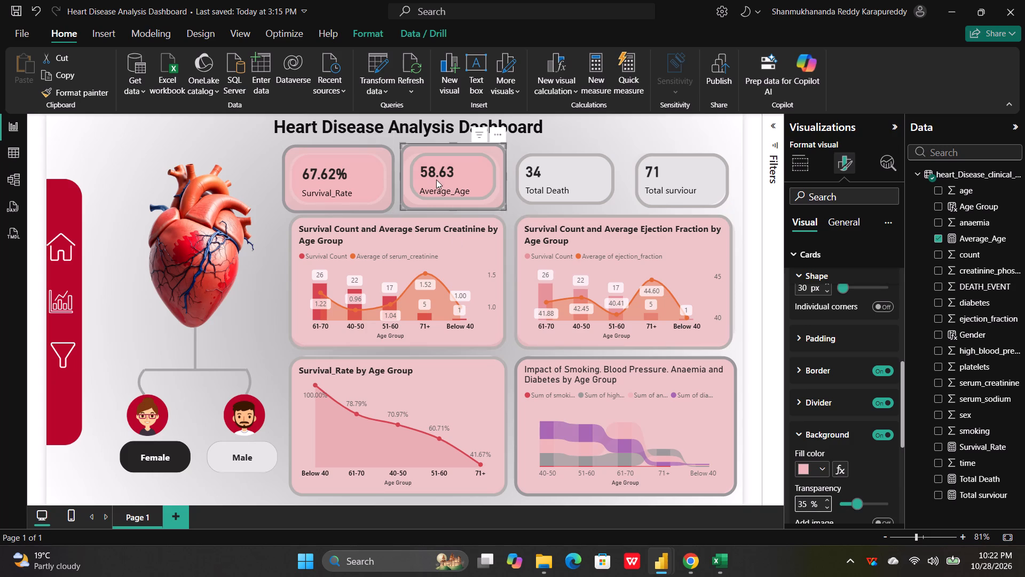
click(462, 182)
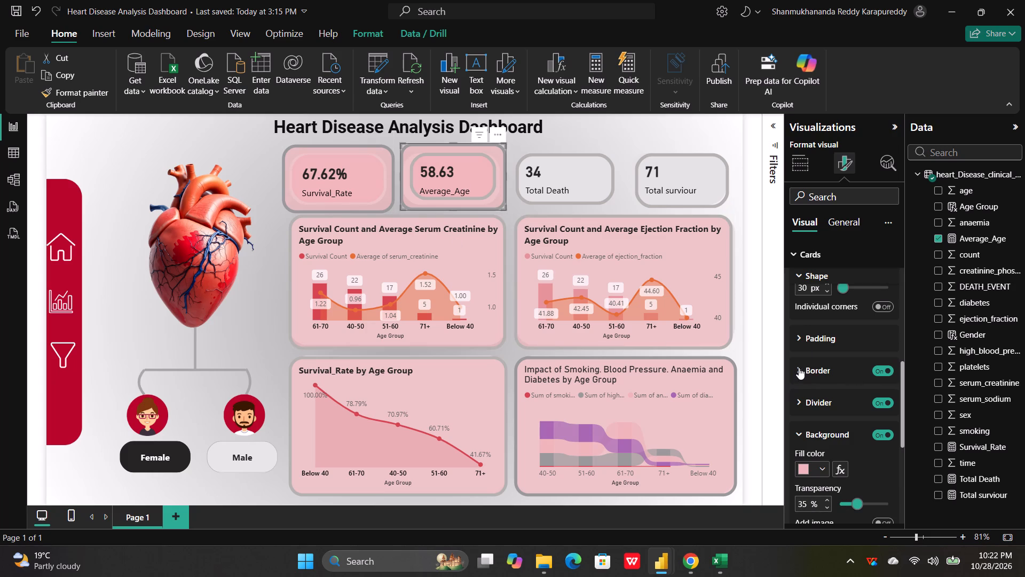
Turn off the border of the Average_Age inner card.
click(799, 368)
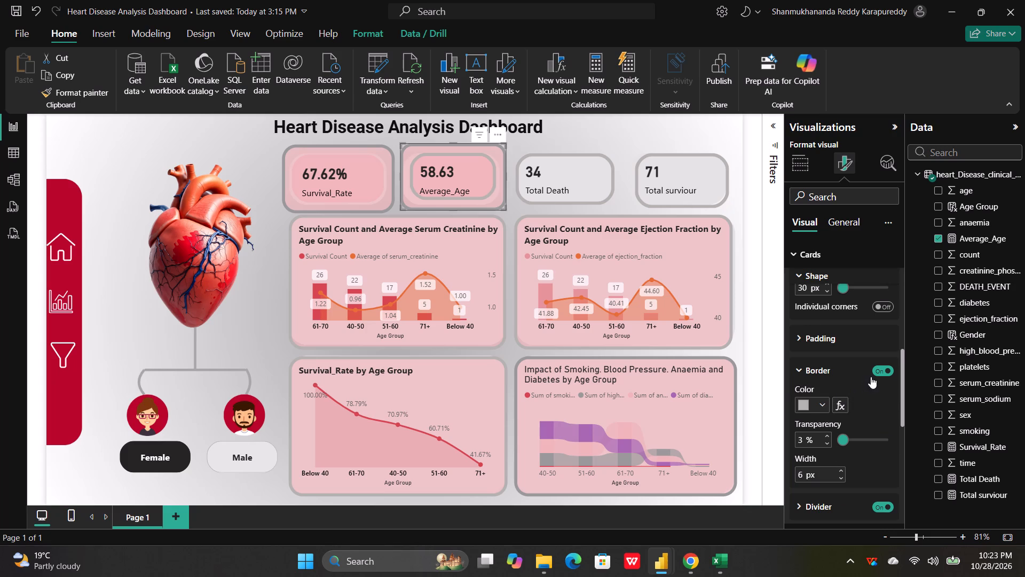
click(880, 370)
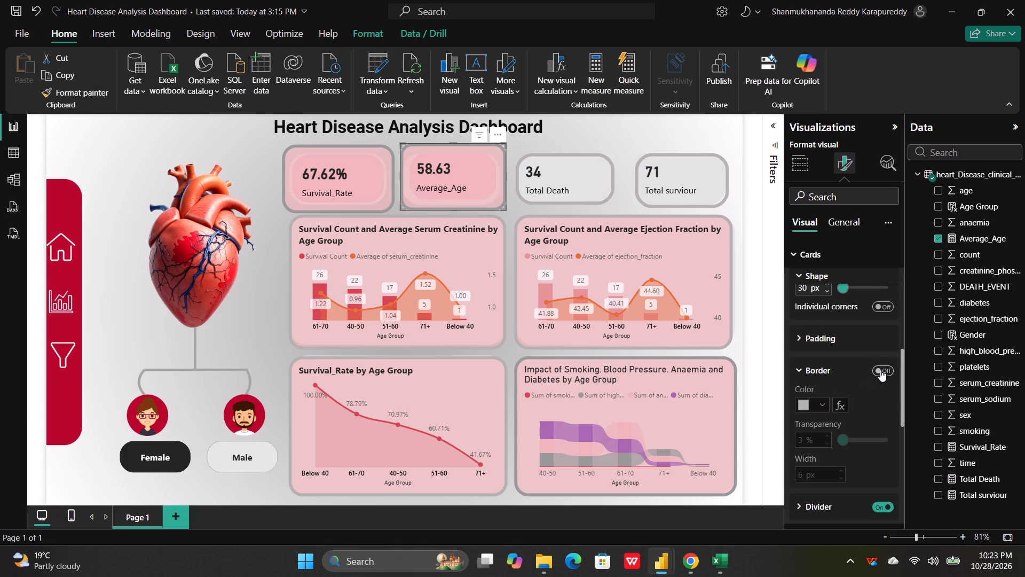
Move the Average_Age card slightly so it lines up with the neighbouring Survival_Rate card.
click(254, 160)
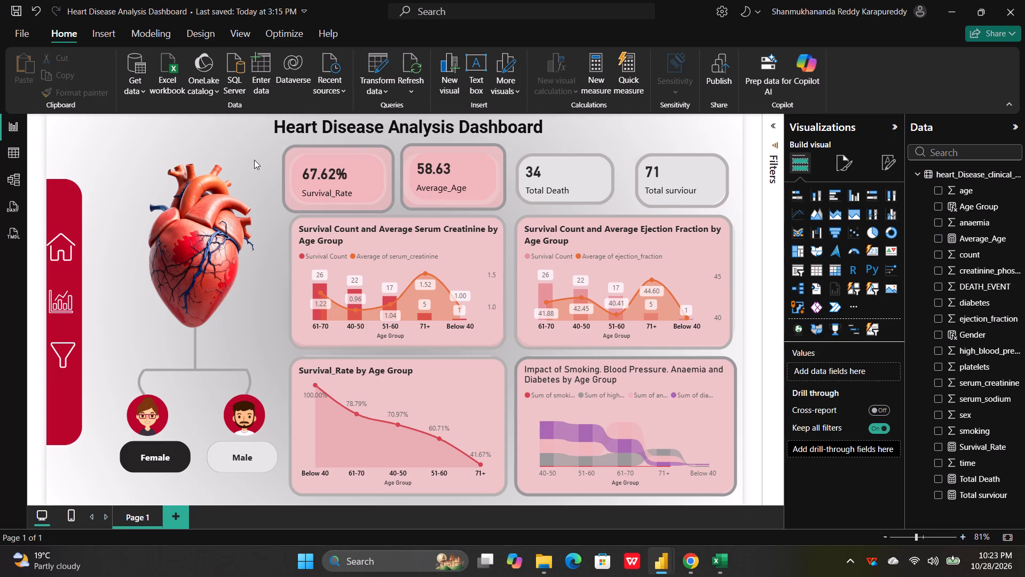
click(441, 176)
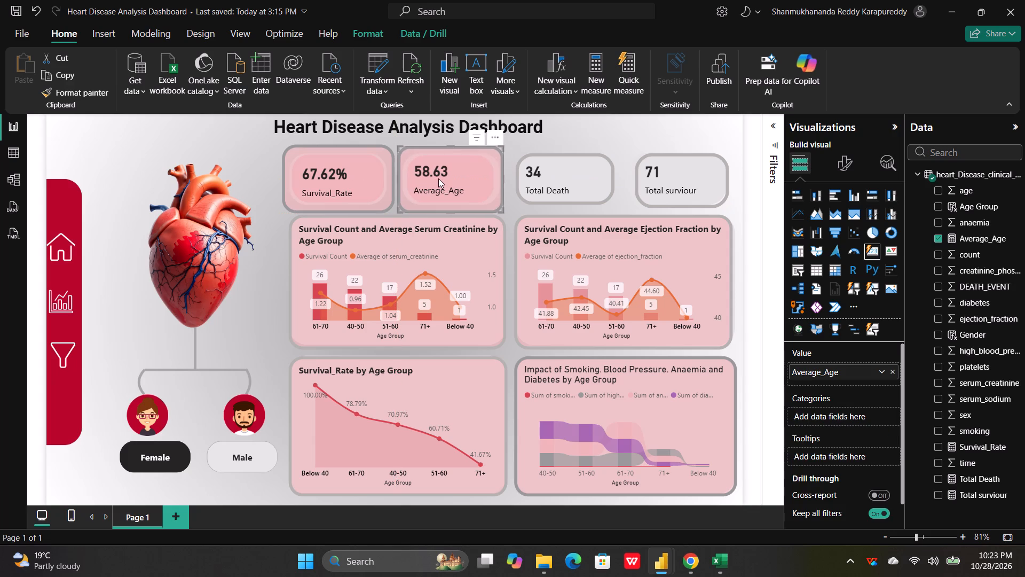
click(241, 170)
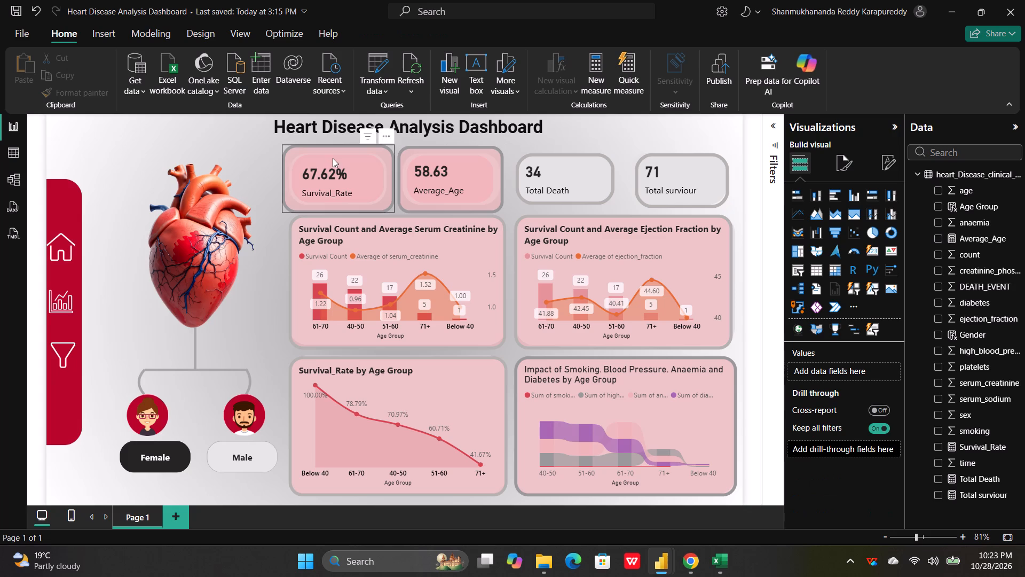
Compare the background and visual border settings of the serum creatinine chart with those of the Survival_Rate card.
click(295, 314)
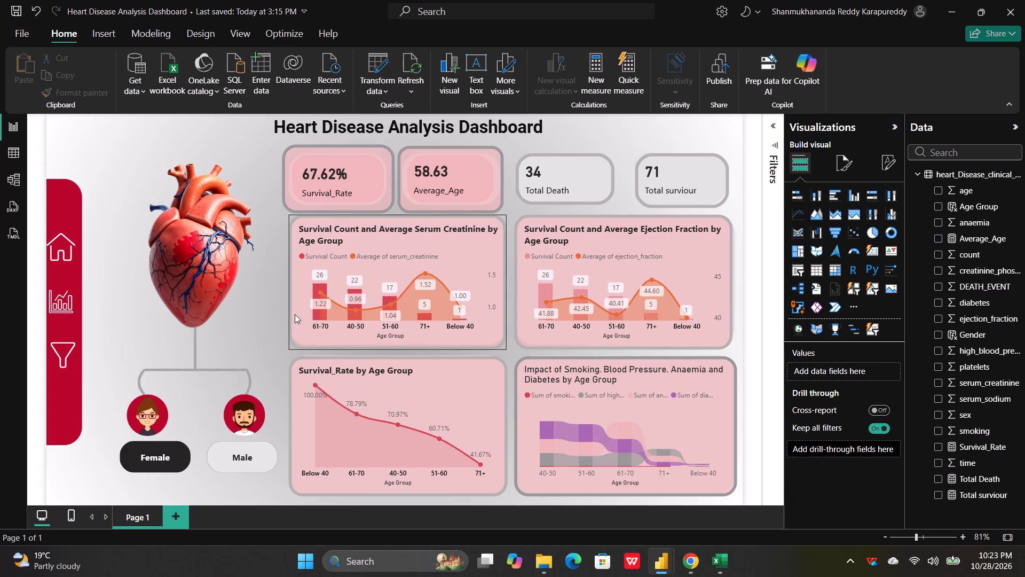
click(849, 167)
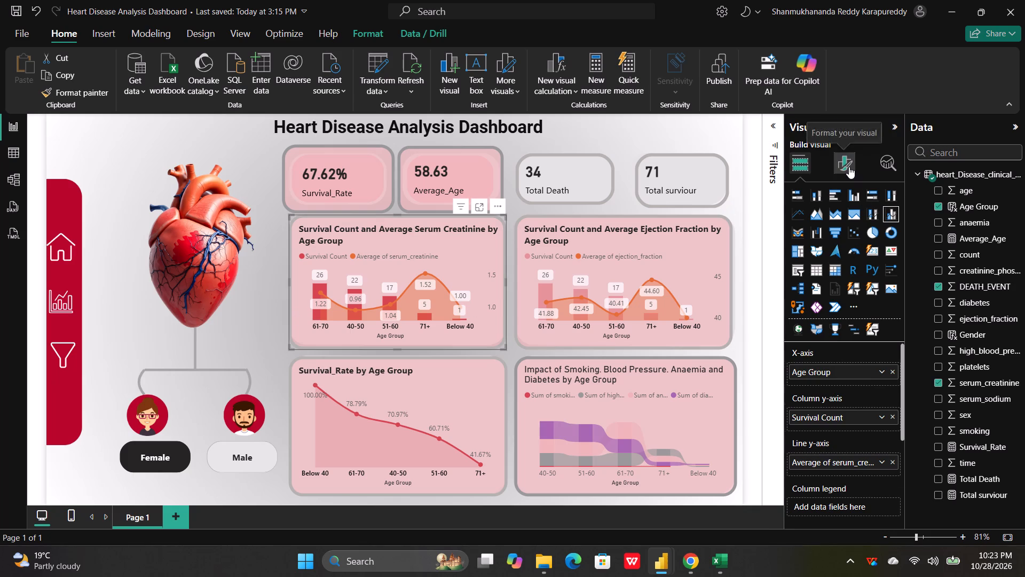
click(840, 217)
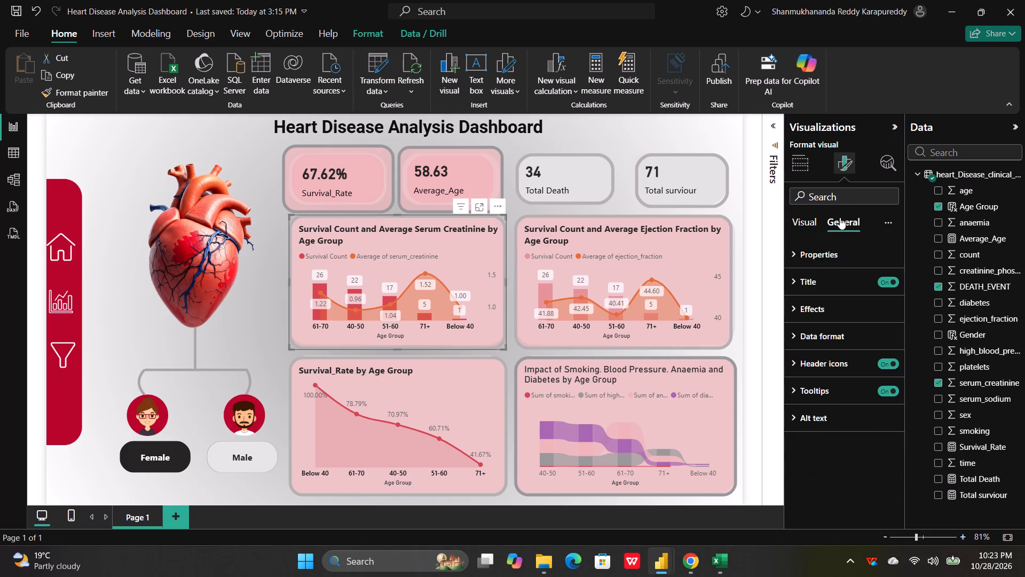
click(792, 308)
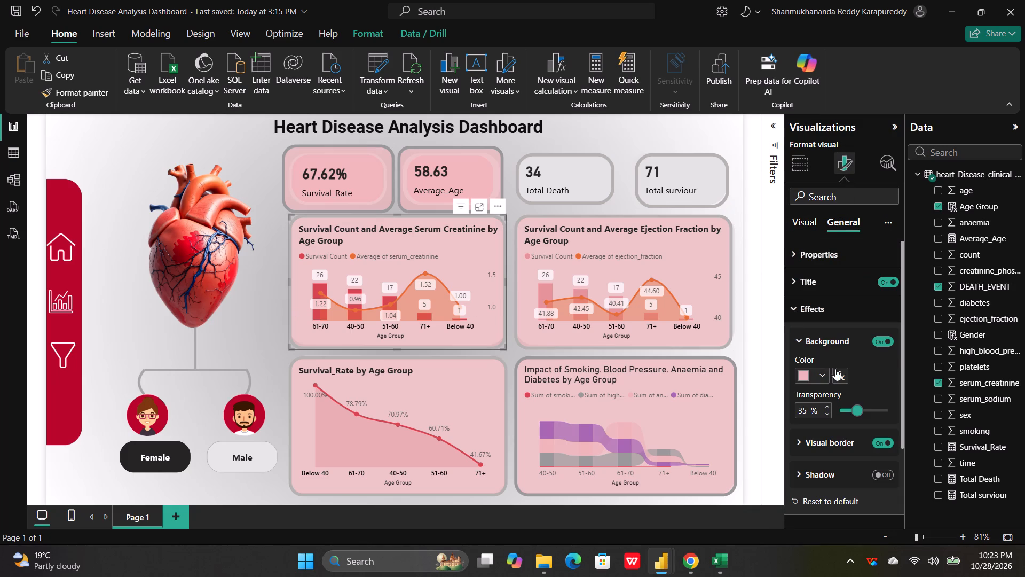
click(799, 441)
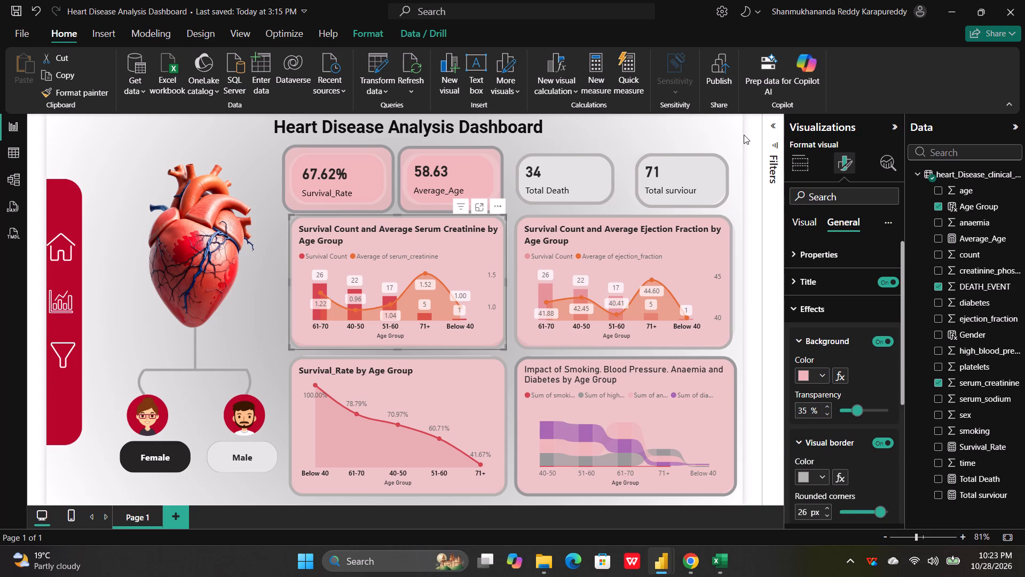
click(357, 171)
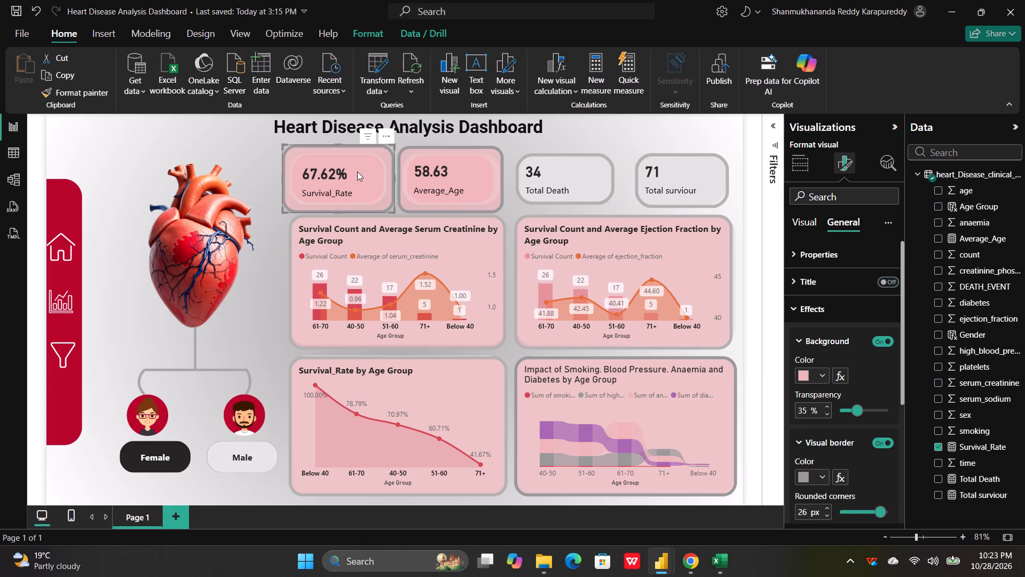
scroll(813, 360, down, 2)
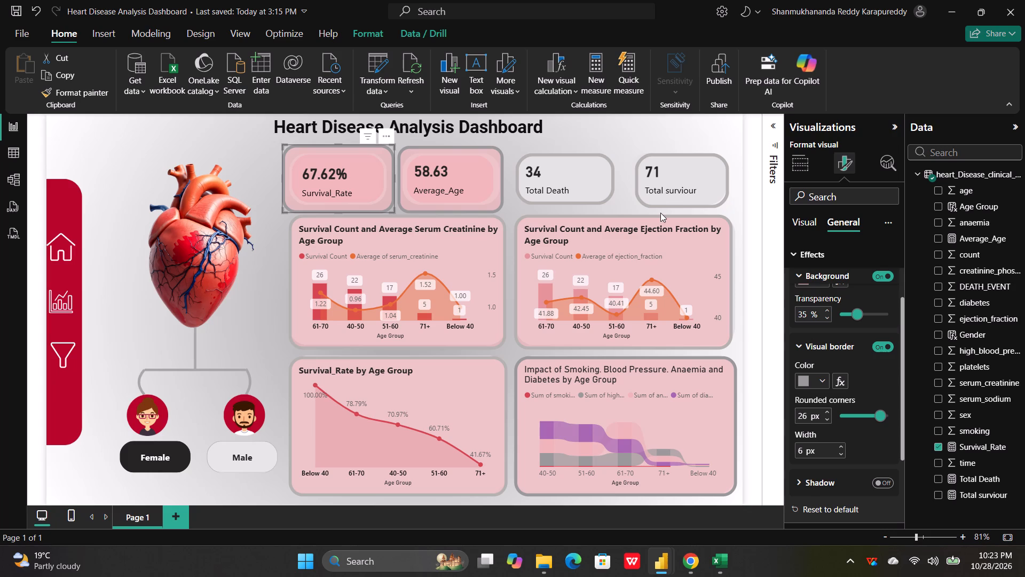
click(451, 247)
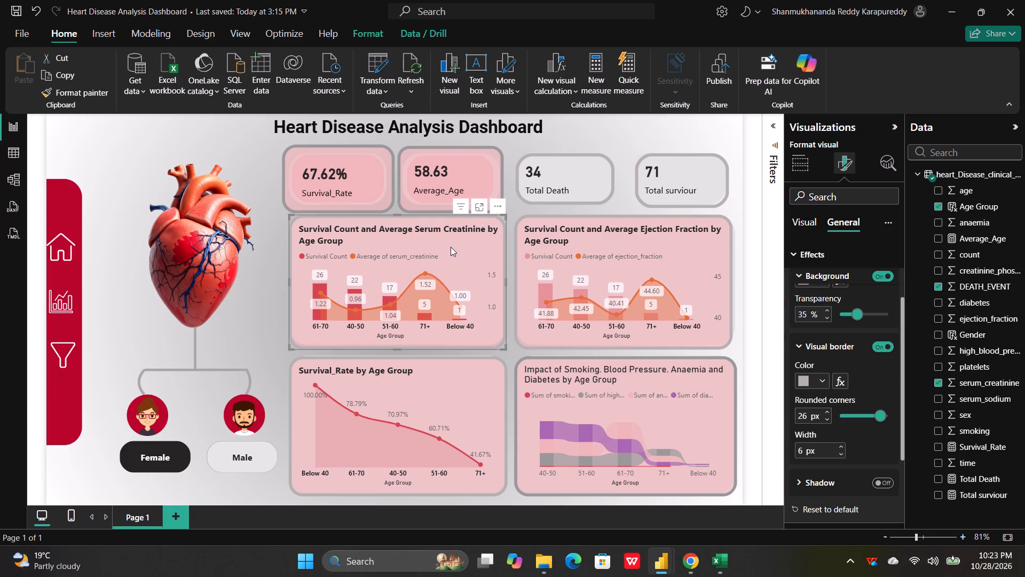
click(360, 170)
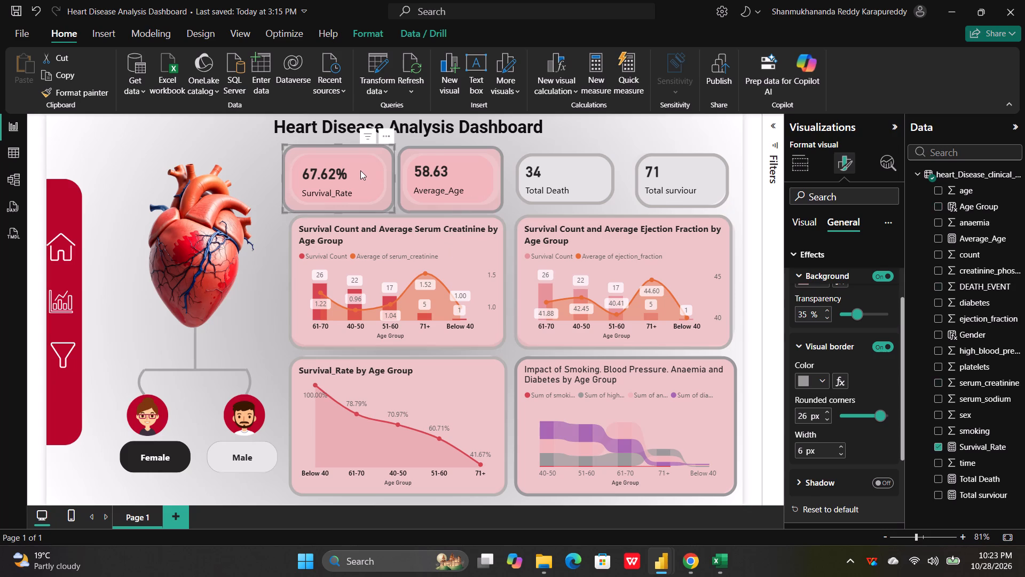
click(382, 249)
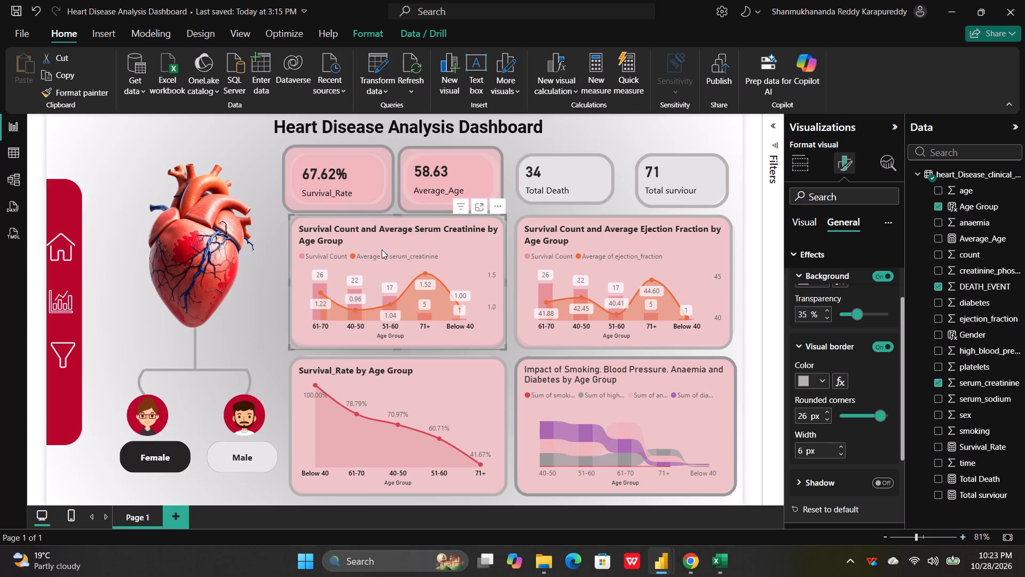
Set the Survival_Rate card's visual border color to the lighter gray used on the serum creatinine chart.
click(362, 175)
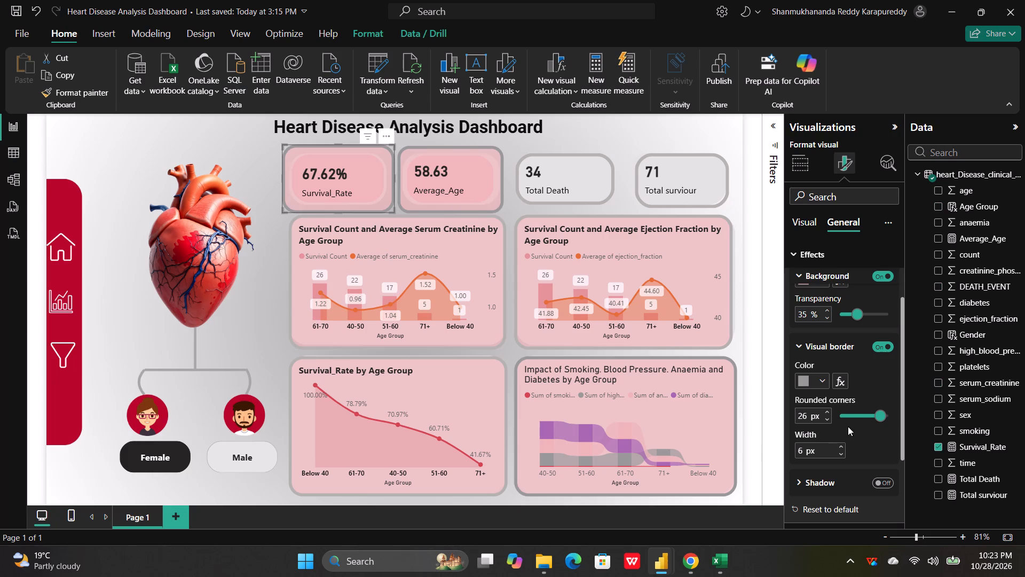
click(820, 378)
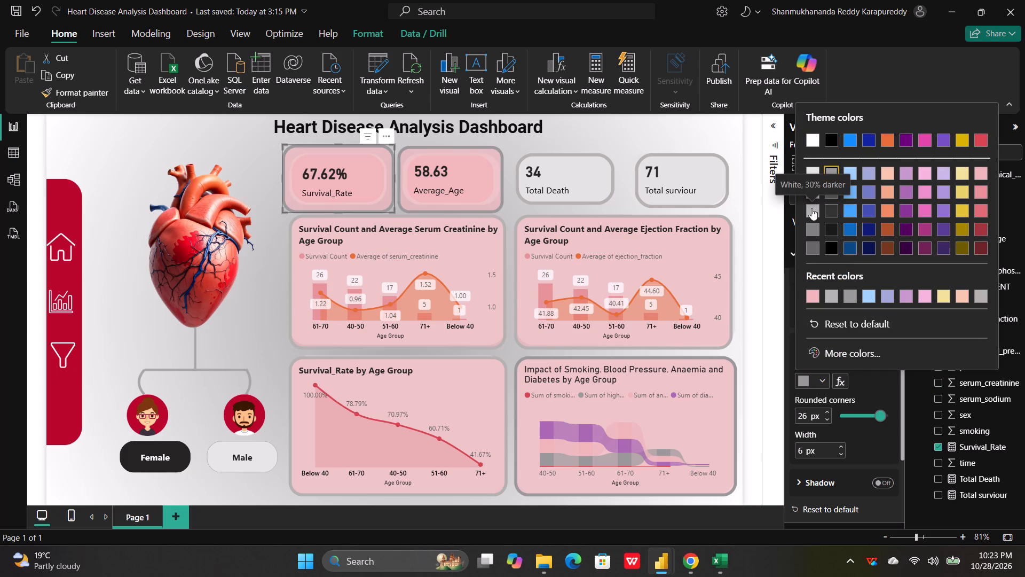
click(836, 294)
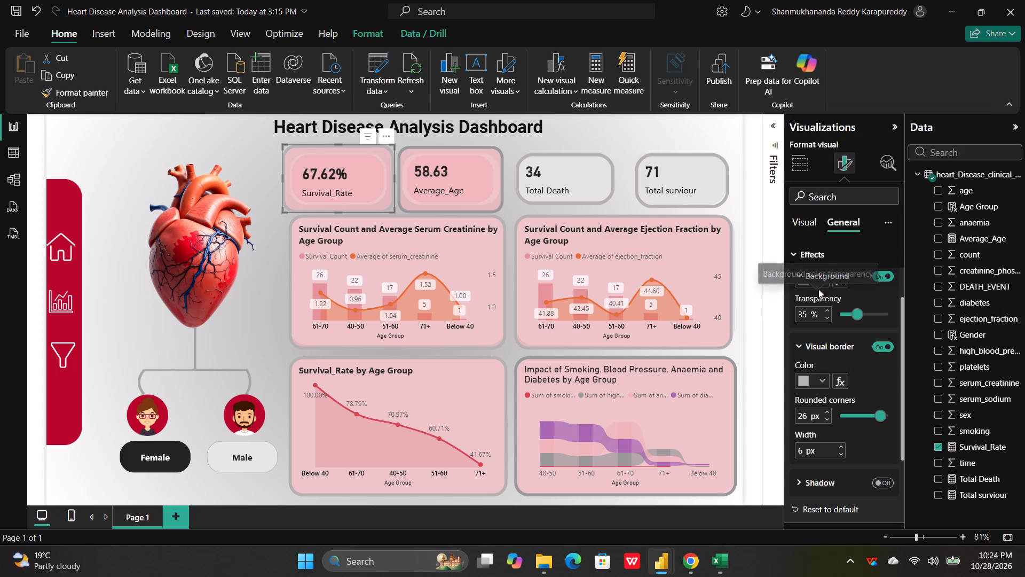
click(264, 181)
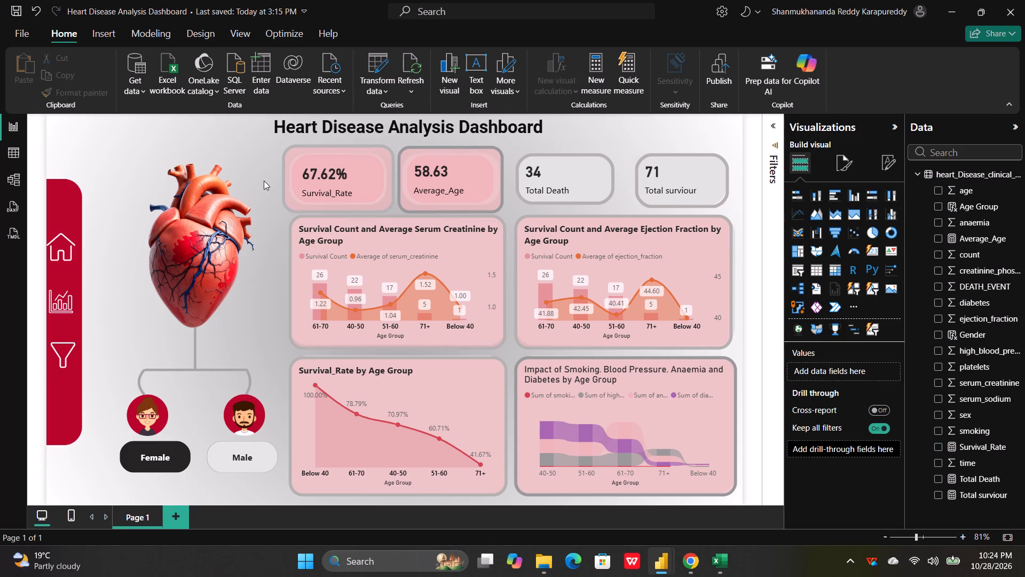
Set the Average_Age card's visual border color to the same recently used lighter gray.
click(455, 176)
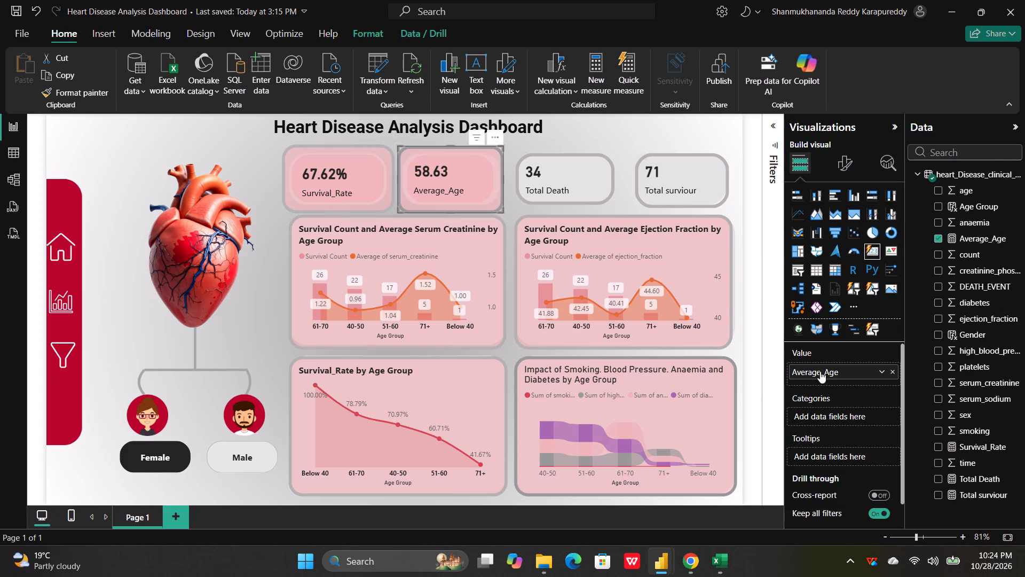
click(845, 157)
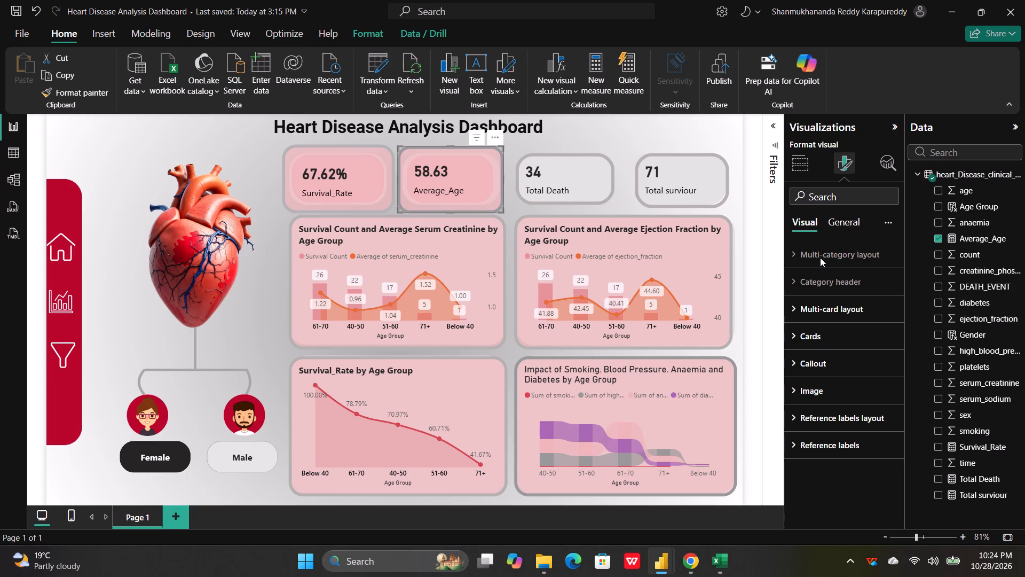
click(842, 222)
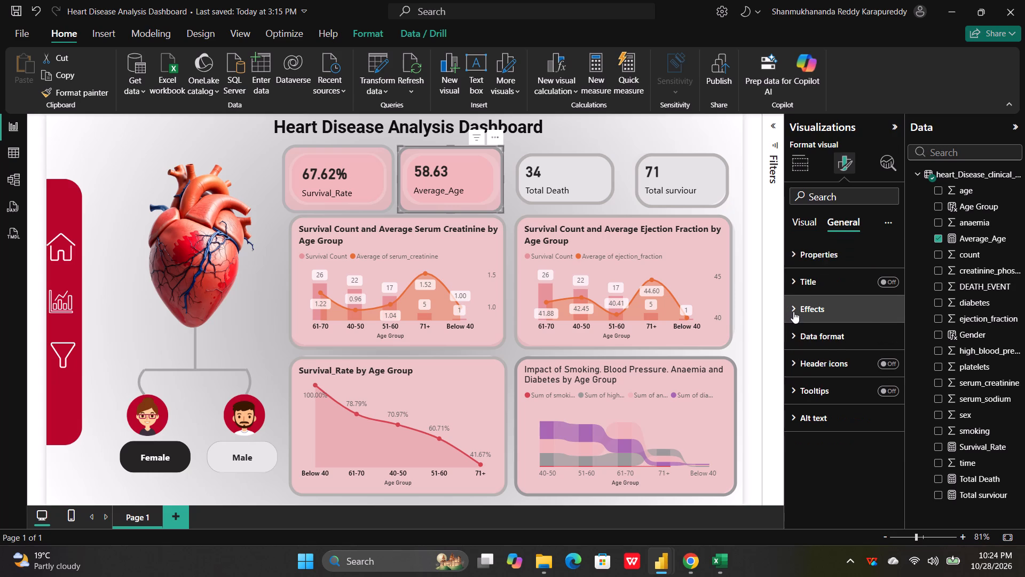
click(793, 311)
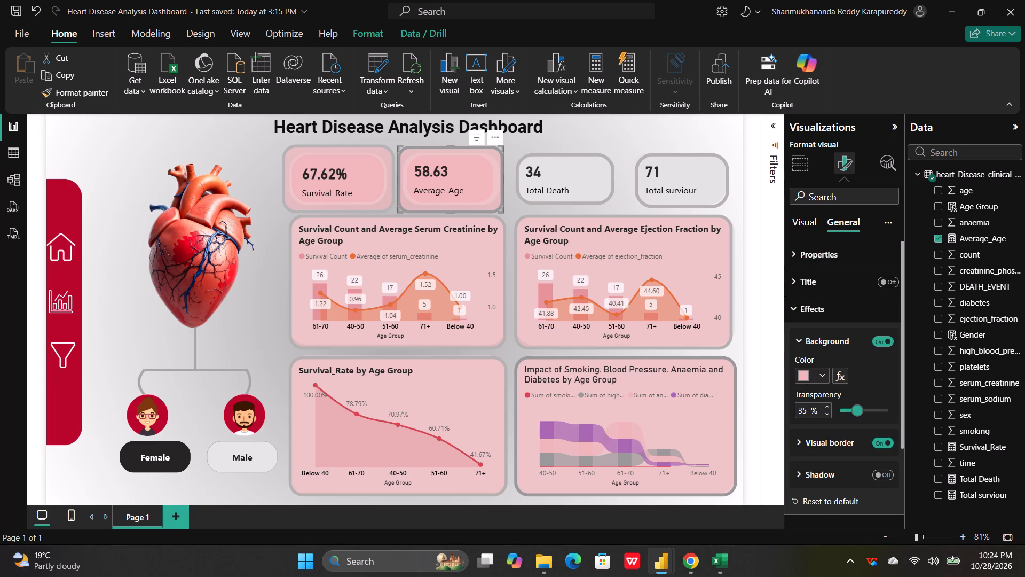
scroll(822, 396, down, 2)
click(804, 341)
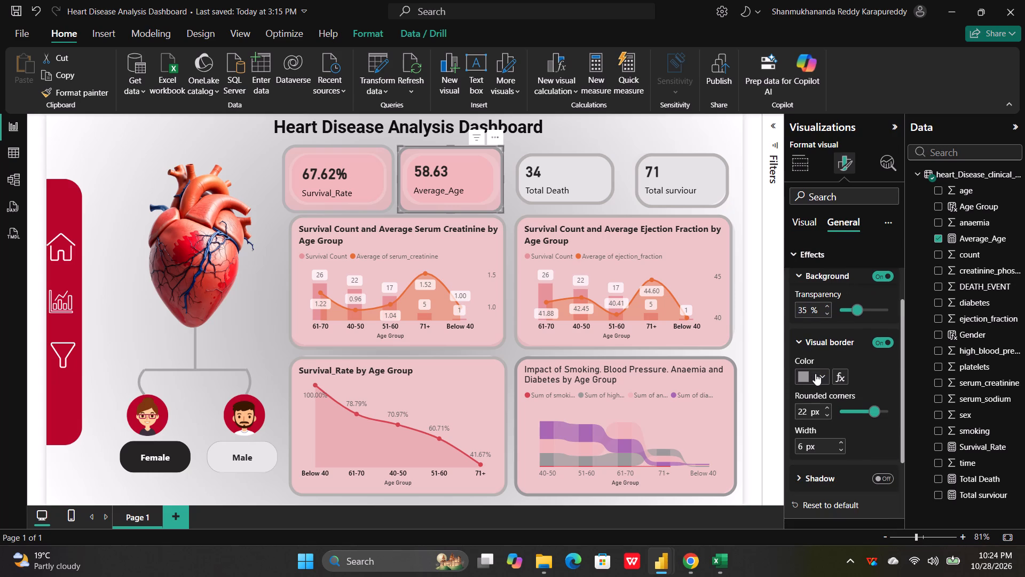
click(823, 373)
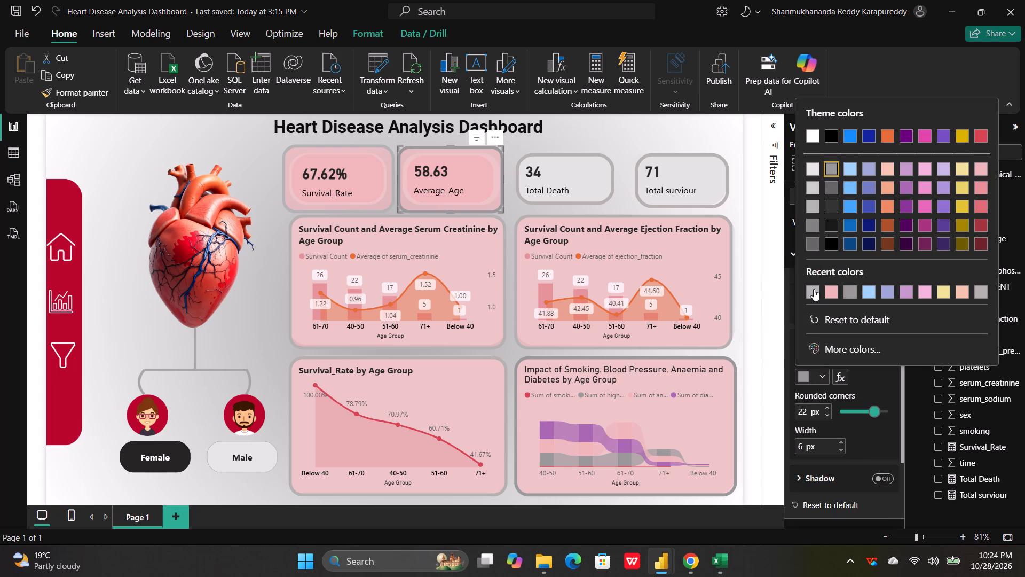
click(814, 290)
Turn on the Total Death visual background in the light pink theme color with 26% transparency.
click(564, 177)
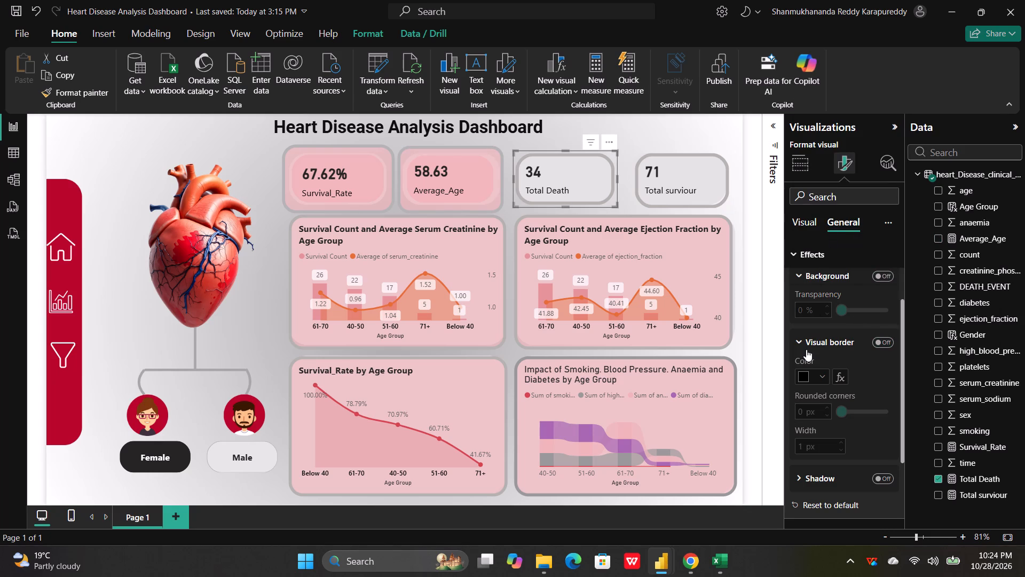
scroll(811, 279, down, 1)
scroll(811, 279, up, 5)
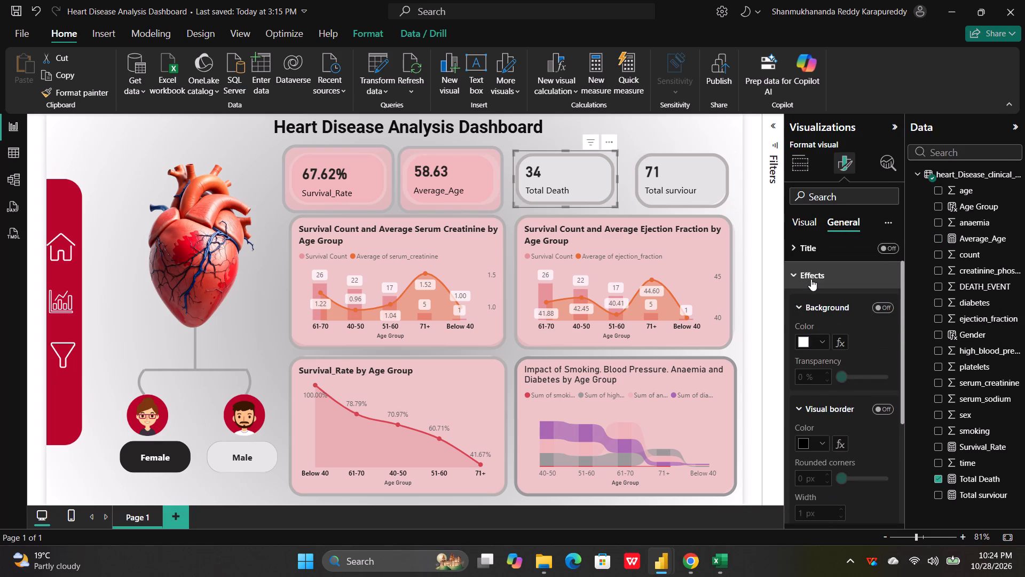
click(877, 342)
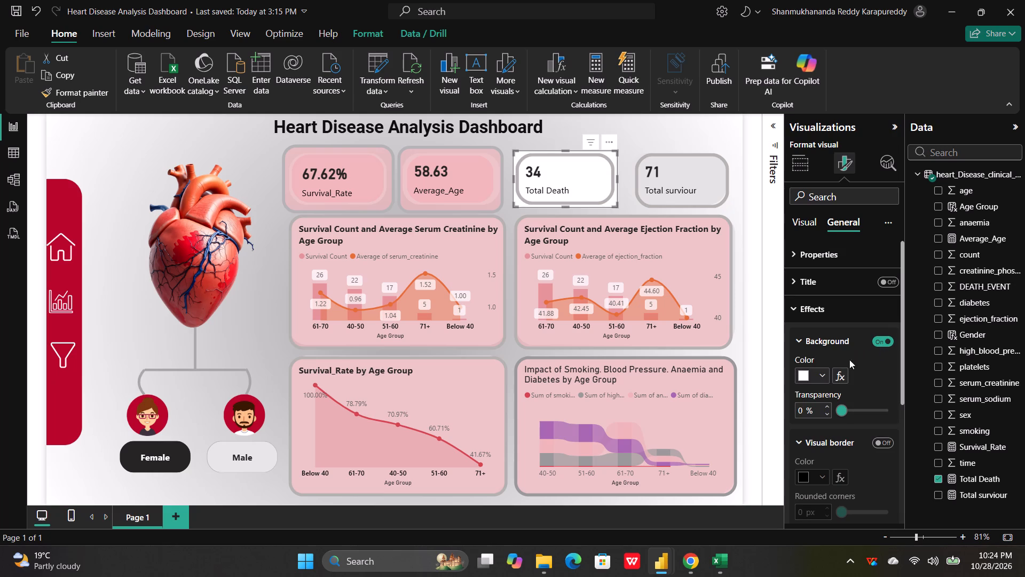
click(821, 371)
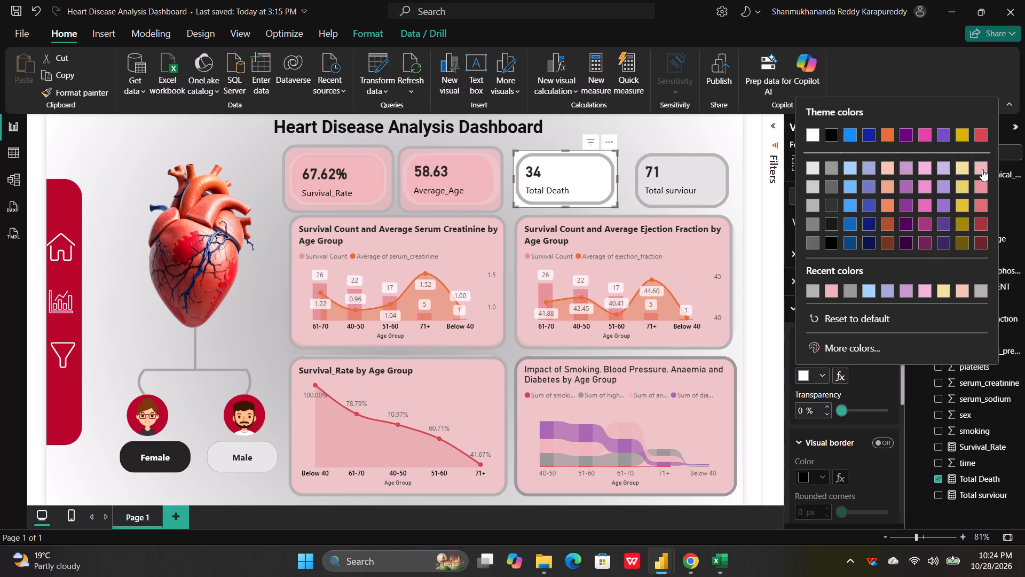
click(983, 169)
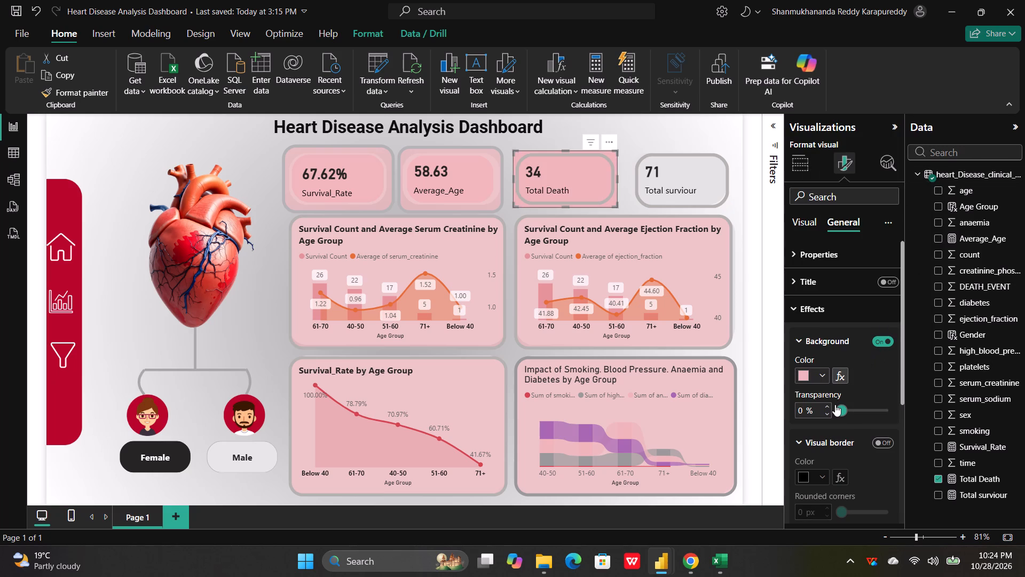
click(803, 412)
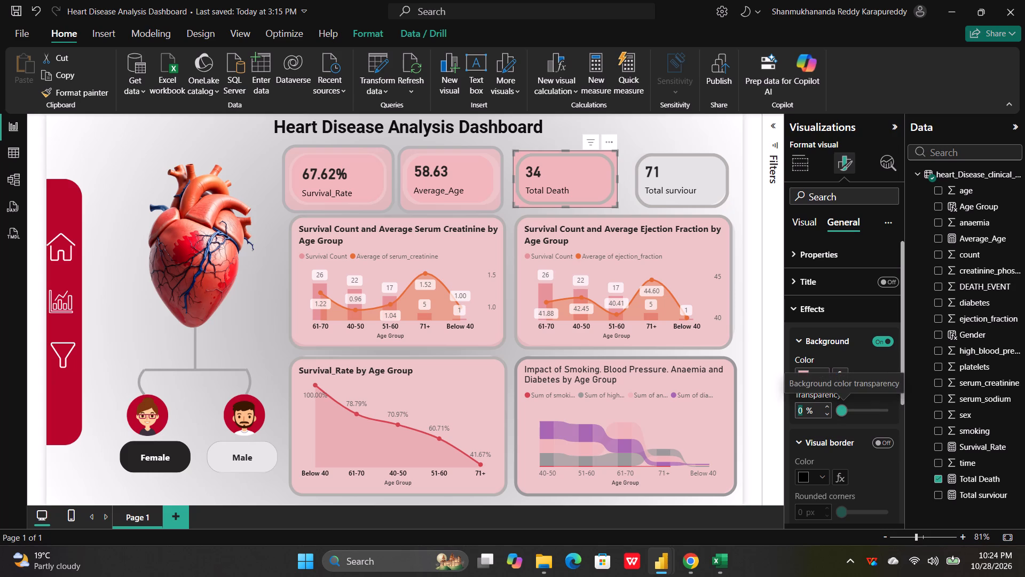
text(26)
Turn on the Total Death visual border in the recent lighter gray with 26 px rounded corners.
click(878, 442)
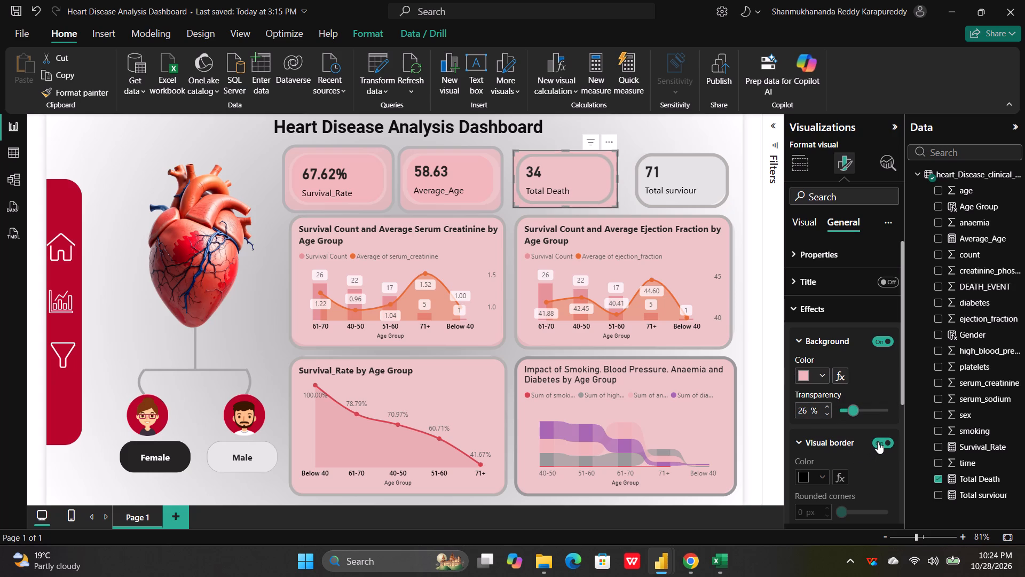
click(822, 475)
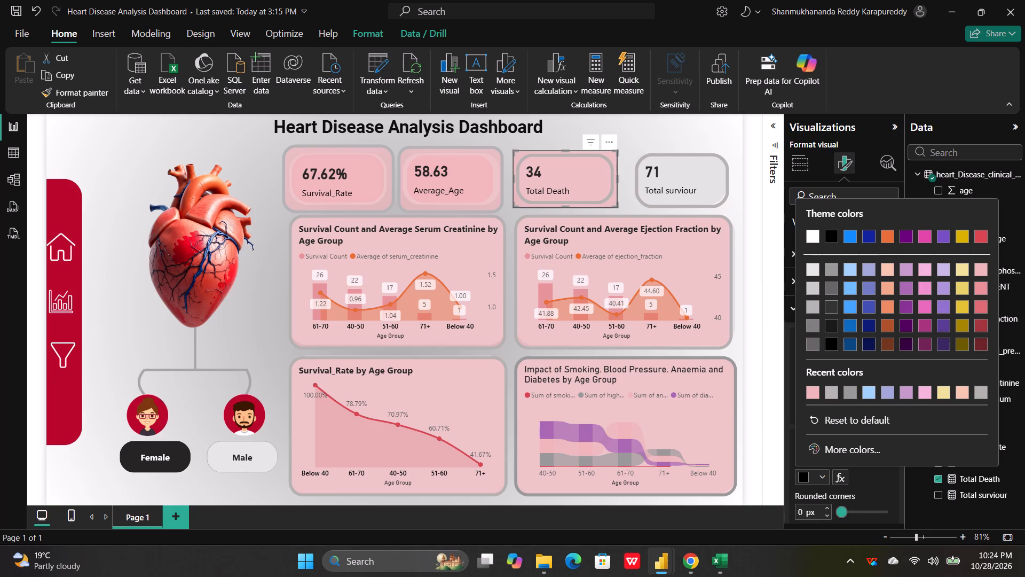
click(832, 395)
scroll(832, 395, down, 1)
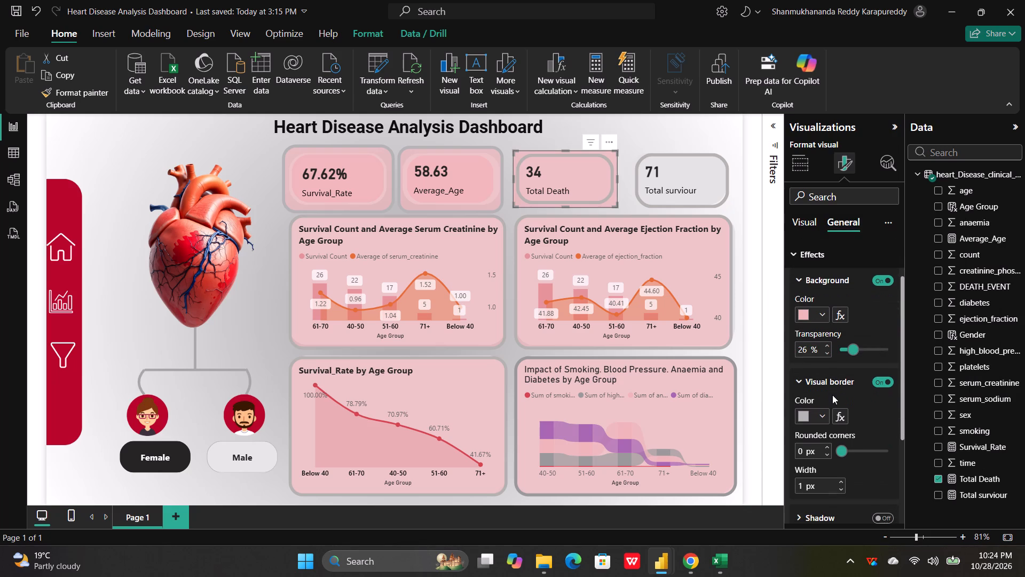
click(805, 452)
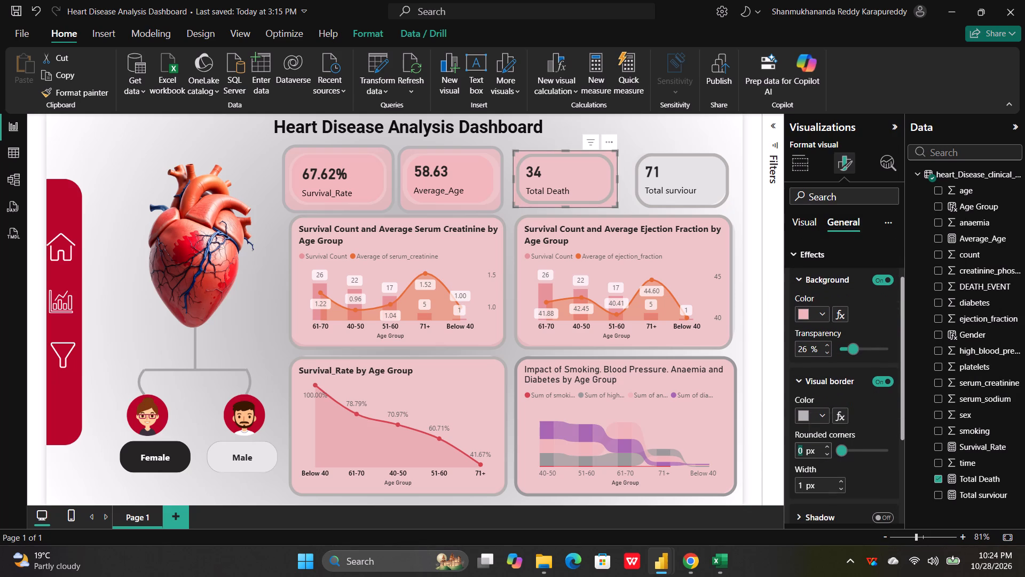
text(26)
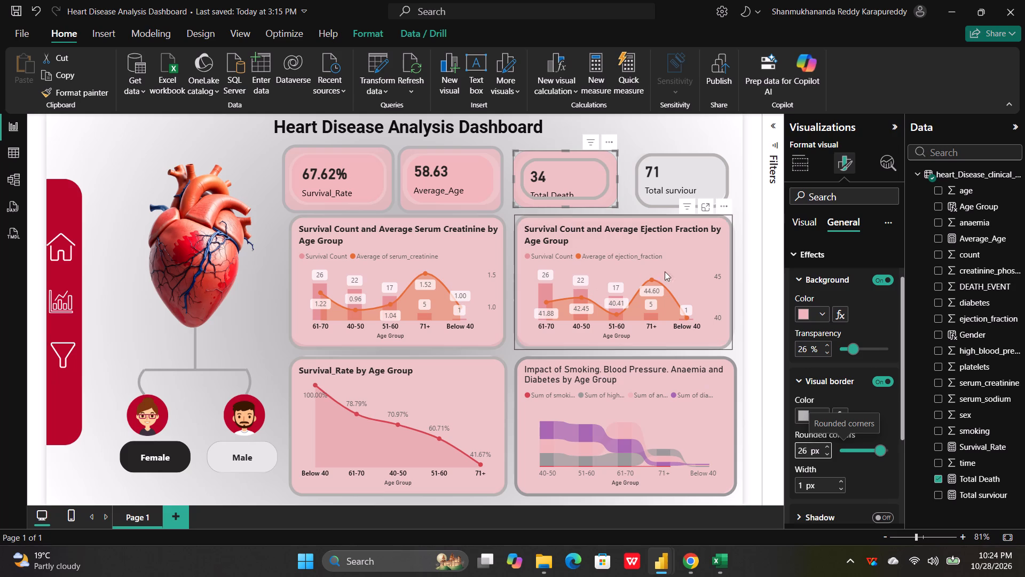
Set the Total Death visual's background transparency to 35% and its border width to 6 px, matching the ejection fraction chart.
click(681, 257)
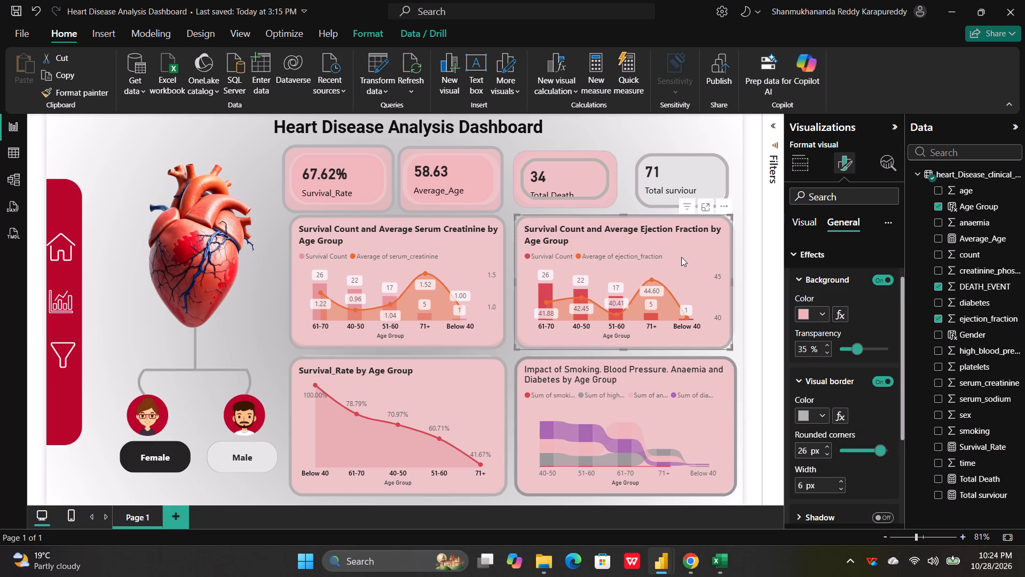
click(588, 181)
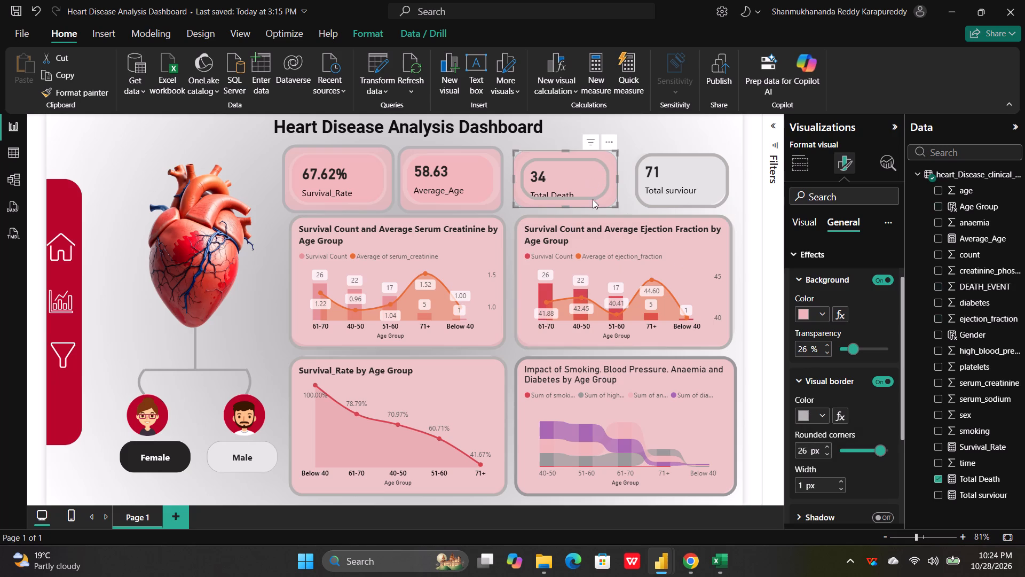
click(655, 262)
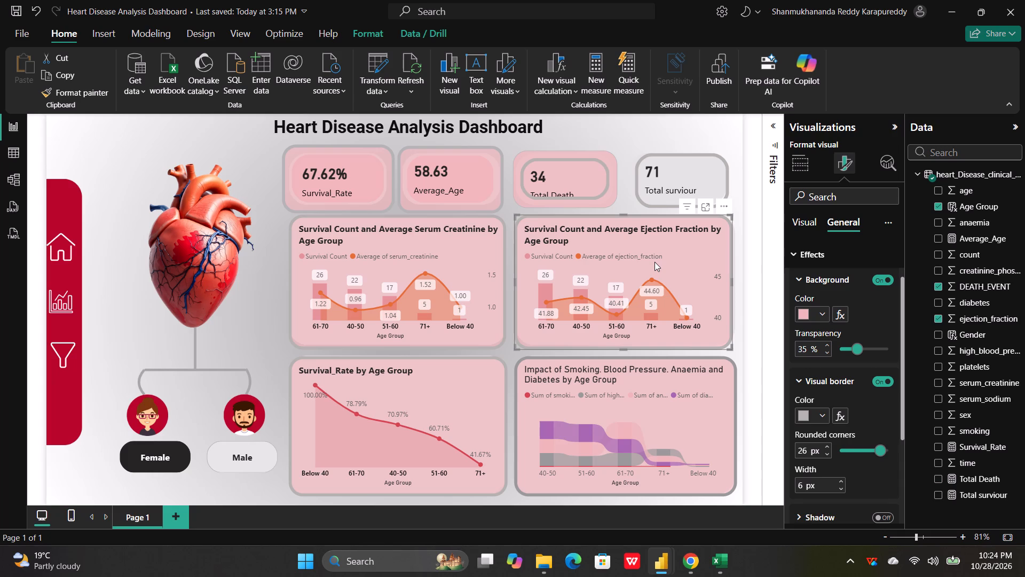
click(588, 192)
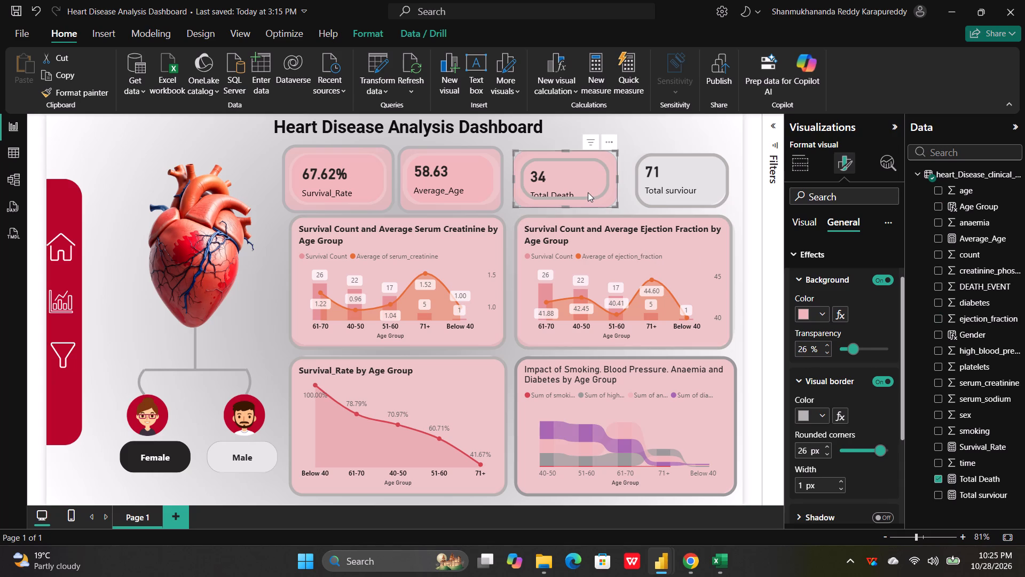
click(807, 350)
text(35)
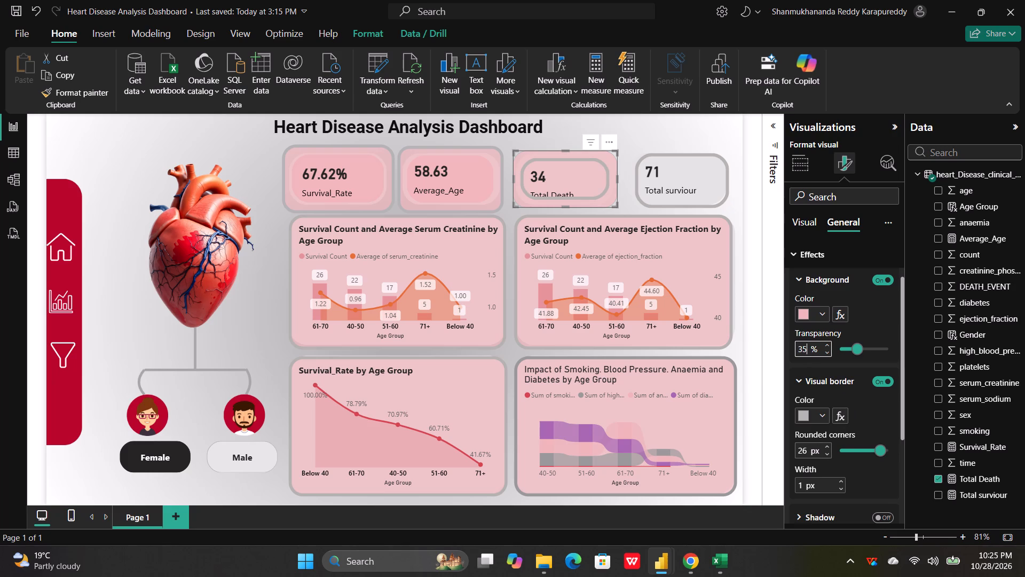
click(804, 484)
key(6)
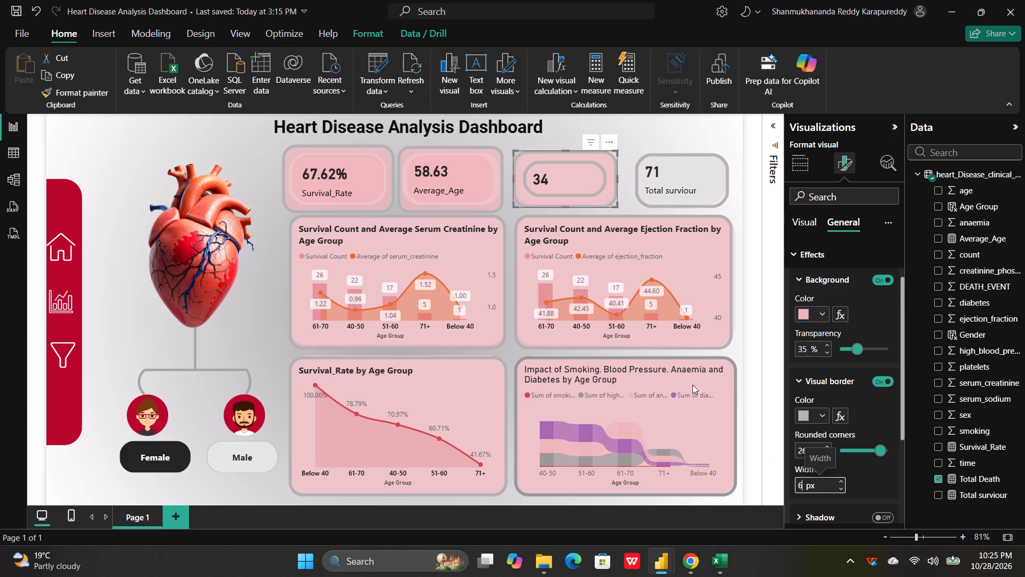
Extend the top and bottom edges of the Total Death visual to line up with the Average_Age card.
click(565, 152)
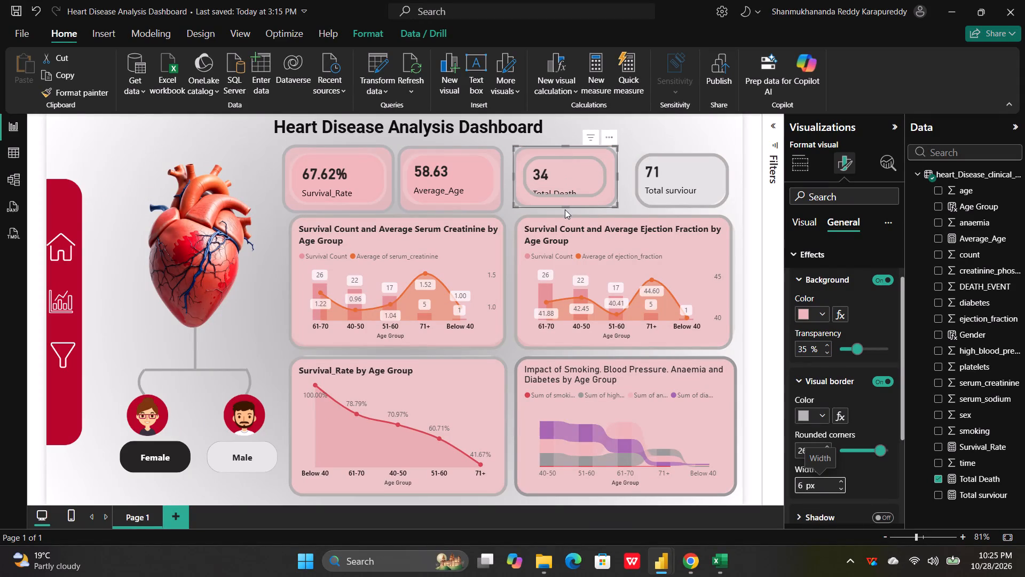
drag(565, 205, 565, 209)
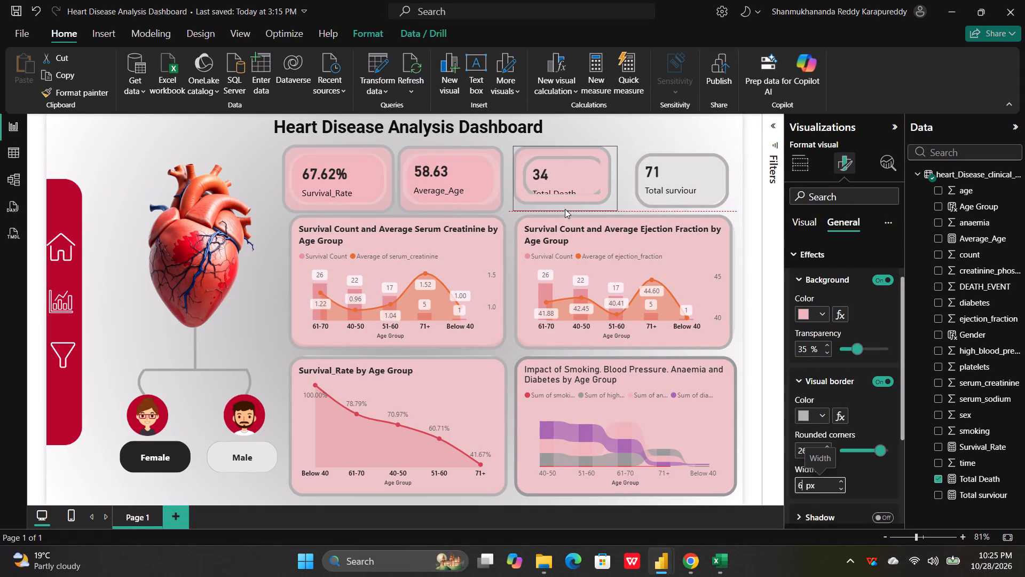
drag(565, 209, 565, 211)
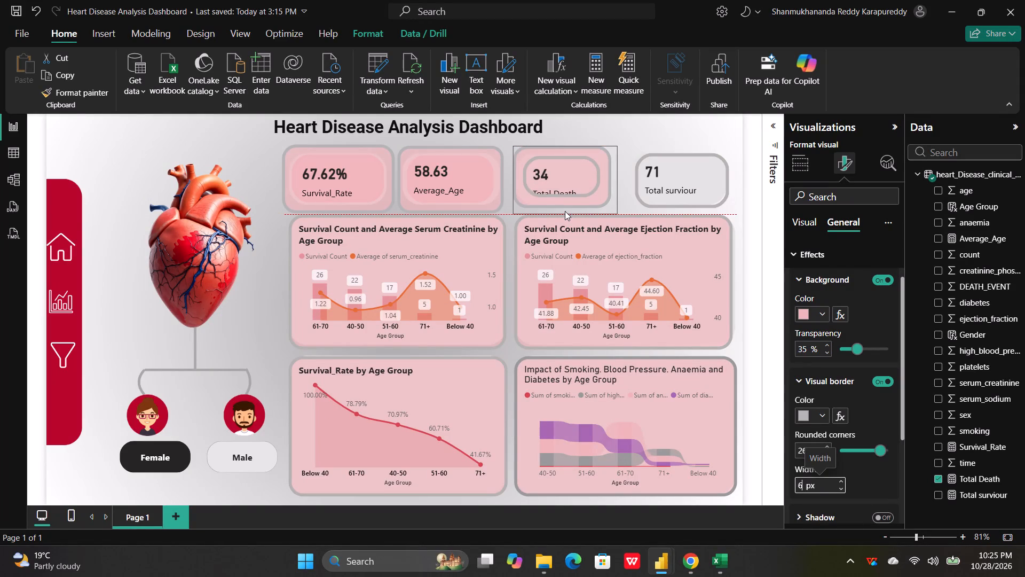
drag(565, 211, 565, 210)
click(566, 167)
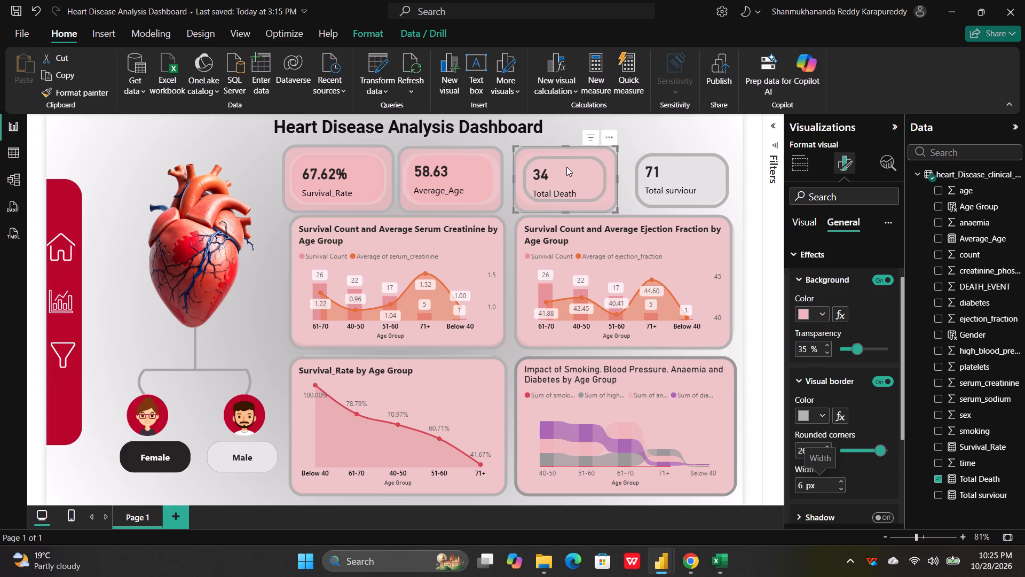
Turn off the inner card border of the Total Death visual, keeping its shape as Rounded rectangle (px).
click(800, 218)
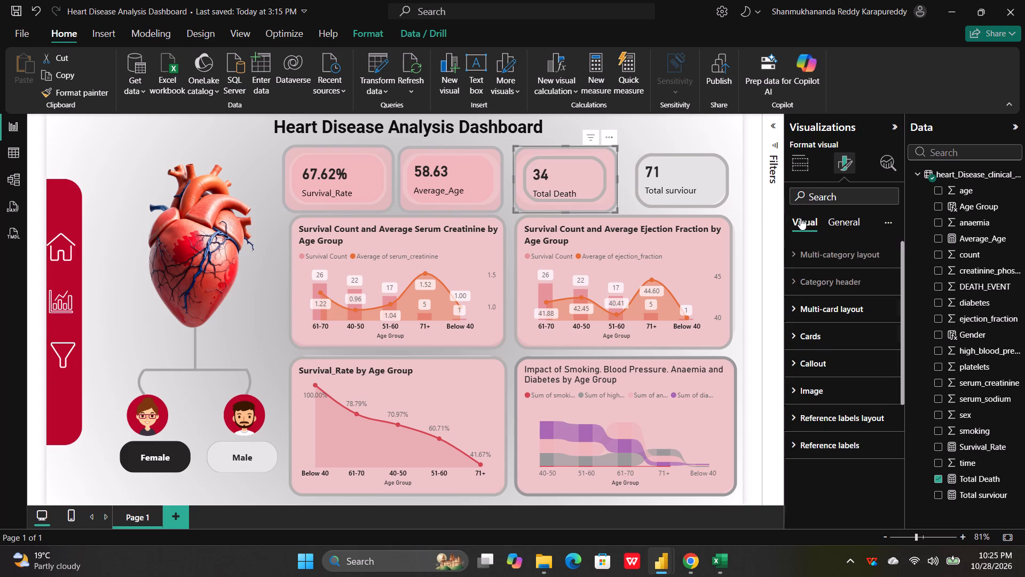
click(795, 330)
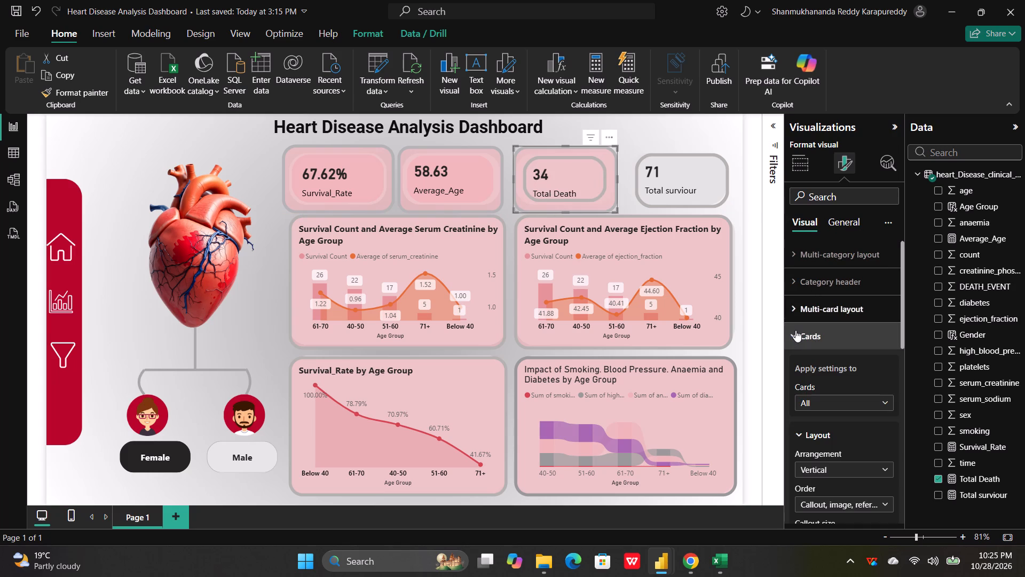
scroll(831, 371, down, 3)
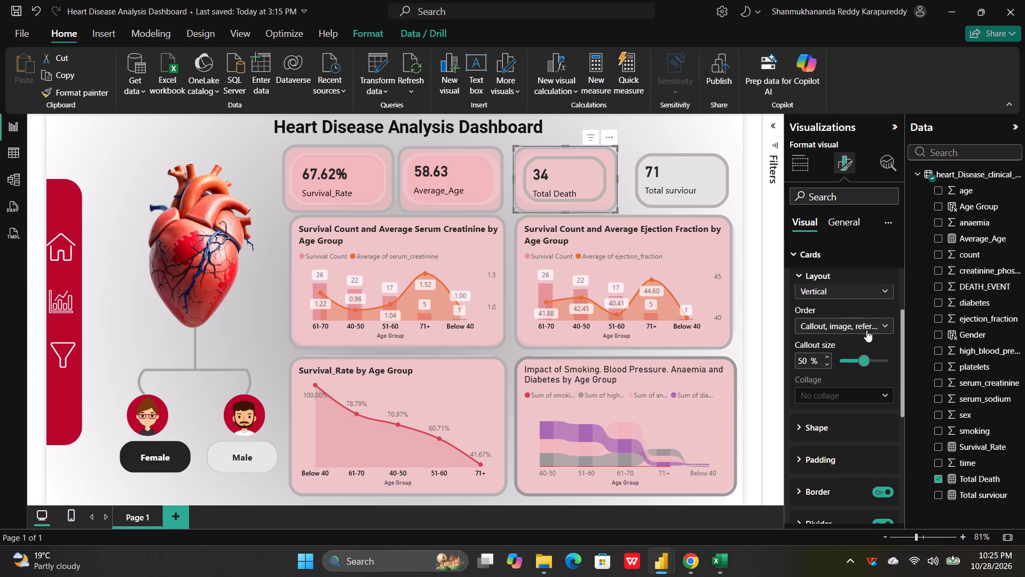
click(866, 329)
click(866, 329)
scroll(866, 329, down, 2)
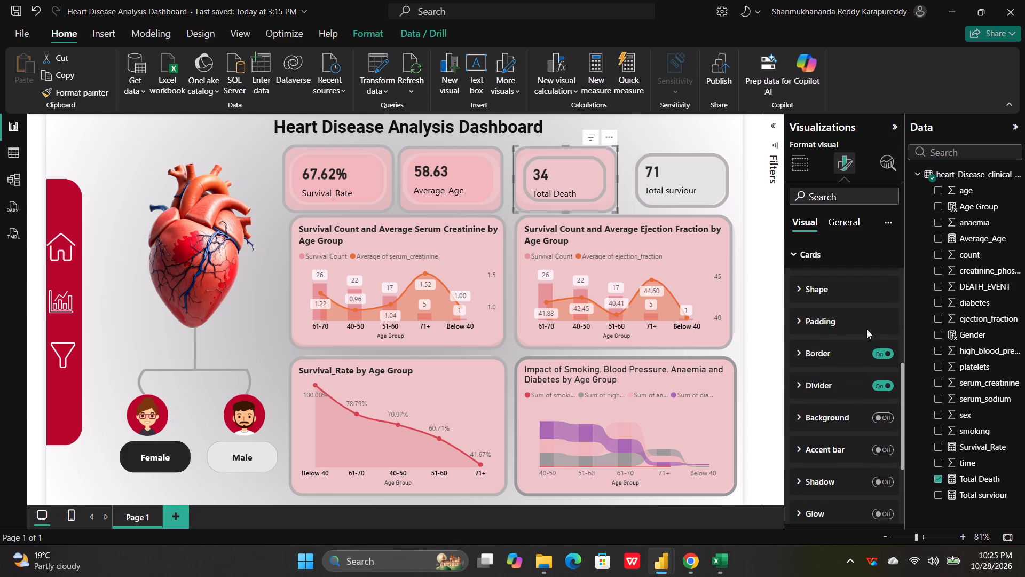
click(800, 290)
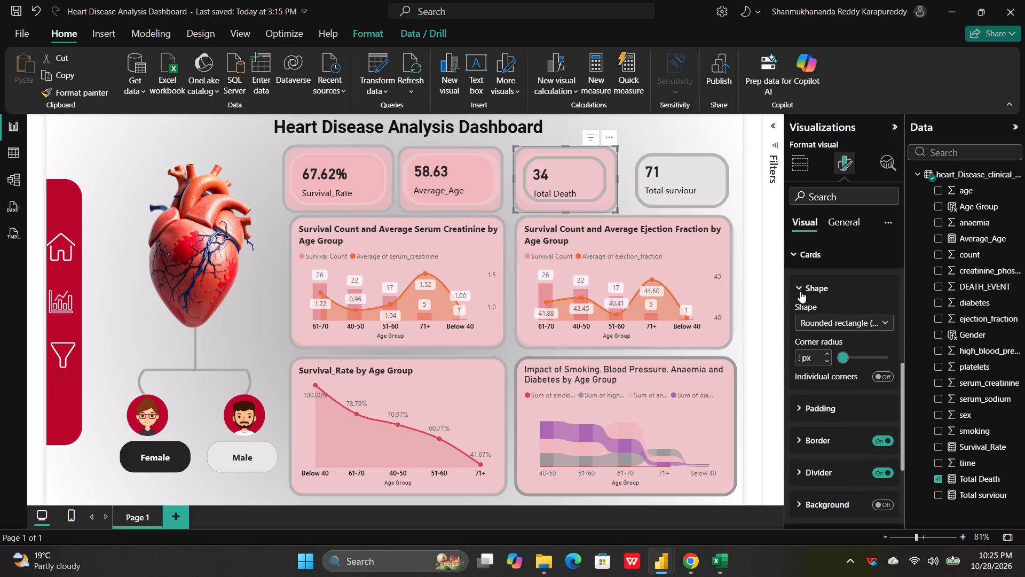
click(800, 287)
click(800, 287)
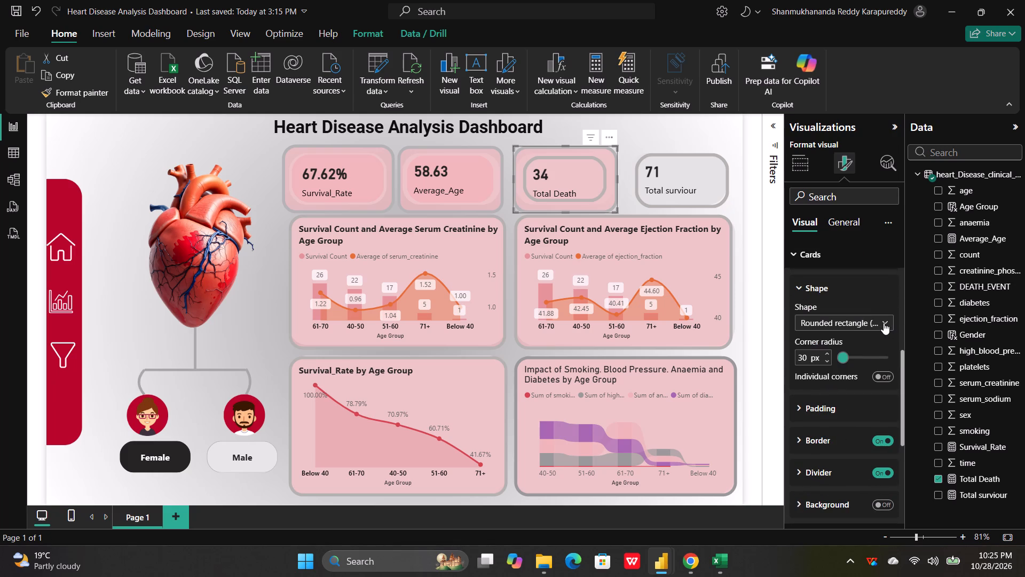
click(884, 323)
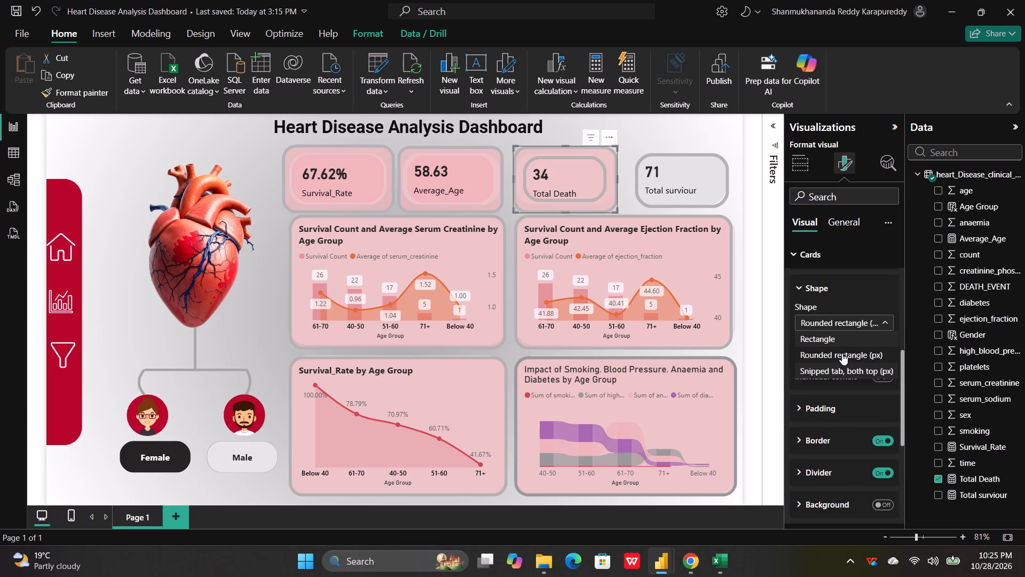
click(842, 353)
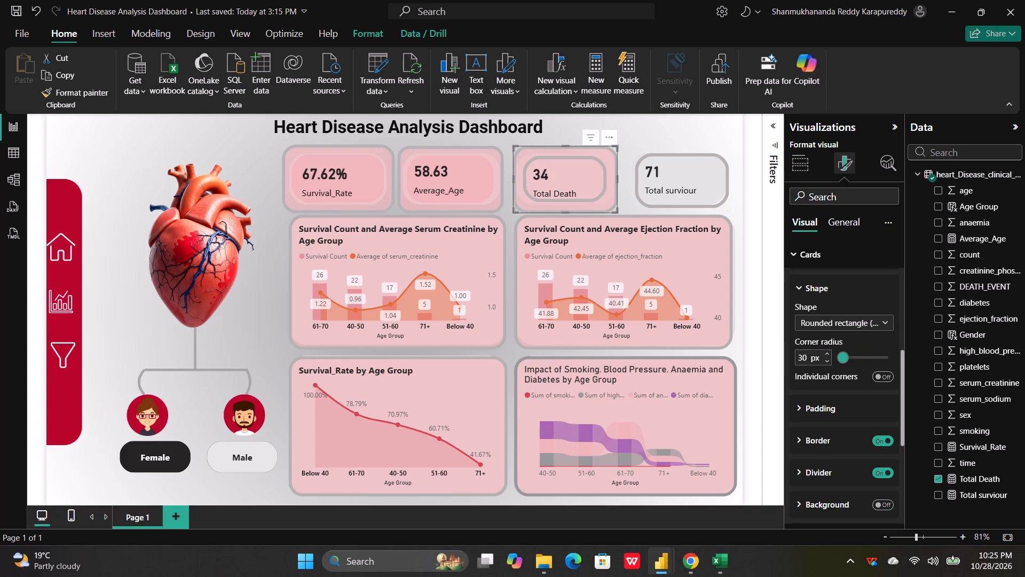
scroll(820, 393, down, 1)
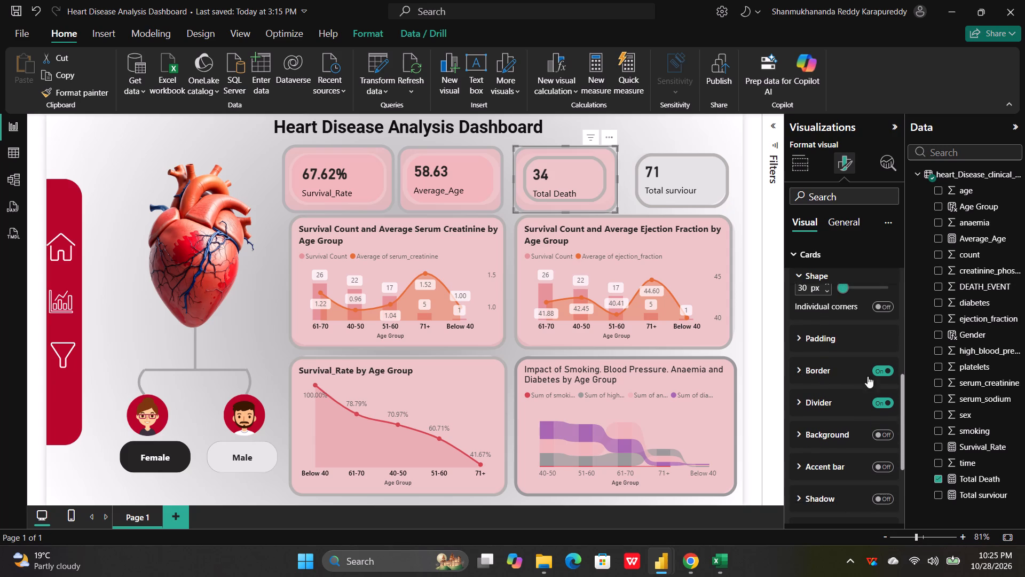
click(800, 366)
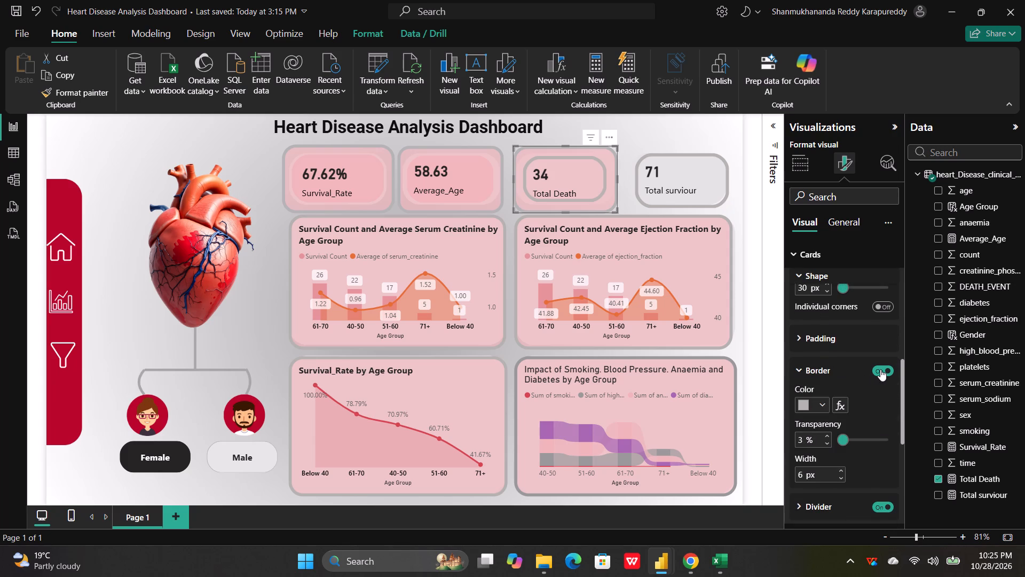
click(881, 369)
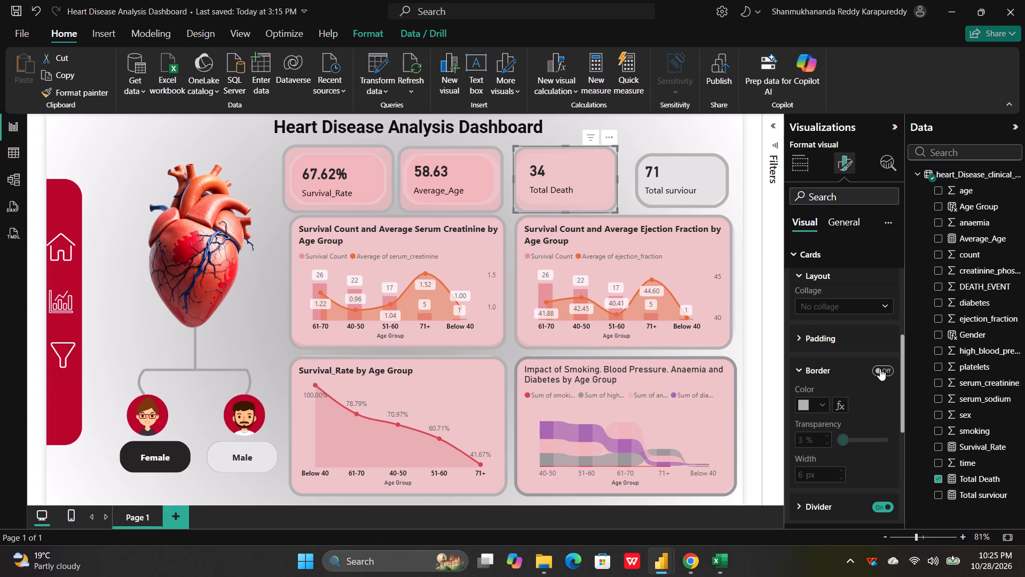
click(580, 181)
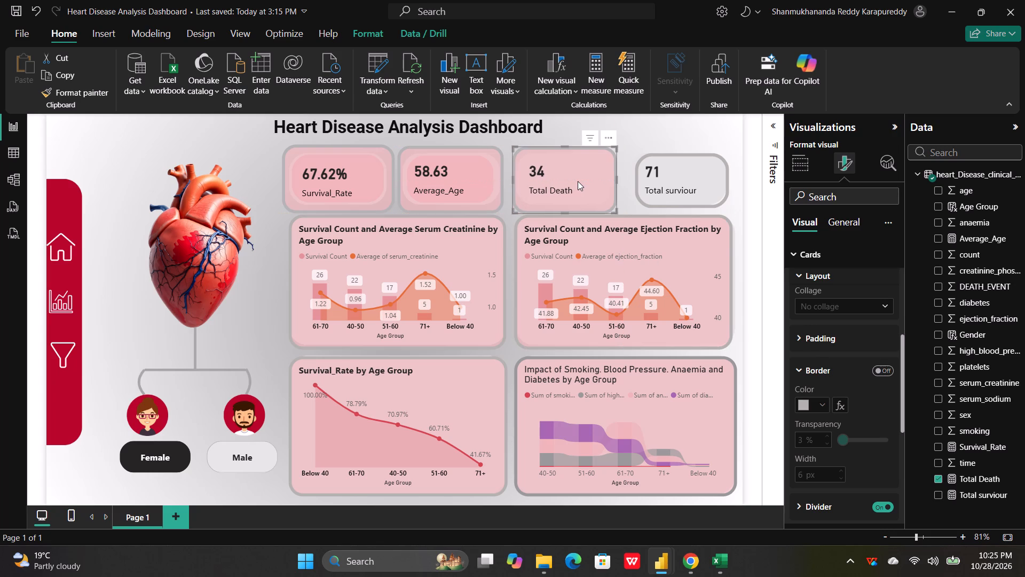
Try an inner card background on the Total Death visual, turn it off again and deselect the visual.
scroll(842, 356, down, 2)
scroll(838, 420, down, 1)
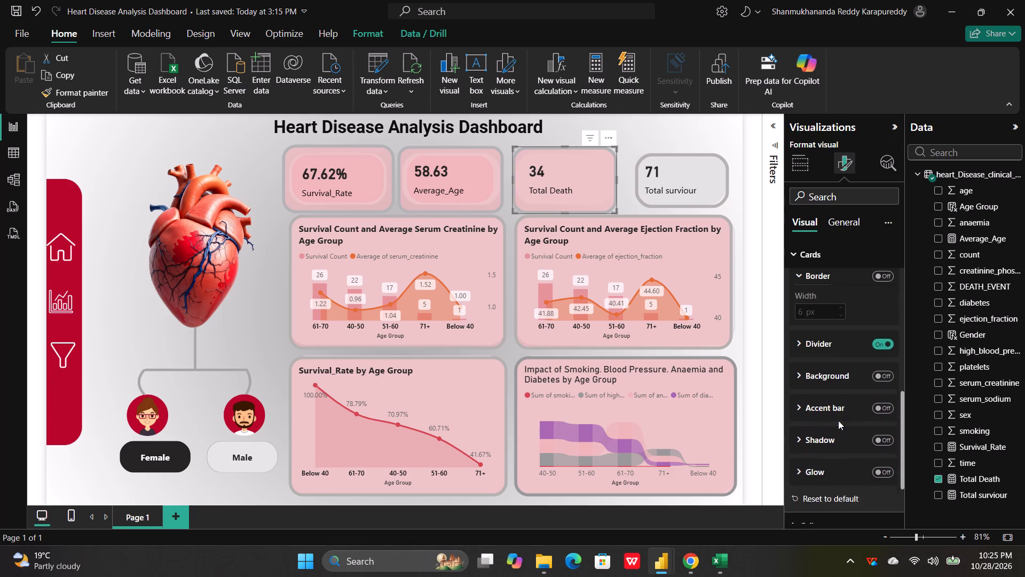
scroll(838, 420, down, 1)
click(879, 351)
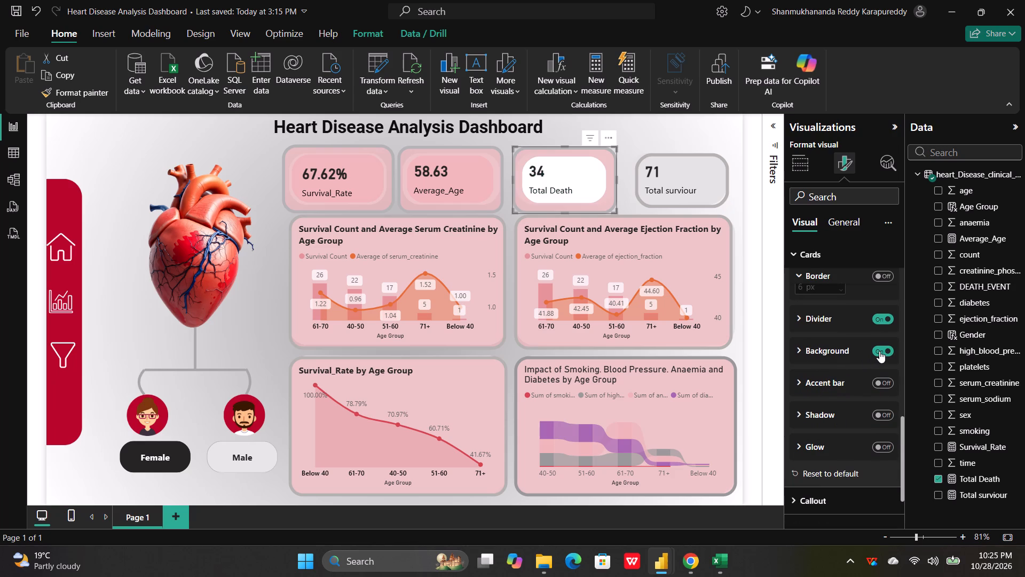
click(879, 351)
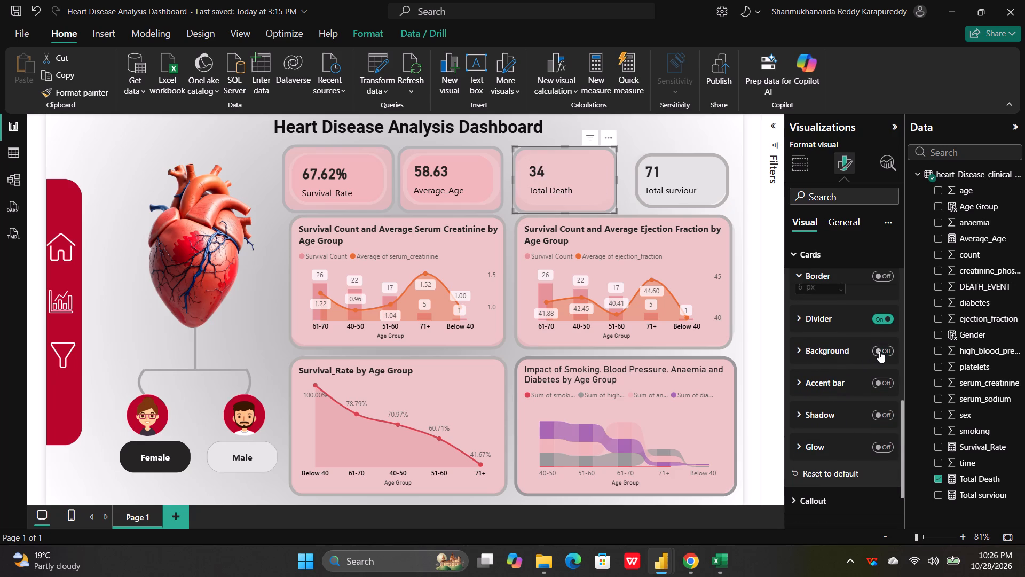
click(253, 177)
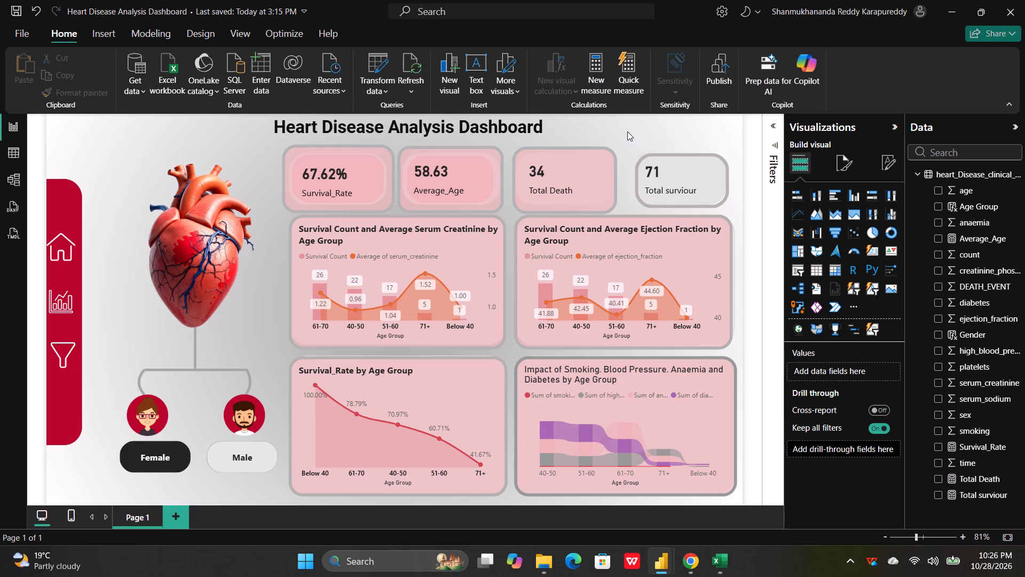
Turn off the inner card background of the Average_Age visual.
click(464, 172)
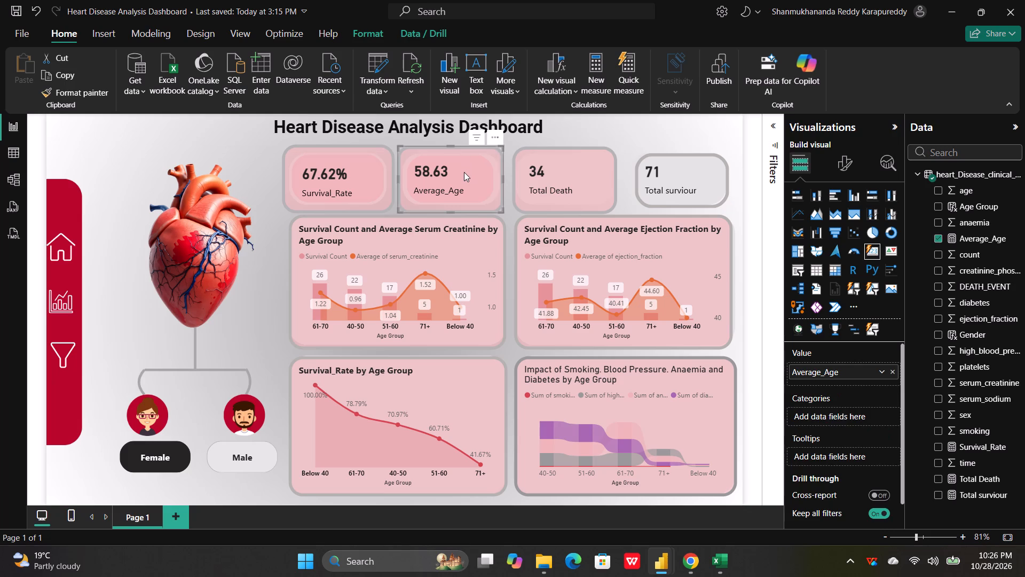
click(843, 152)
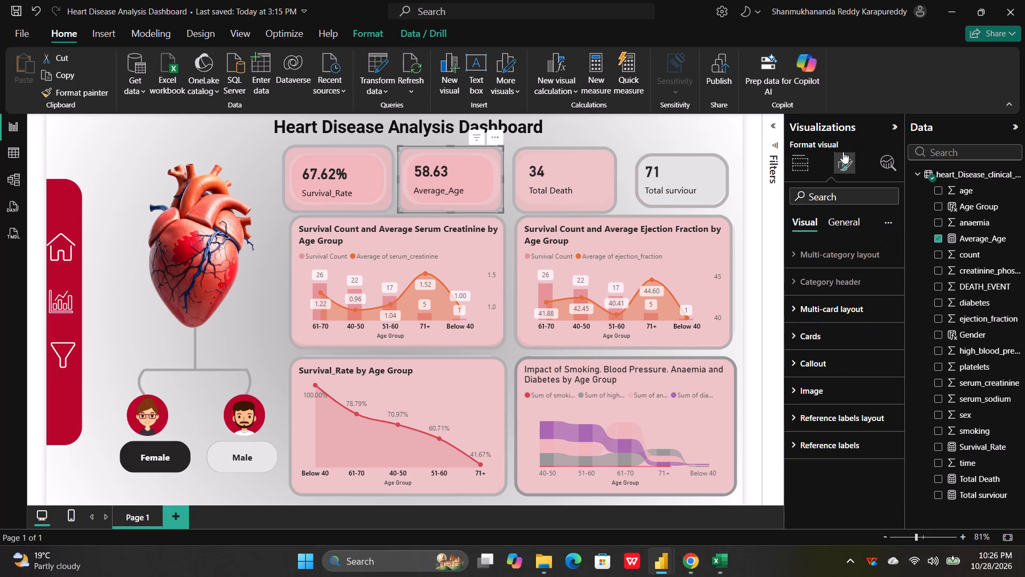
click(797, 331)
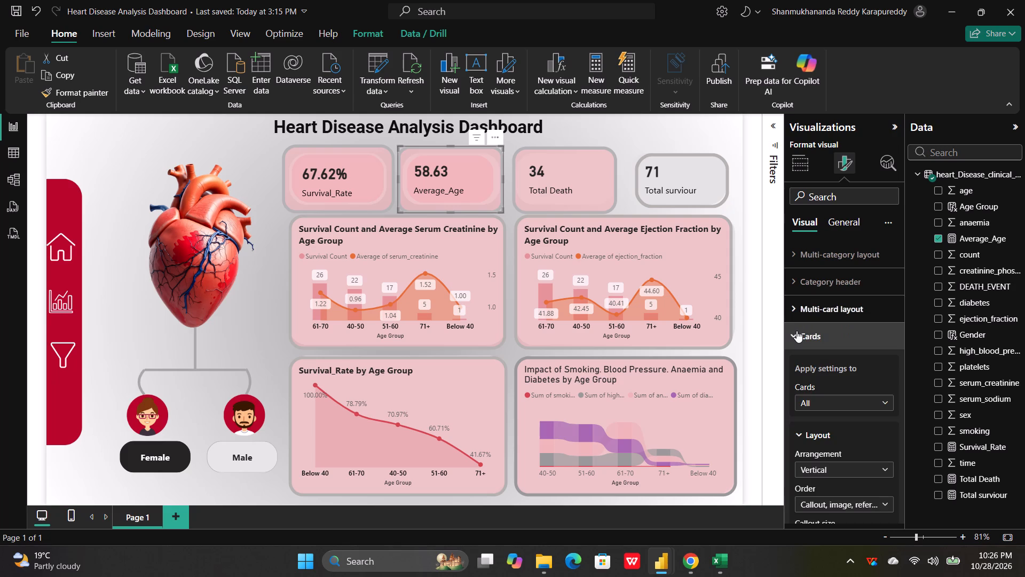
scroll(864, 399, down, 4)
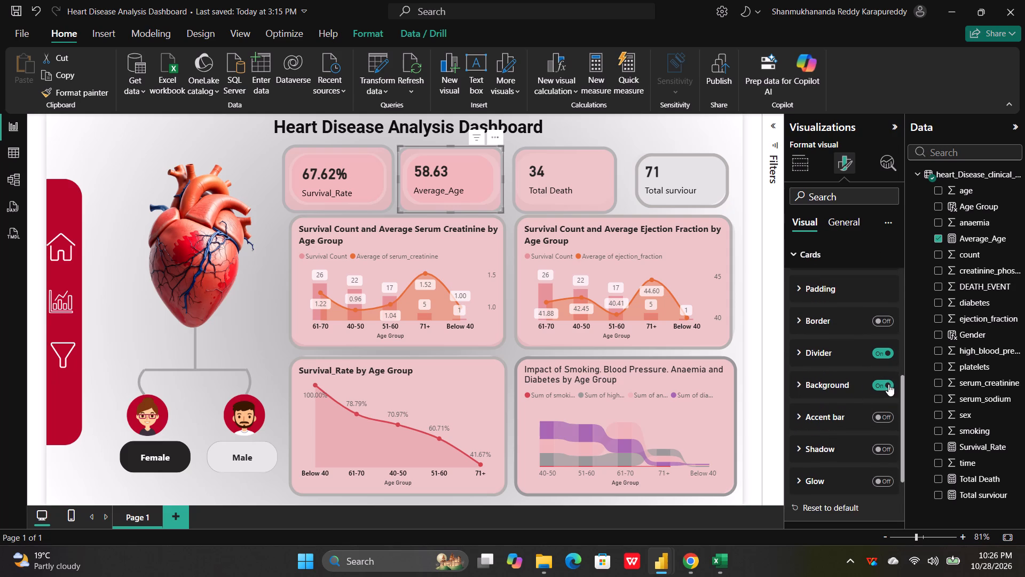
click(885, 385)
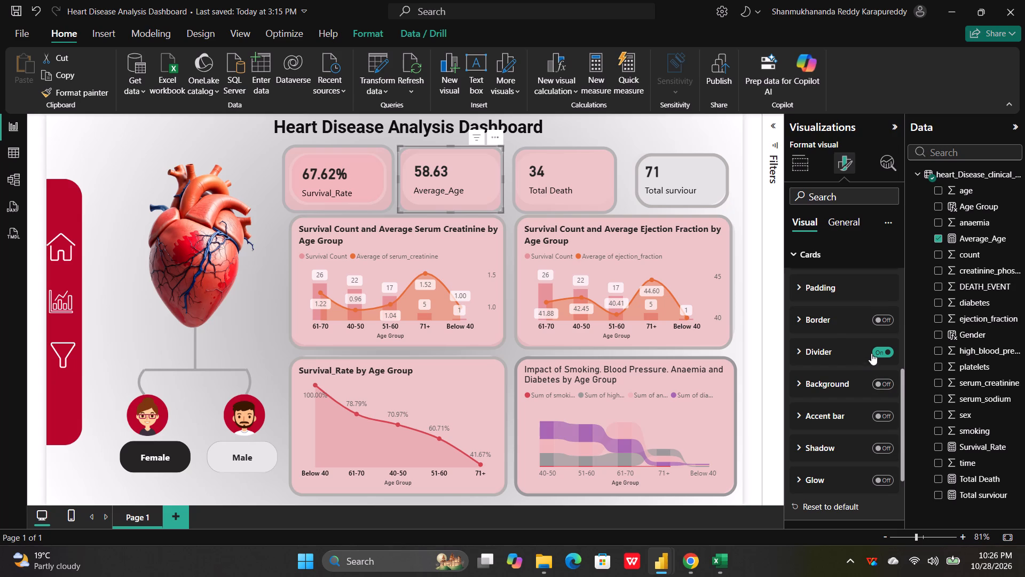
Turn on the inner card border of the Average_Age visual.
click(880, 319)
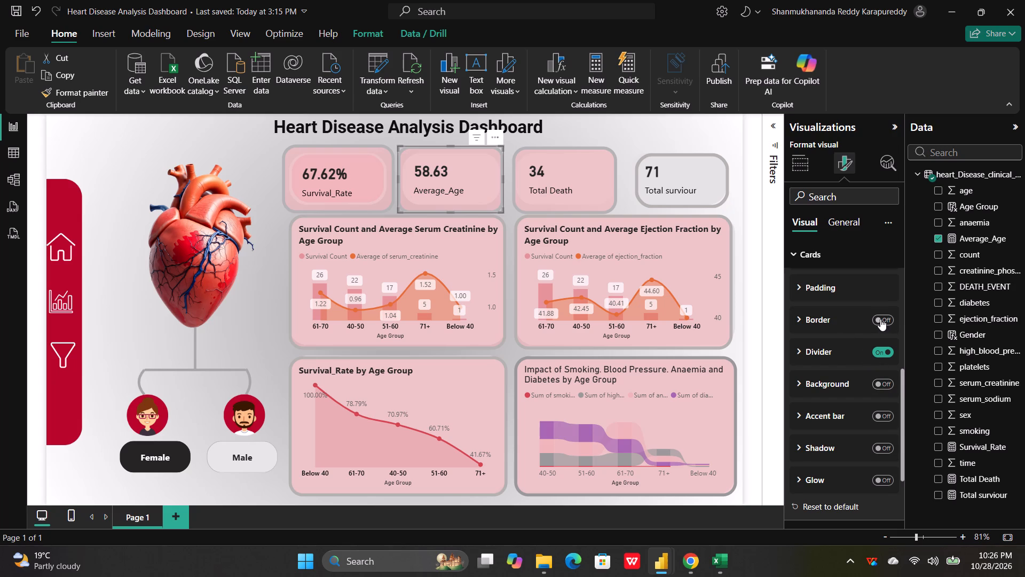
click(880, 319)
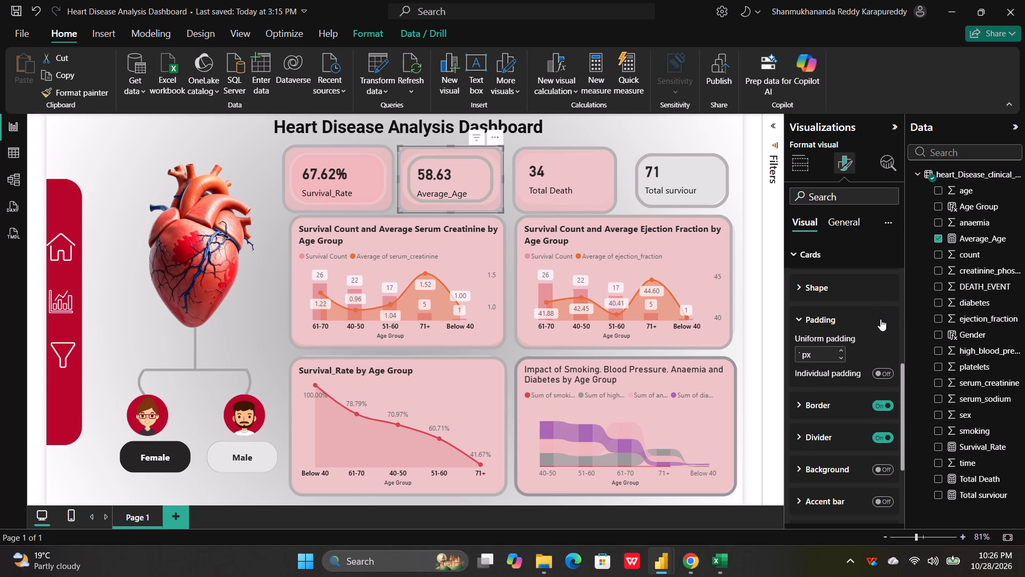
Turn off the inner card border of the Average_Age visual and deselect it.
click(881, 403)
click(242, 155)
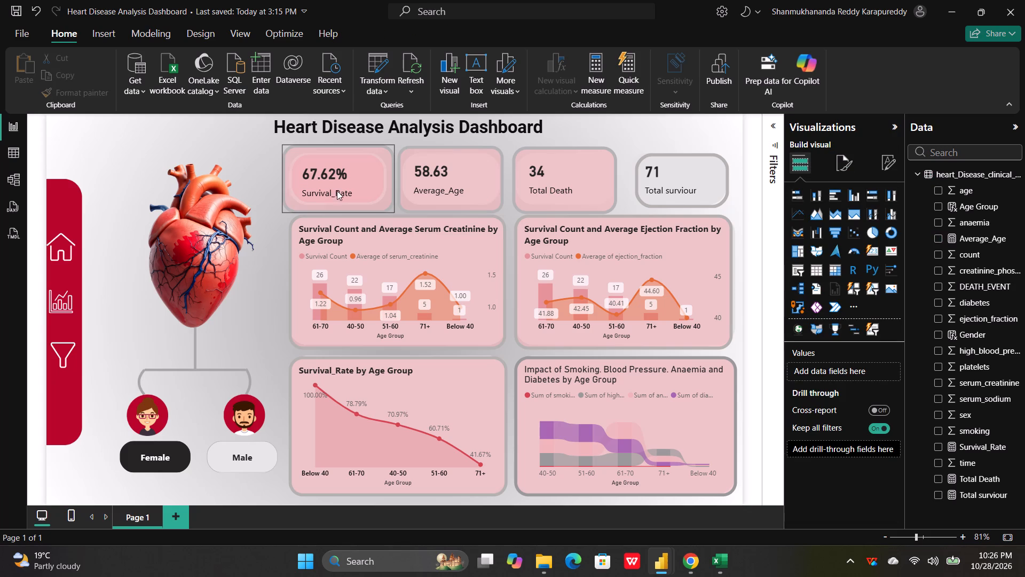
Turn off the inner card background and inner card border of the Survival_Rate visual, leaving it deselected.
click(356, 176)
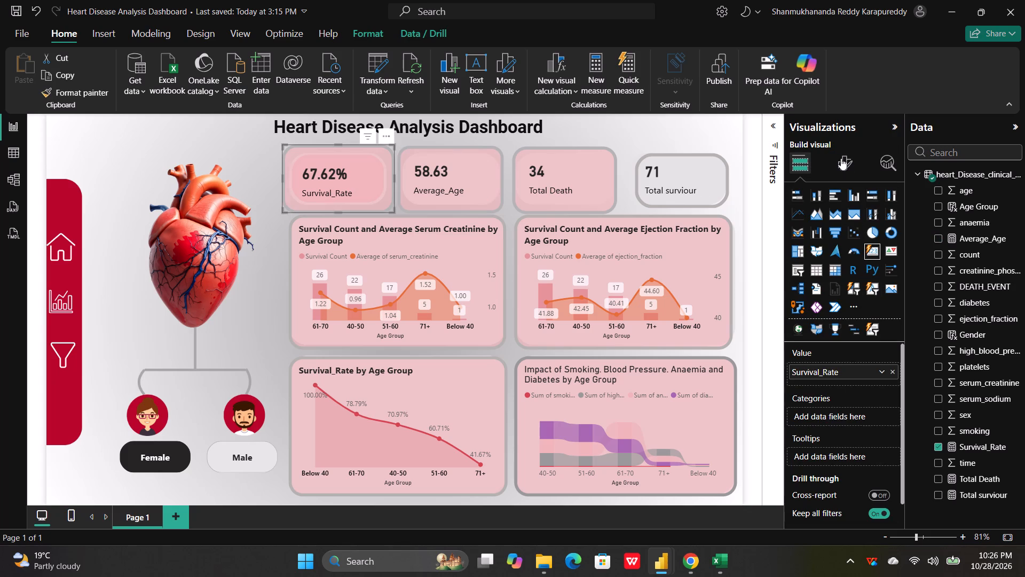
click(840, 158)
click(796, 337)
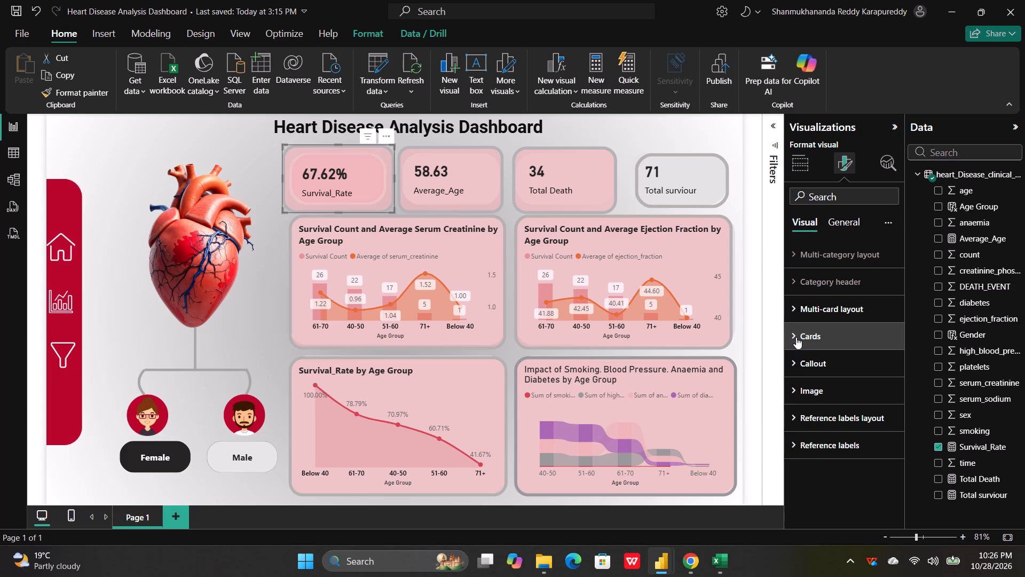
scroll(841, 456, down, 3)
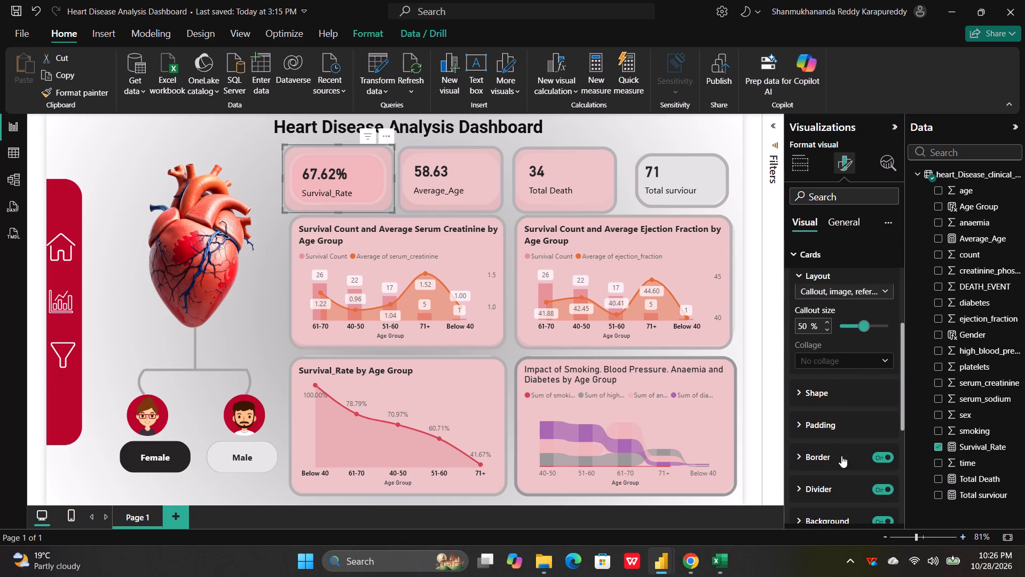
scroll(863, 461, down, 1)
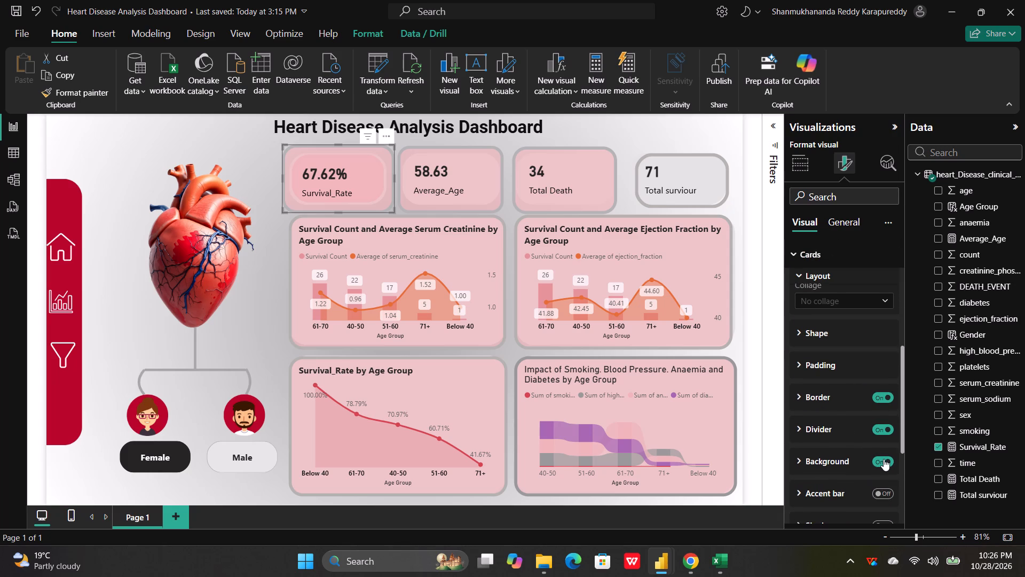
click(884, 459)
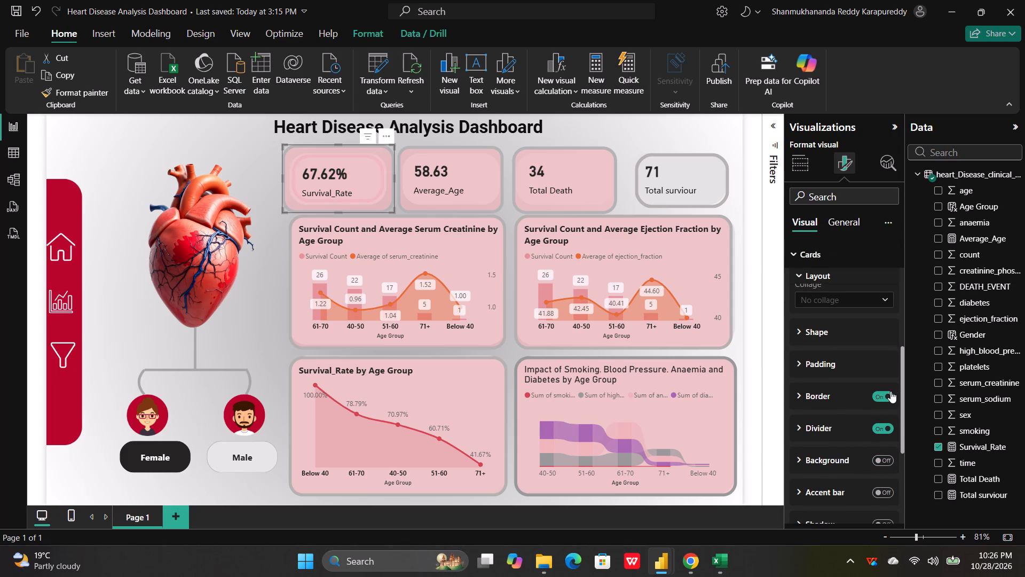
click(888, 394)
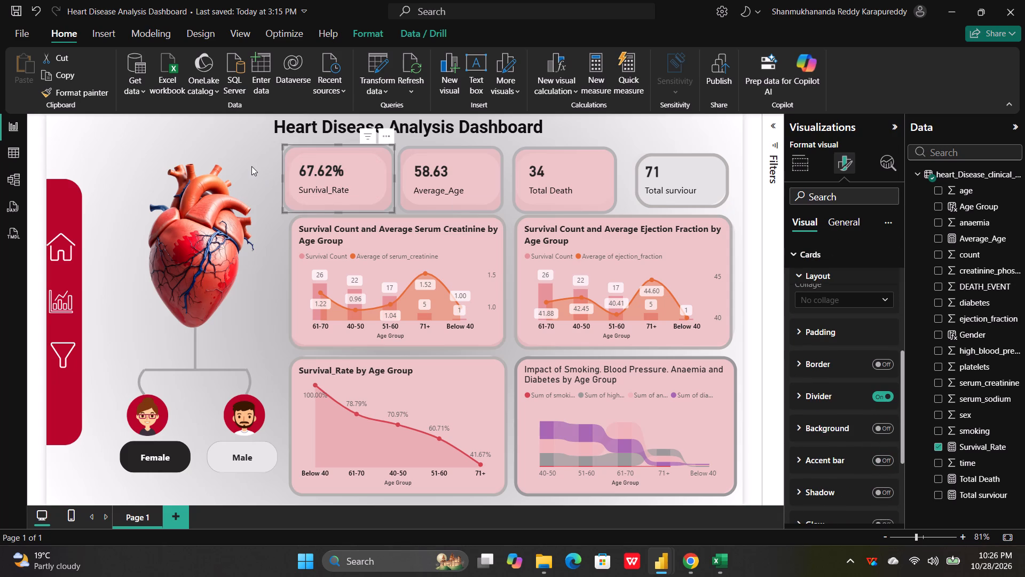
click(251, 166)
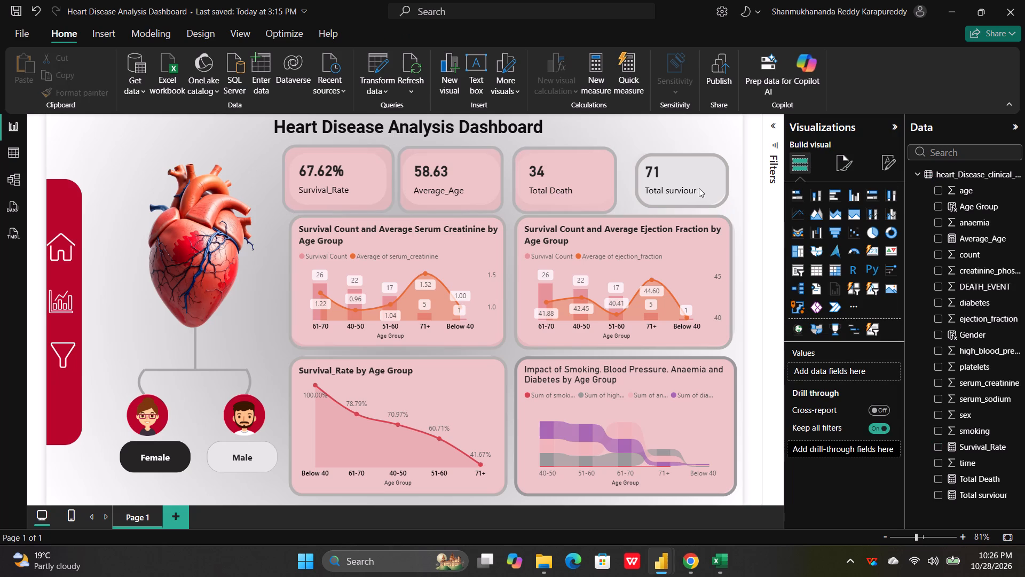
Give the Total surviour visual a light pink background effect with 30% transparency.
click(693, 180)
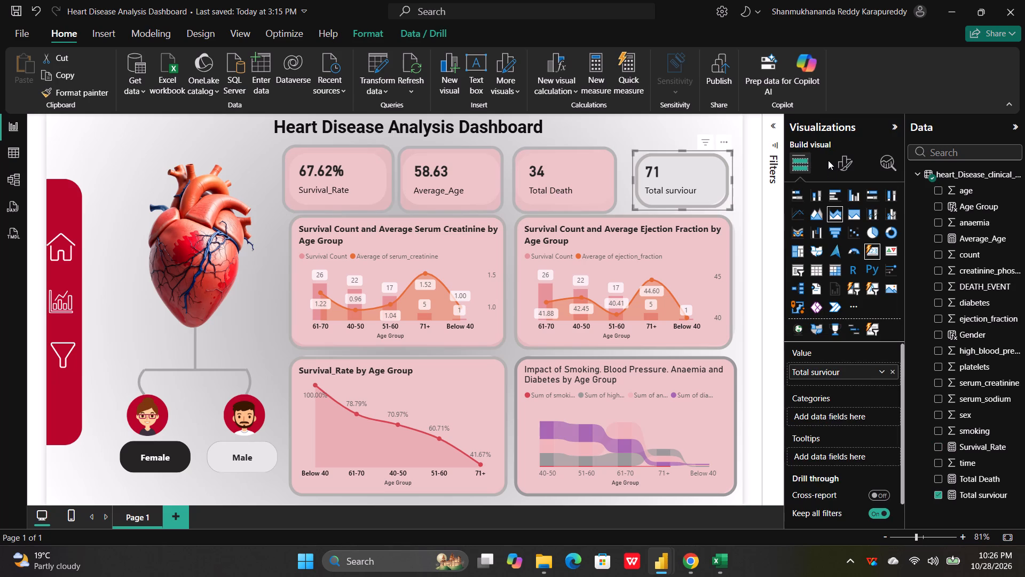
click(847, 164)
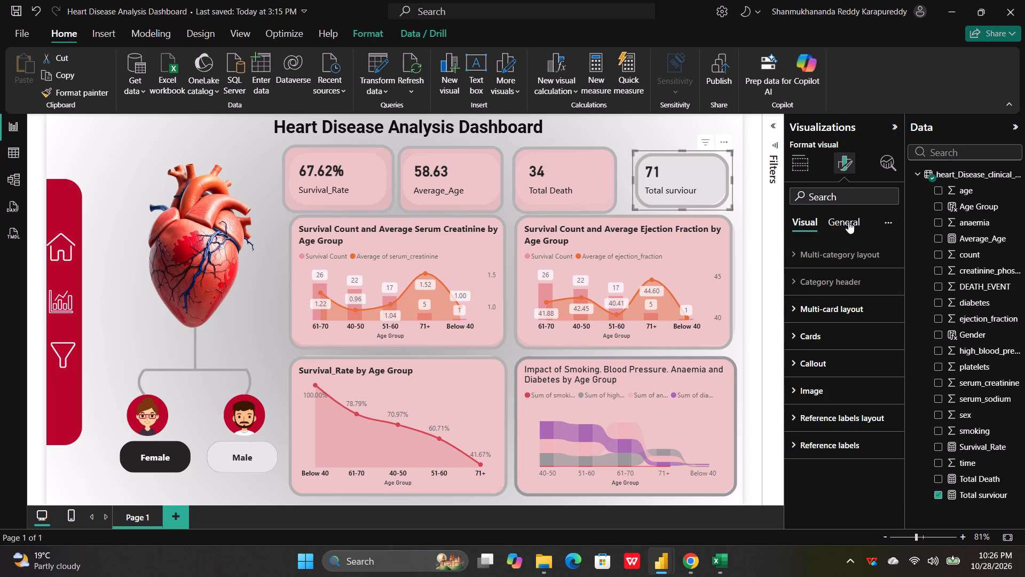
click(848, 222)
click(797, 306)
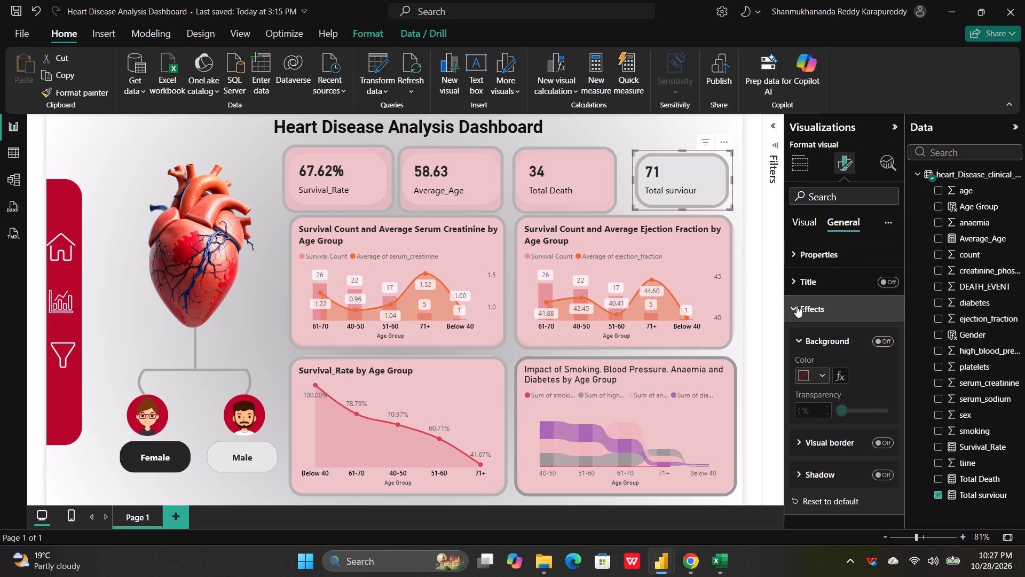
scroll(842, 416, down, 1)
click(881, 277)
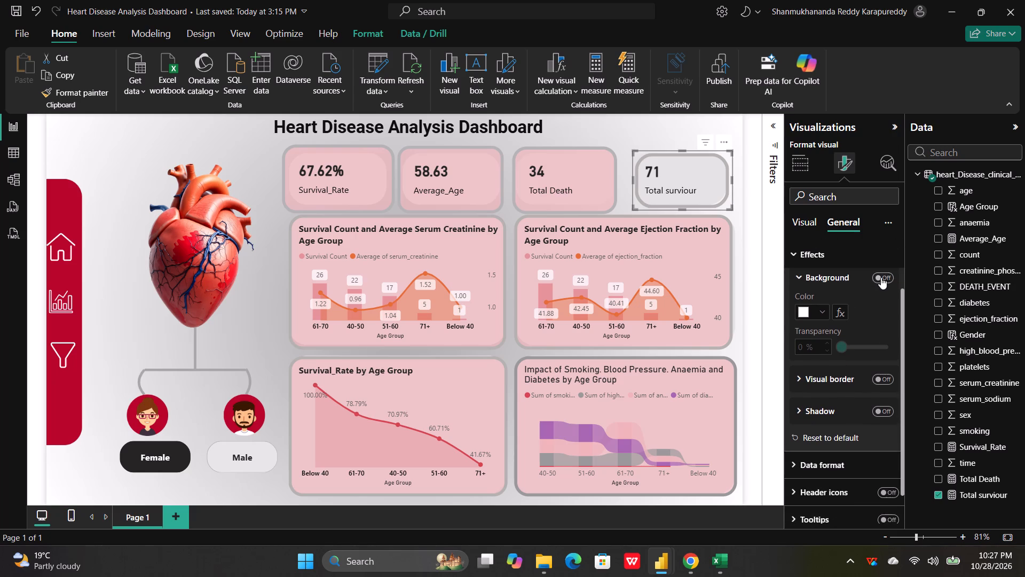
click(824, 309)
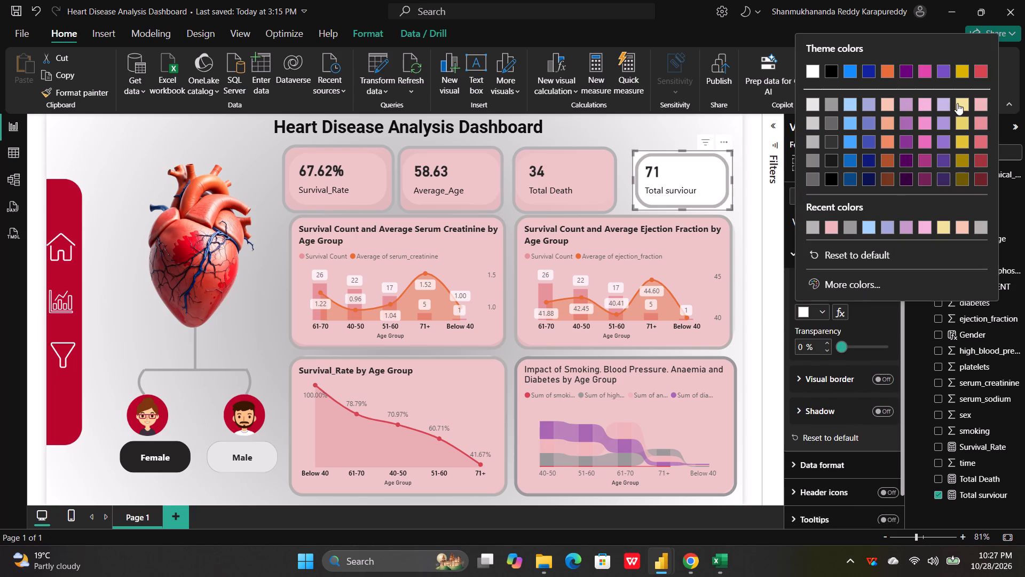
click(980, 102)
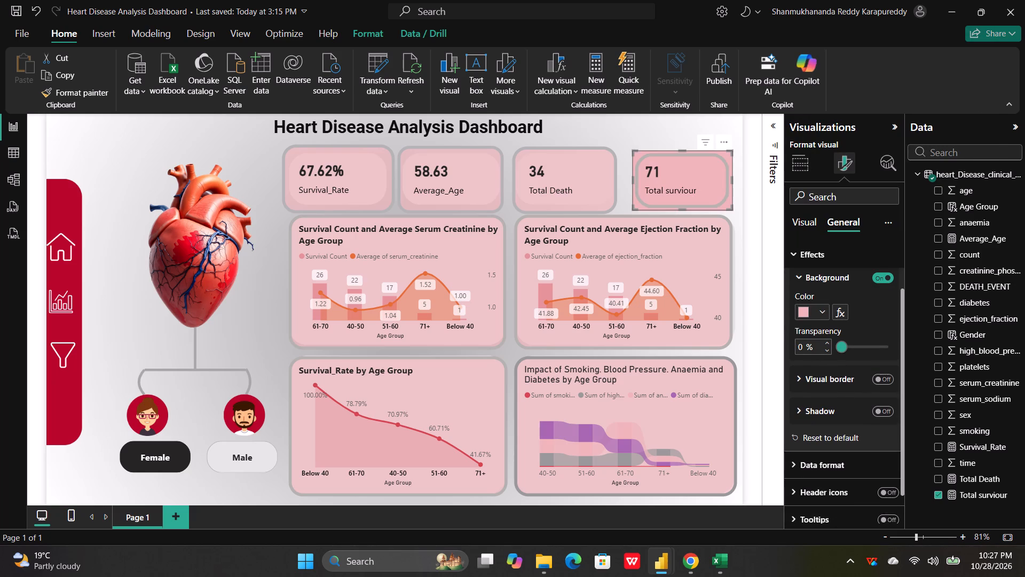
click(803, 346)
text(26)
key(BackSpace)
key(BackSpace)
key(BackSpace)
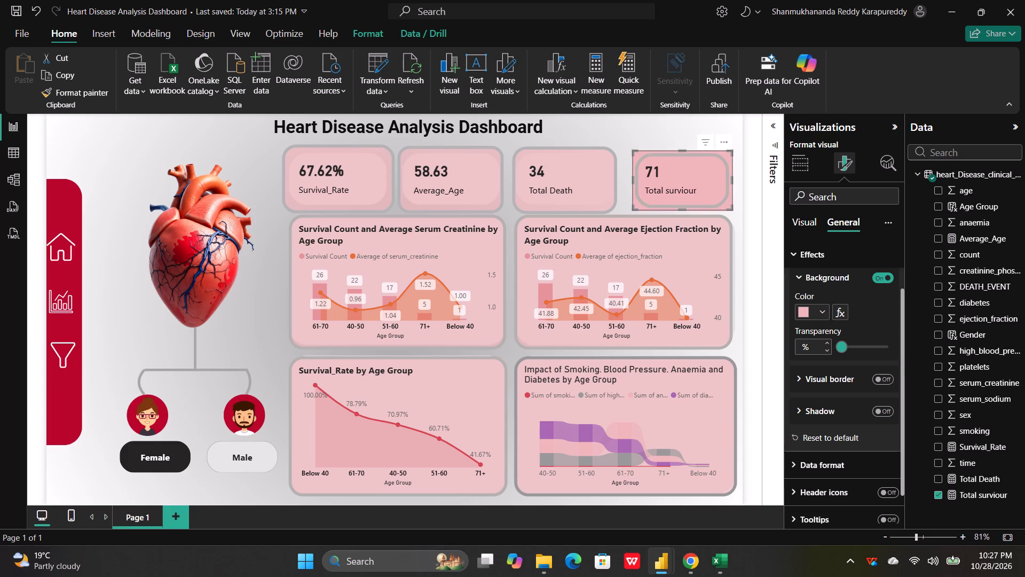
text(30)
Add a light gray visual border to the Total surviour visual with 26 px rounded corners and 6 px width.
click(878, 379)
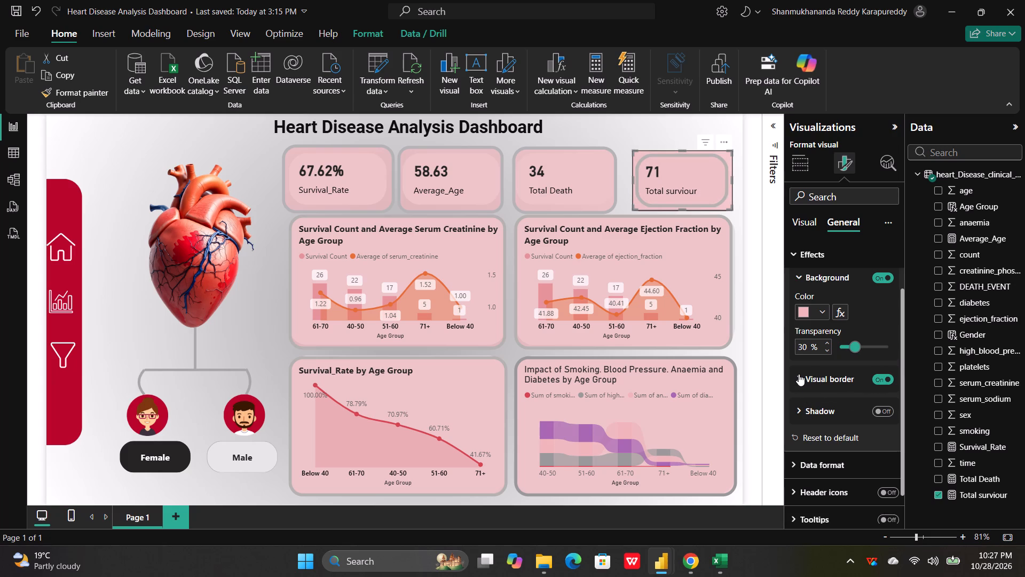
click(799, 374)
click(822, 416)
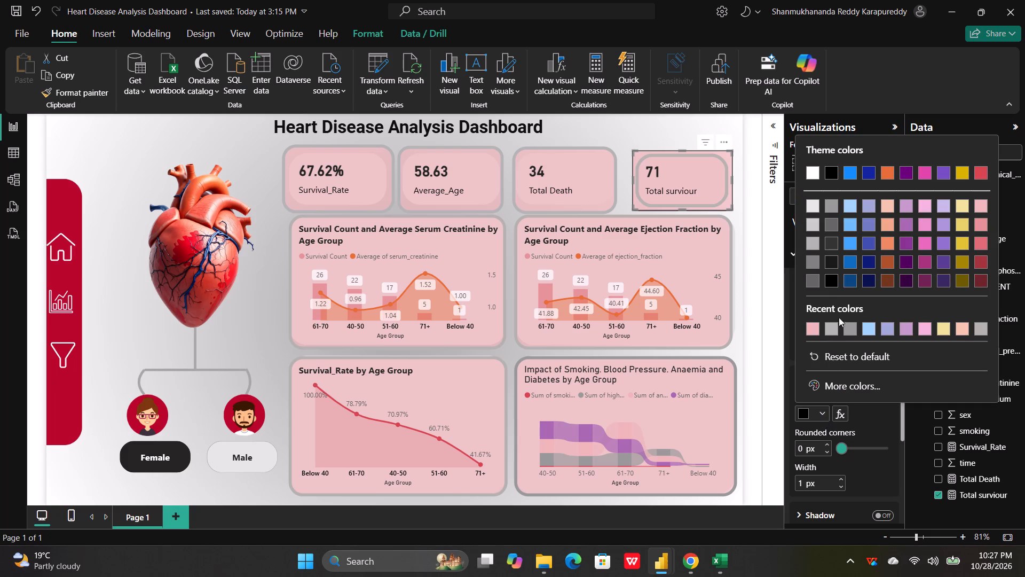
click(813, 242)
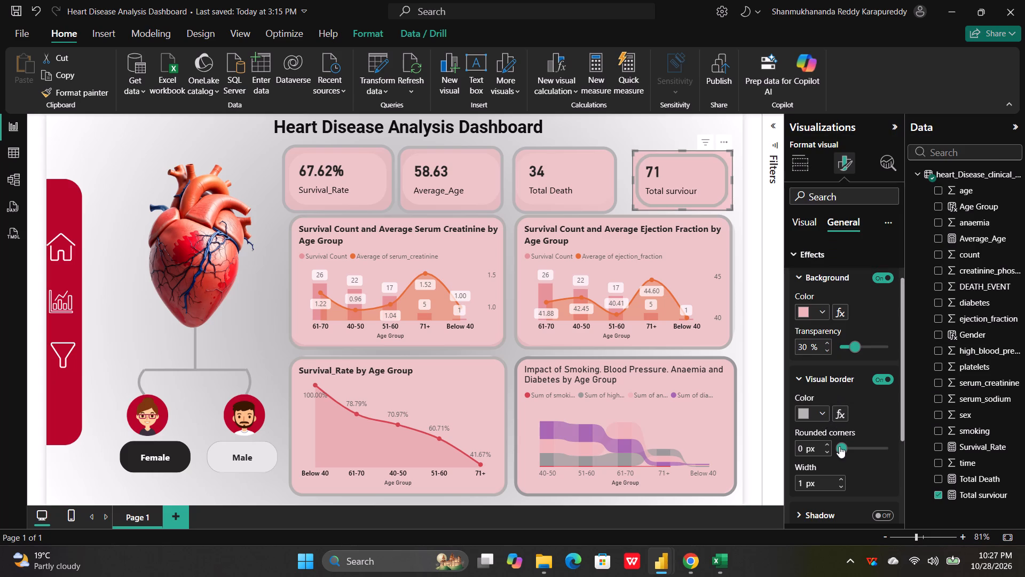
click(802, 446)
text(26)
click(803, 480)
key(BackSpace)
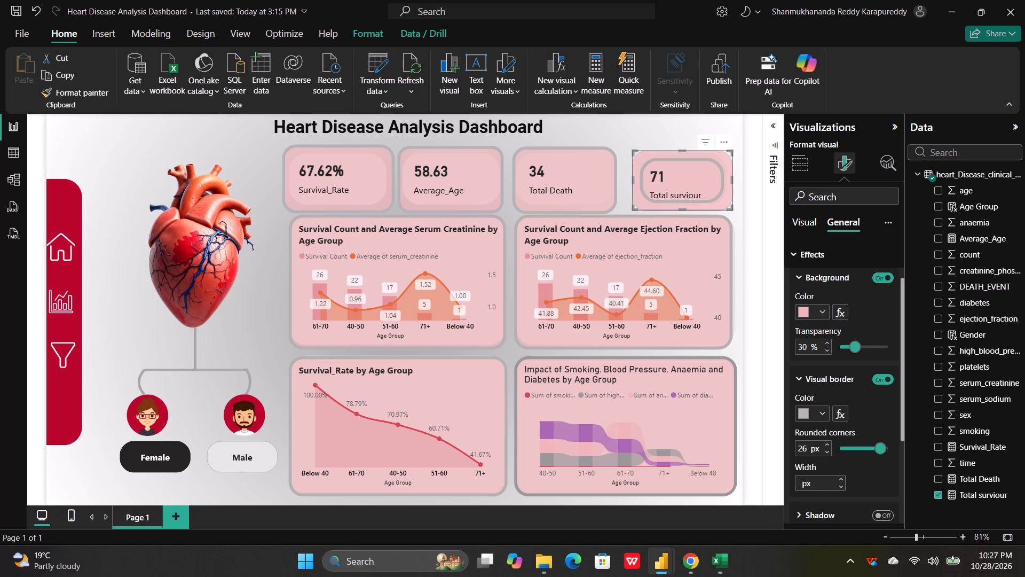
key(6)
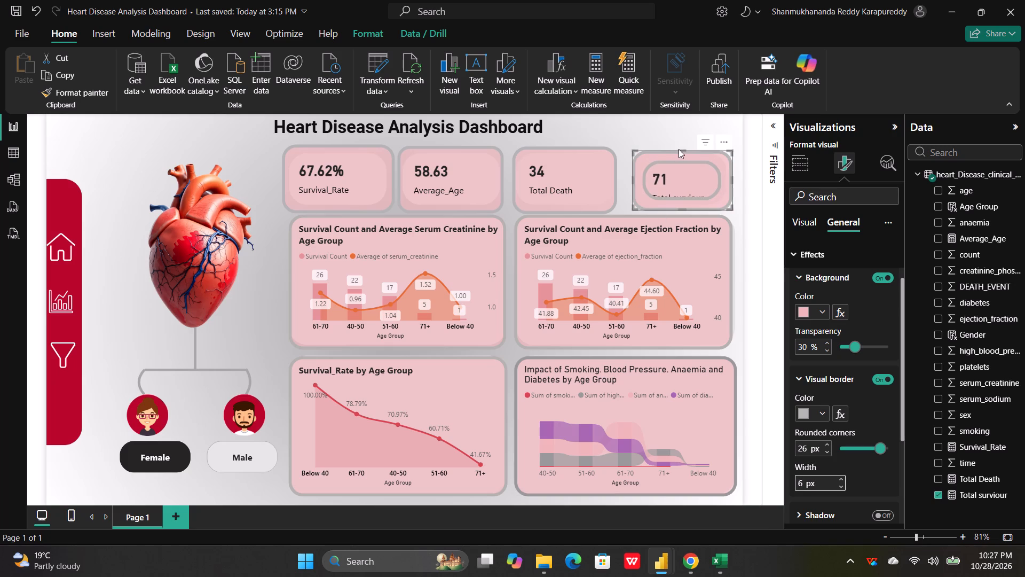
Raise the top edge of the Total surviour visual slightly to make it taller.
drag(682, 154, 680, 141)
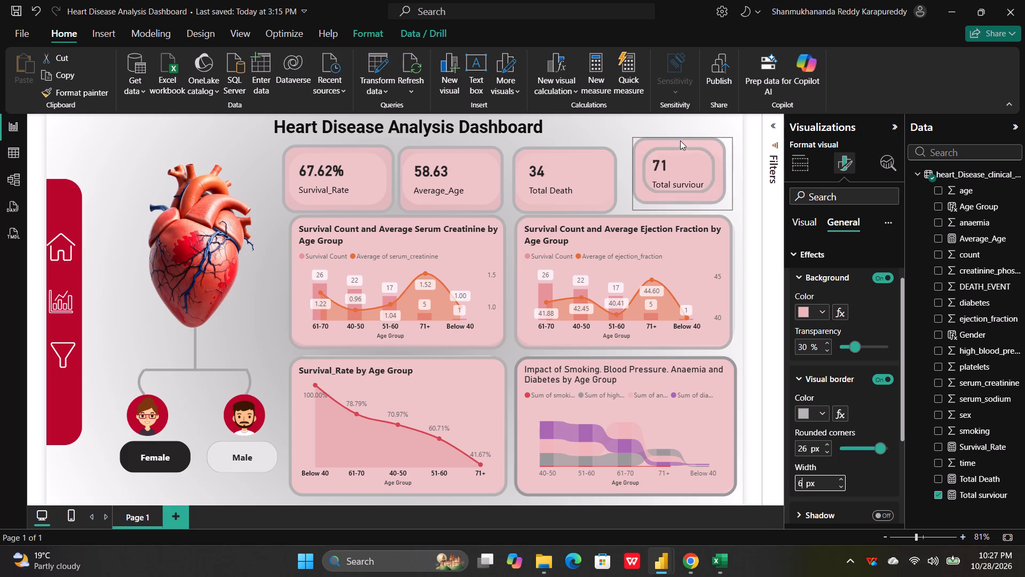
drag(680, 141, 680, 142)
Turn off the inner card border of the Total surviour visual.
click(686, 171)
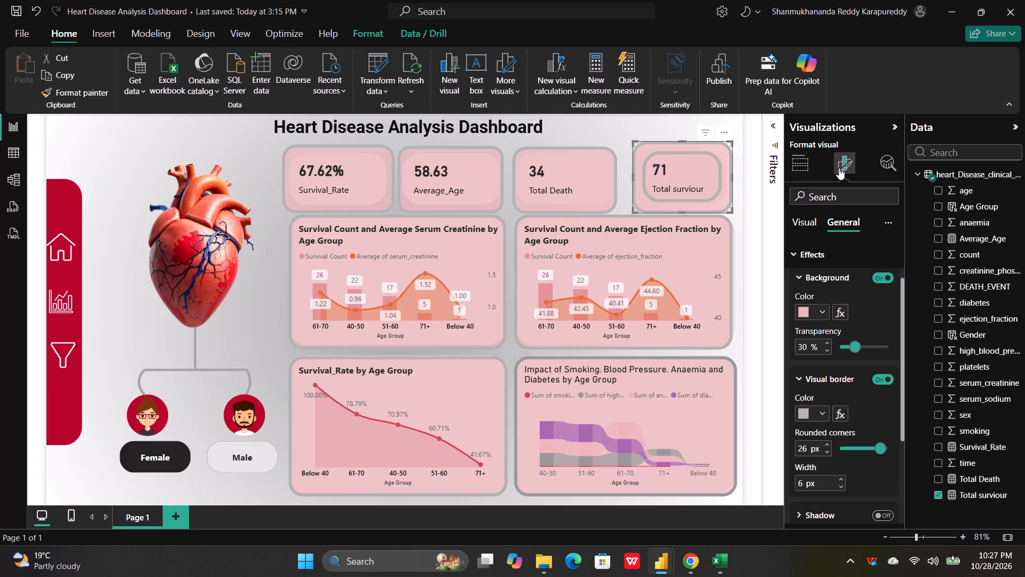
click(808, 220)
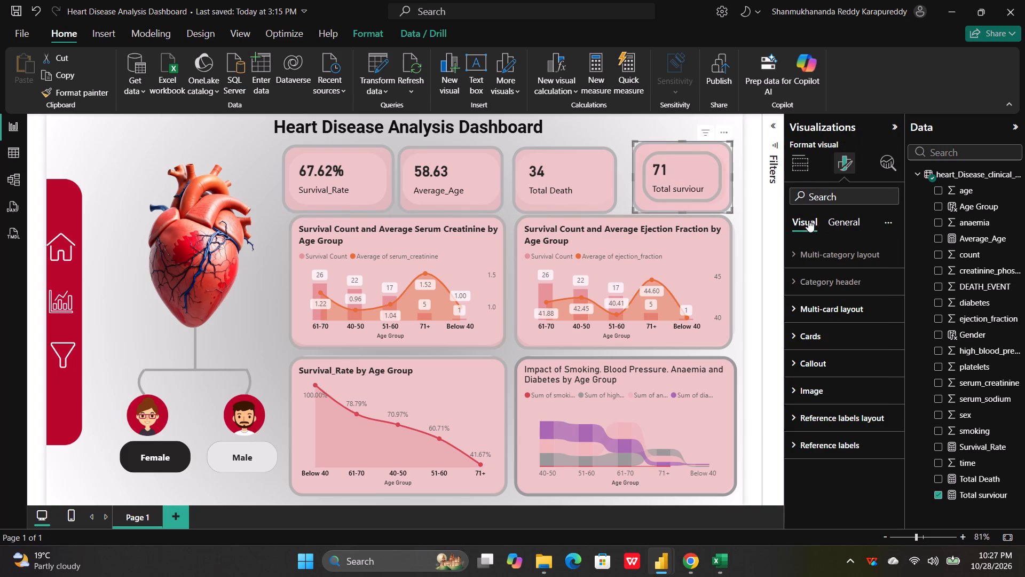
click(801, 331)
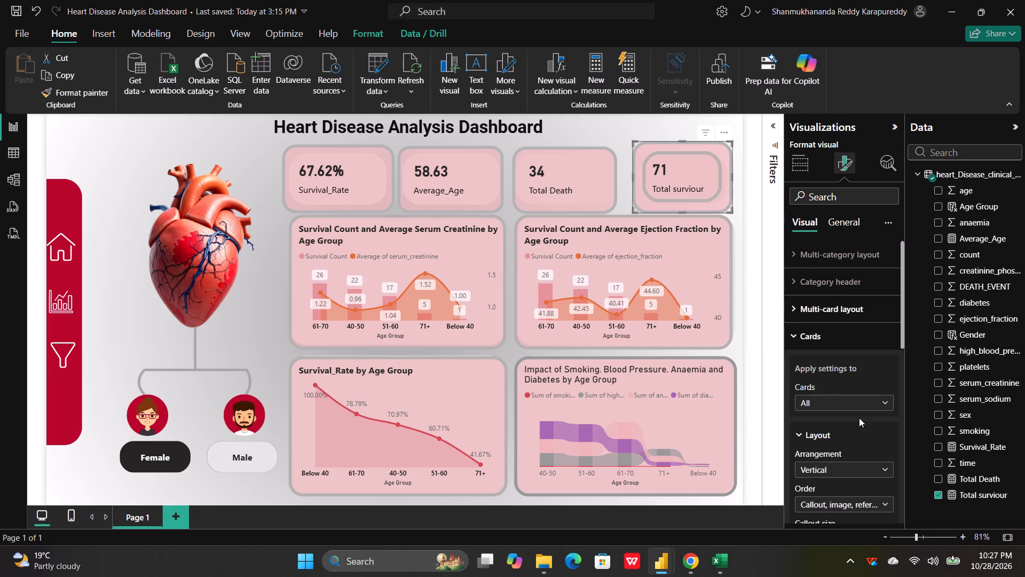
scroll(859, 418, down, 4)
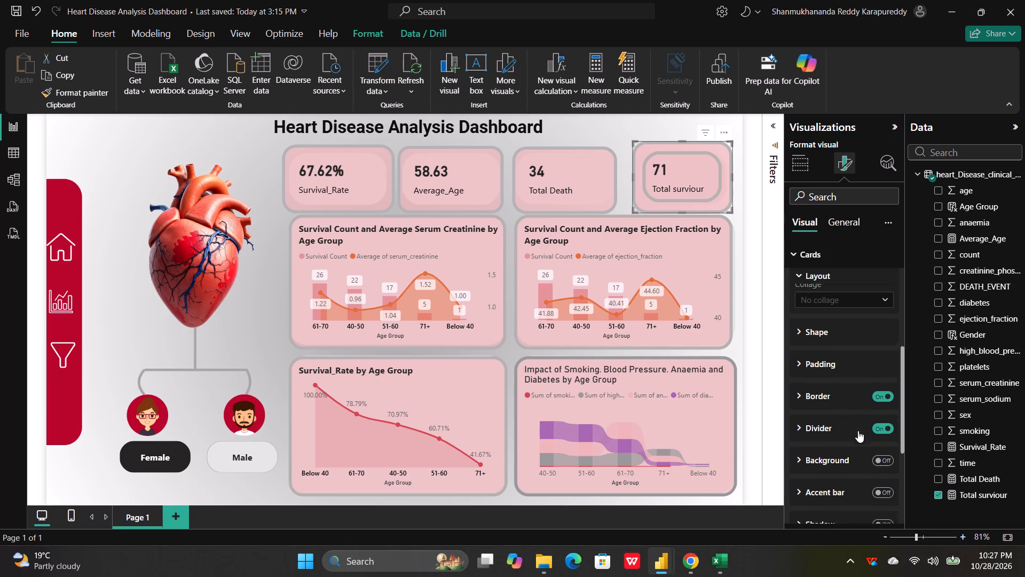
scroll(858, 431, down, 1)
click(886, 392)
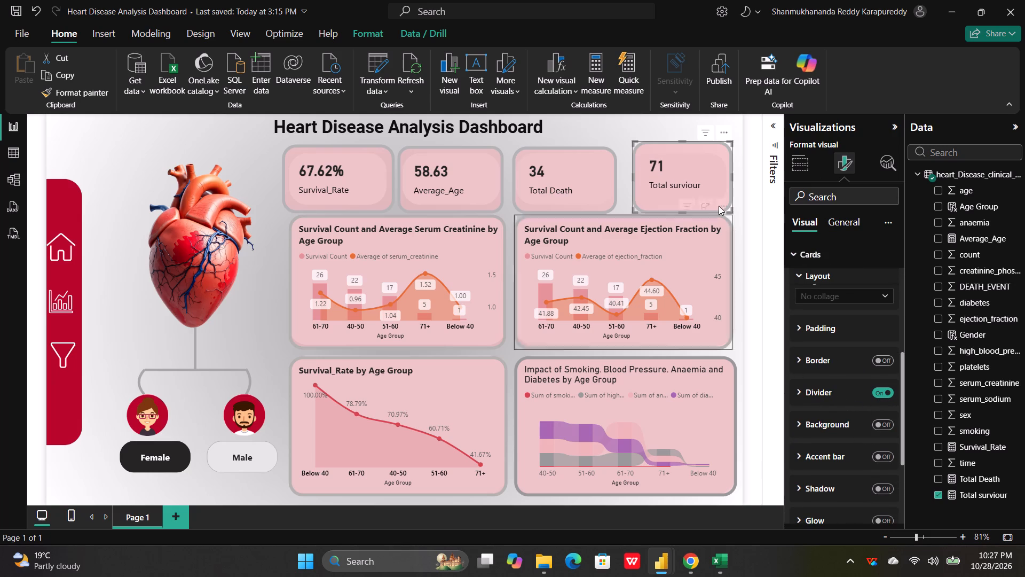
Raise the bottom edge of the Total surviour visual slightly to shorten it above the ejection fraction chart.
click(685, 210)
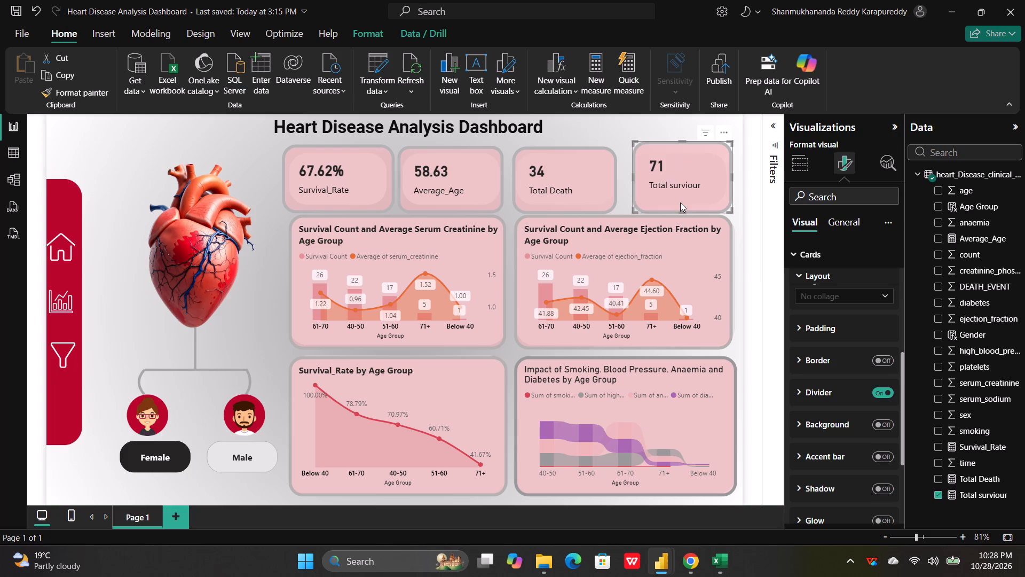
click(681, 211)
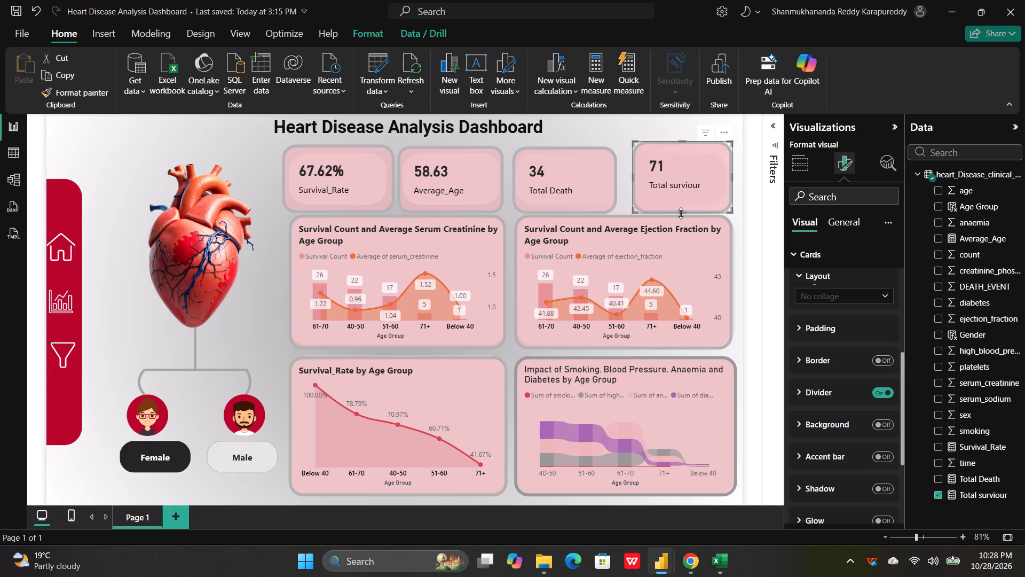
click(681, 213)
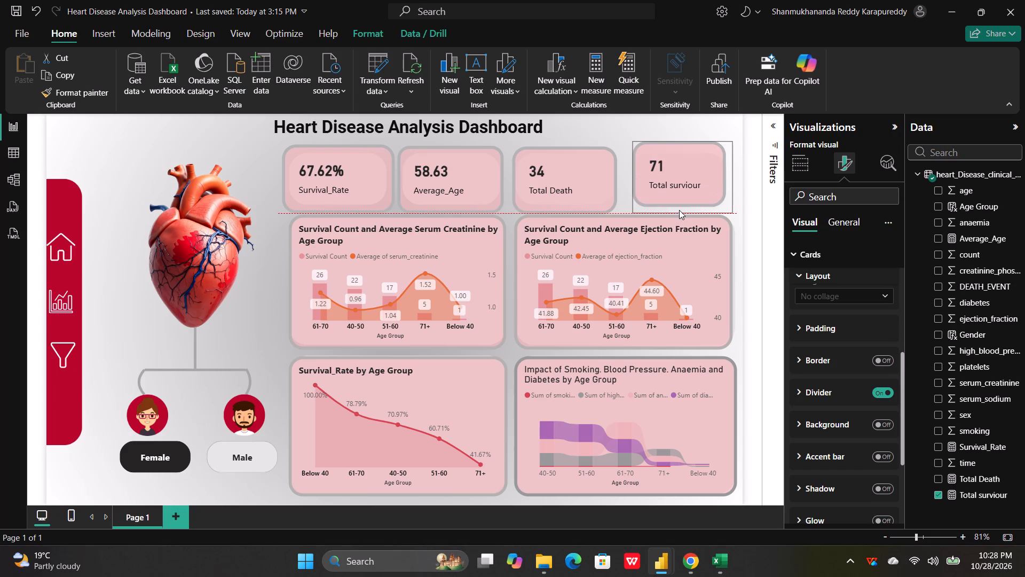
click(679, 210)
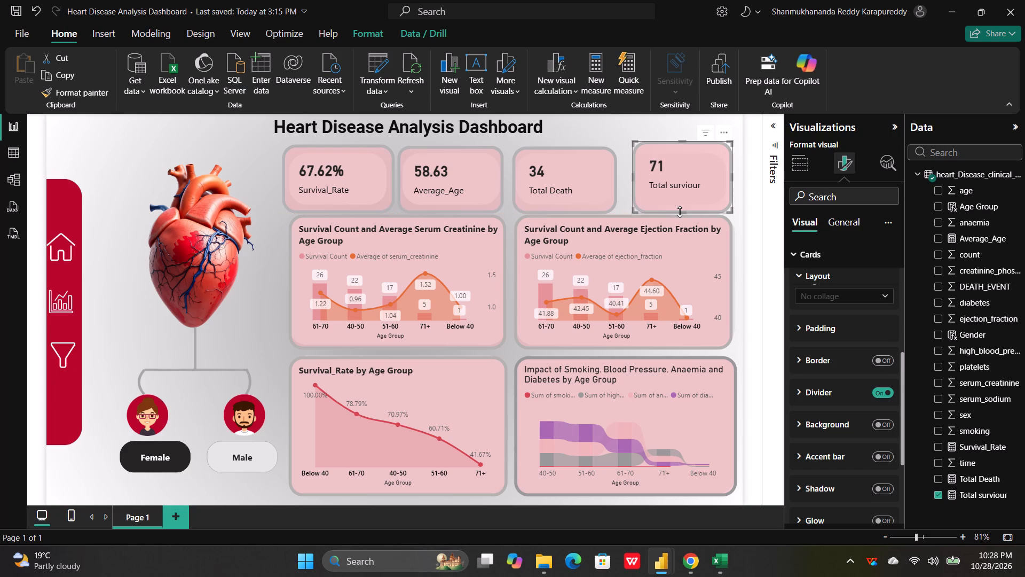
drag(680, 212, 678, 204)
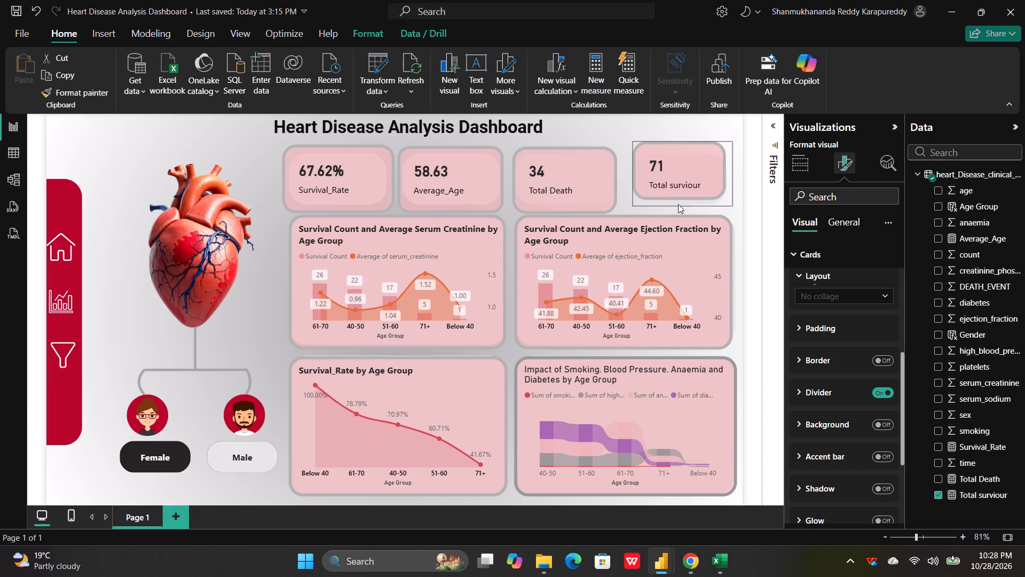
drag(678, 204, 678, 207)
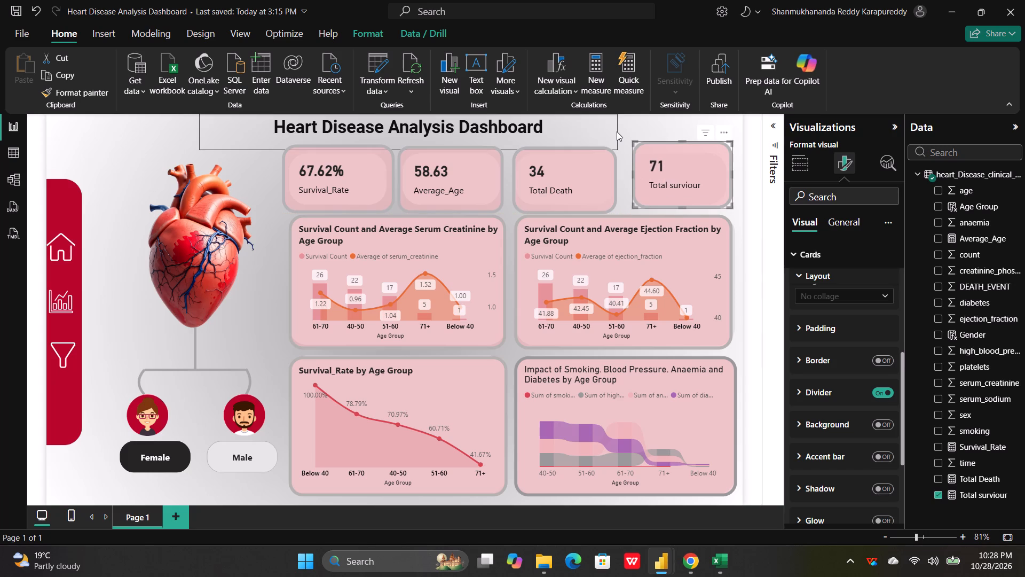
Nudge the Total Death card slightly upward to line it up with the KPI card row.
click(635, 131)
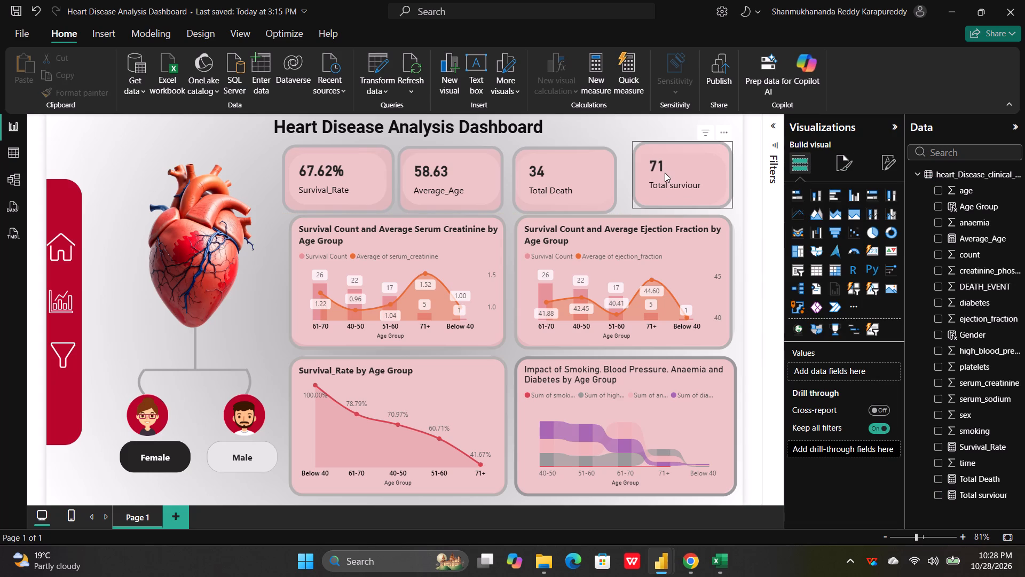
click(587, 166)
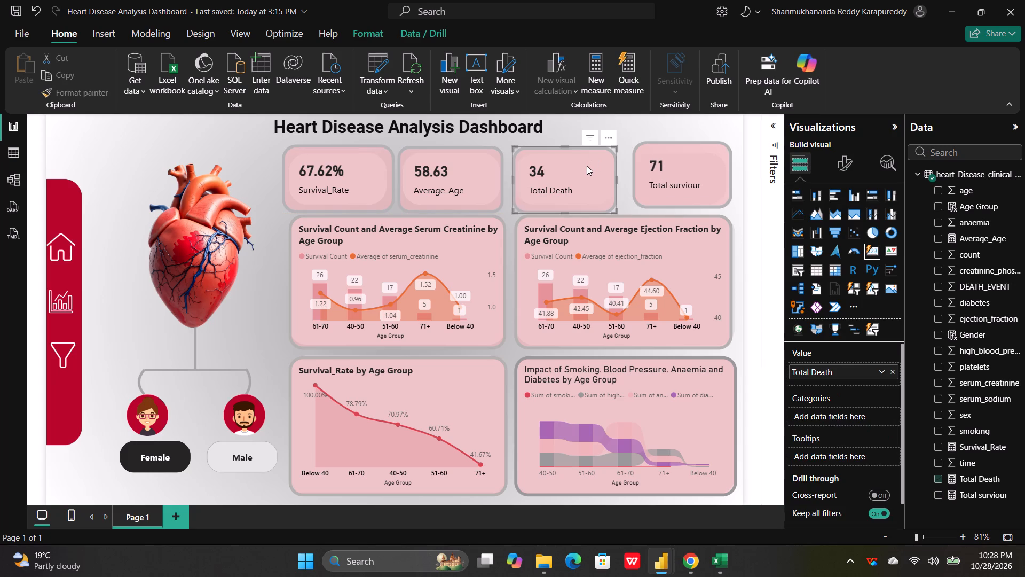
click(563, 214)
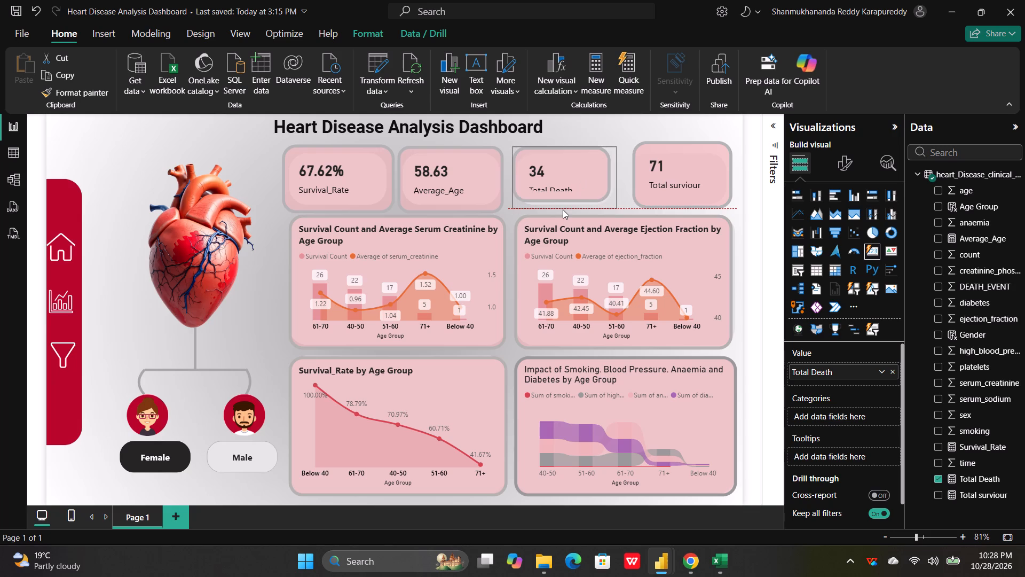
click(571, 161)
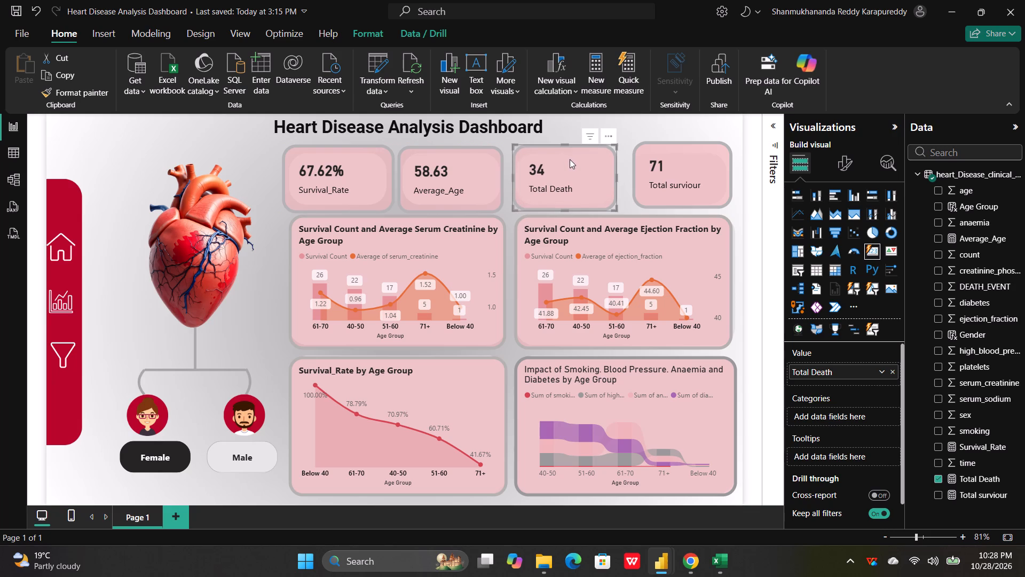
click(639, 127)
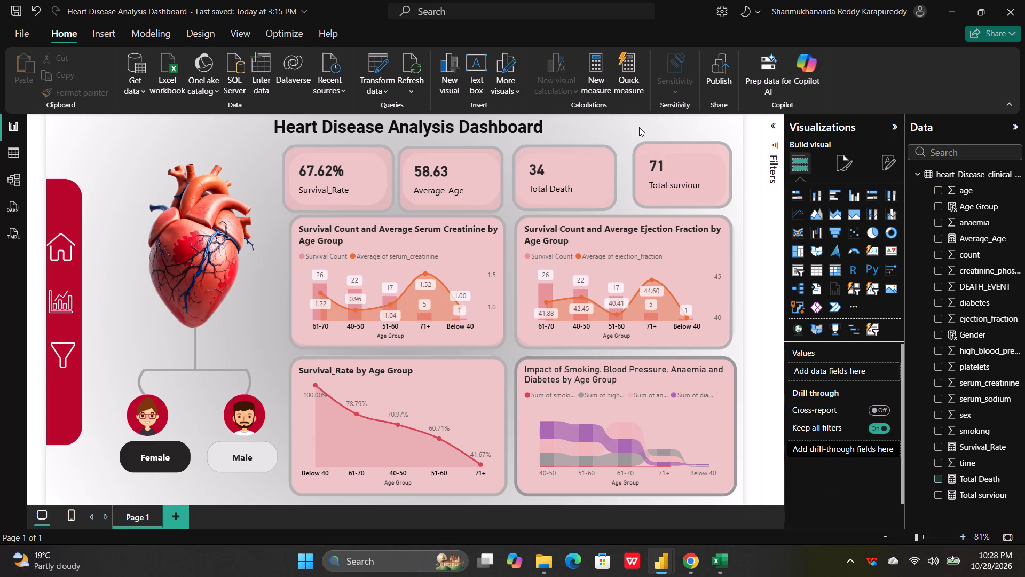
Nudge the Total surviour card slightly downward to line it up with the other KPI cards.
click(682, 162)
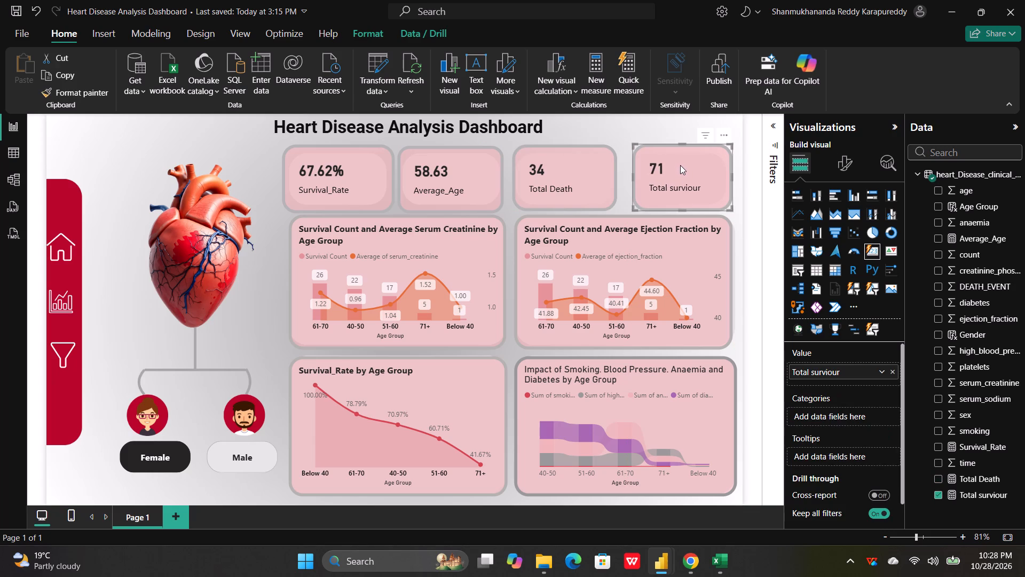
click(632, 128)
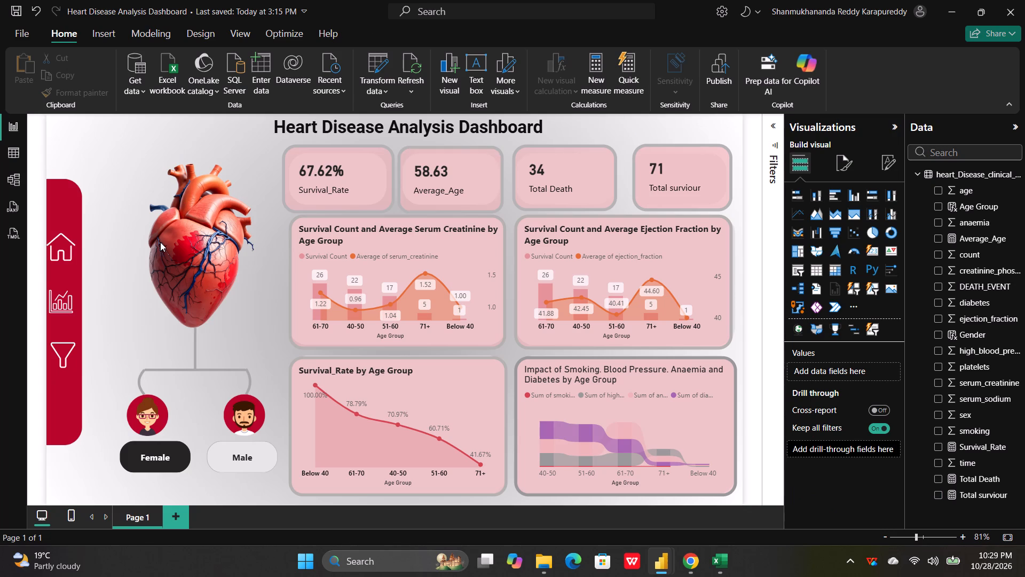
Examine the report page's canvas settings and wallpaper options.
click(127, 232)
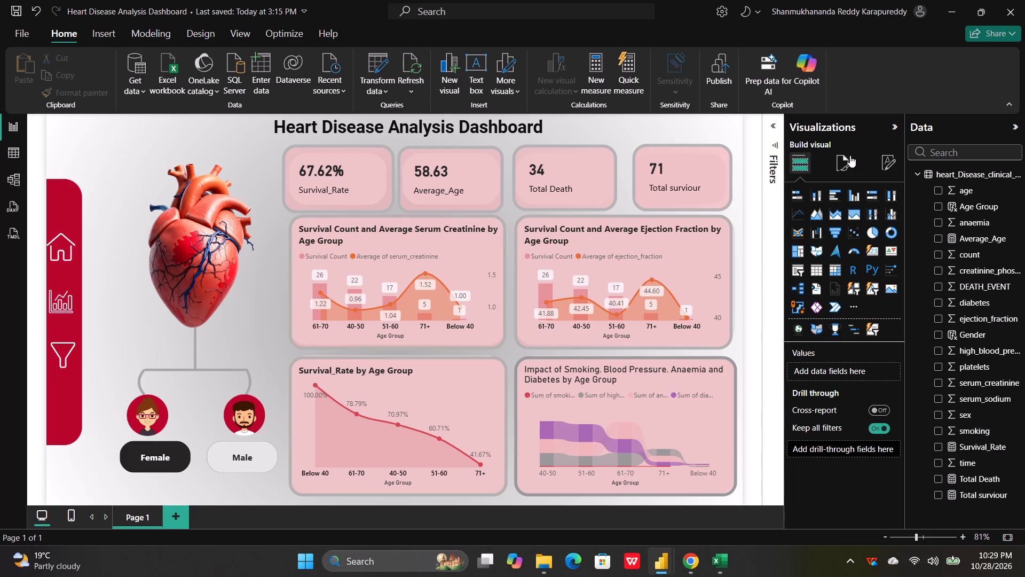
click(846, 157)
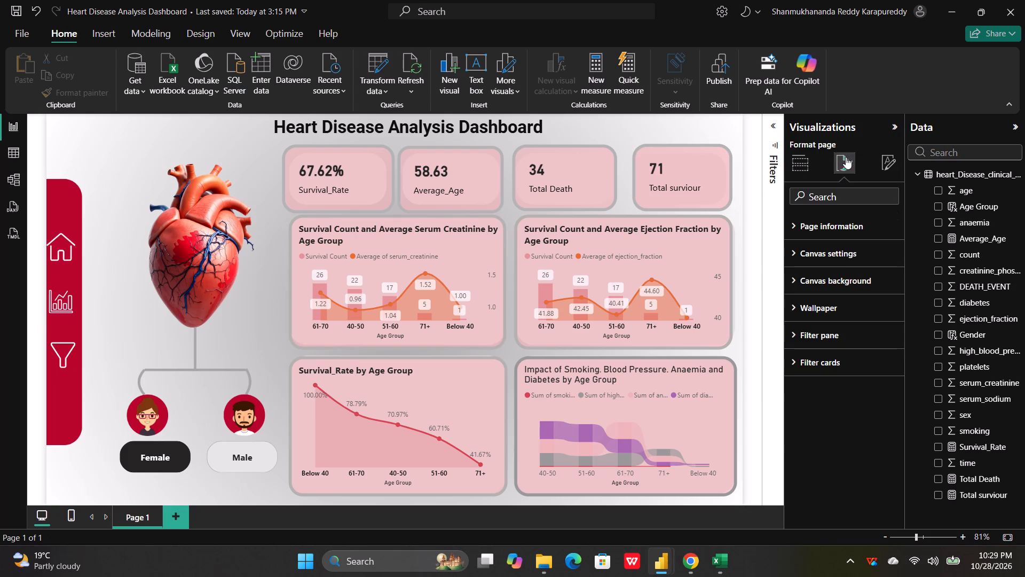
click(790, 253)
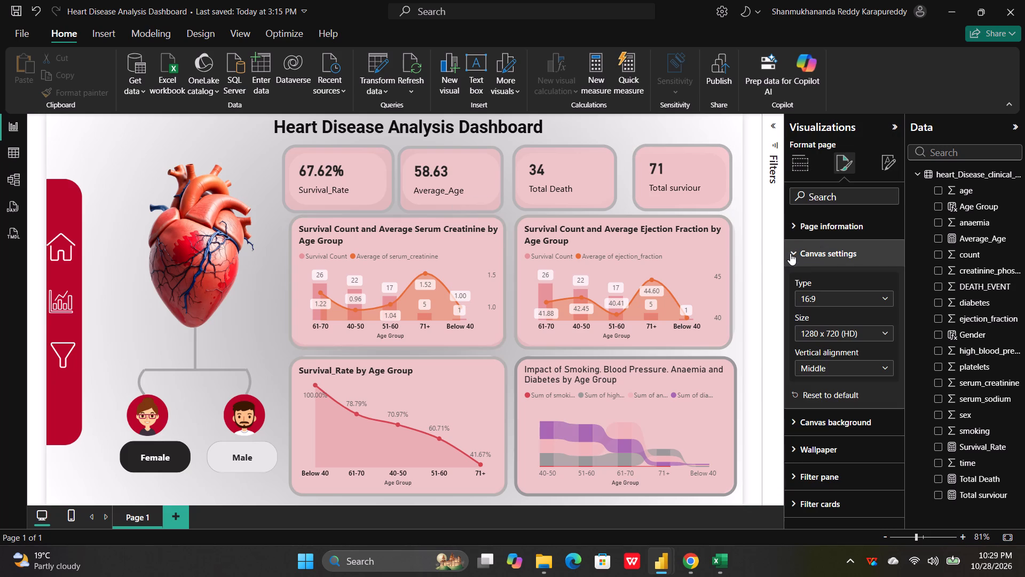
click(795, 253)
click(795, 305)
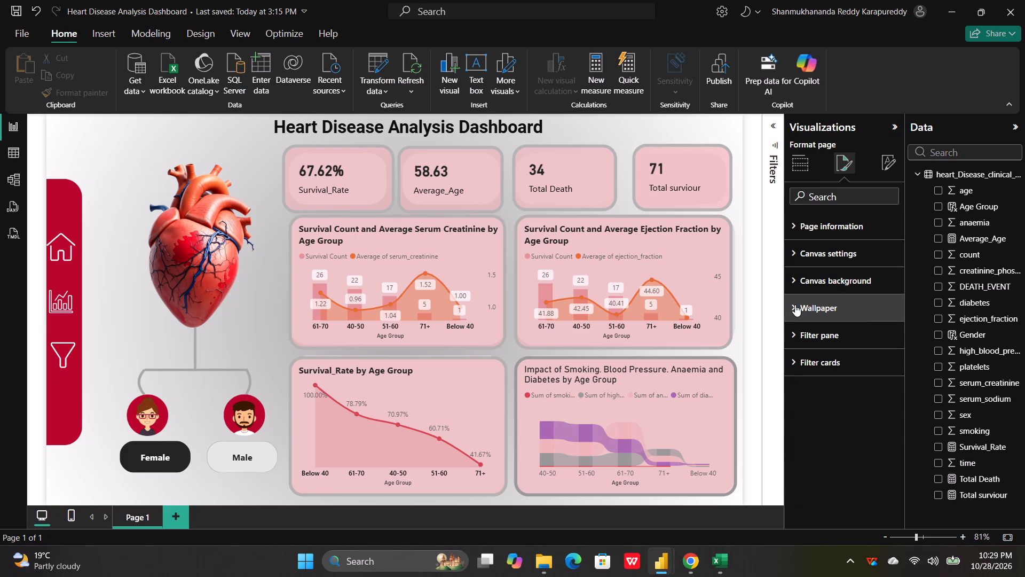
scroll(832, 332, down, 2)
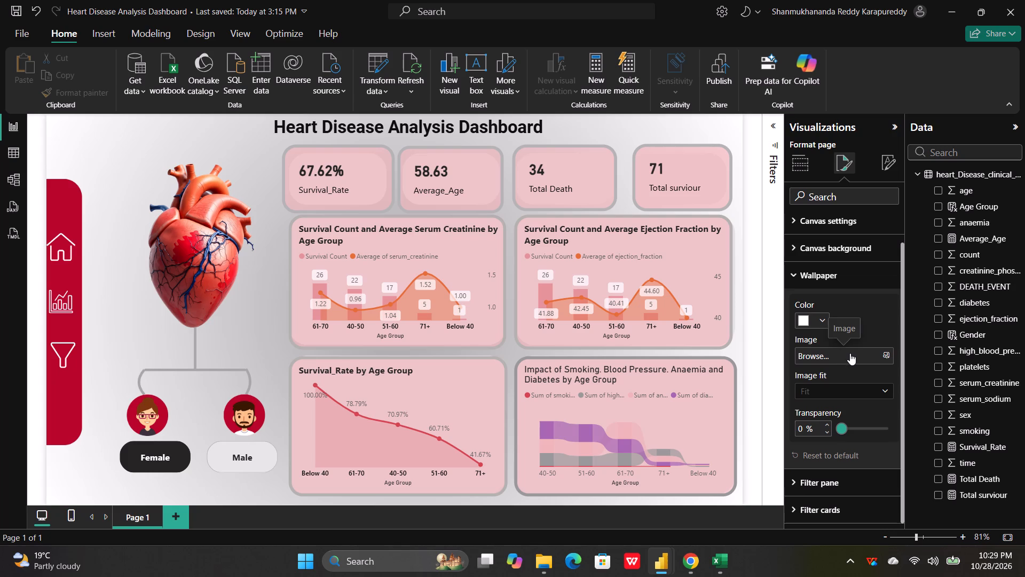
click(795, 269)
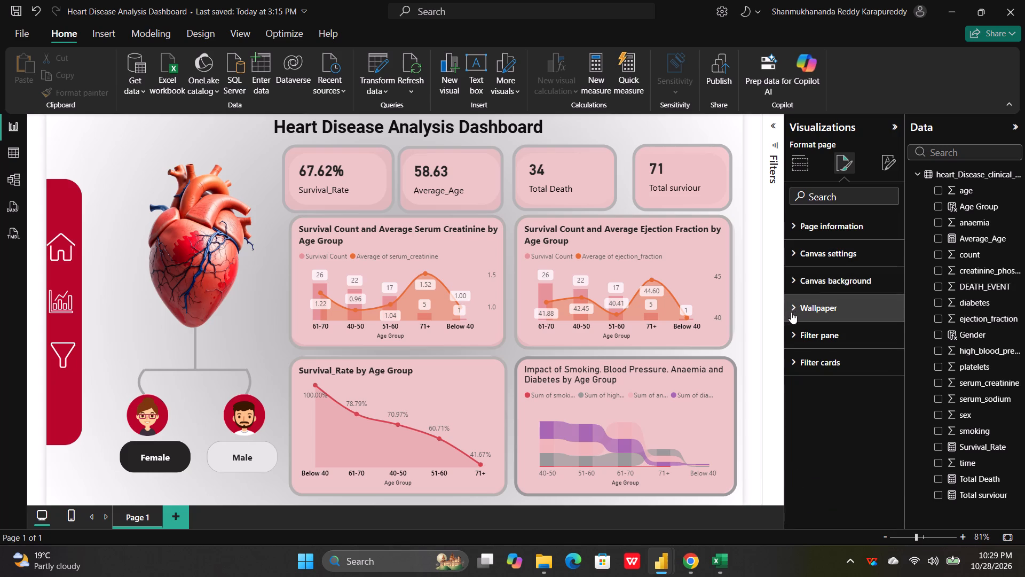
click(792, 259)
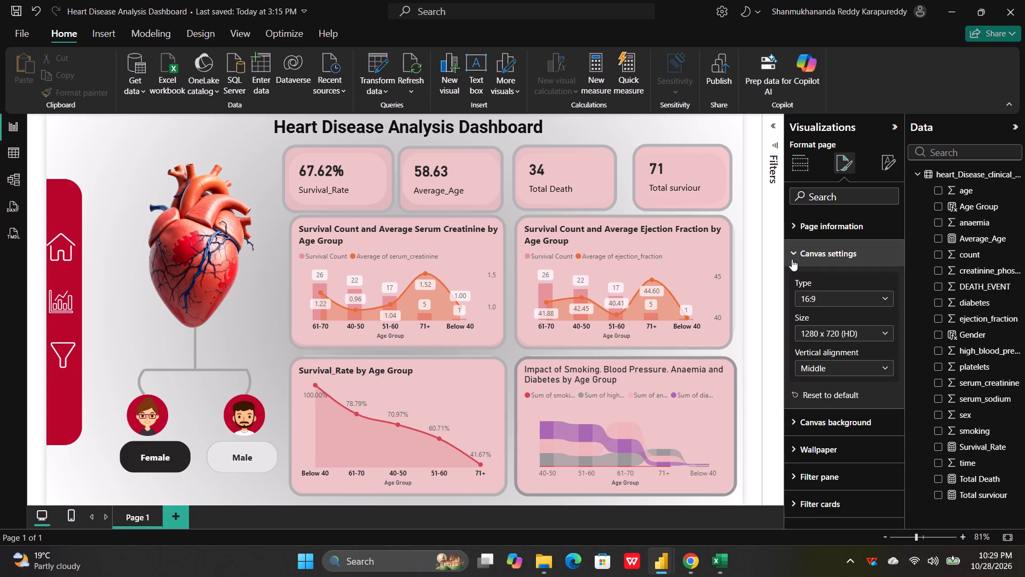
click(795, 255)
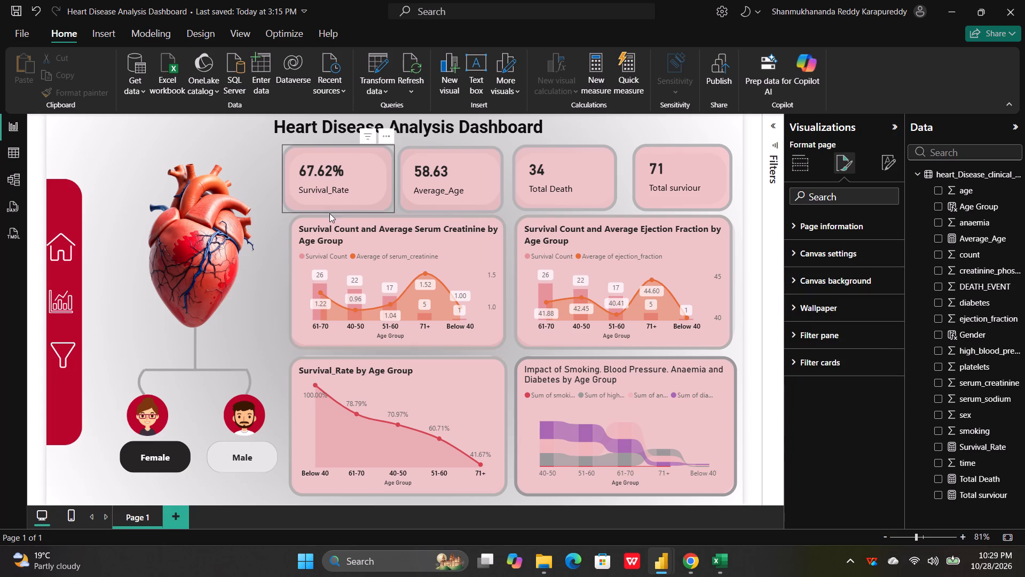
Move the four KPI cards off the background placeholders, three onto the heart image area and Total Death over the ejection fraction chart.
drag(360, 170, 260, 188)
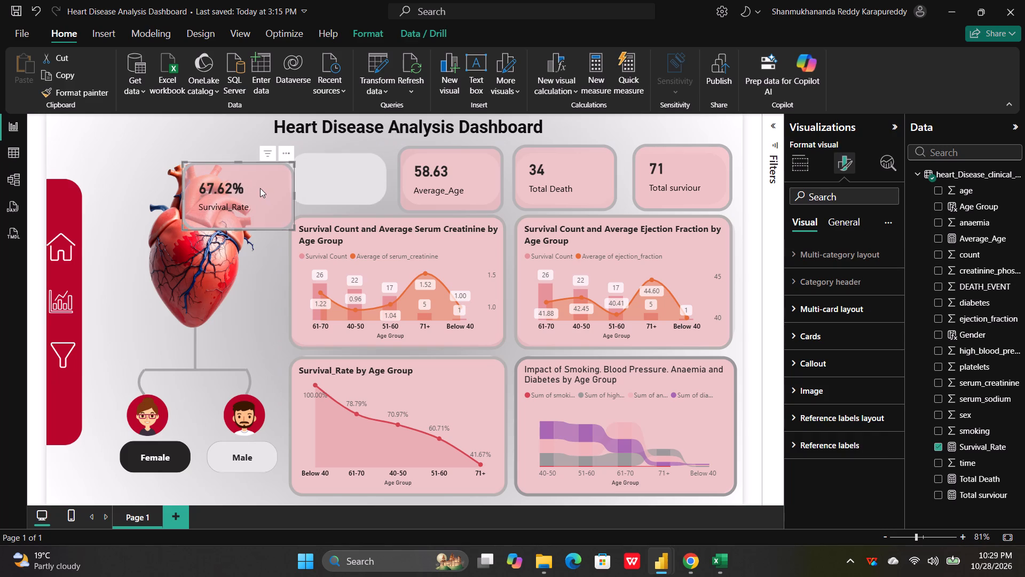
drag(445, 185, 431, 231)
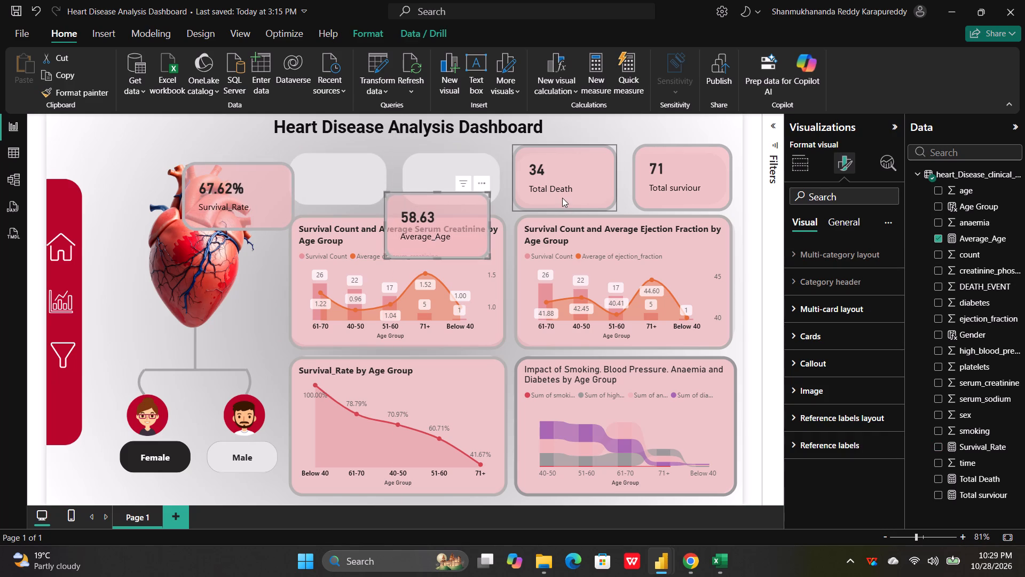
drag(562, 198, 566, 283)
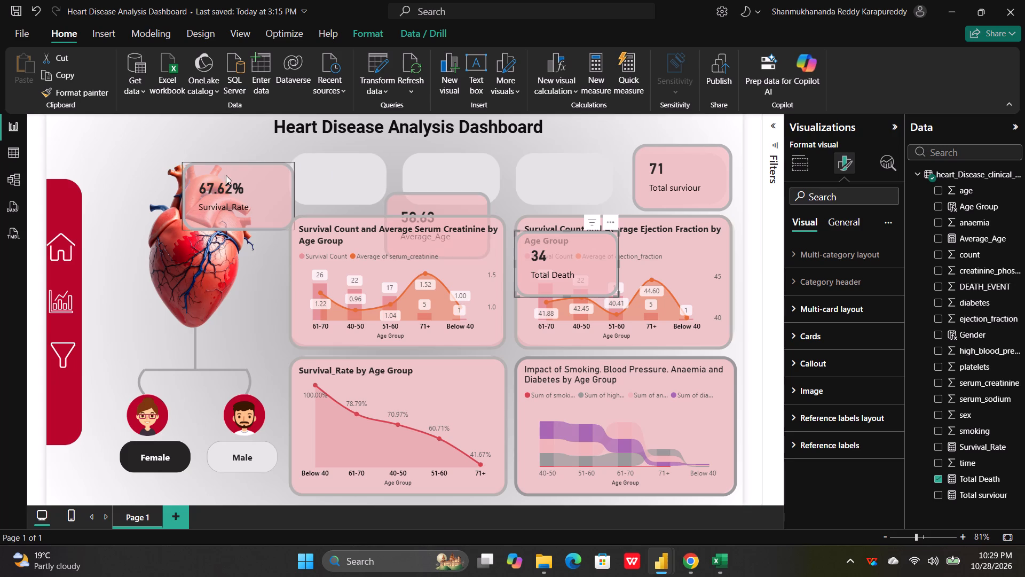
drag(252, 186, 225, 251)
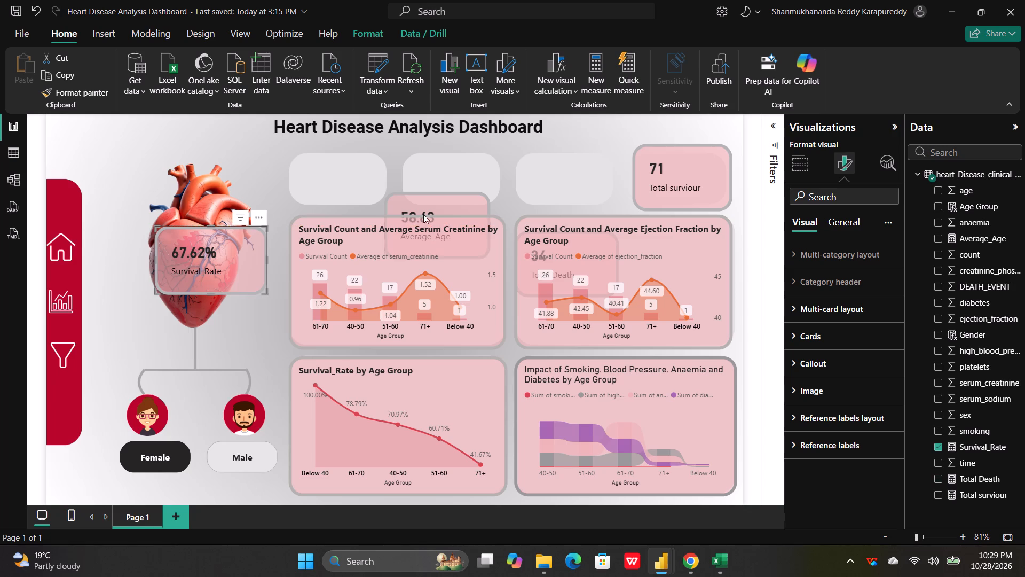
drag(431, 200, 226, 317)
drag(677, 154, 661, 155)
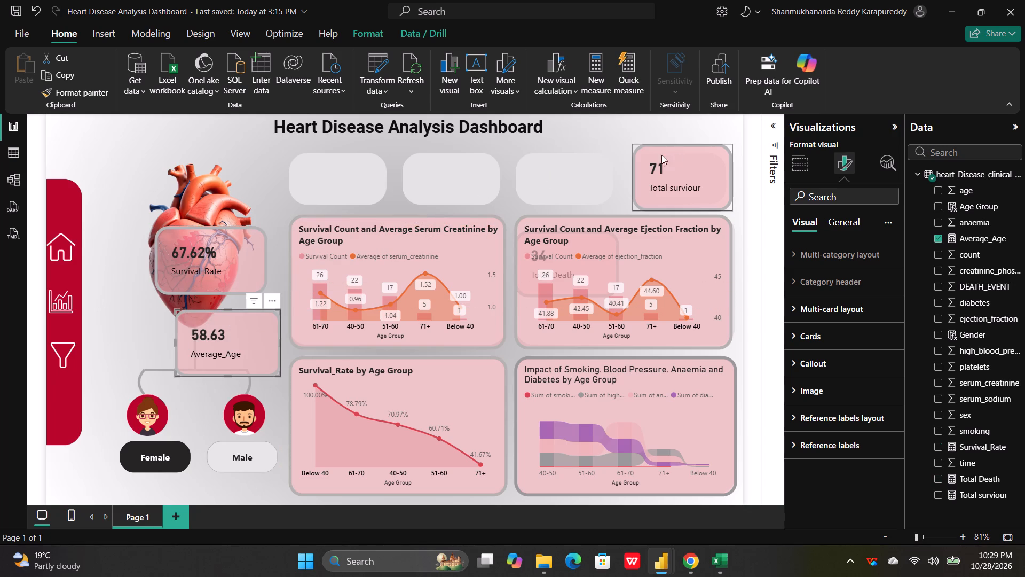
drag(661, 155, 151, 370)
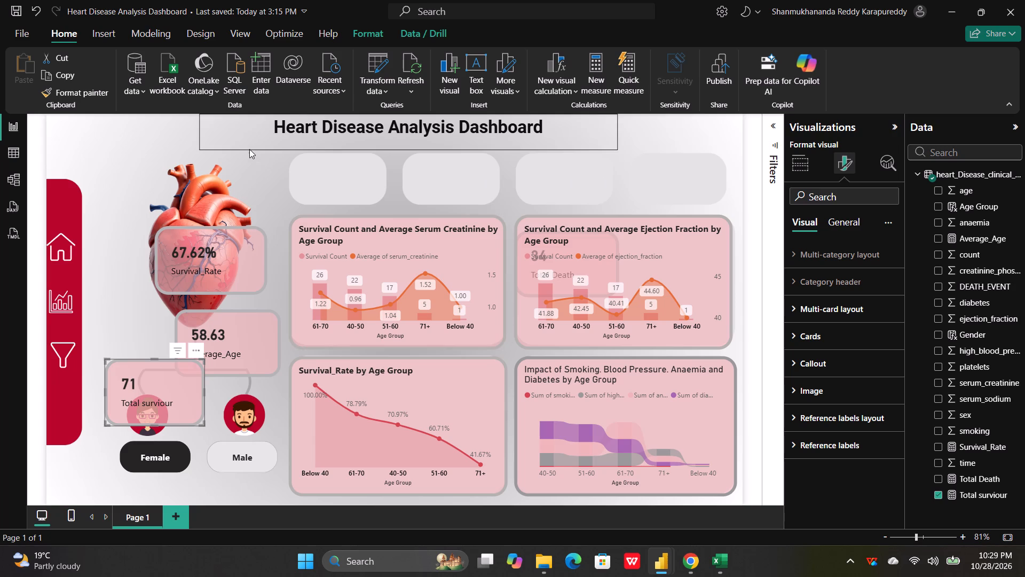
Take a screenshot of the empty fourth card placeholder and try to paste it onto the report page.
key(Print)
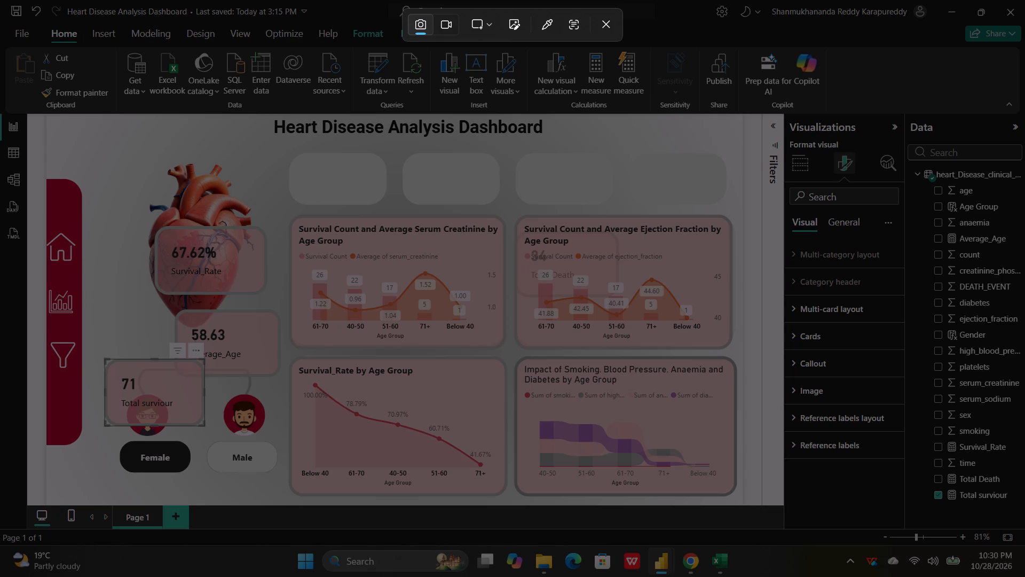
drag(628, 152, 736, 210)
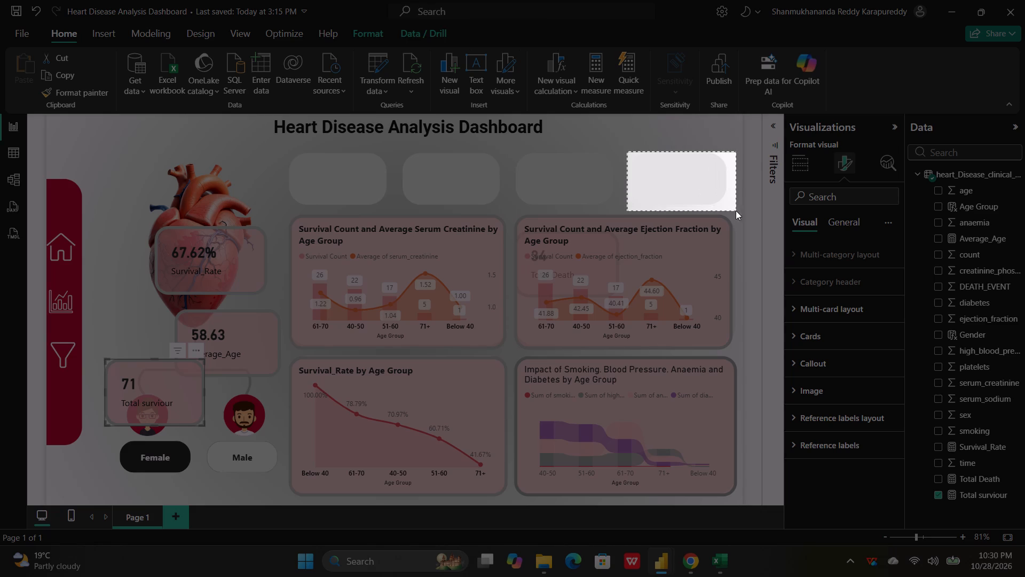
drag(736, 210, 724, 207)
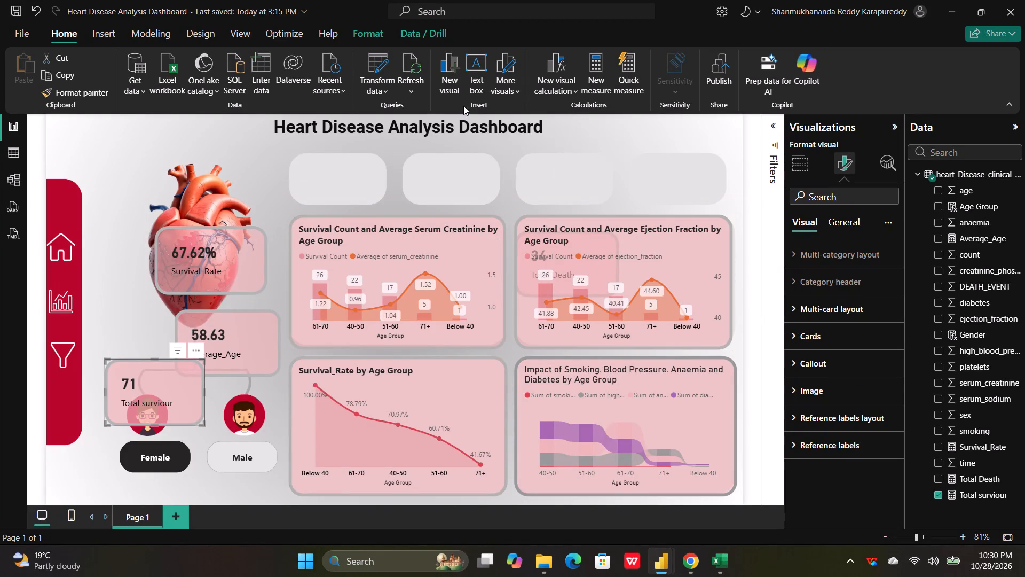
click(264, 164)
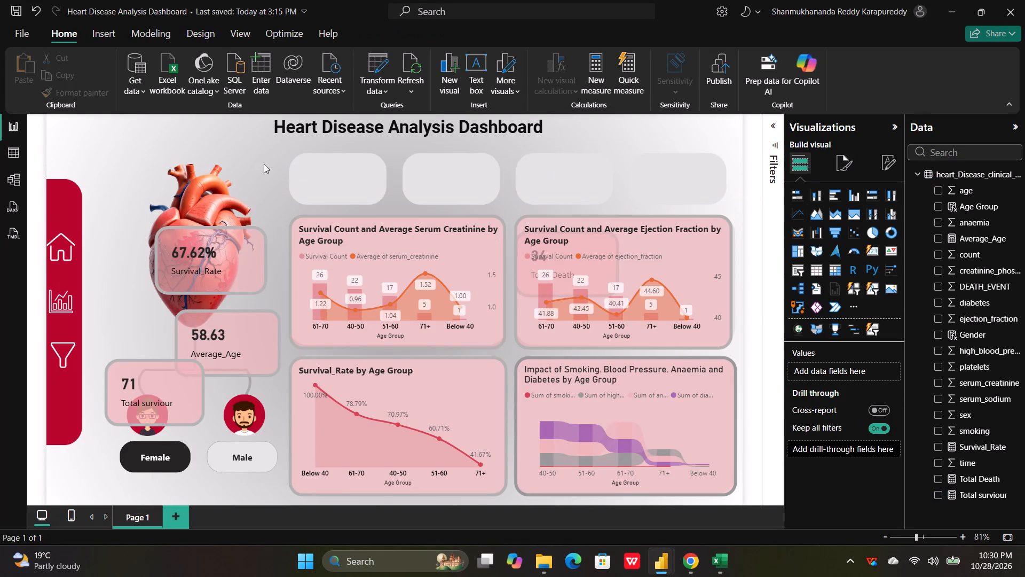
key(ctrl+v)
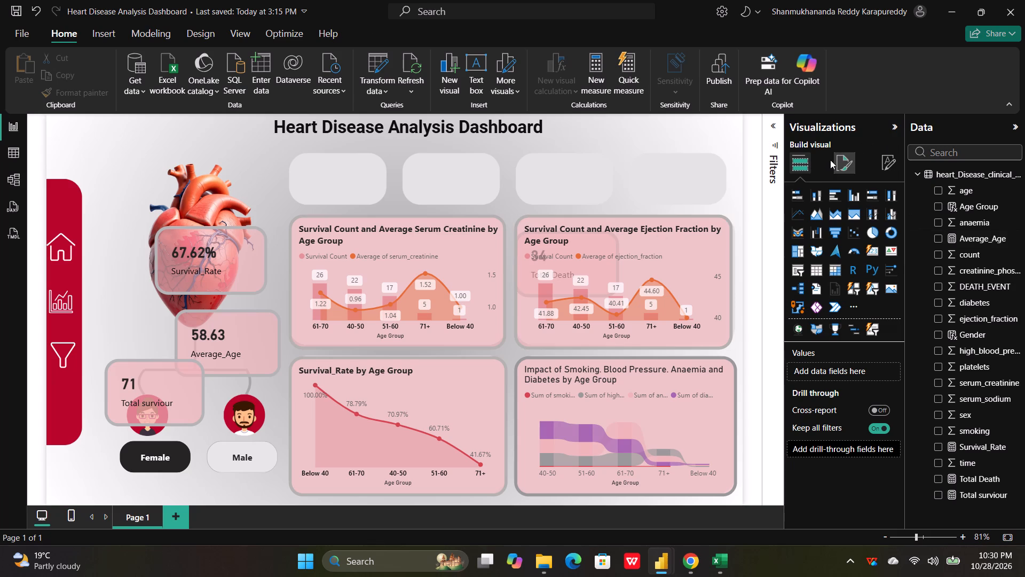
Check the report page's canvas background settings, including its image and image fit.
click(846, 161)
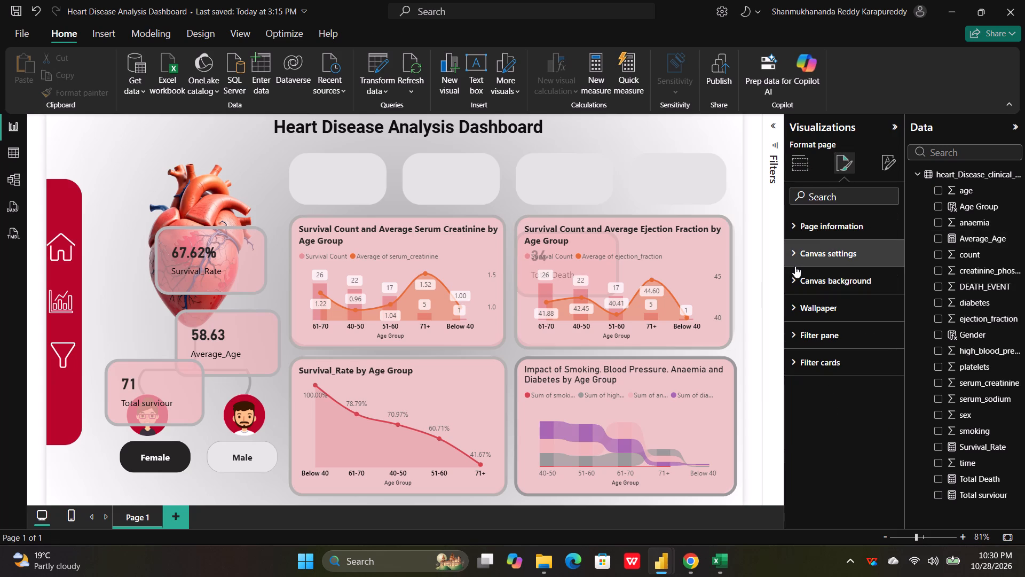
click(794, 279)
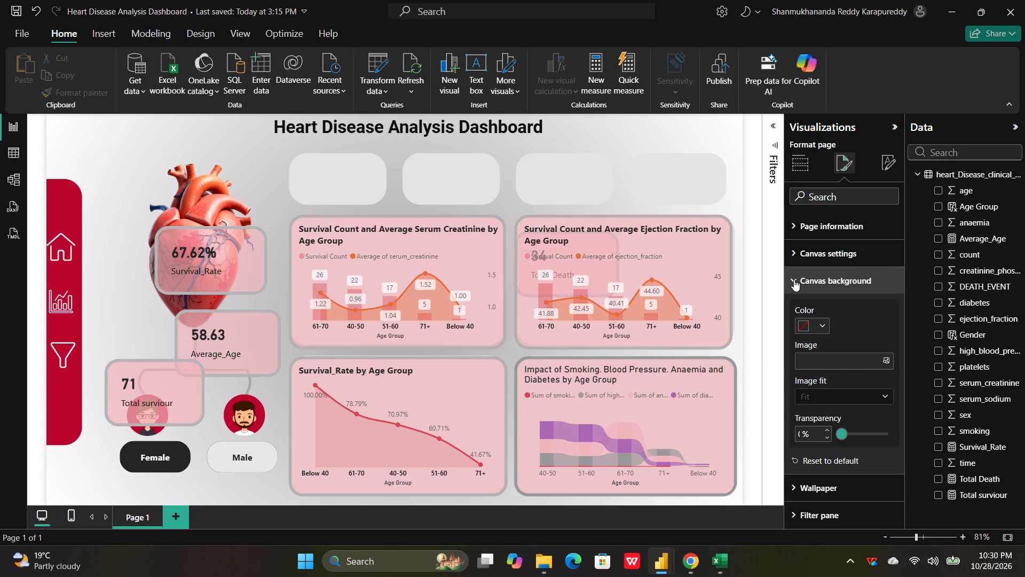
scroll(879, 300, down, 3)
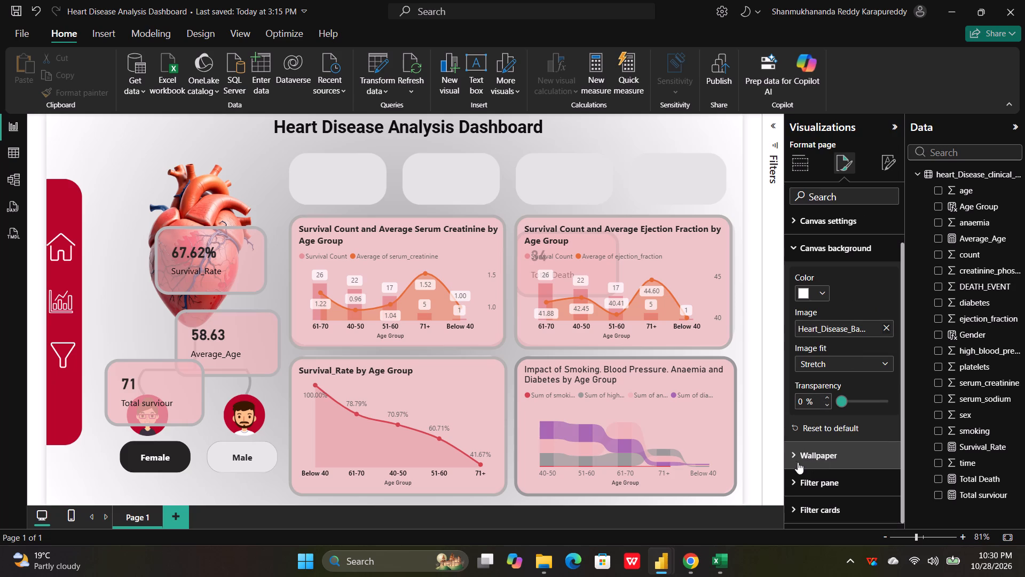
click(794, 253)
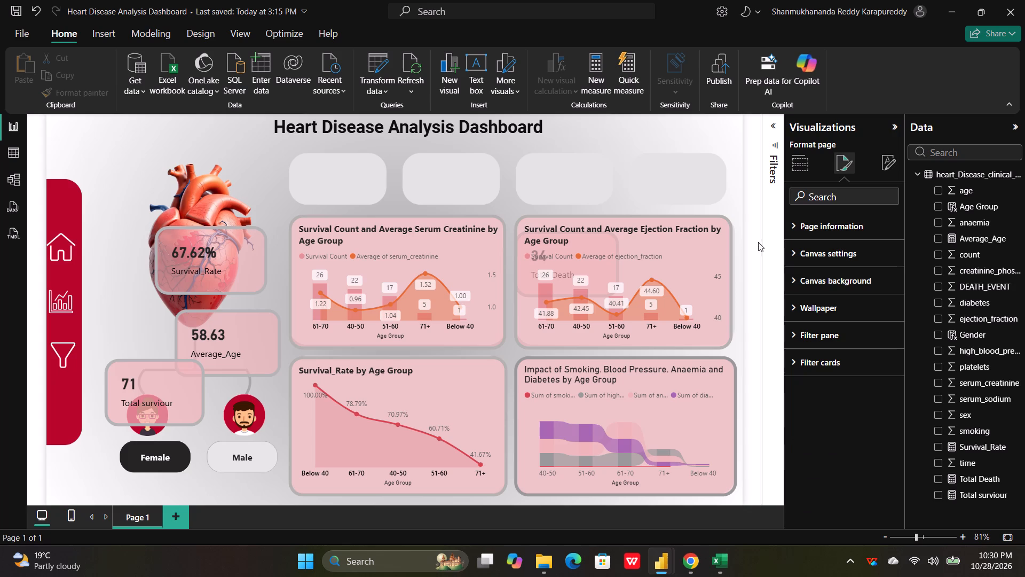
Move the Survival_Rate card back over the first placeholder, above the serum creatinine chart.
drag(212, 256, 340, 178)
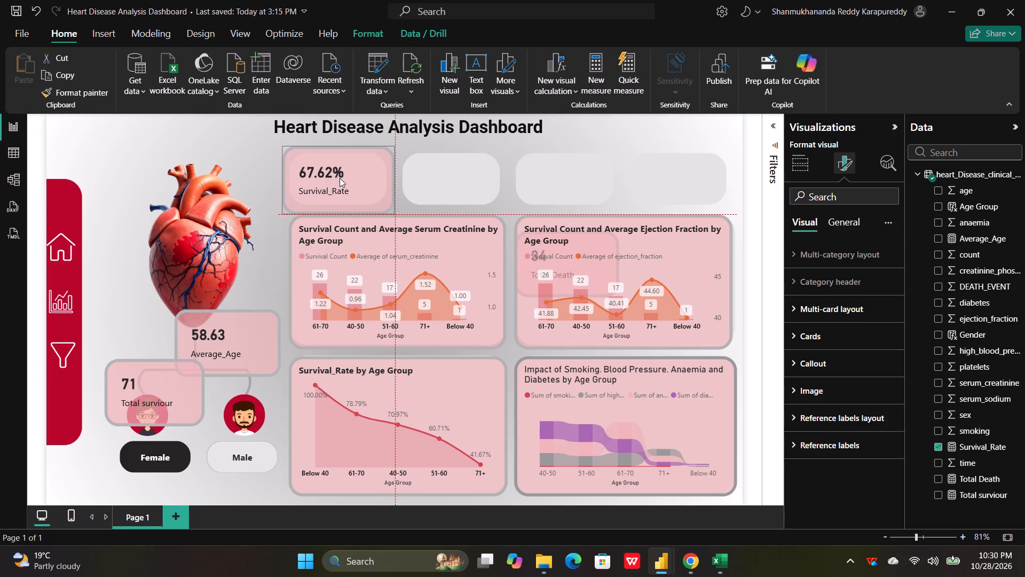
drag(340, 178, 340, 173)
drag(340, 173, 341, 173)
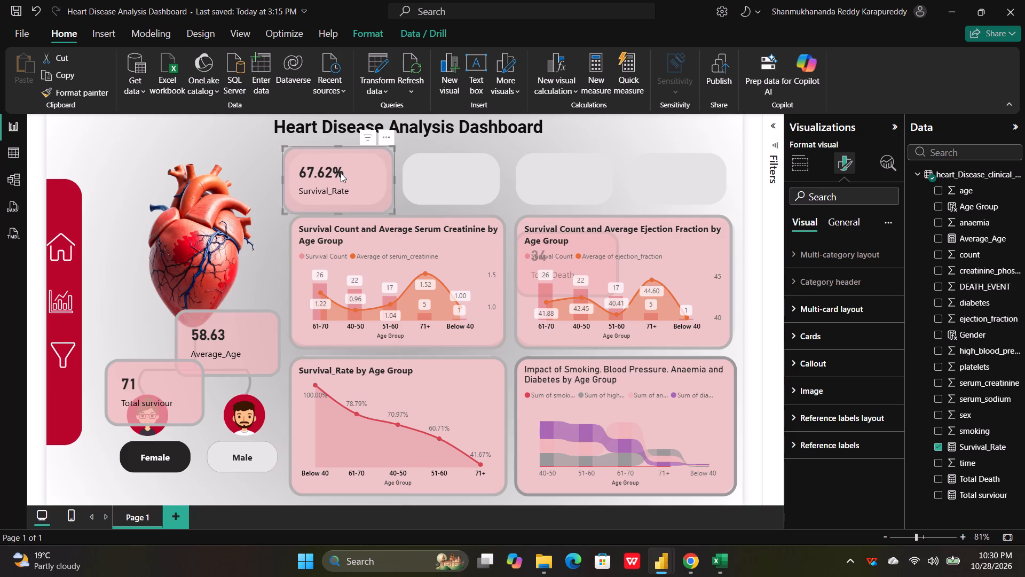
click(257, 189)
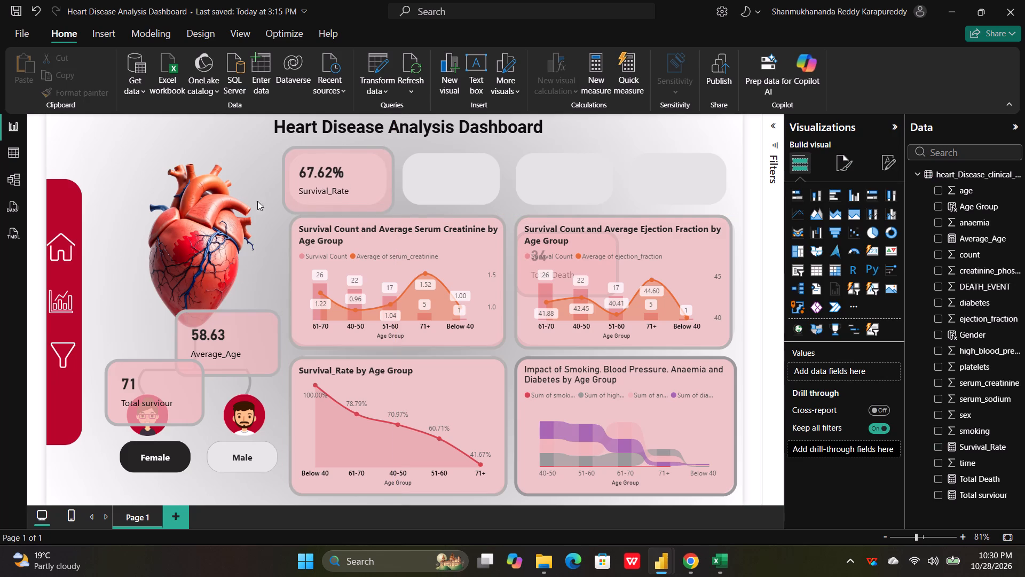
Move the Average_Age card over the second placeholder, beside the Survival_Rate card.
drag(222, 337, 399, 215)
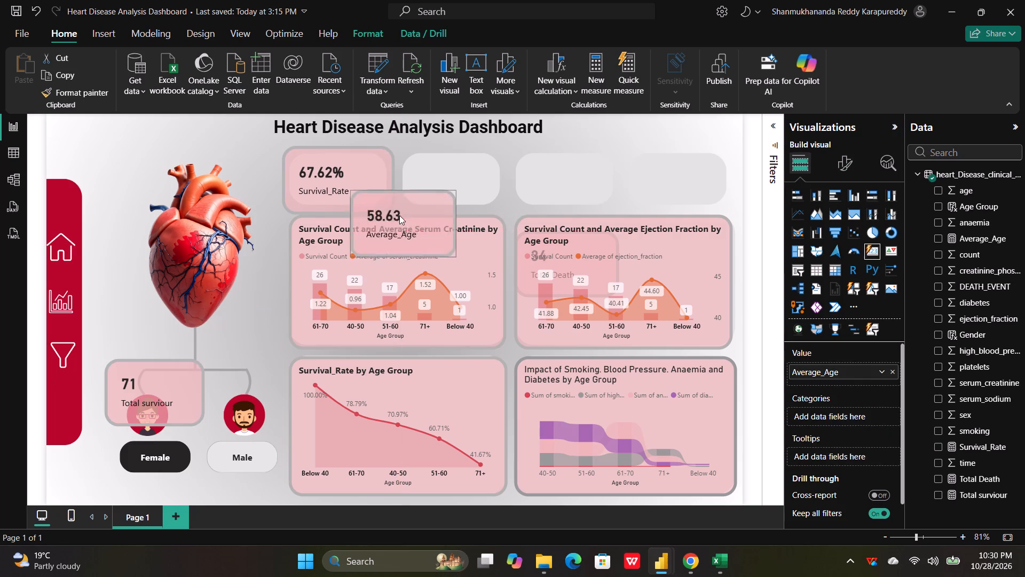
drag(399, 215, 452, 173)
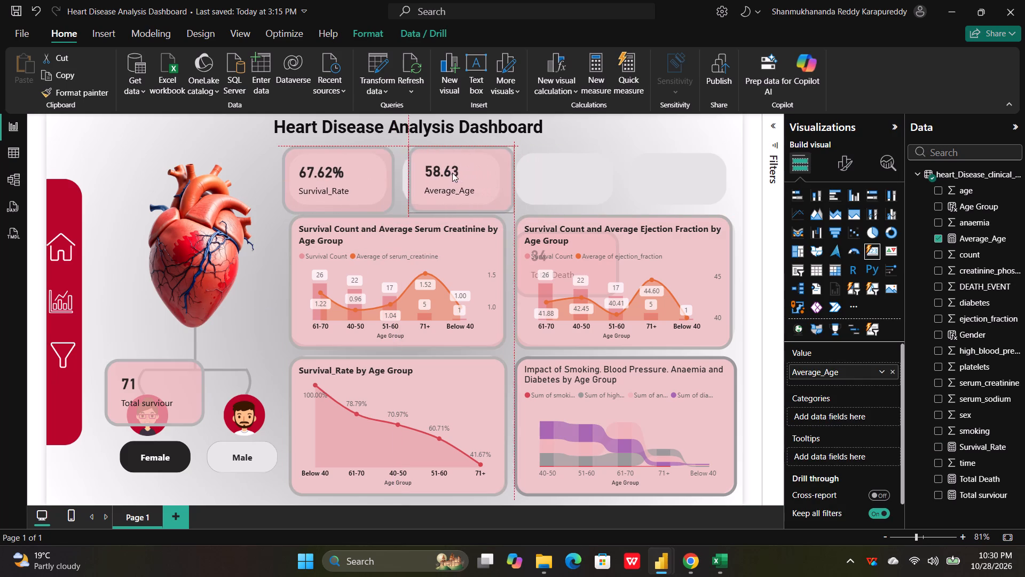
drag(452, 173, 446, 173)
click(270, 180)
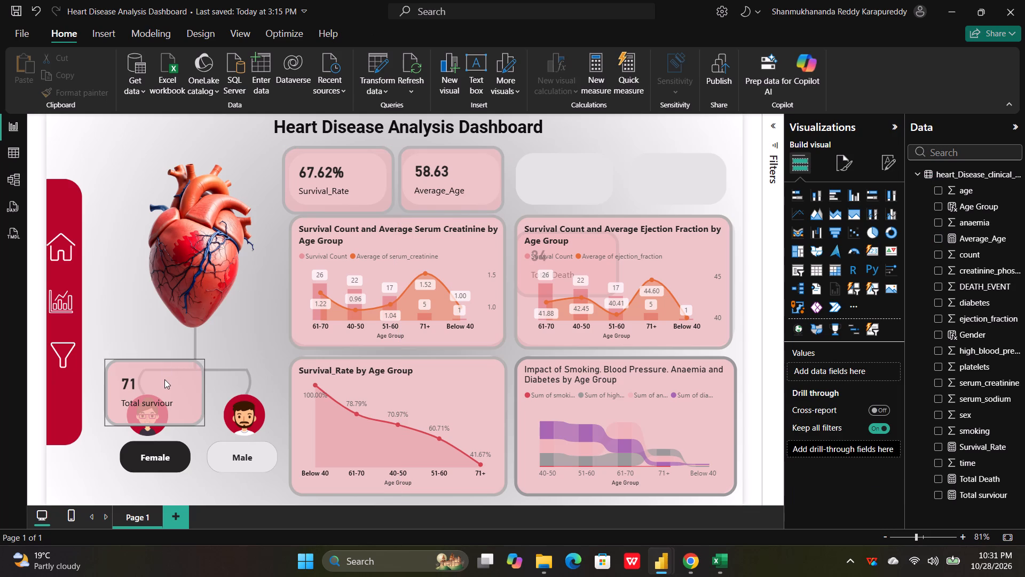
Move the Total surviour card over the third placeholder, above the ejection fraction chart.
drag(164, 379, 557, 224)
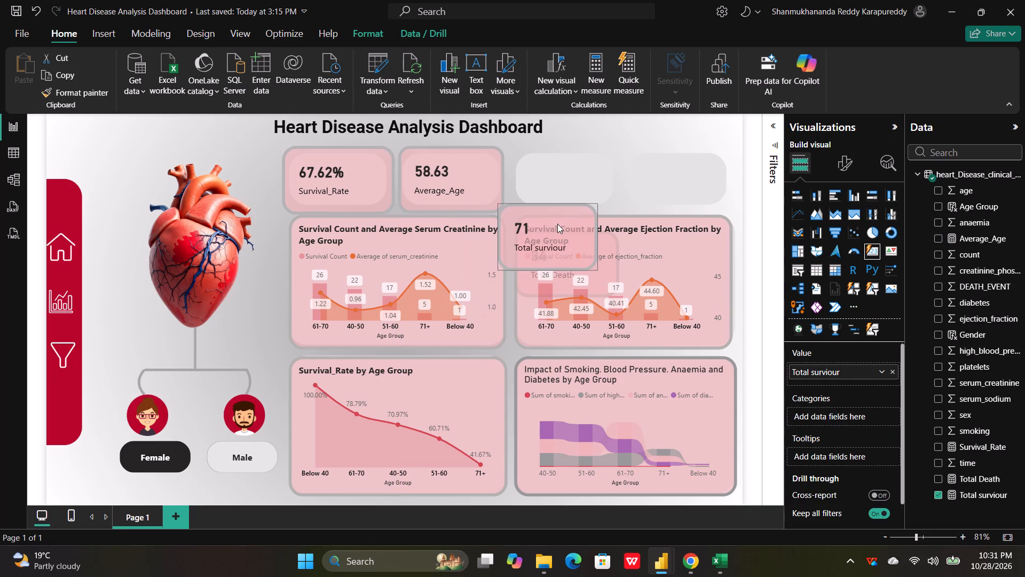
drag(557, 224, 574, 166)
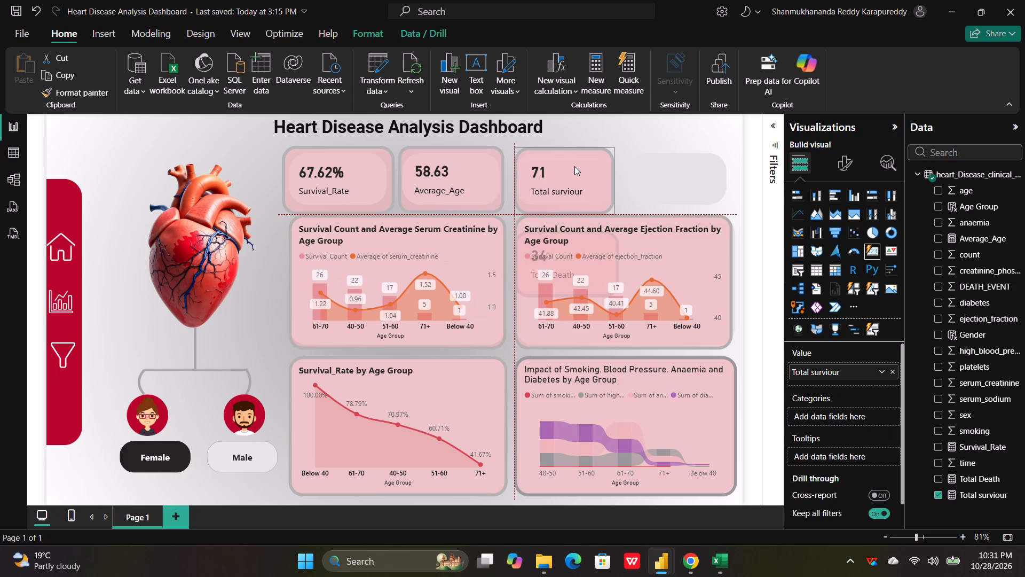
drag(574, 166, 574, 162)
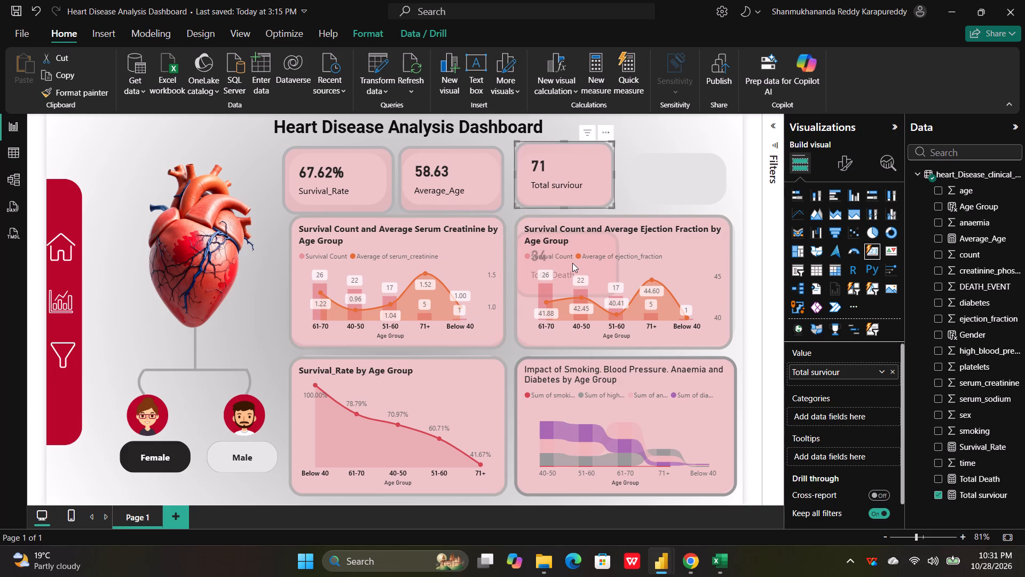
Shift the ejection fraction chart down toward the lower charts to uncover the Total Death card, and nudge that card up.
drag(572, 263, 535, 356)
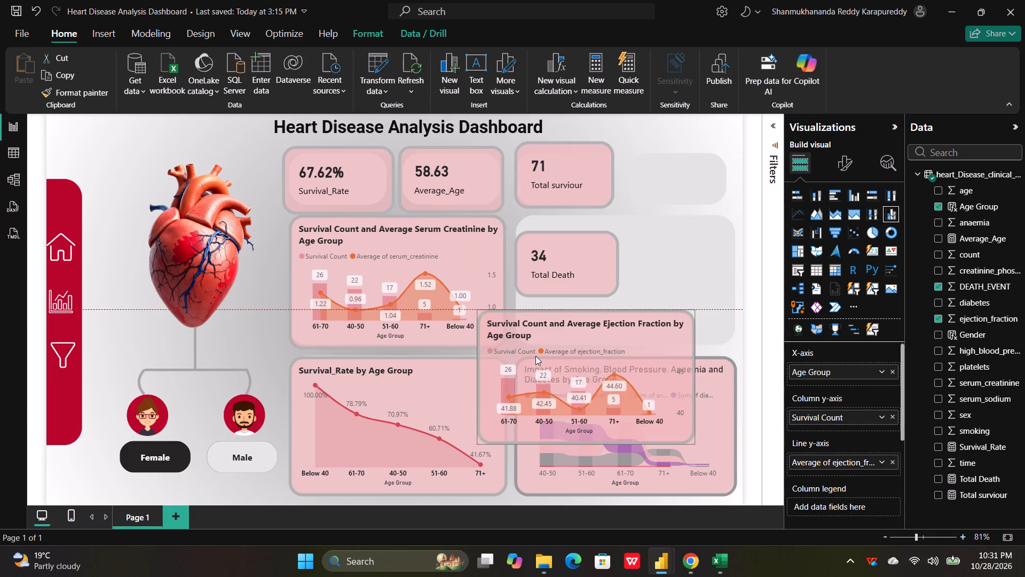
drag(535, 356, 537, 360)
drag(587, 251, 577, 235)
Place the Total surviour card over the fourth placeholder and the Total Death card over the third placeholder.
drag(570, 171, 684, 170)
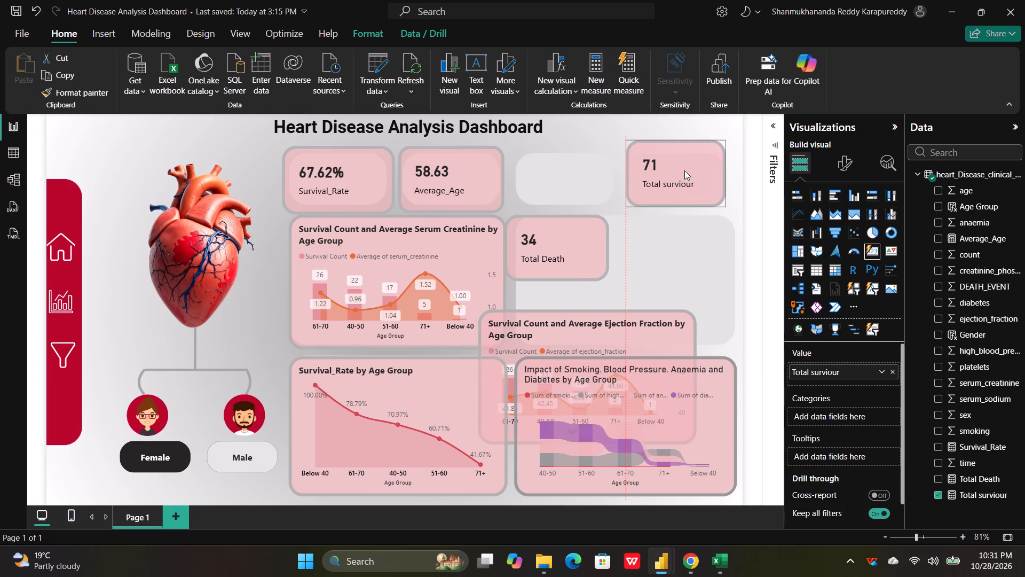
drag(684, 170, 685, 170)
drag(562, 237, 581, 175)
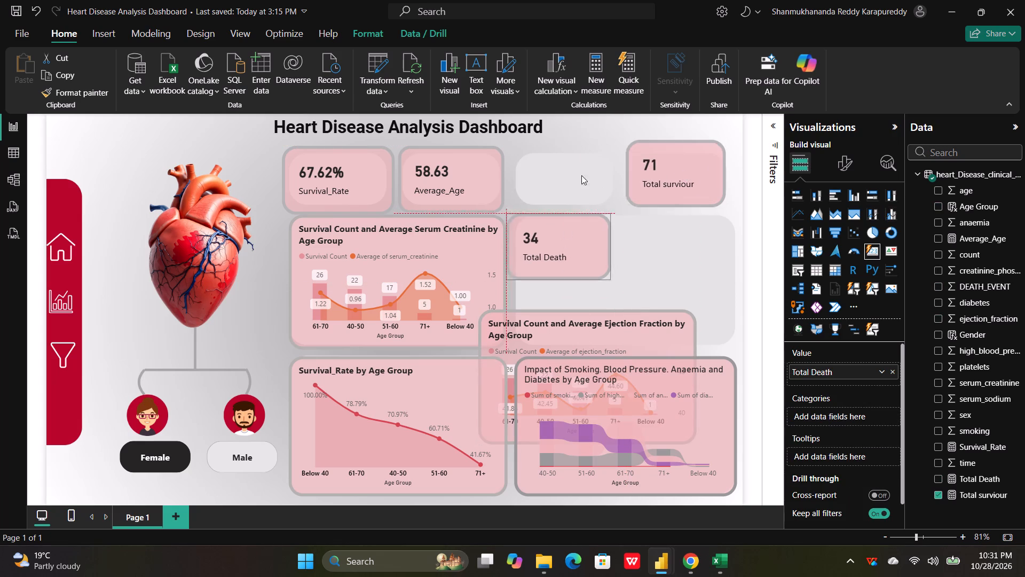
drag(581, 175, 572, 166)
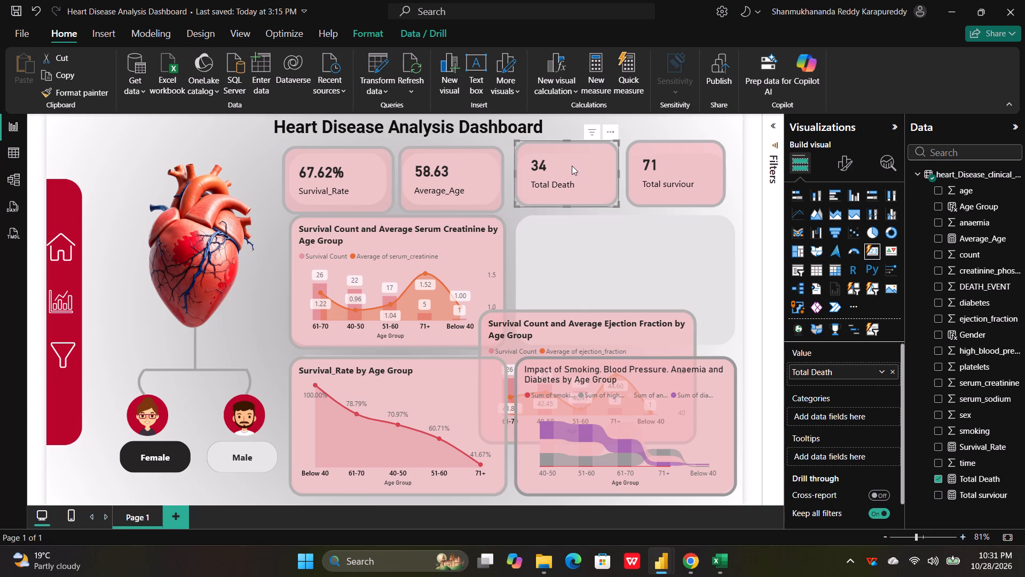
Move the ejection fraction chart back over its background placeholder, beside the serum creatinine chart.
drag(590, 329, 628, 244)
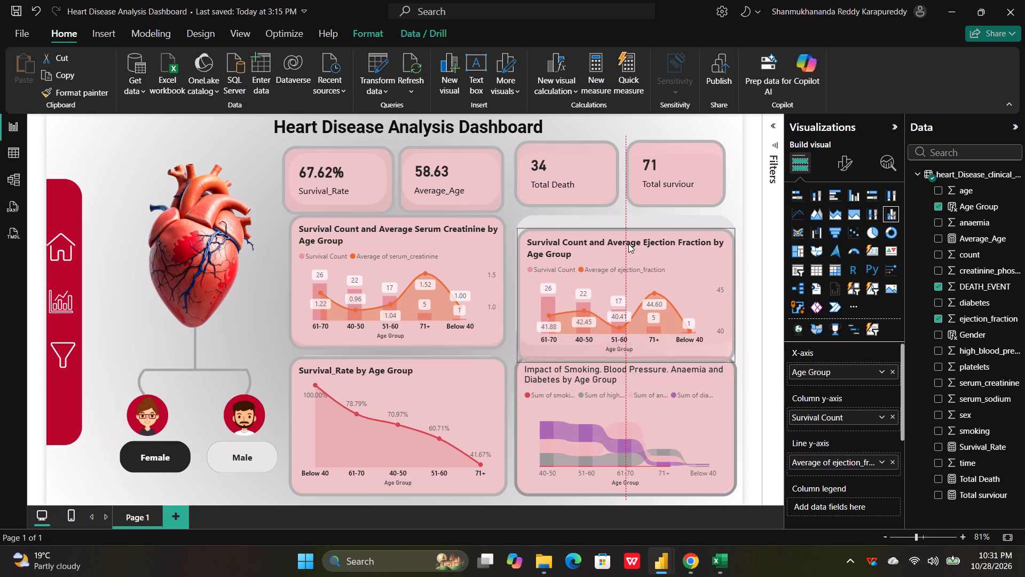
drag(628, 244, 628, 236)
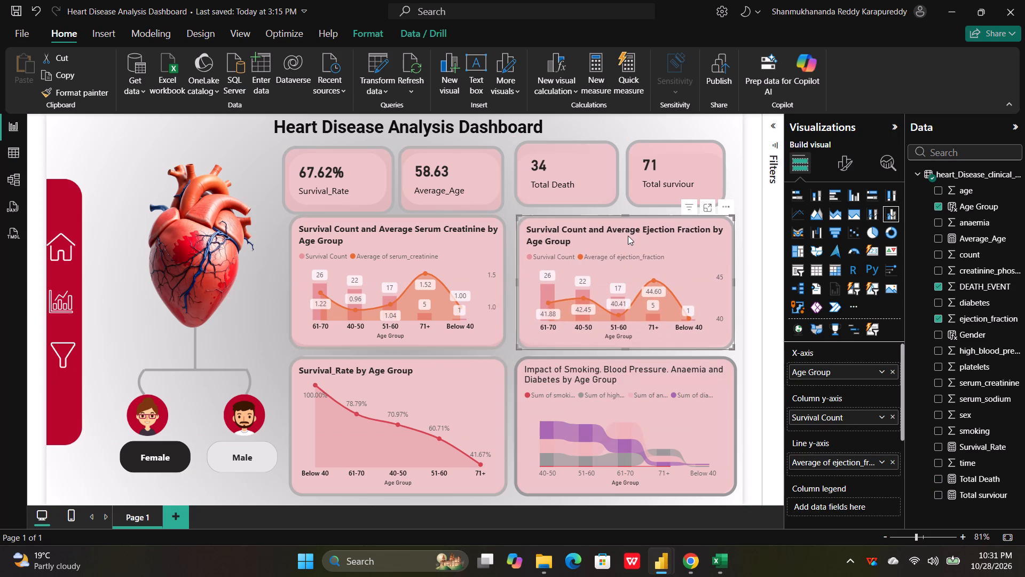
click(273, 271)
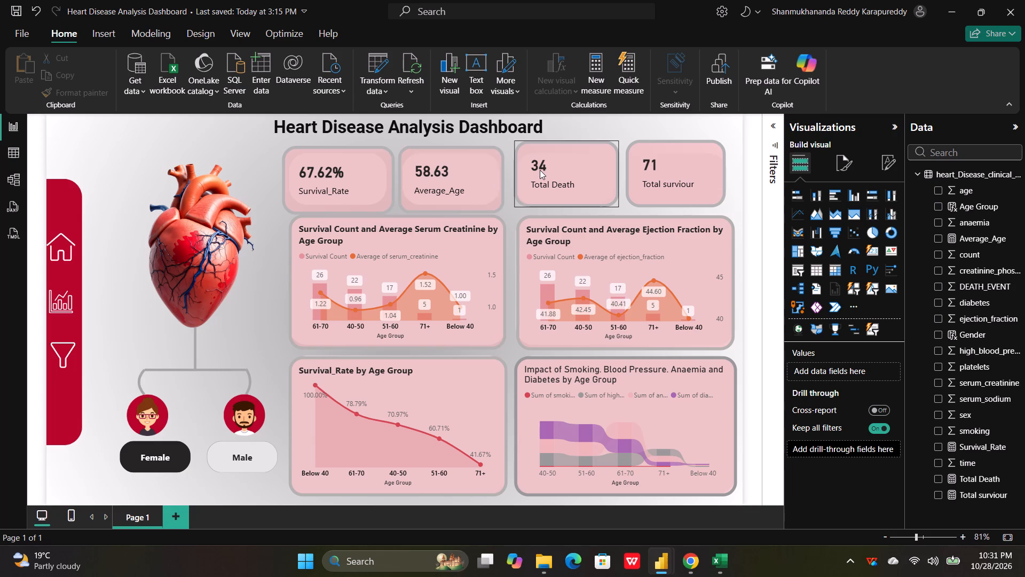
Lower the Total Death and Total surviour cards slightly to line up with the Survival_Rate and Average_Age cards.
click(563, 170)
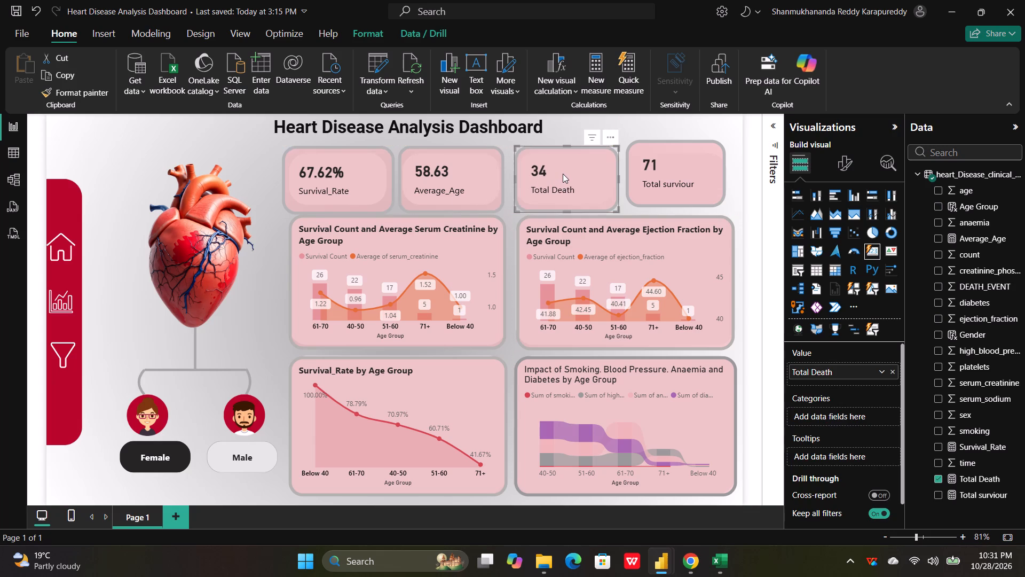
click(693, 171)
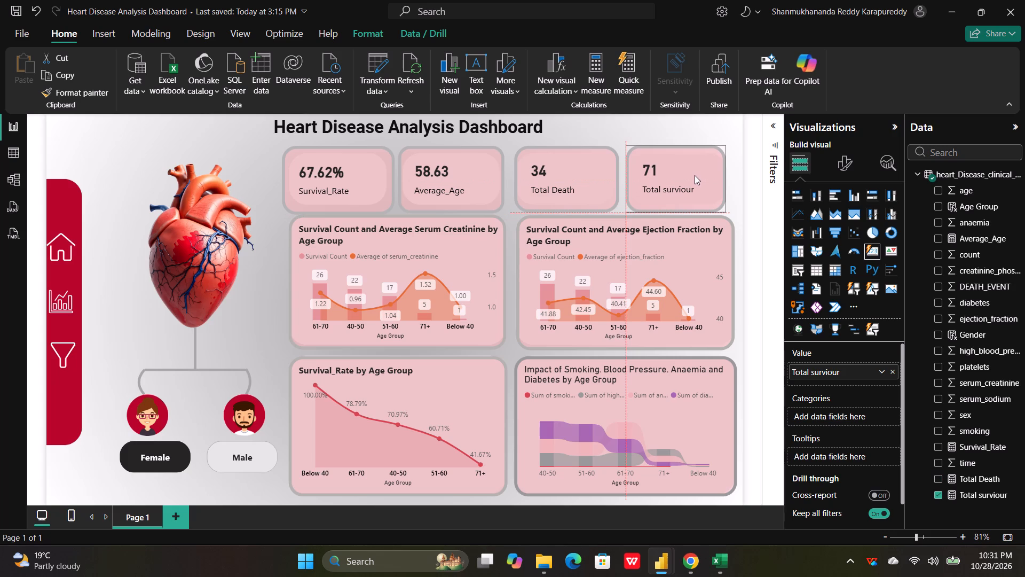
click(264, 214)
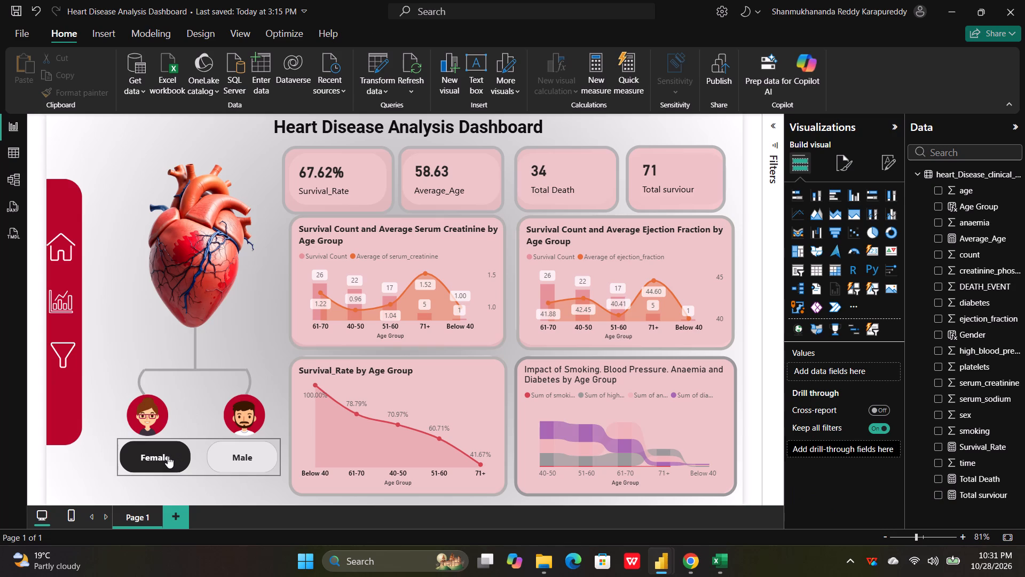
Look over the gender slicer, the red navigation strip and the four charts on the report page.
click(199, 449)
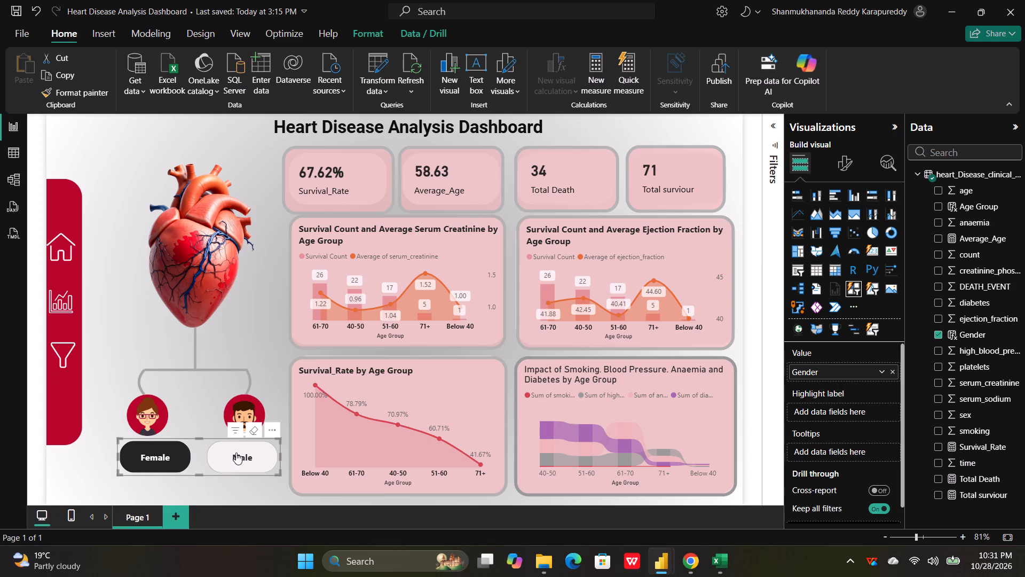
click(61, 242)
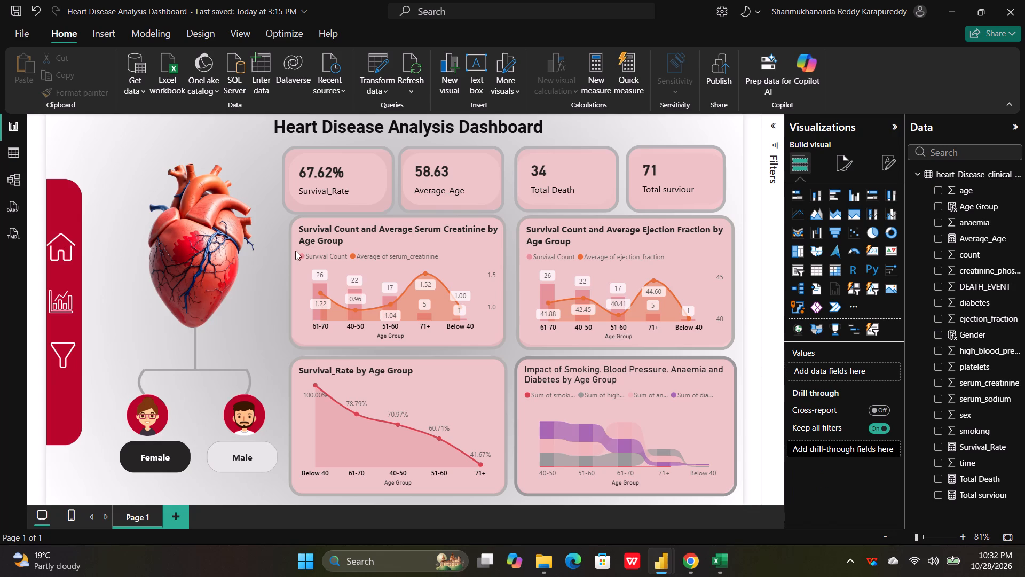
click(452, 257)
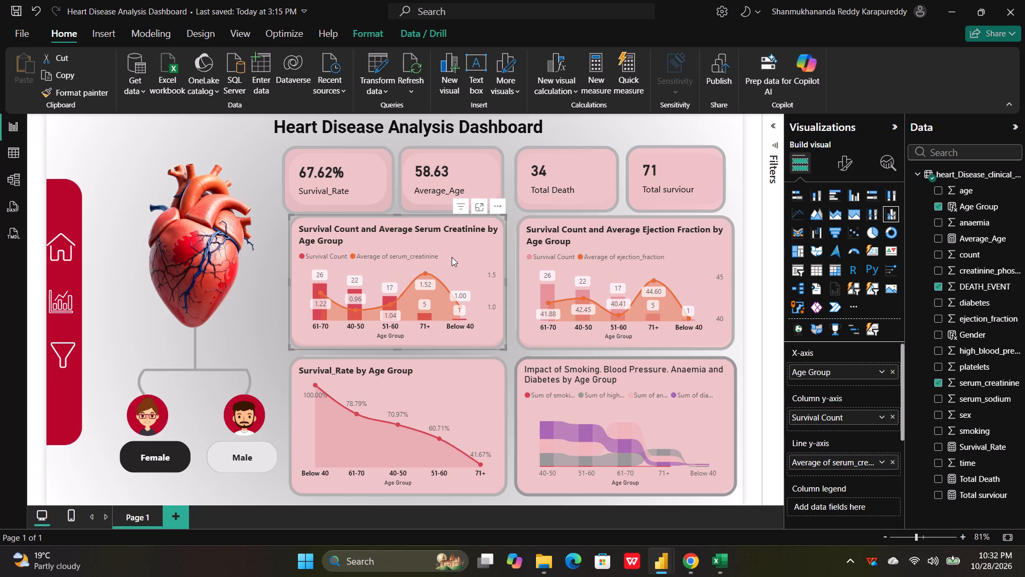
click(623, 245)
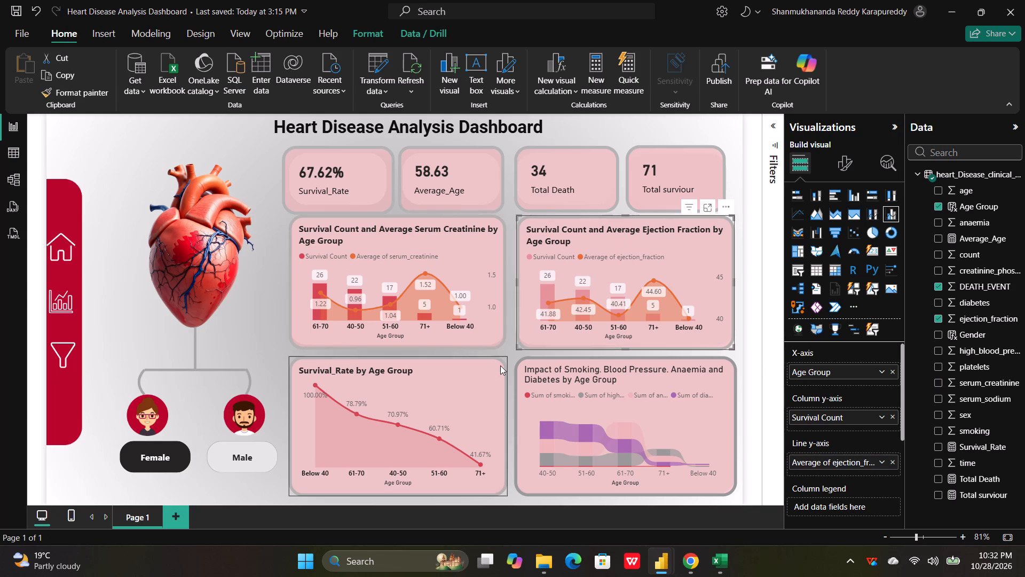
click(479, 385)
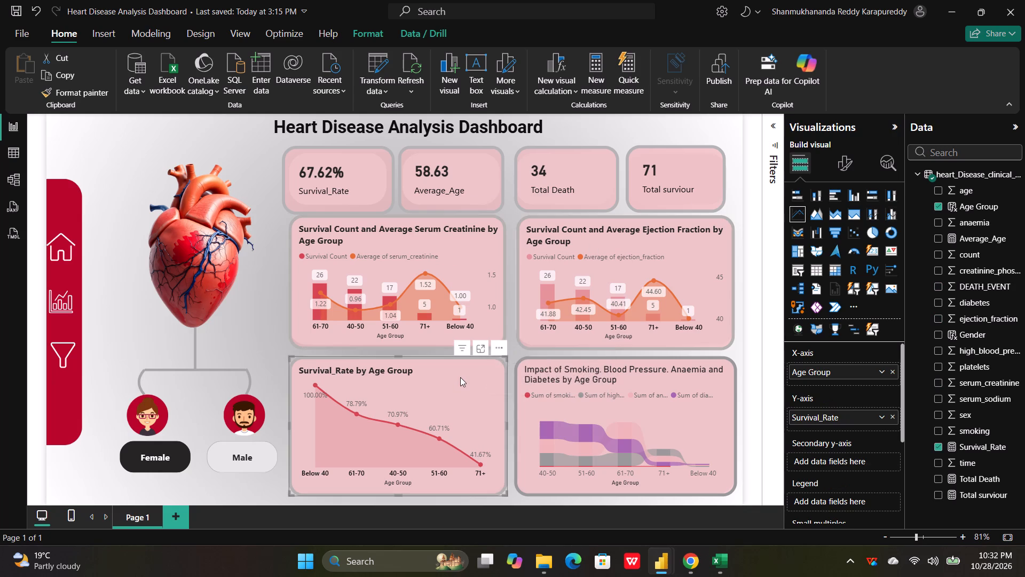
click(640, 381)
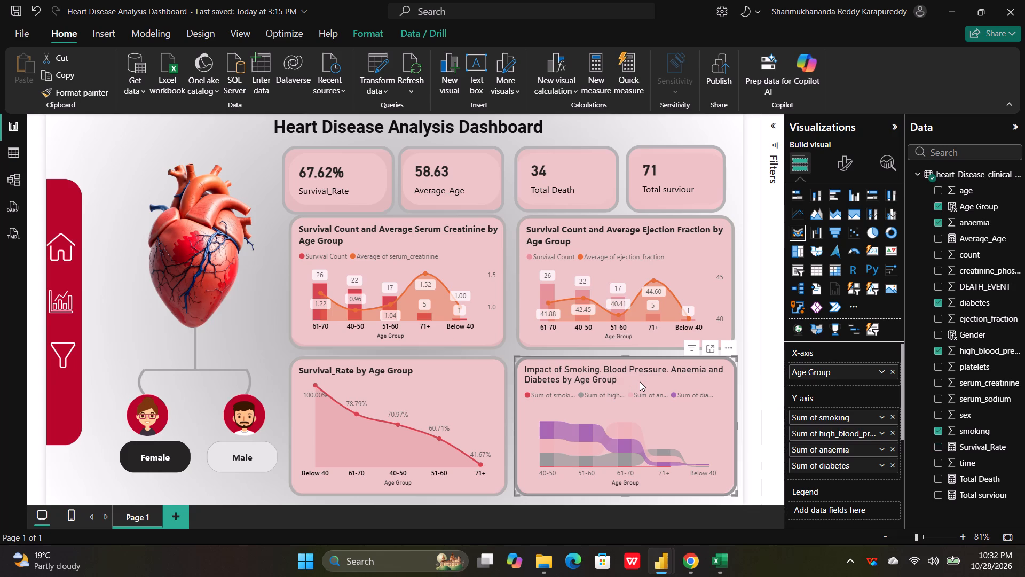
click(462, 372)
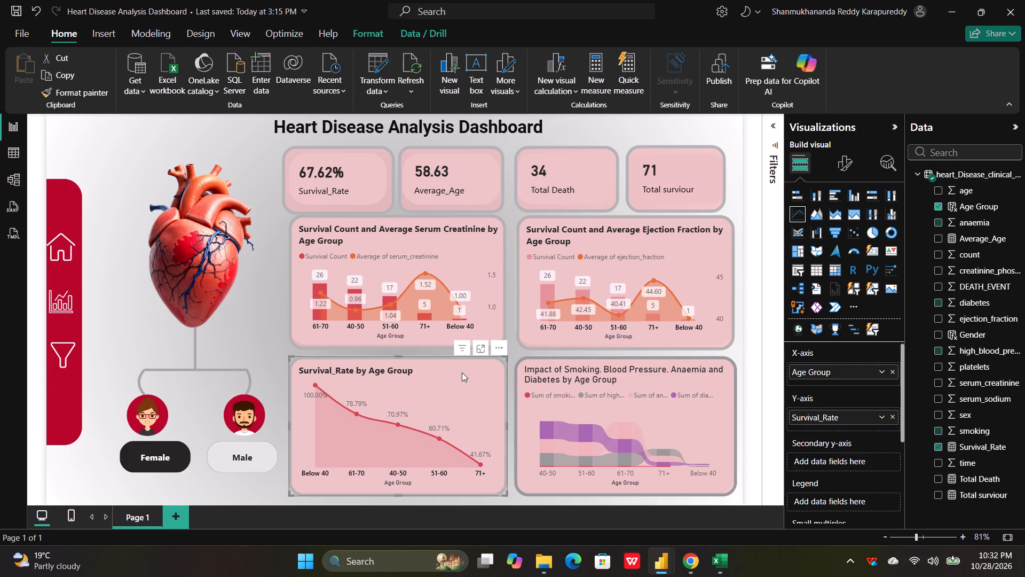
click(247, 316)
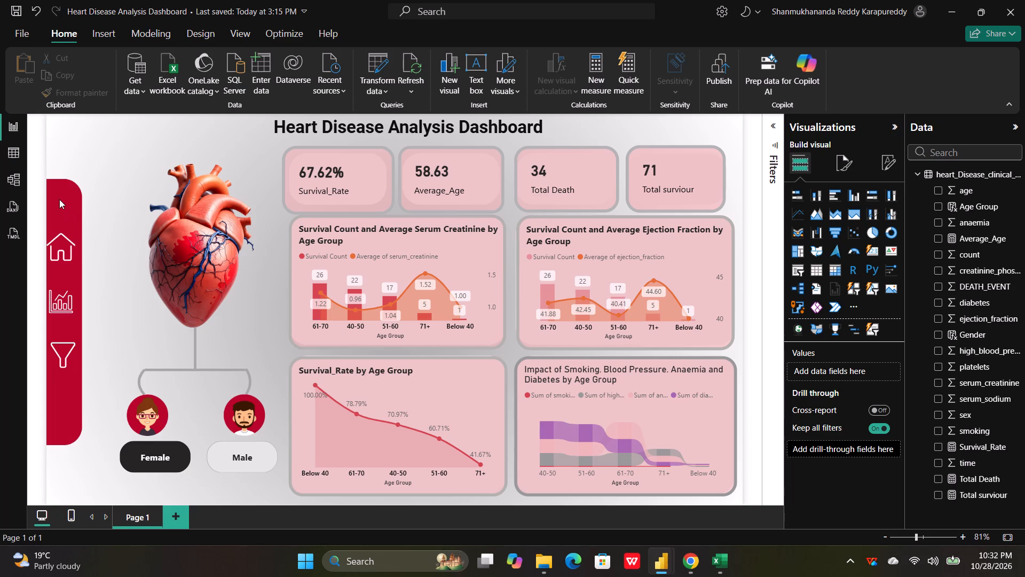
Insert an empty image element on the report page and shift it over the lower part of the heart picture.
click(101, 25)
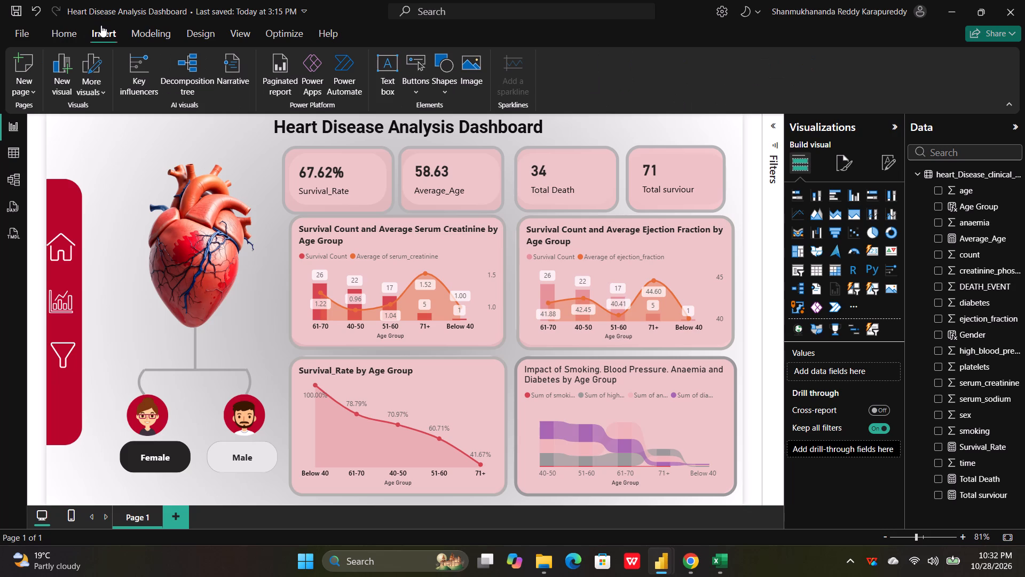
click(466, 60)
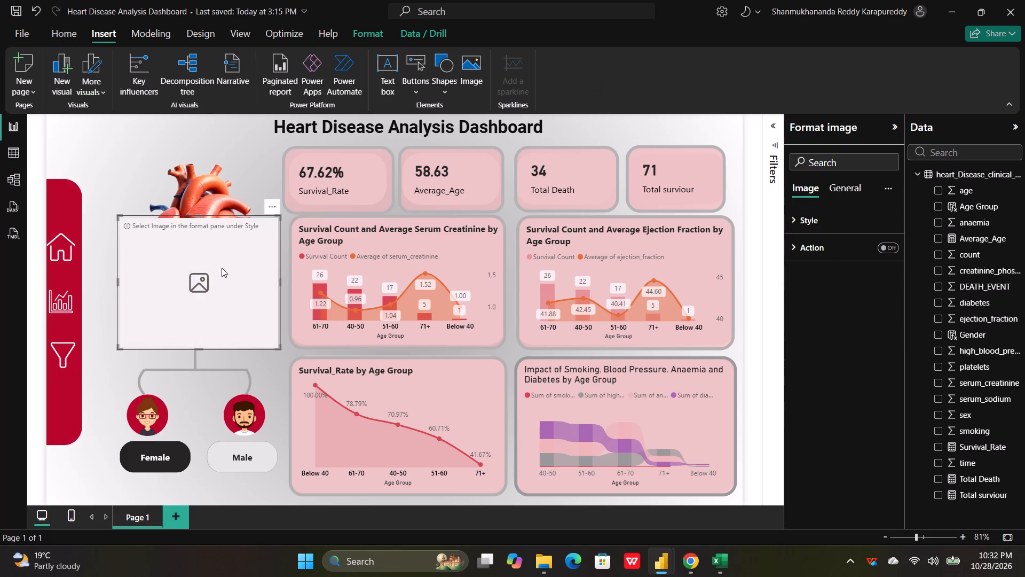
drag(222, 268, 263, 278)
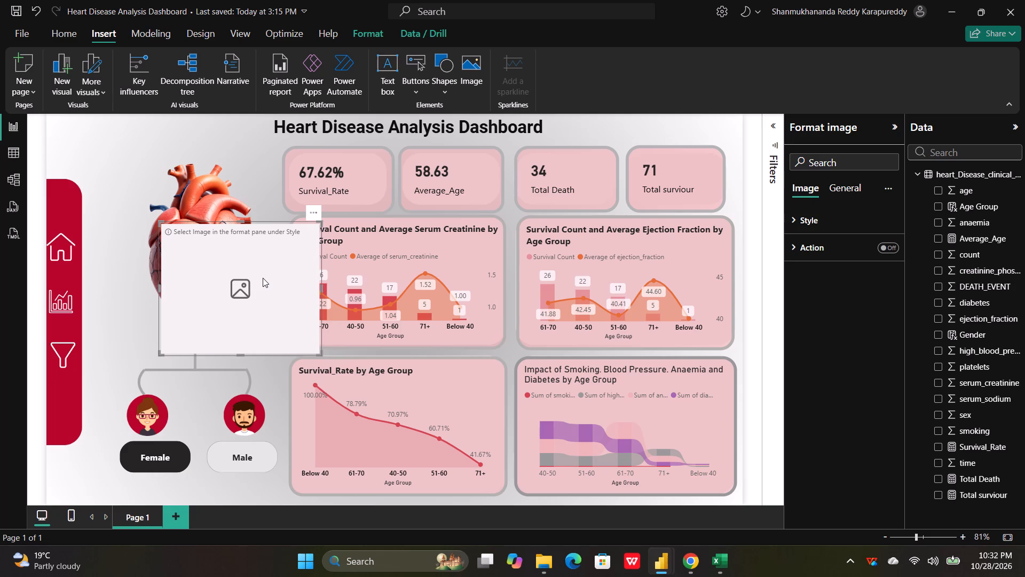
right_click(263, 278)
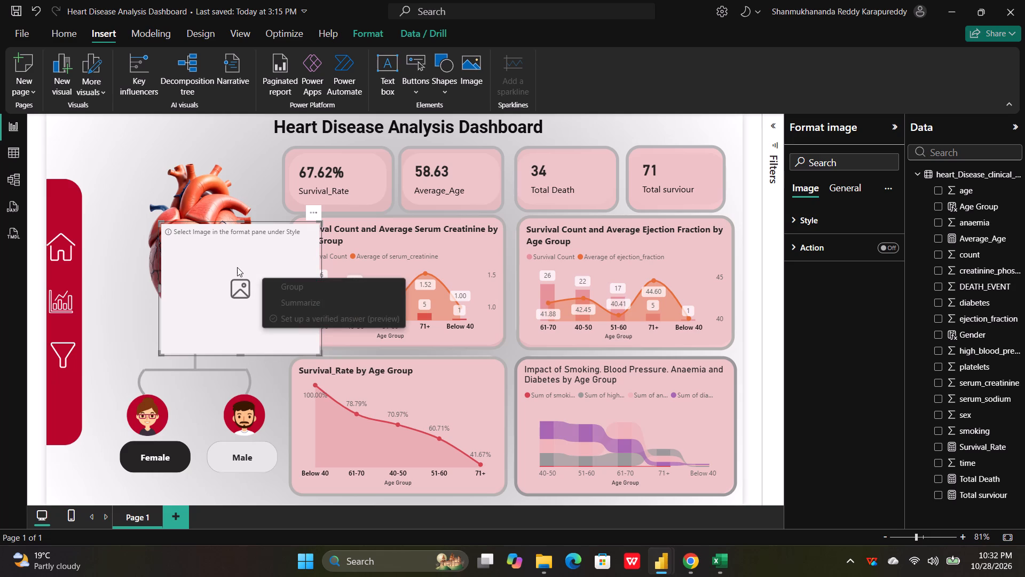
click(237, 267)
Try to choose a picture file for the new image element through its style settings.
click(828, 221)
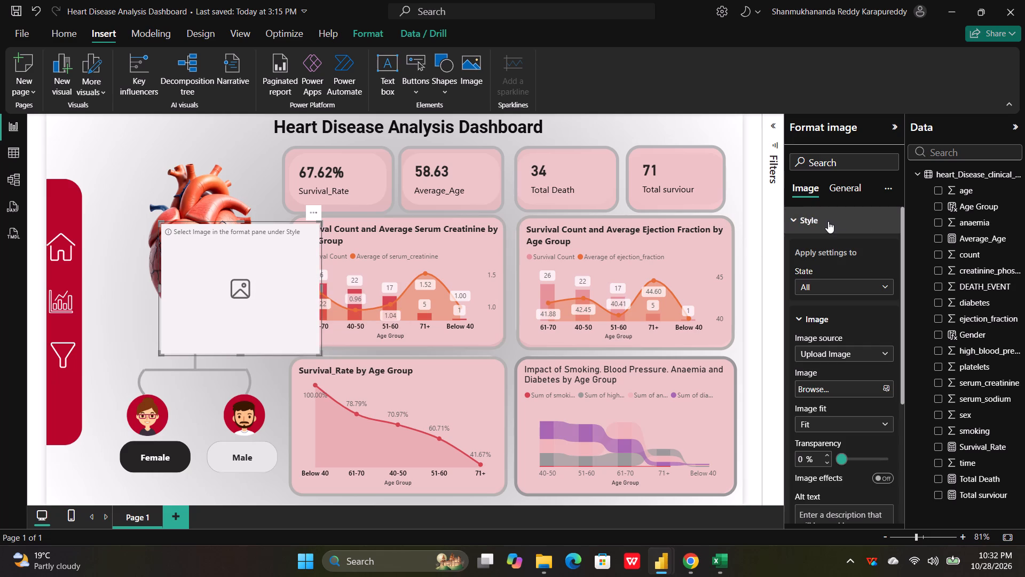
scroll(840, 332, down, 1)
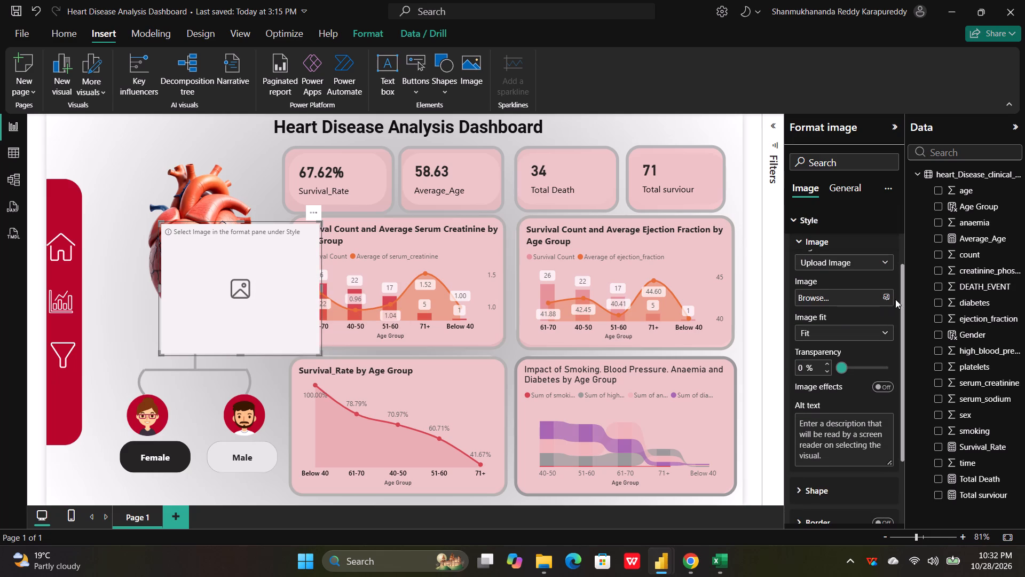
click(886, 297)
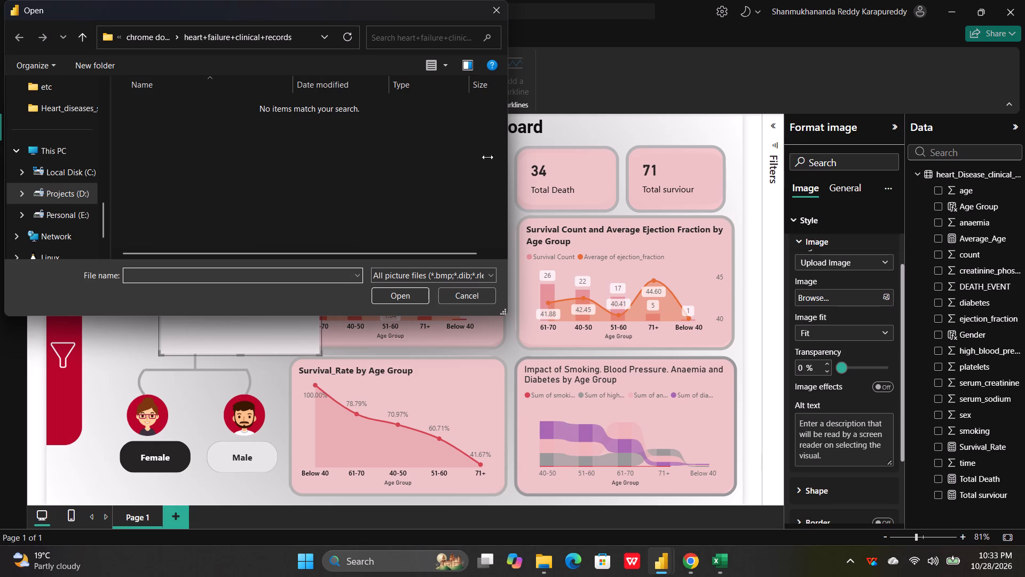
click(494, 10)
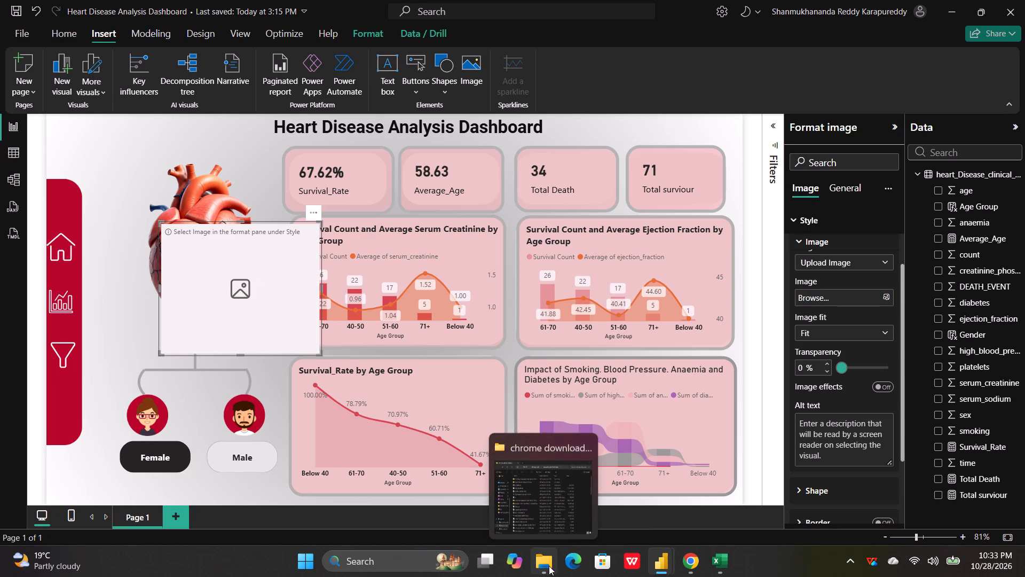
Switch to Chrome and search Google for "white background" in a new tab.
click(692, 563)
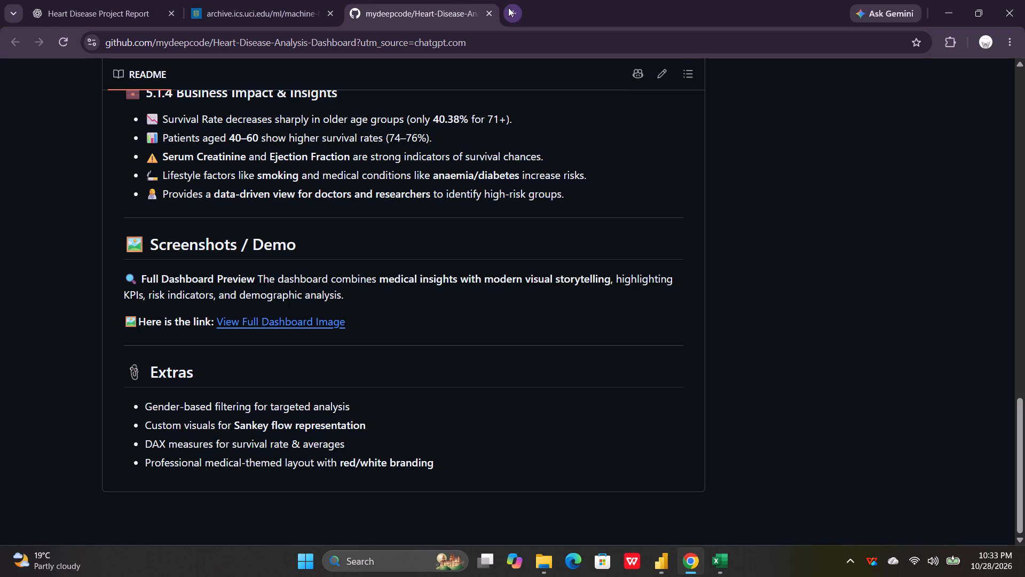
click(510, 8)
text(white)
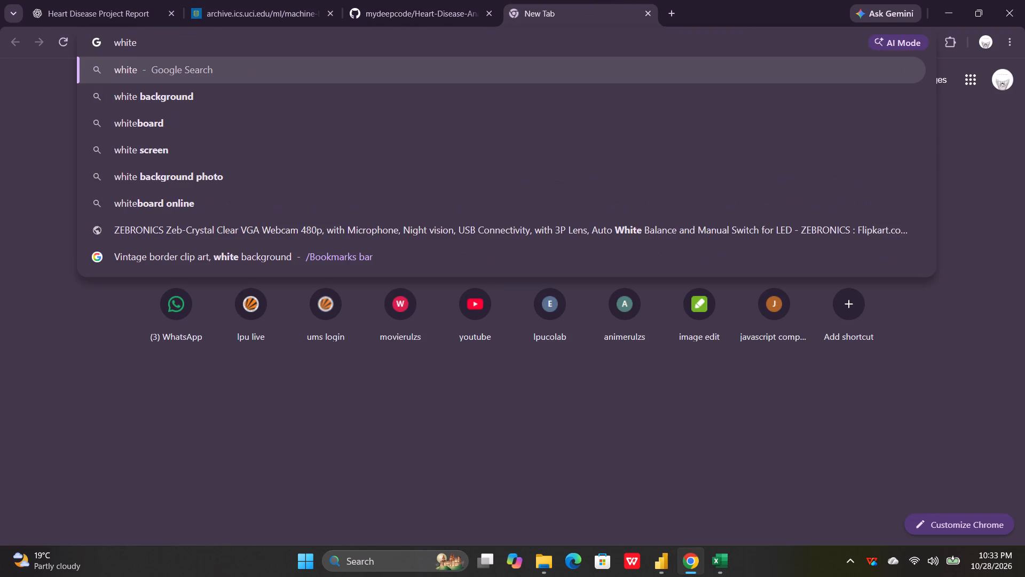
click(220, 95)
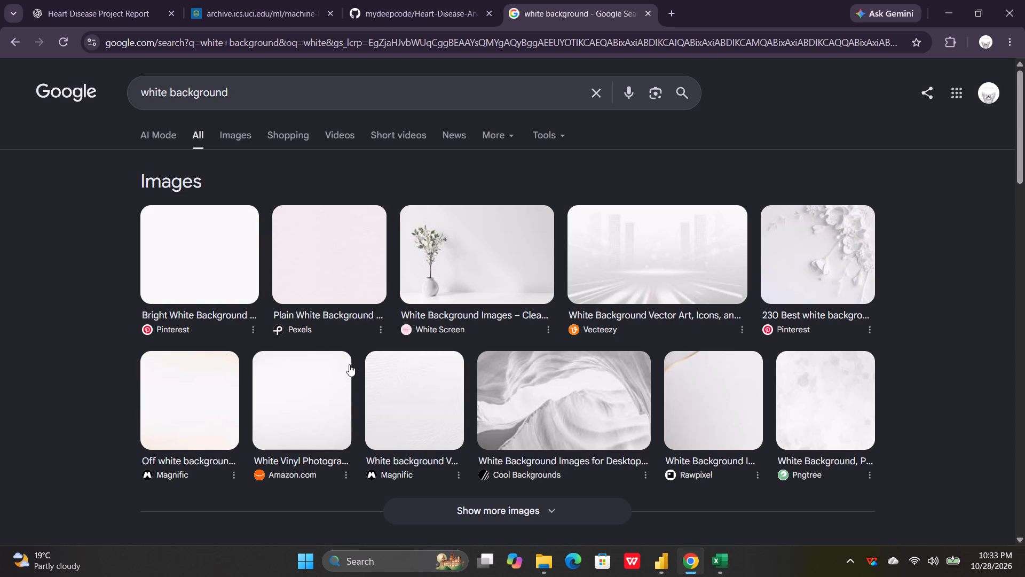
Switch the "white background" search to image results and look through the pictures for a suitable background.
click(245, 135)
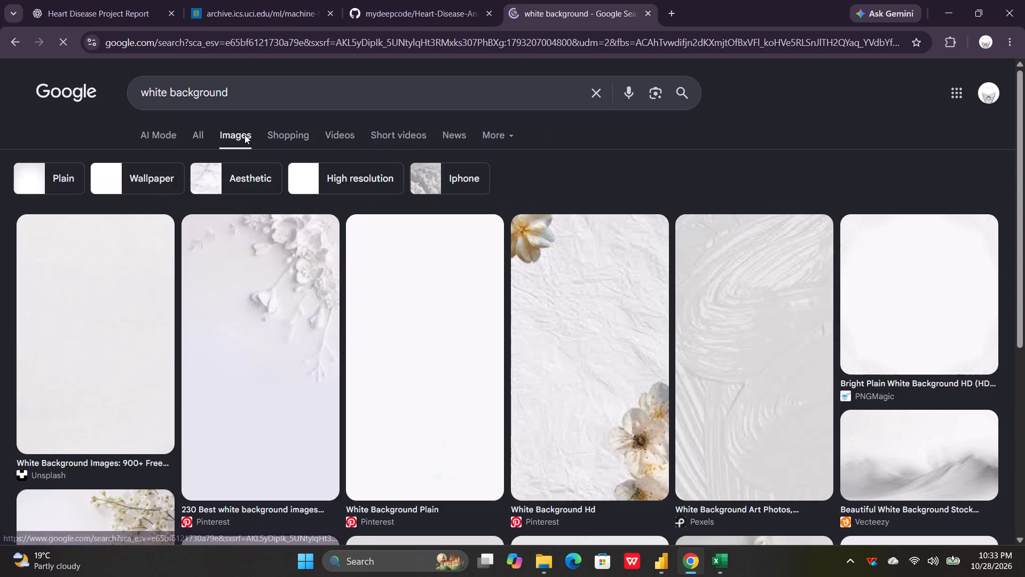
scroll(427, 348, down, 3)
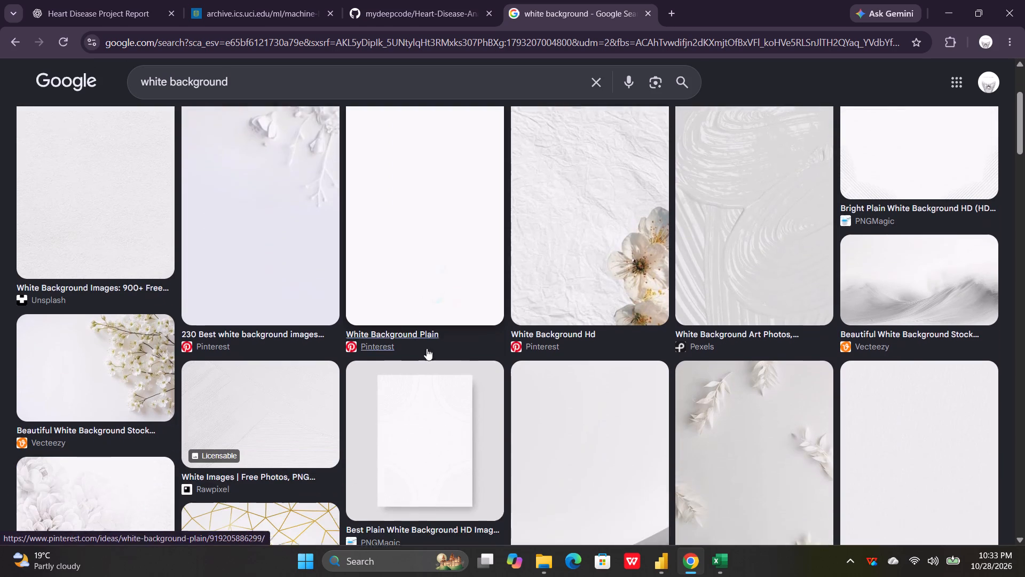
scroll(427, 348, down, 1)
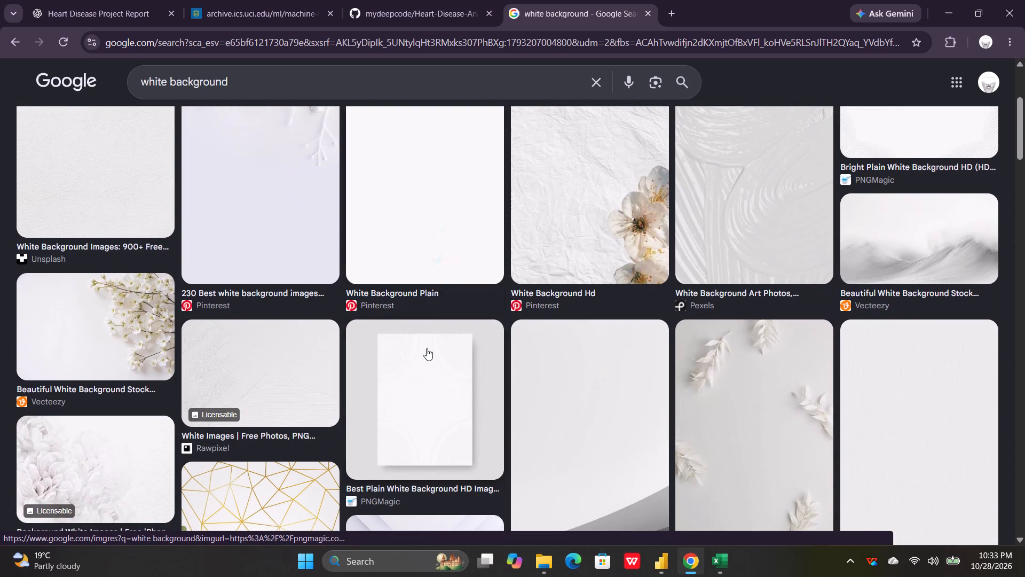
scroll(427, 348, down, 6)
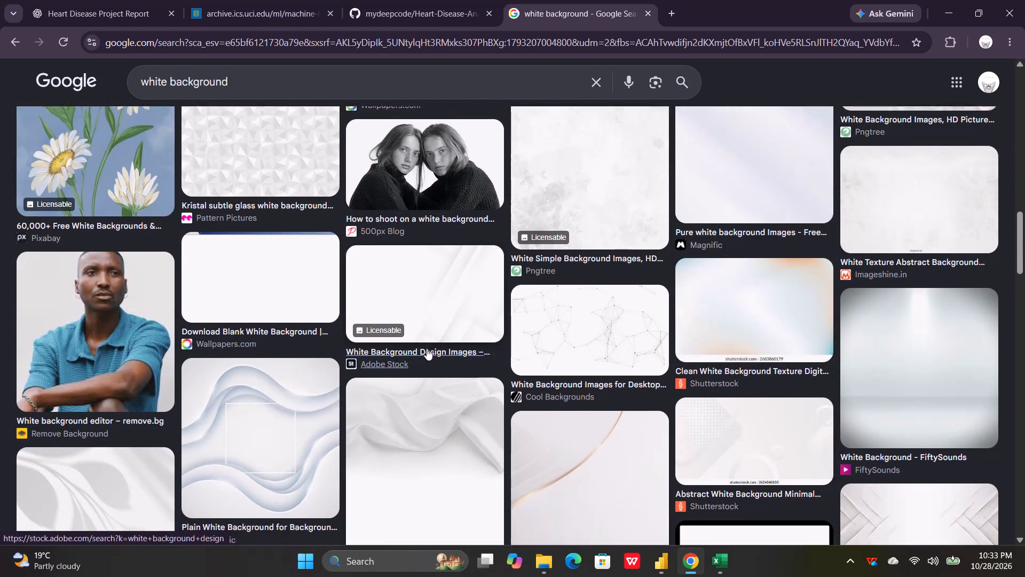
scroll(427, 348, up, 2)
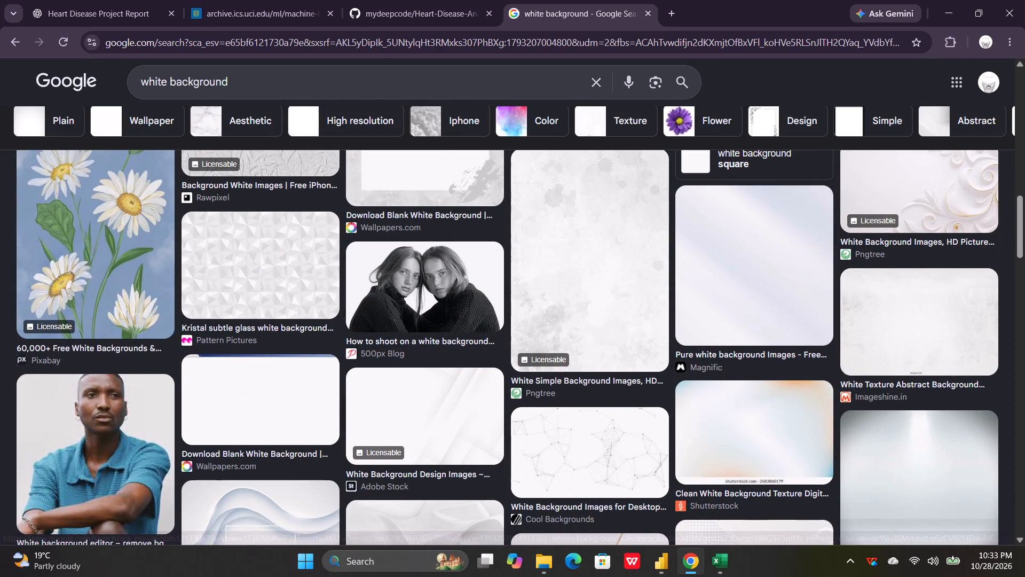
Change the image search query to "blood veins background" and run it.
click(166, 84)
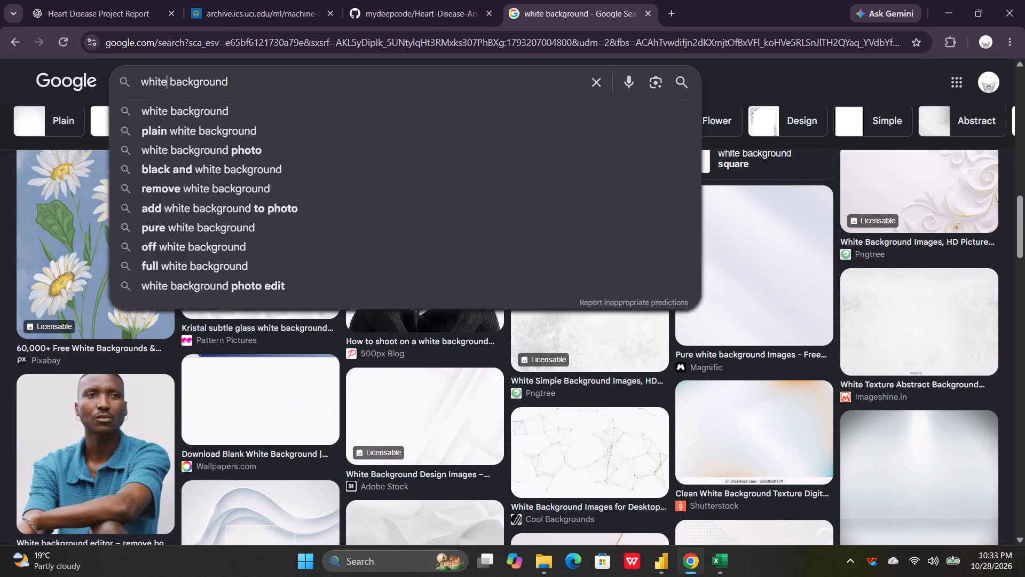
key(BackSpace)
key(BackSpace)
key(BackSpace)
key(BackSpace)
key(BackSpace)
key(BackSpace)
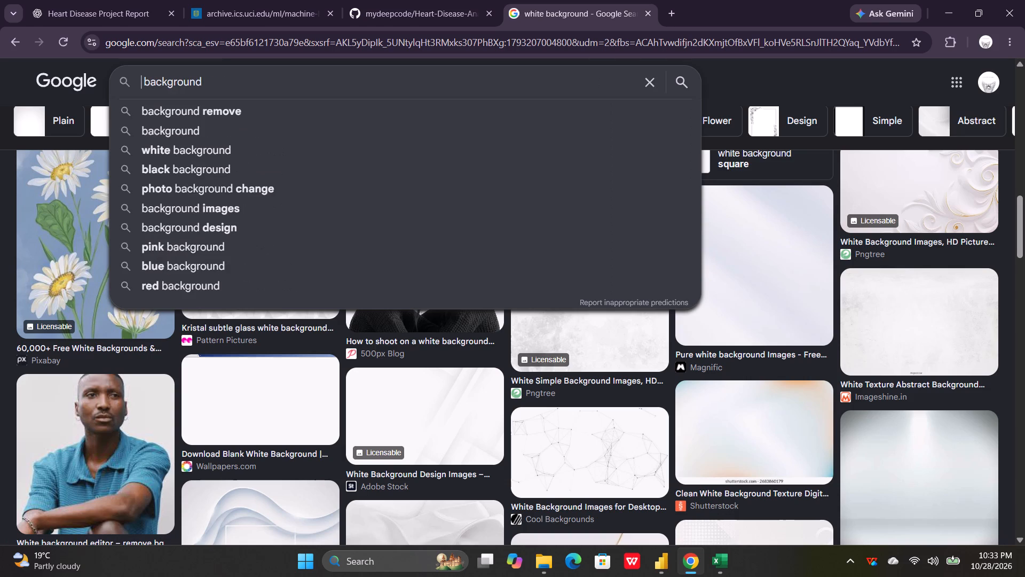
text(wains)
key(space)
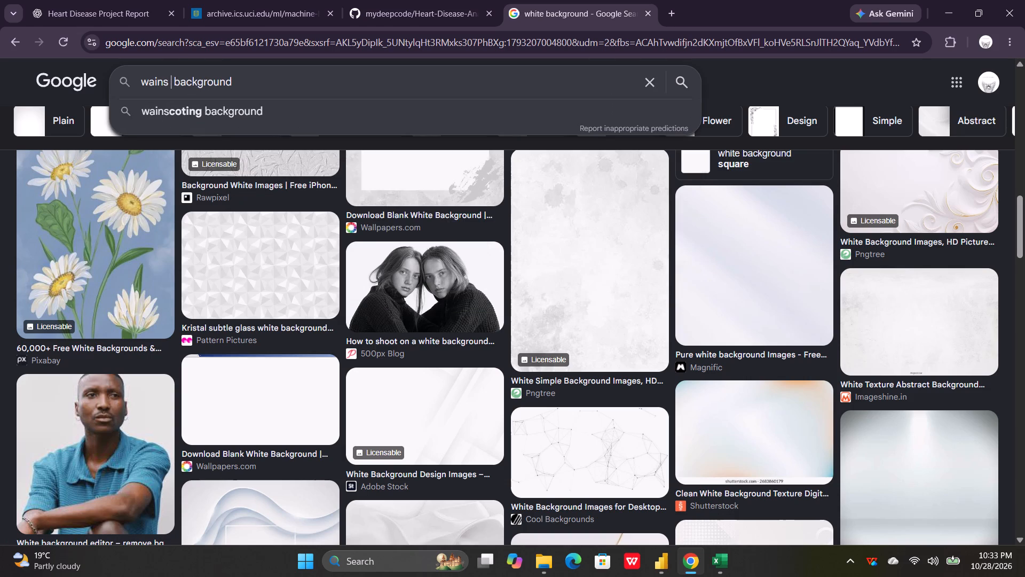
key(BackSpace)
key(BackSpace)
key(BackSpace)
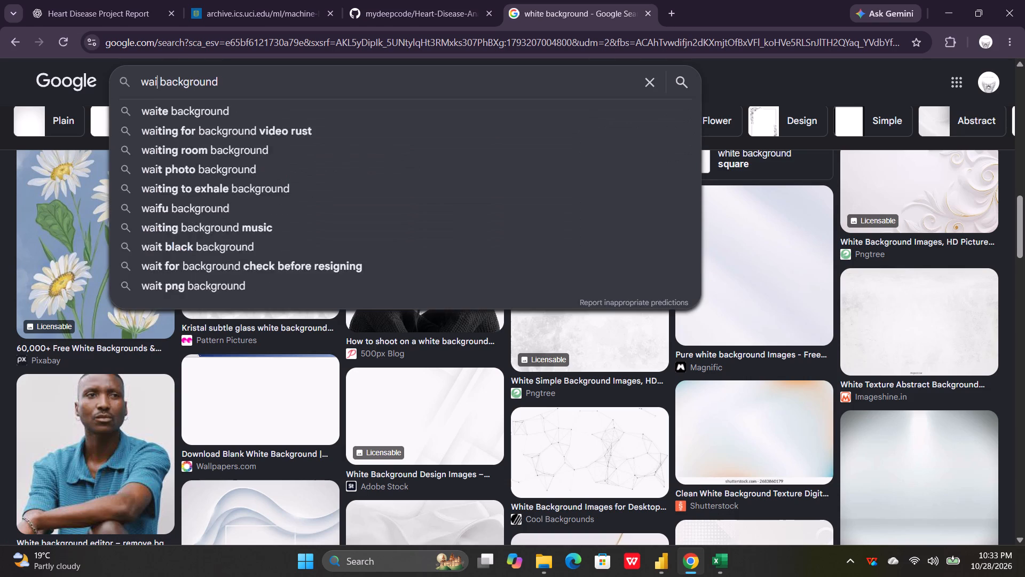
key(BackSpace)
key(BackSpace)
key(BackSpace)
text(bloo)
text(d)
key(space)
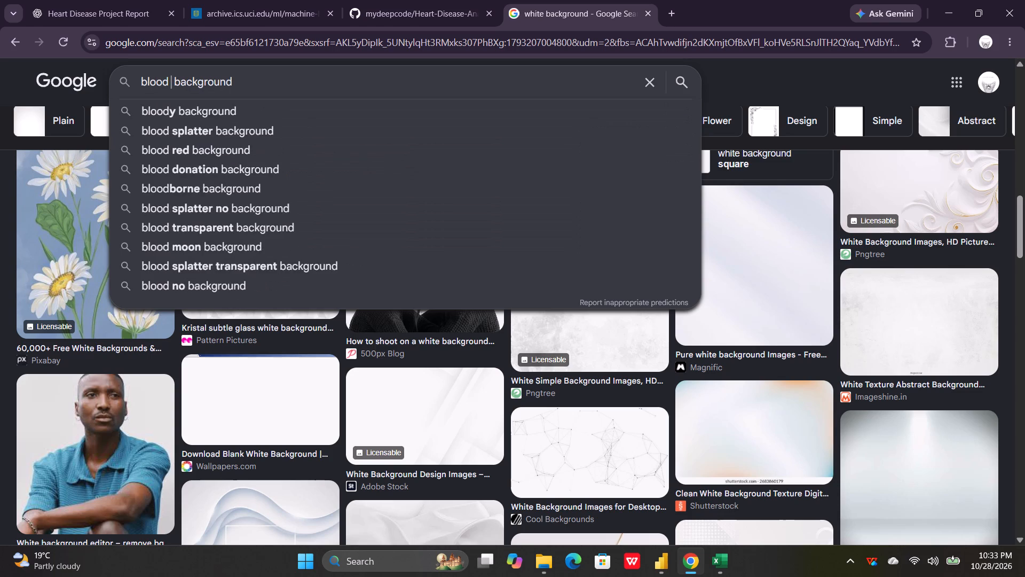
key(v)
text(eins)
key(Return)
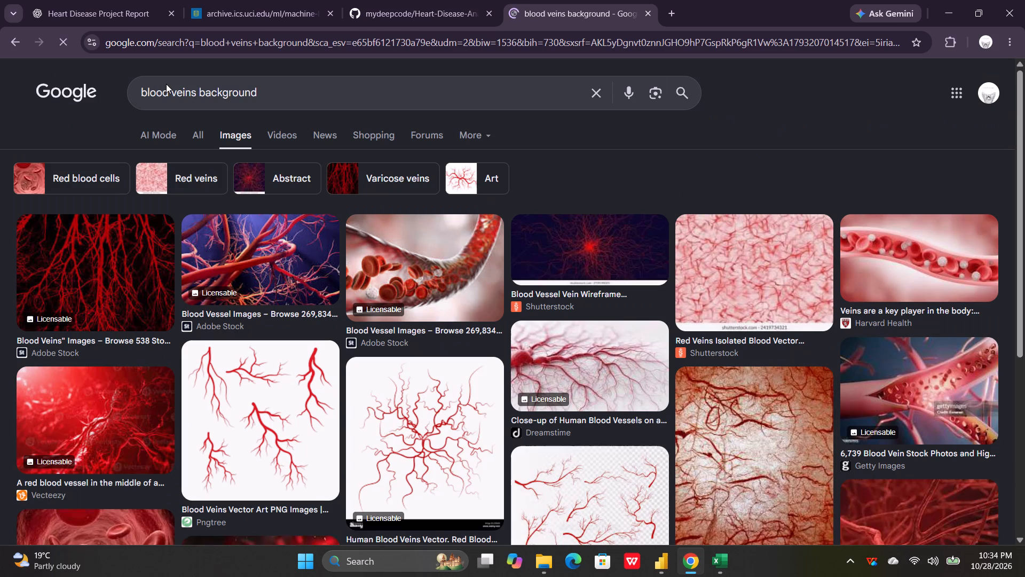
Look through the blood veins image results for a picture that suits the dashboard.
scroll(293, 206, down, 3)
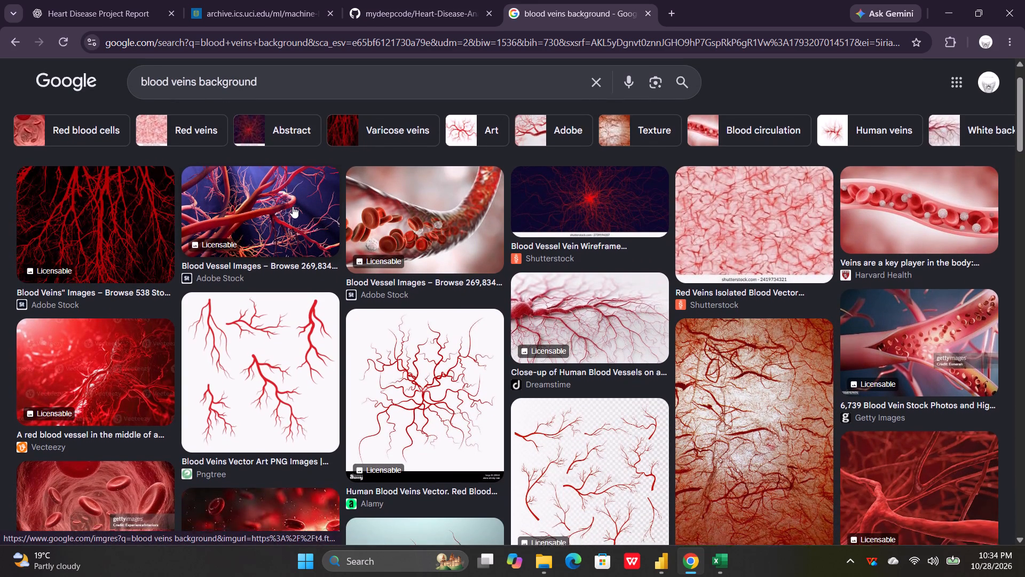
scroll(293, 206, down, 2)
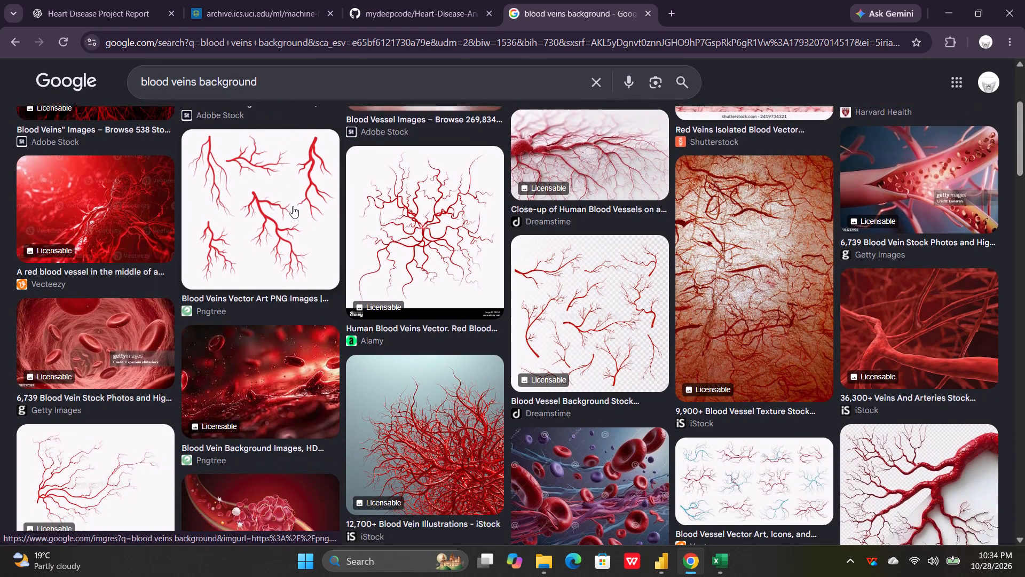
scroll(293, 206, down, 2)
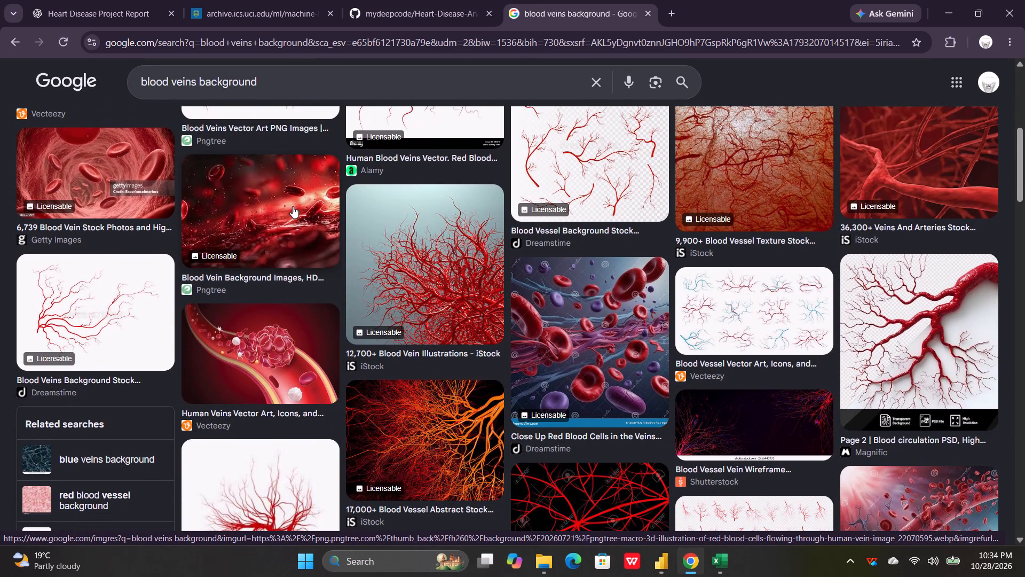
scroll(350, 257, down, 1)
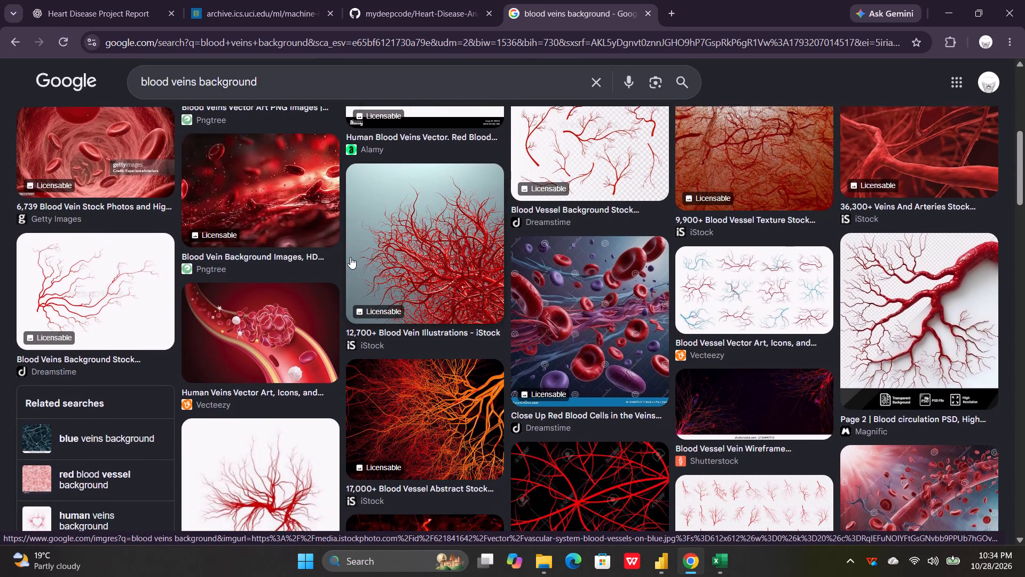
scroll(350, 257, down, 5)
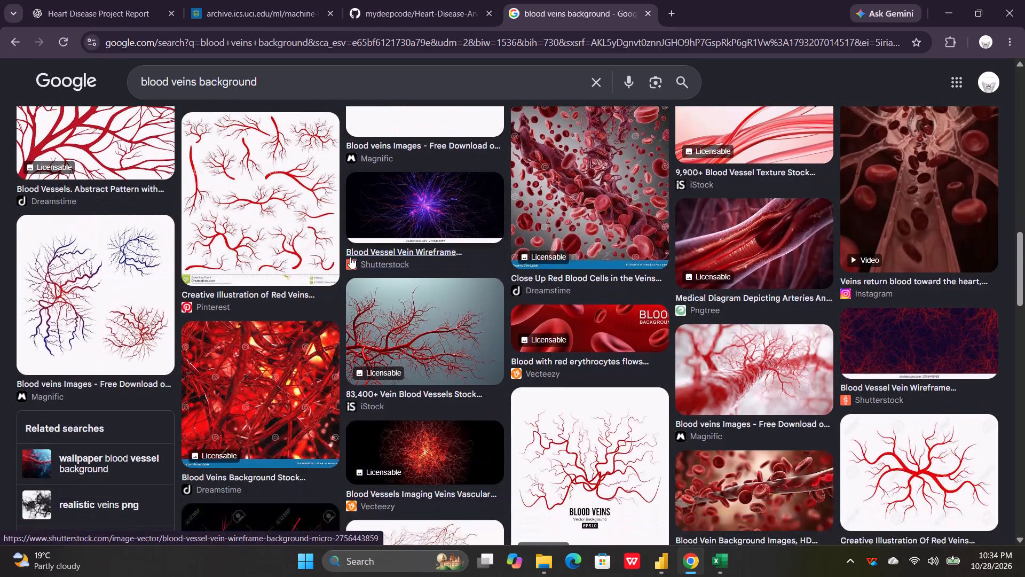
scroll(350, 257, down, 2)
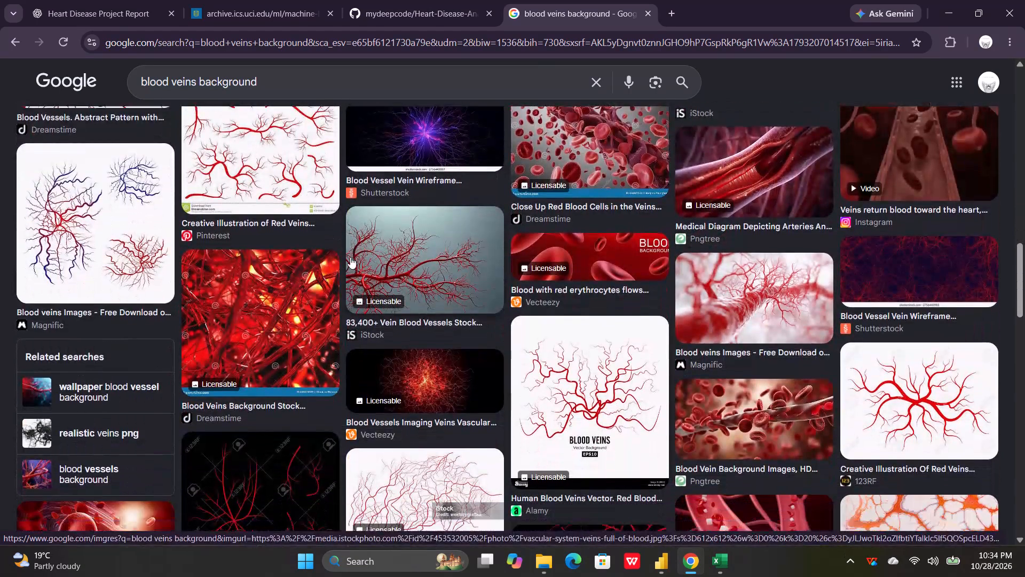
scroll(350, 257, down, 1)
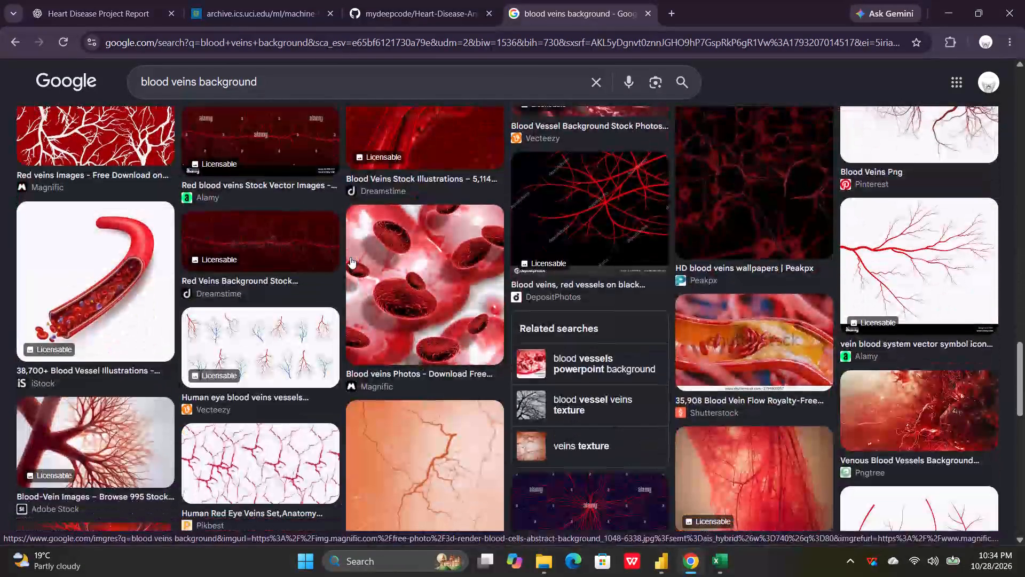
scroll(389, 274, down, 3)
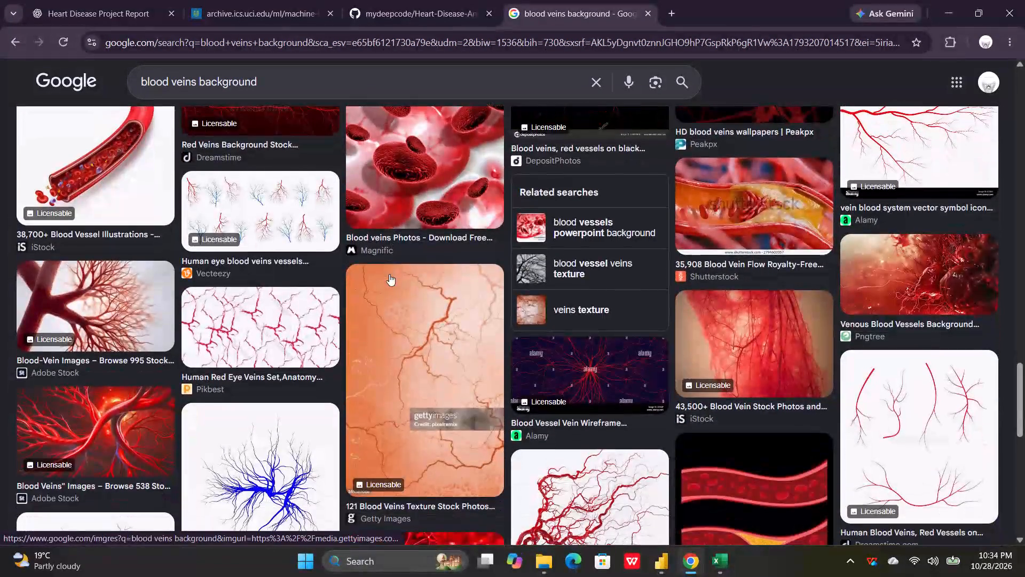
scroll(389, 274, down, 6)
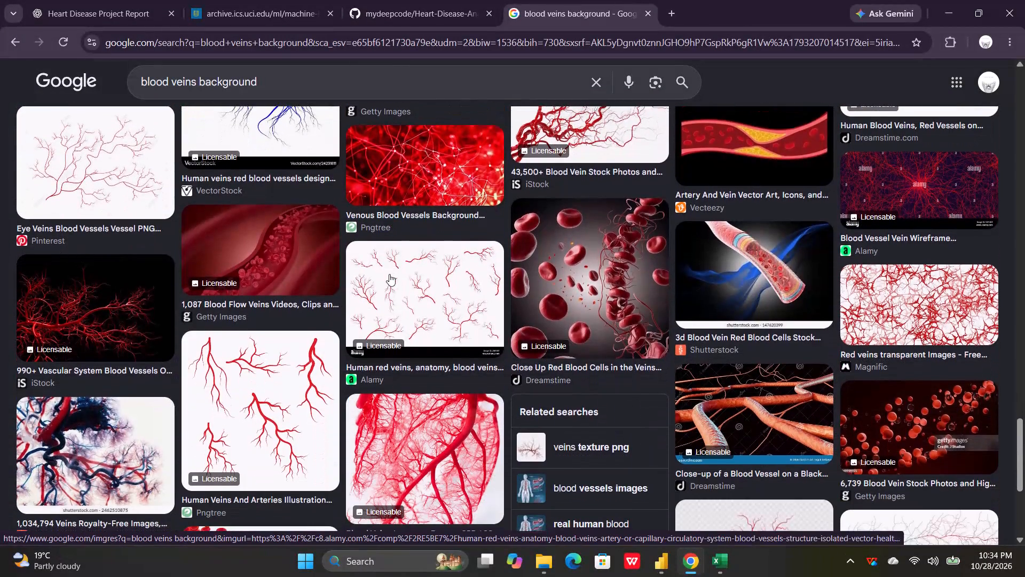
scroll(389, 274, down, 3)
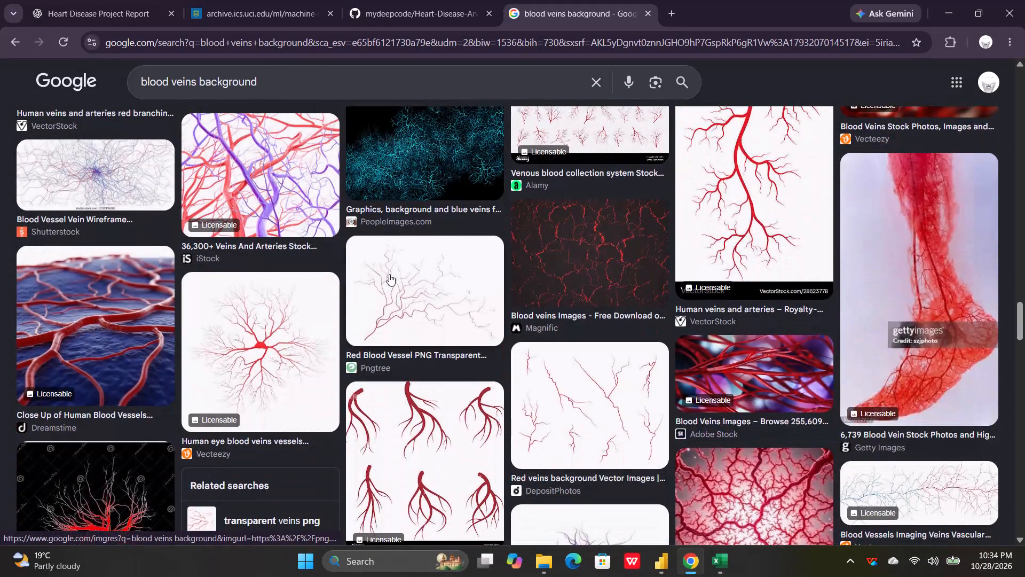
scroll(389, 274, down, 4)
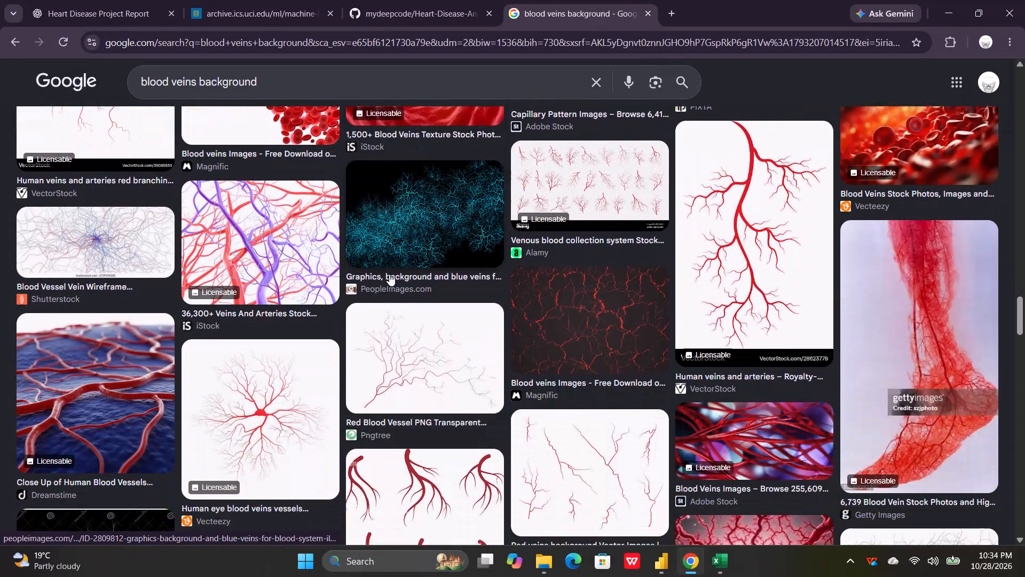
scroll(389, 274, down, 2)
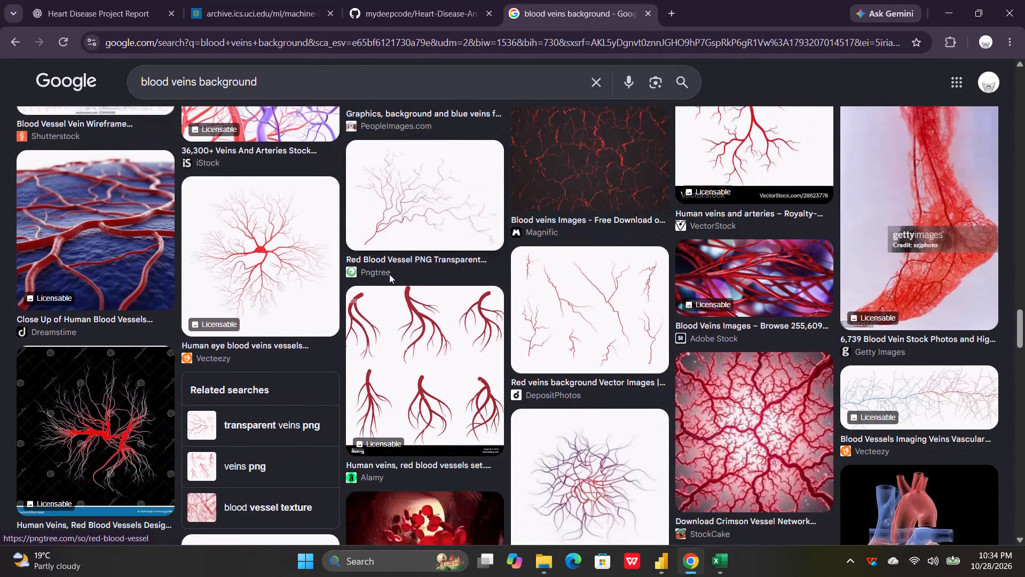
scroll(389, 274, down, 7)
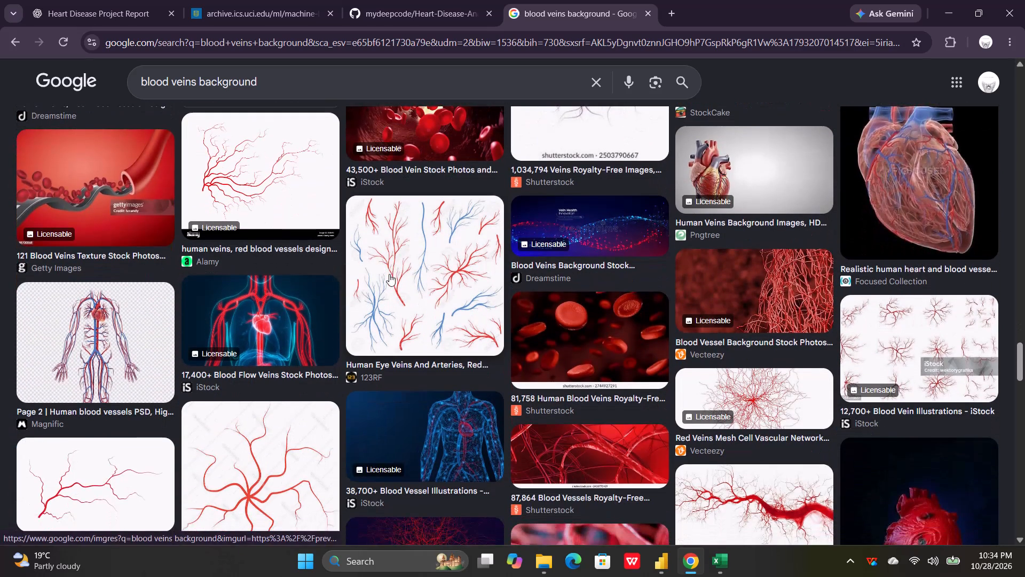
scroll(389, 274, down, 6)
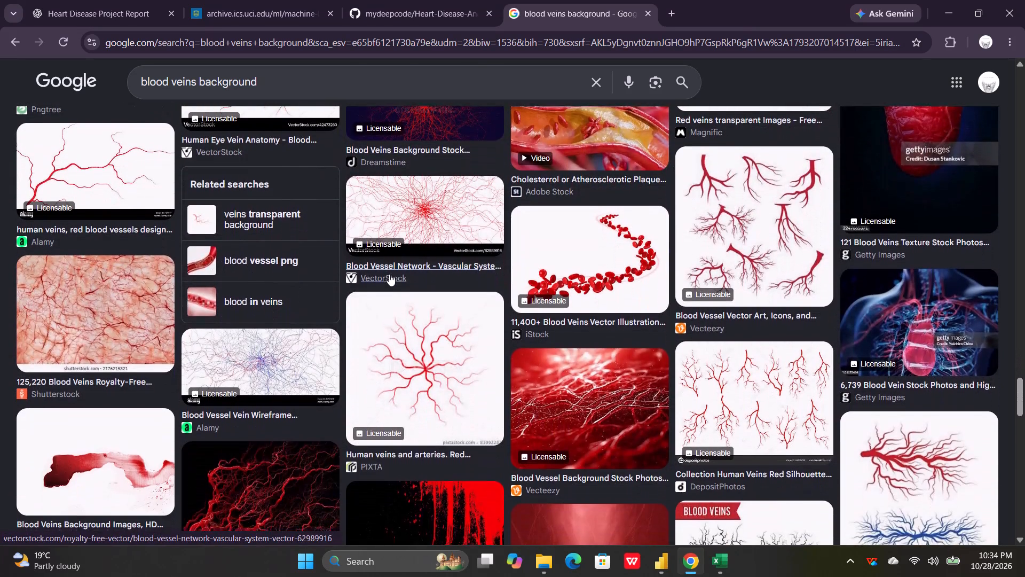
scroll(389, 274, down, 3)
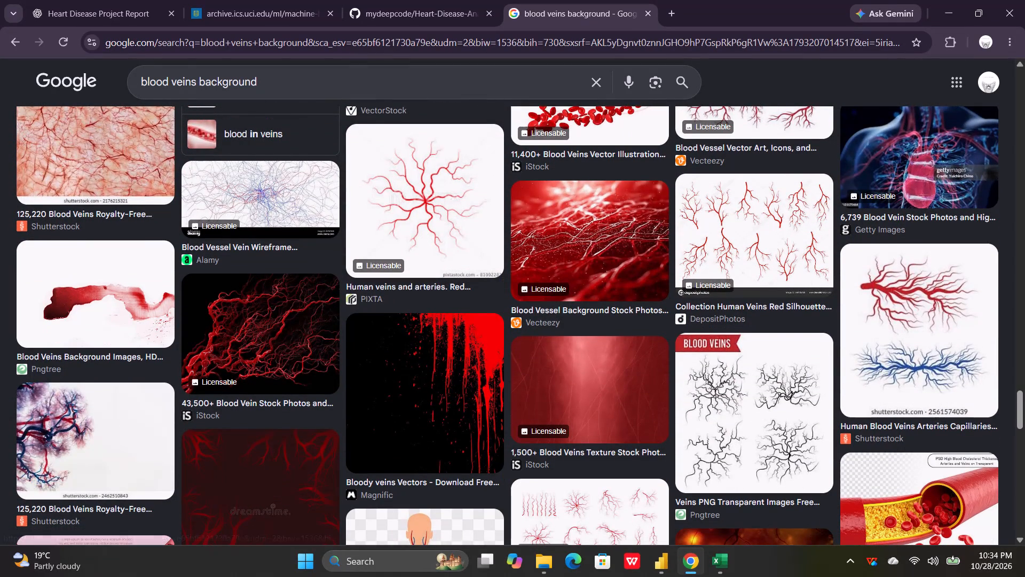
Search images for "blood veins leftside background" and look through the results.
click(196, 81)
key(space)
text(leftside)
key(Return)
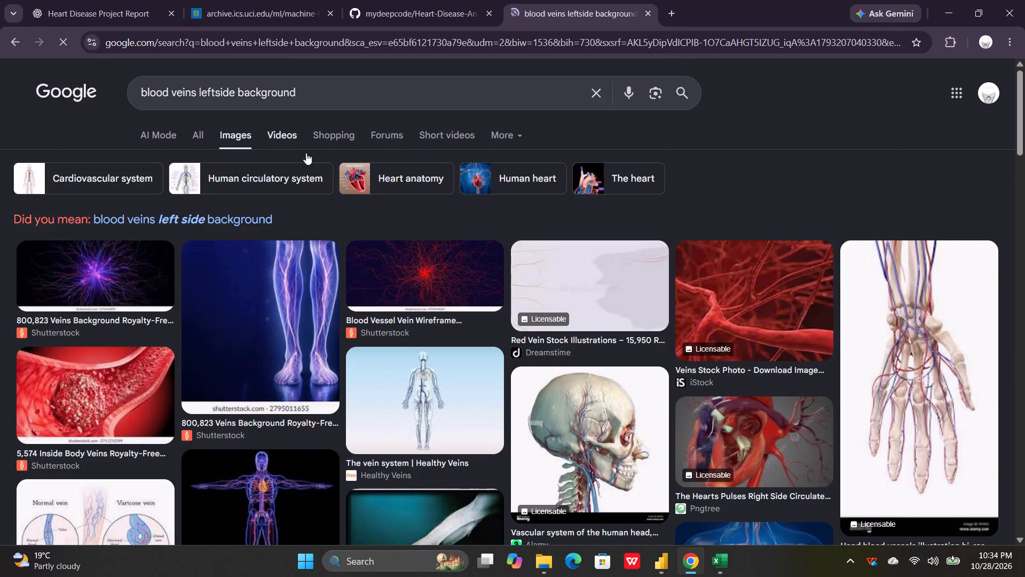
scroll(326, 325, down, 4)
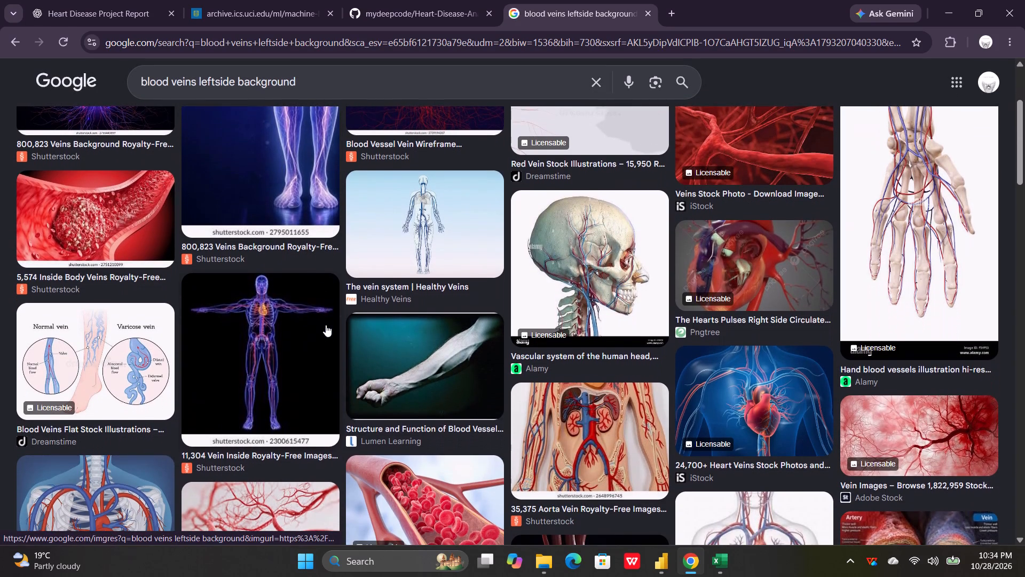
scroll(326, 325, down, 7)
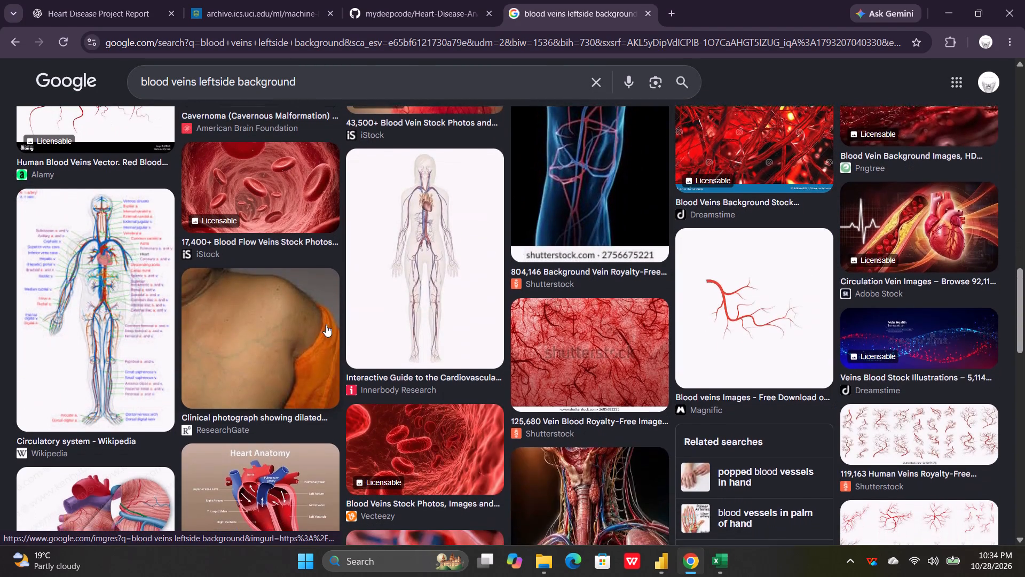
Remove "leftside" from the query and search images for "blood veins background" again.
click(232, 83)
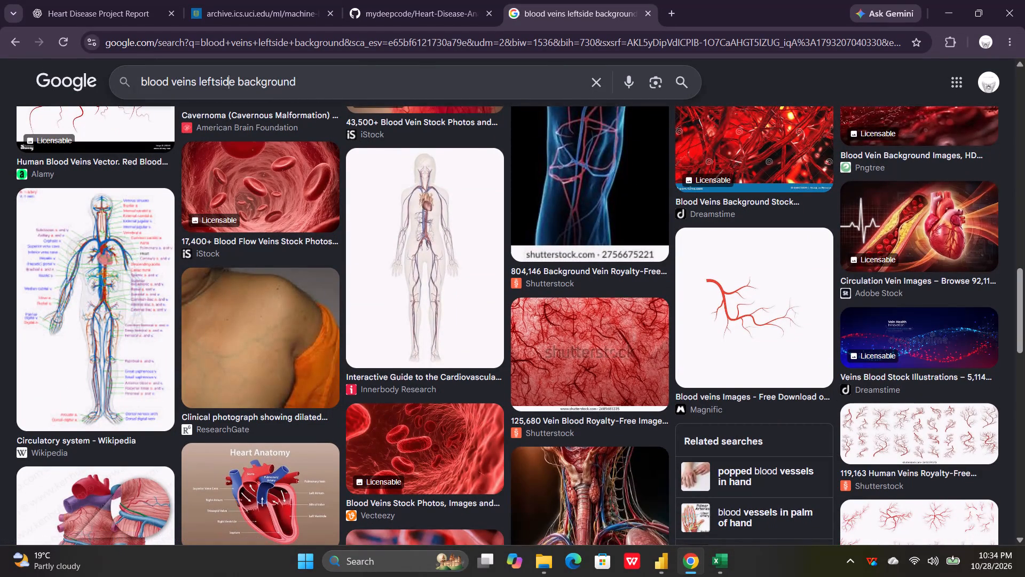
key(Right)
key(BackSpace)
key(BackSpace)
key(BackSpace)
key(BackSpace)
key(BackSpace)
key(BackSpace)
key(BackSpace)
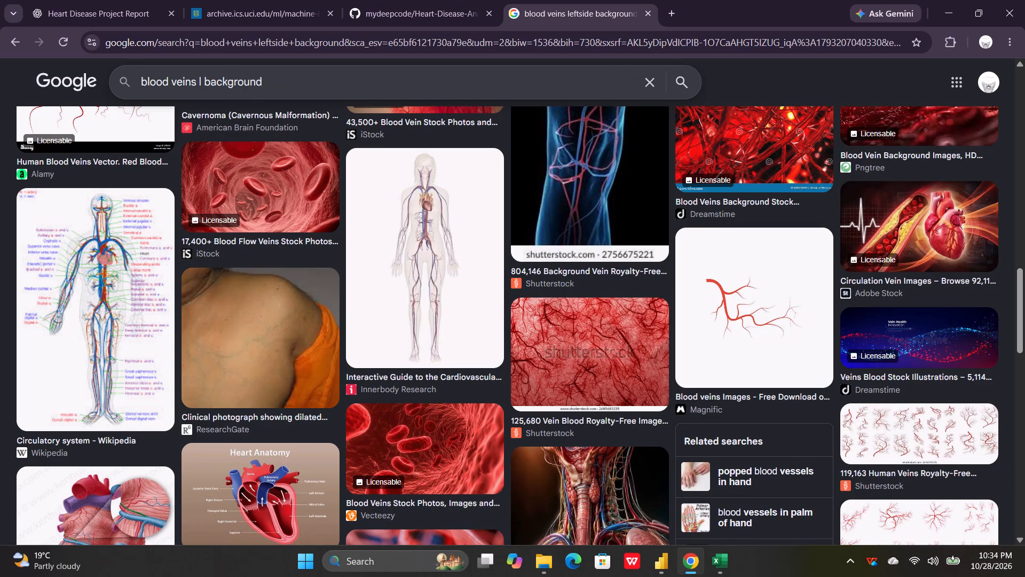
key(BackSpace)
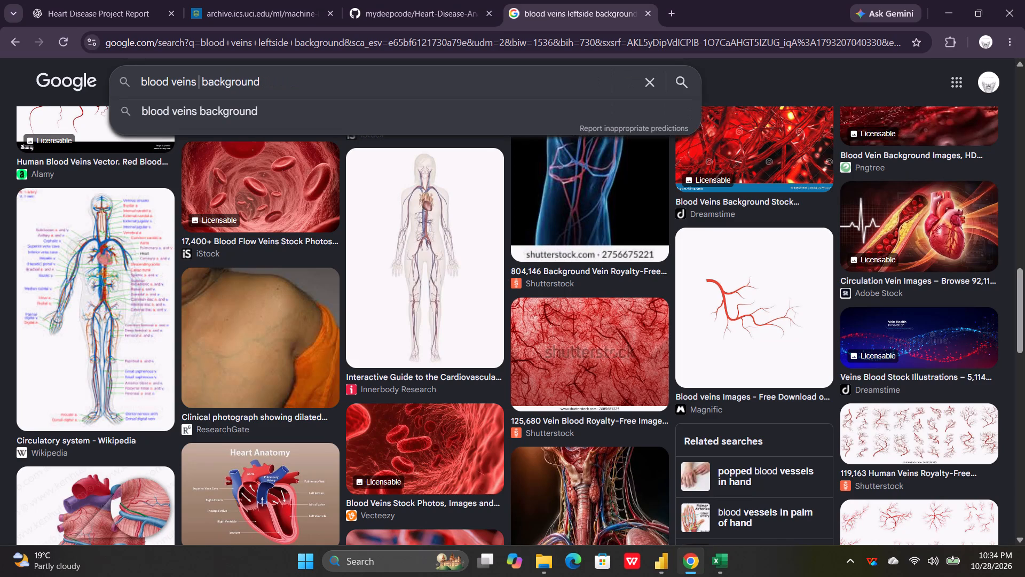
key(Return)
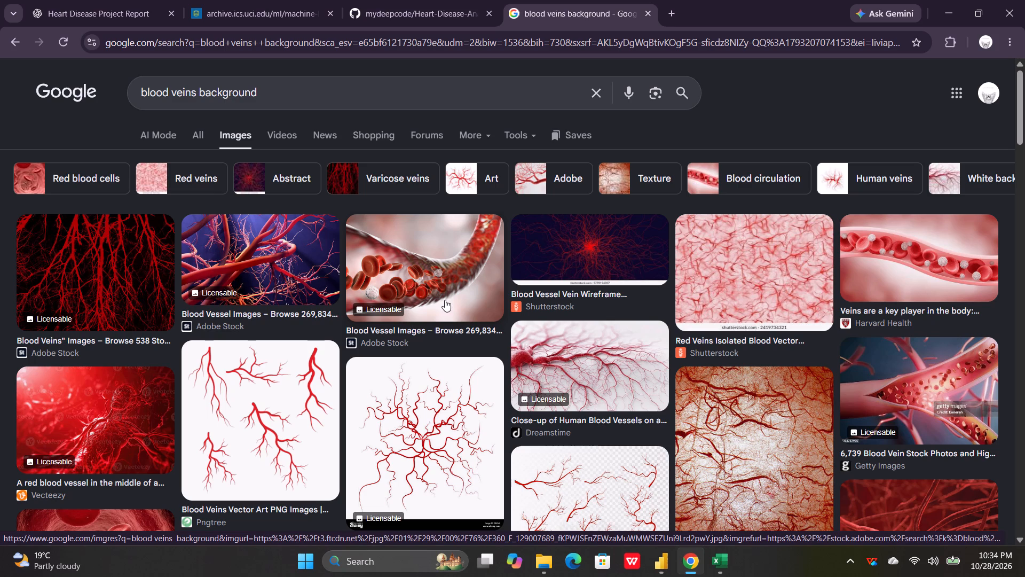
Narrow the blood veins image results with the suggested "White background" filter.
scroll(791, 183, left, 3)
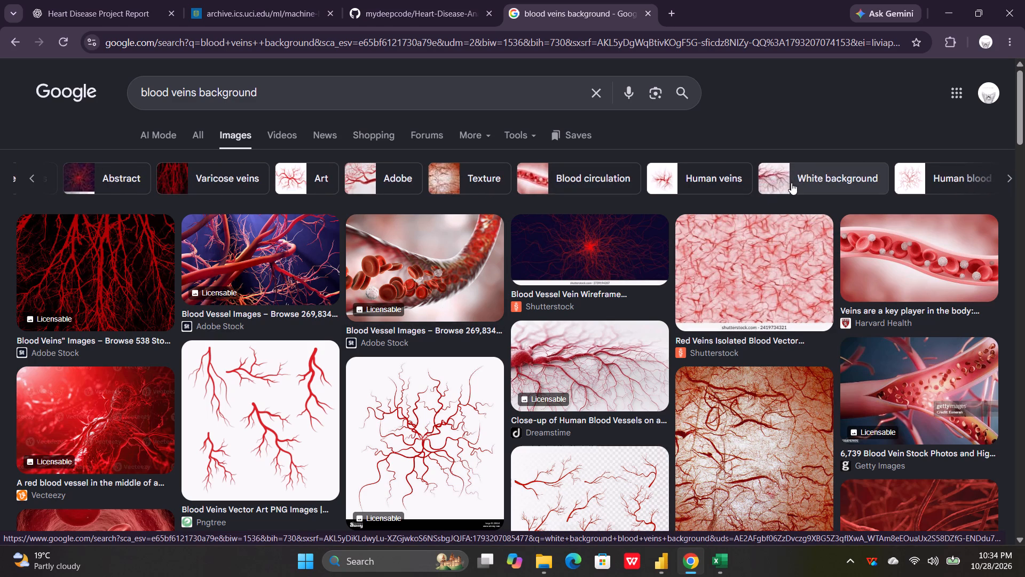
click(799, 179)
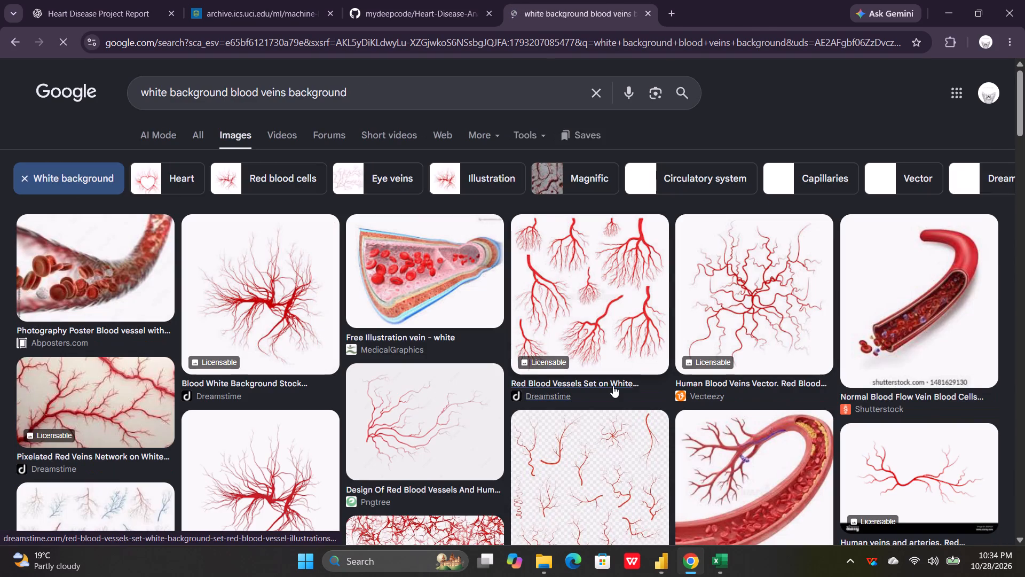
Look through the white background blood veins image results for a picture that suits the dashboard.
scroll(613, 386, down, 4)
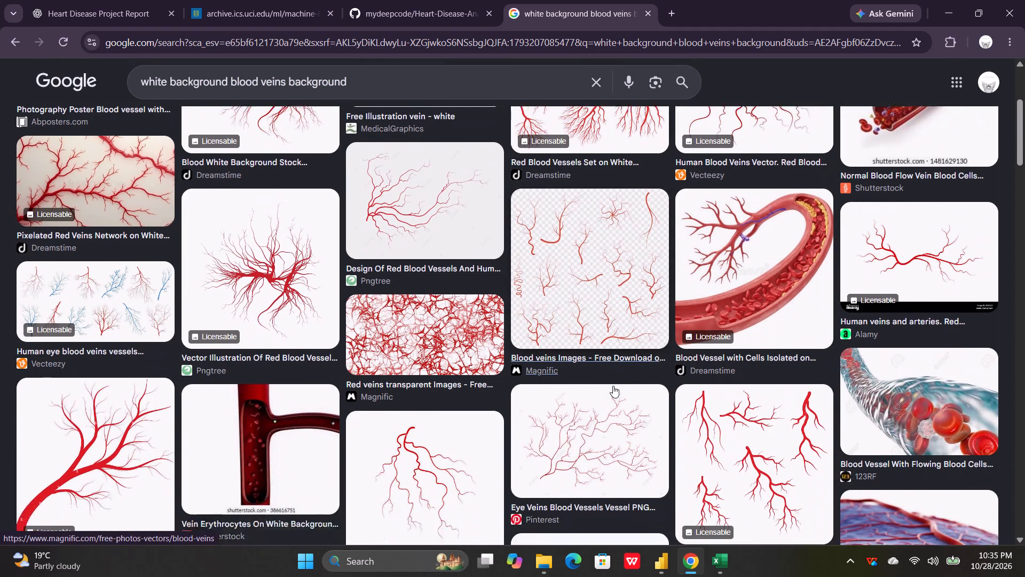
scroll(613, 386, down, 6)
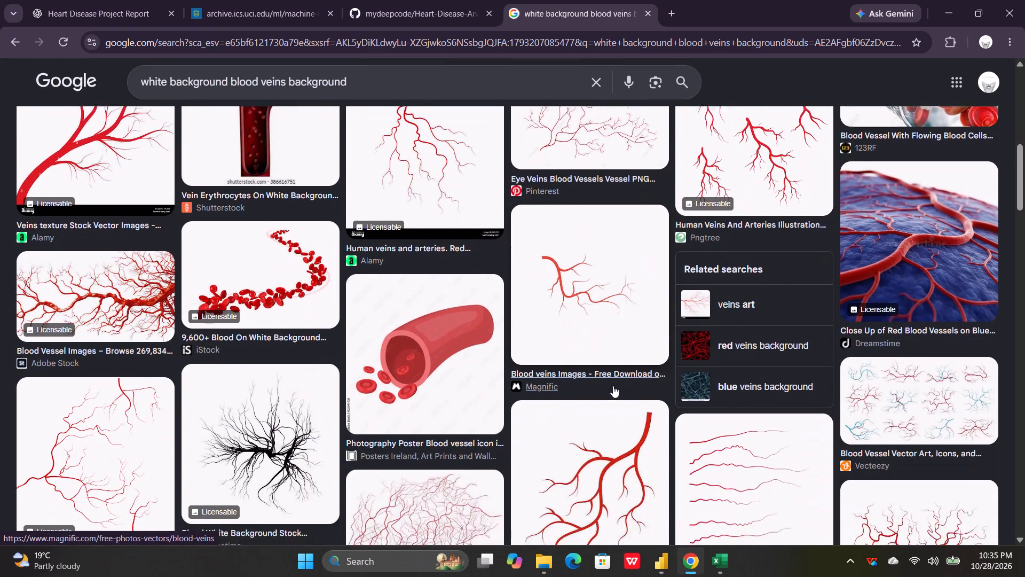
scroll(613, 386, down, 2)
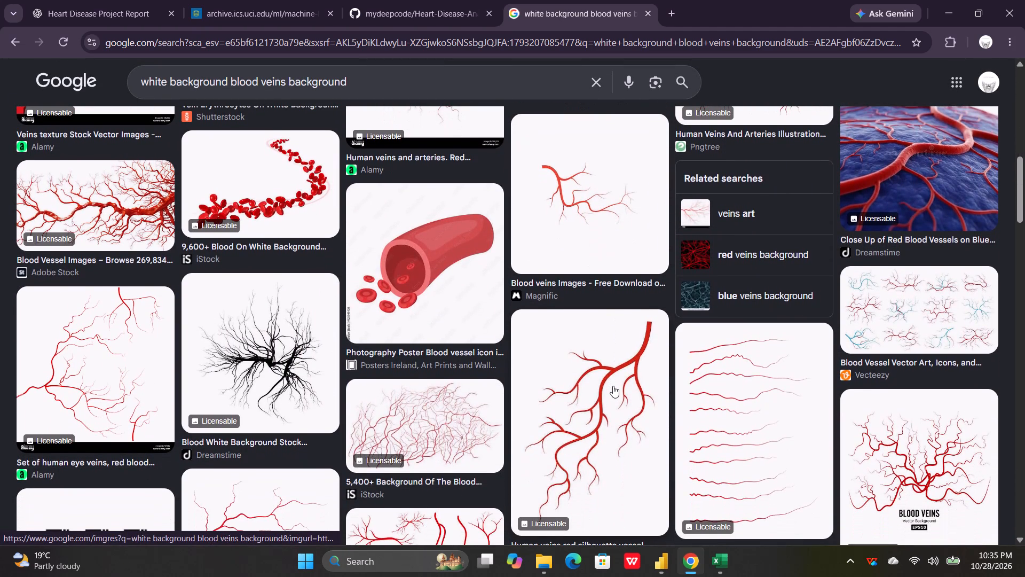
scroll(613, 386, down, 2)
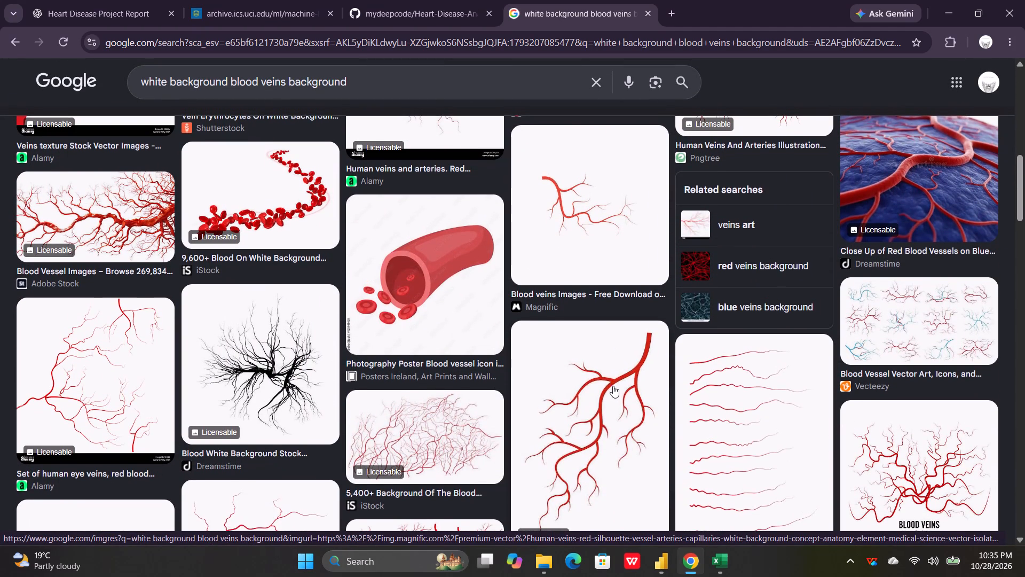
scroll(613, 386, down, 1)
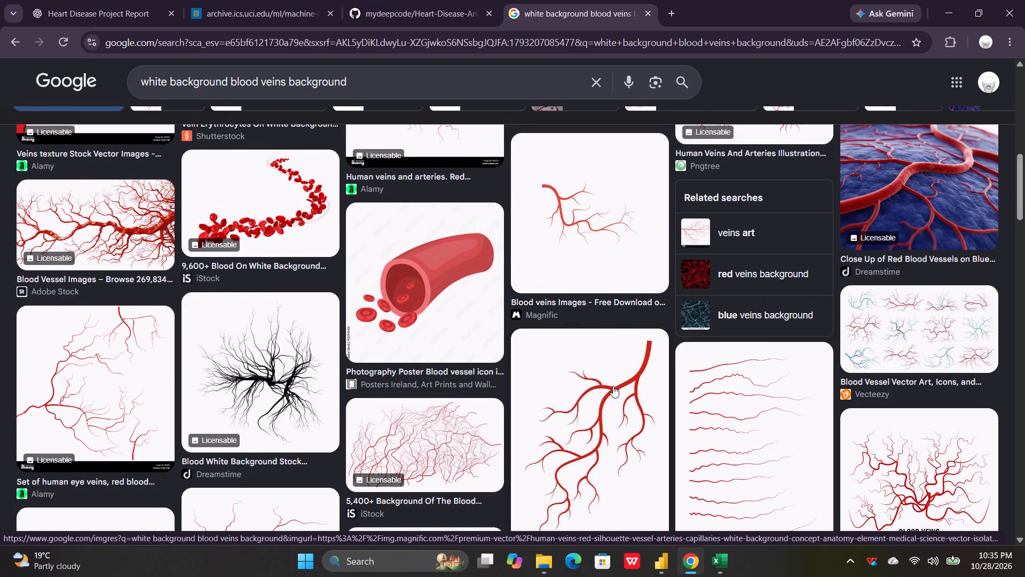
scroll(613, 386, down, 1)
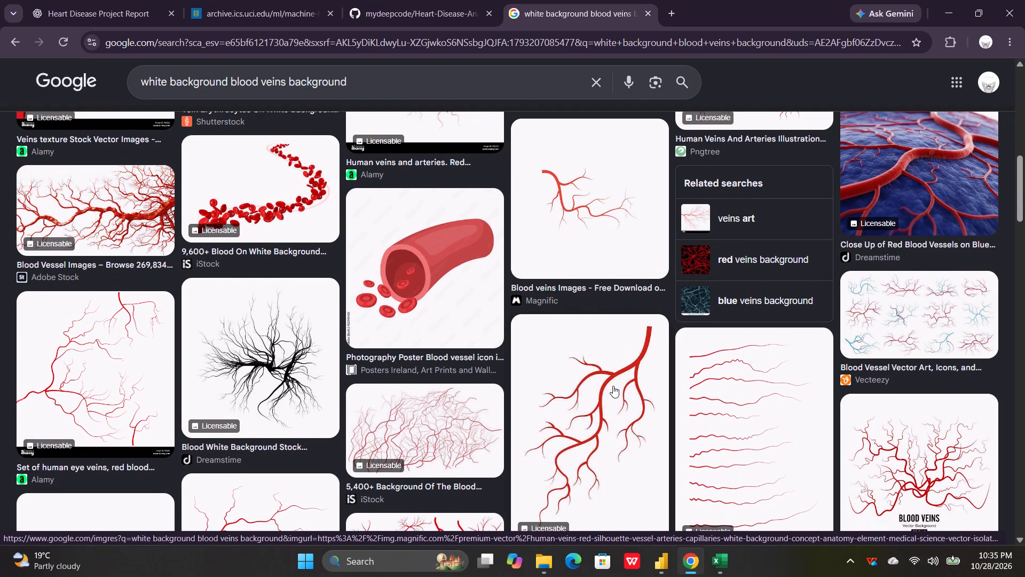
scroll(613, 386, down, 2)
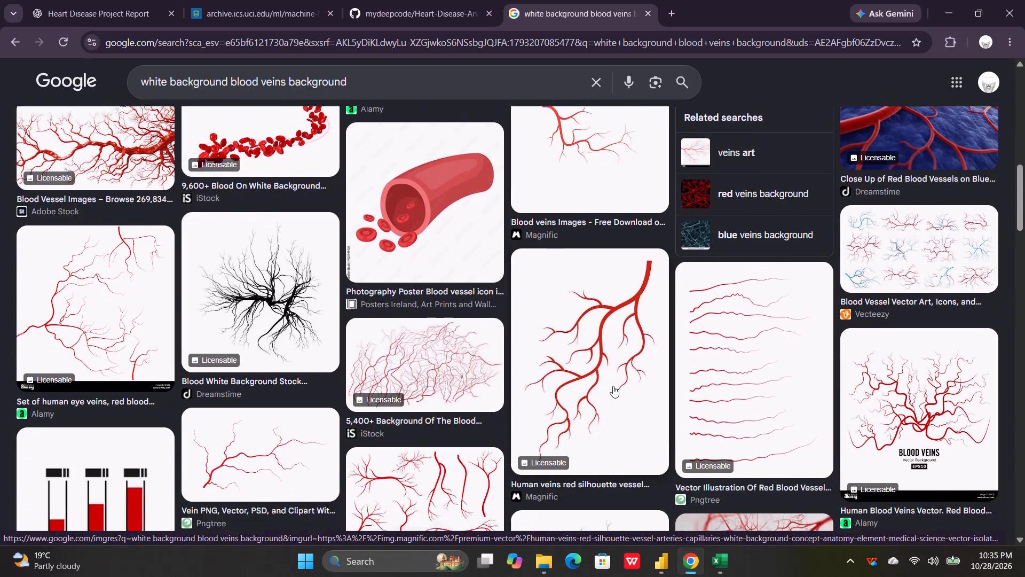
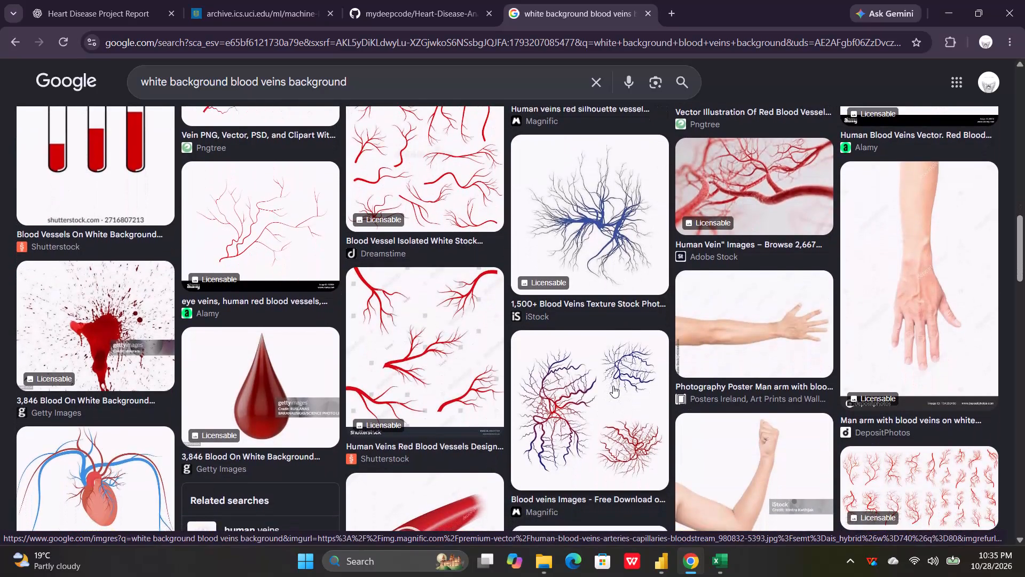
Look further through the white background blood veins image results for a picture that suits the dashboard.
scroll(613, 386, down, 5)
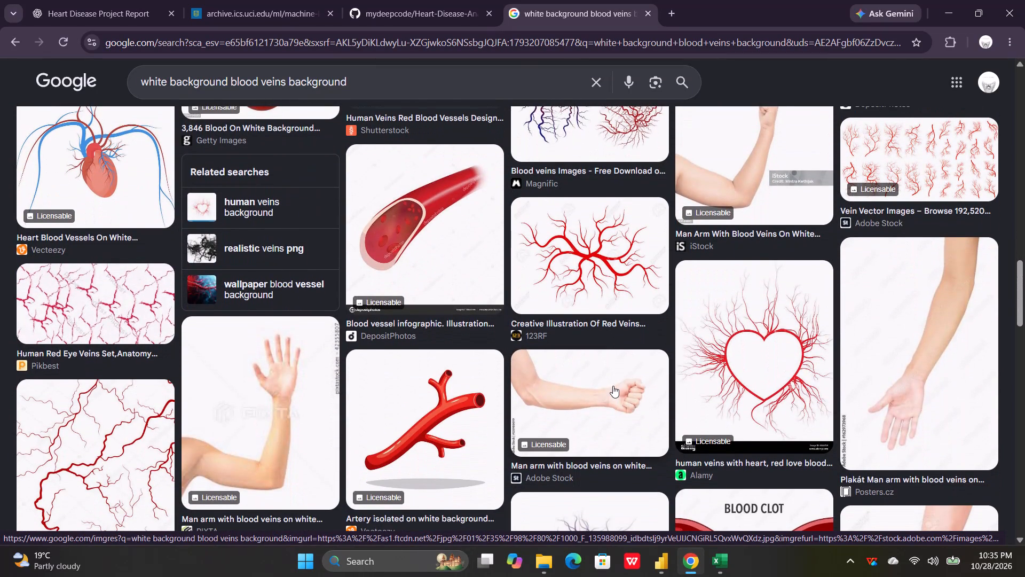
scroll(613, 386, down, 3)
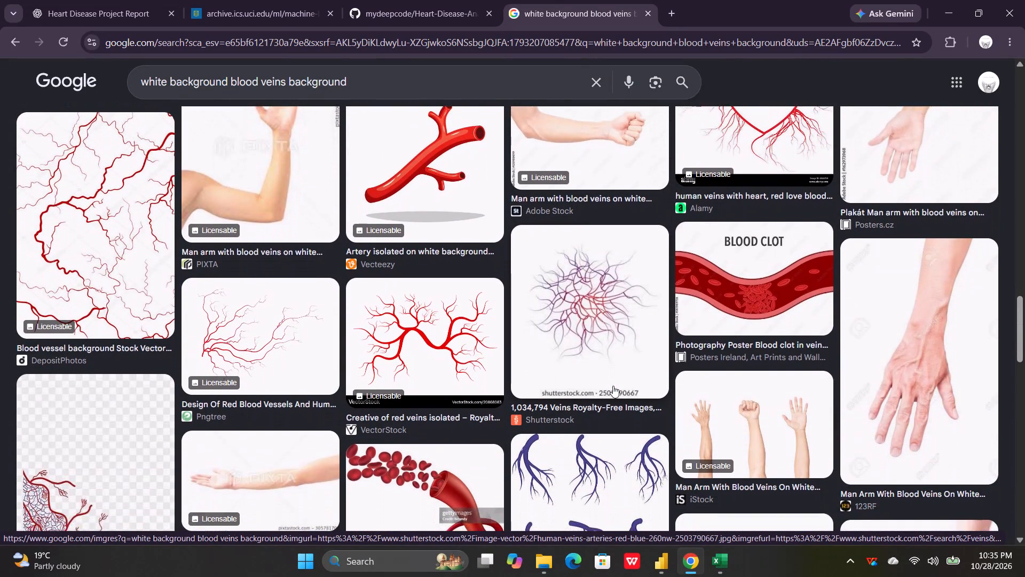
scroll(613, 386, down, 1)
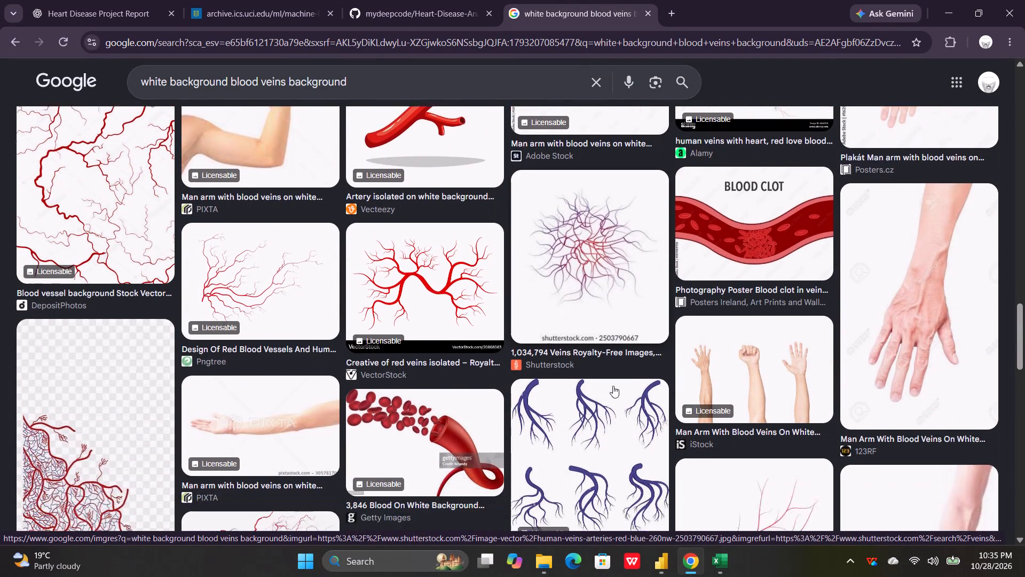
scroll(613, 386, down, 3)
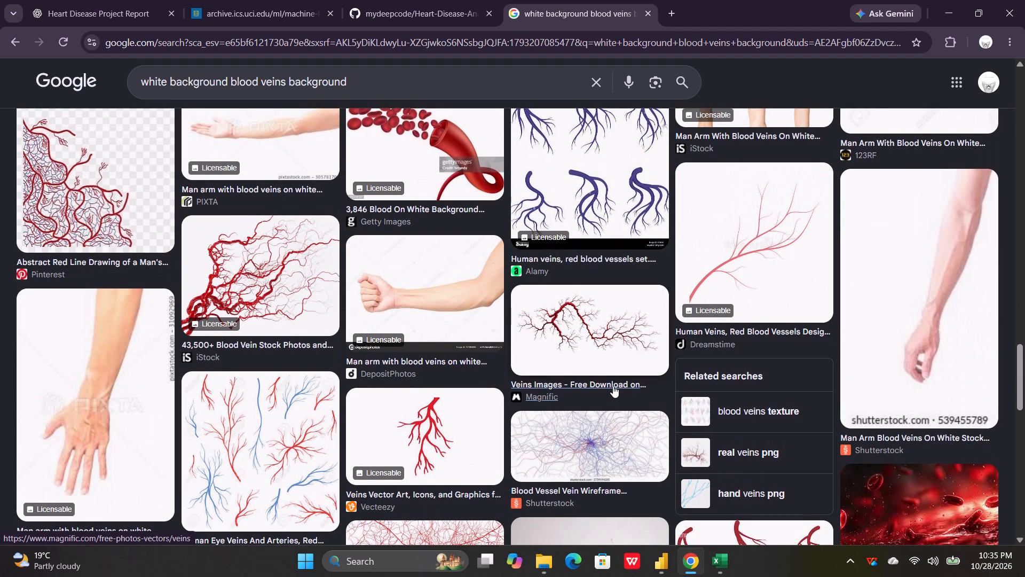
scroll(613, 386, down, 5)
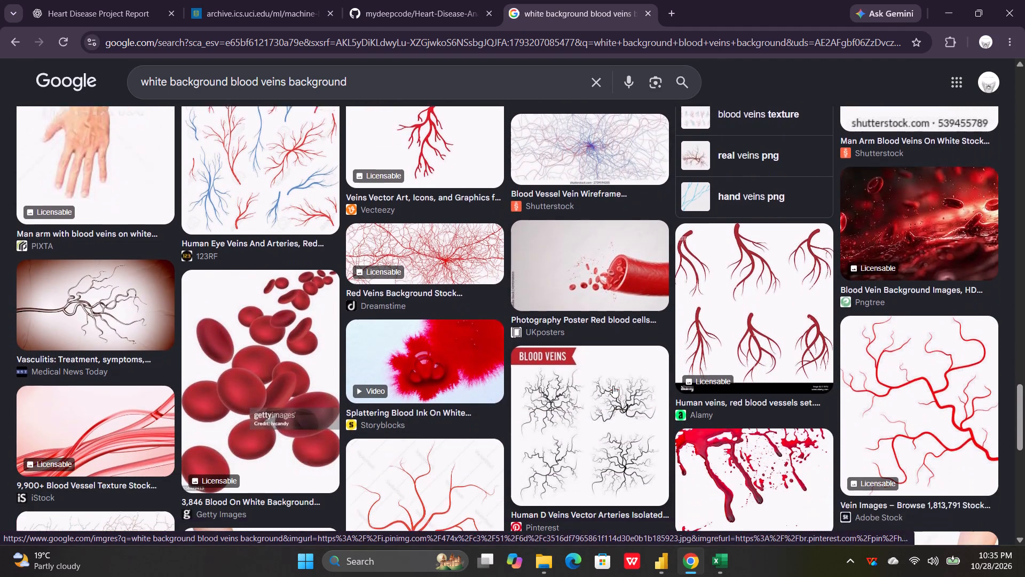
scroll(613, 386, down, 6)
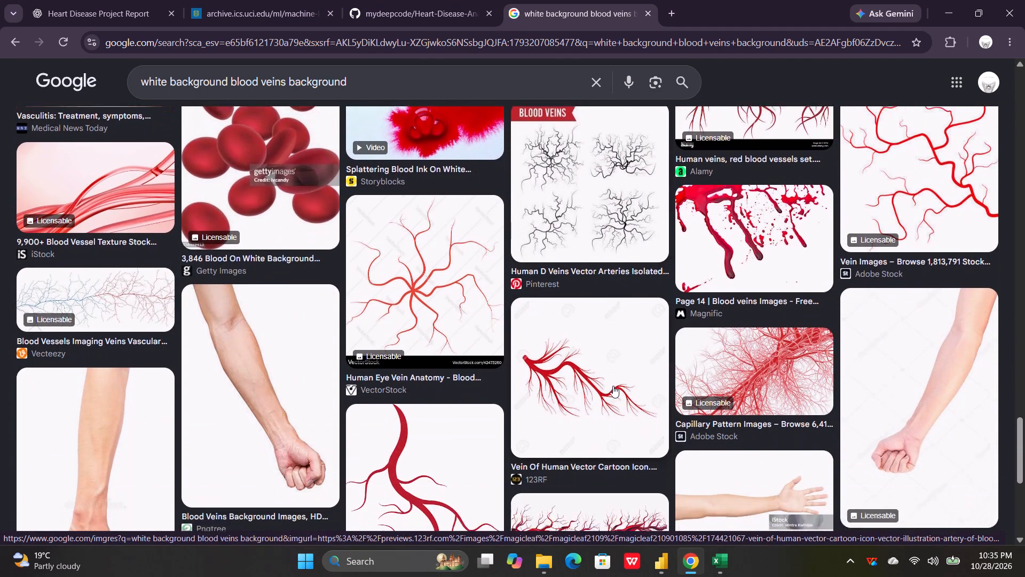
scroll(613, 386, down, 1)
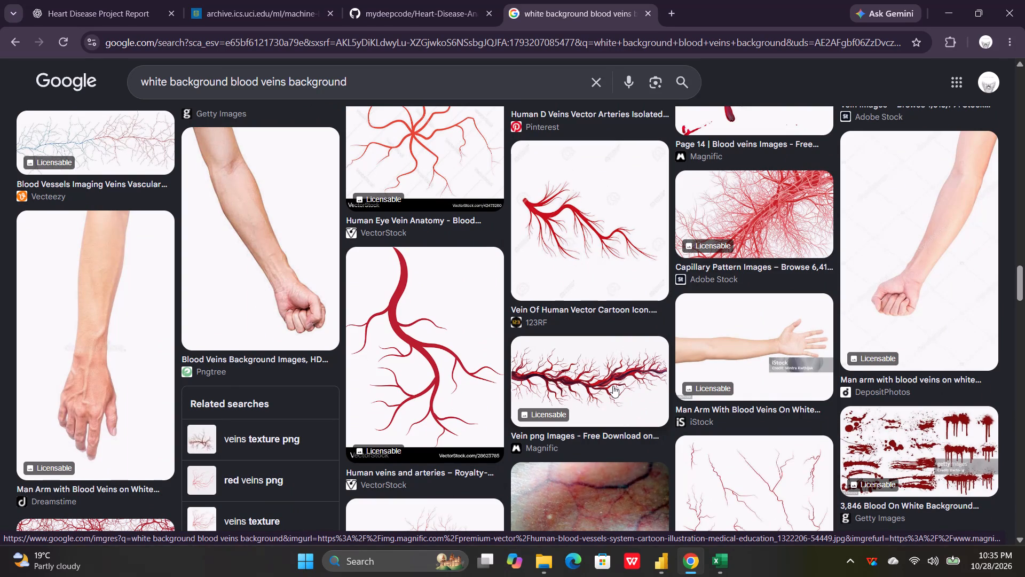
scroll(613, 386, down, 5)
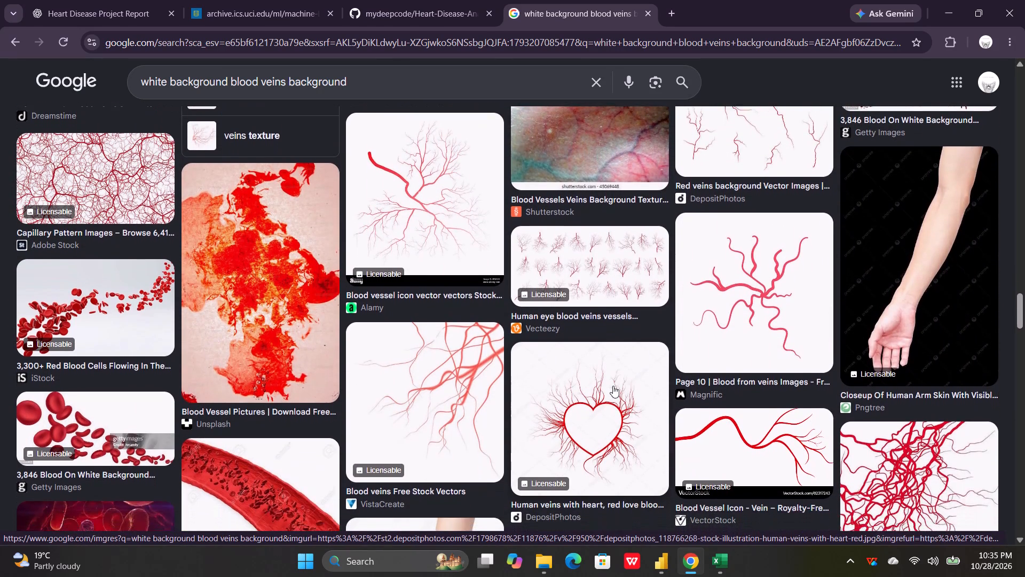
scroll(613, 386, down, 5)
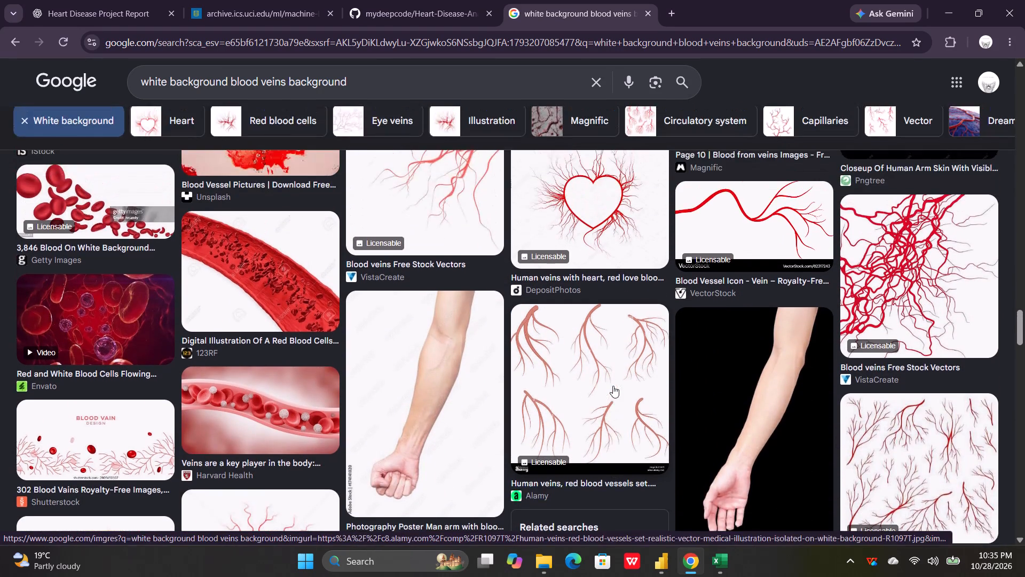
scroll(613, 386, down, 3)
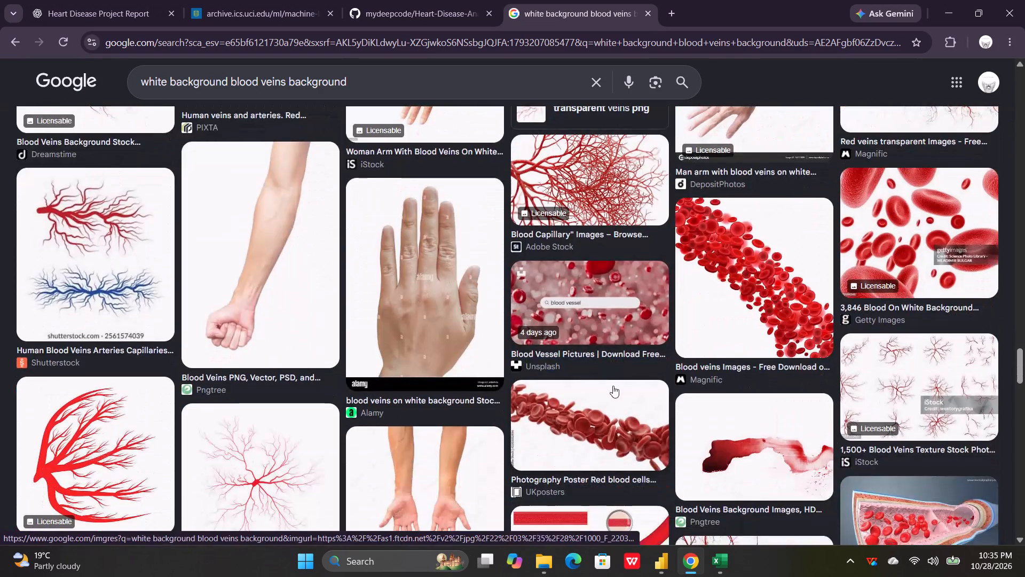
scroll(613, 386, down, 6)
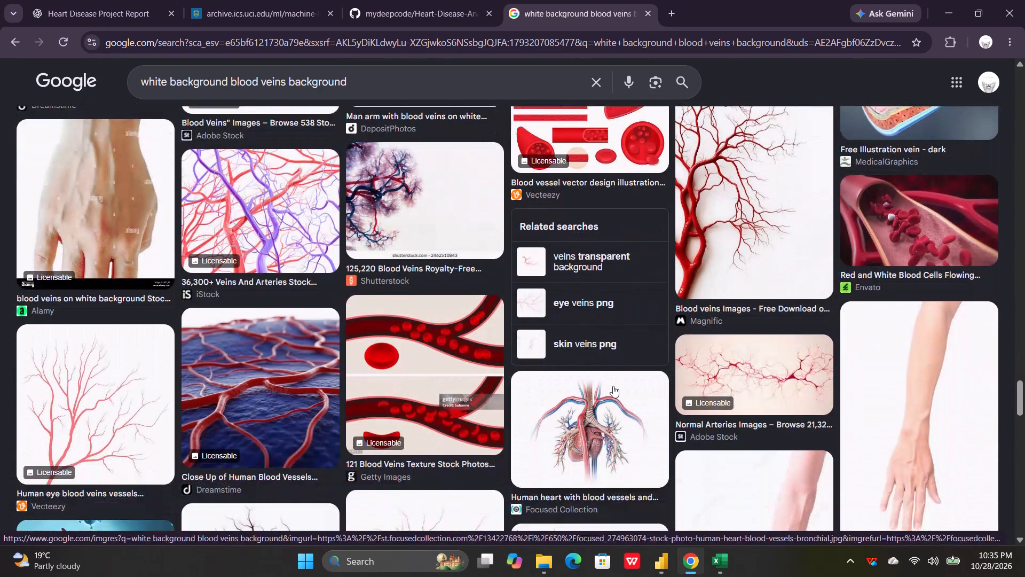
scroll(613, 386, down, 2)
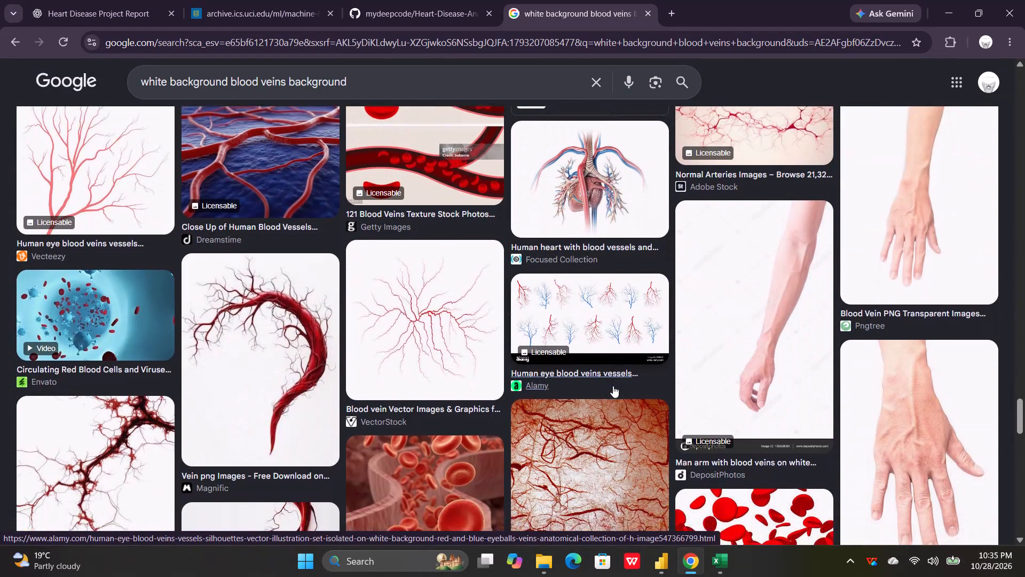
scroll(613, 386, down, 4)
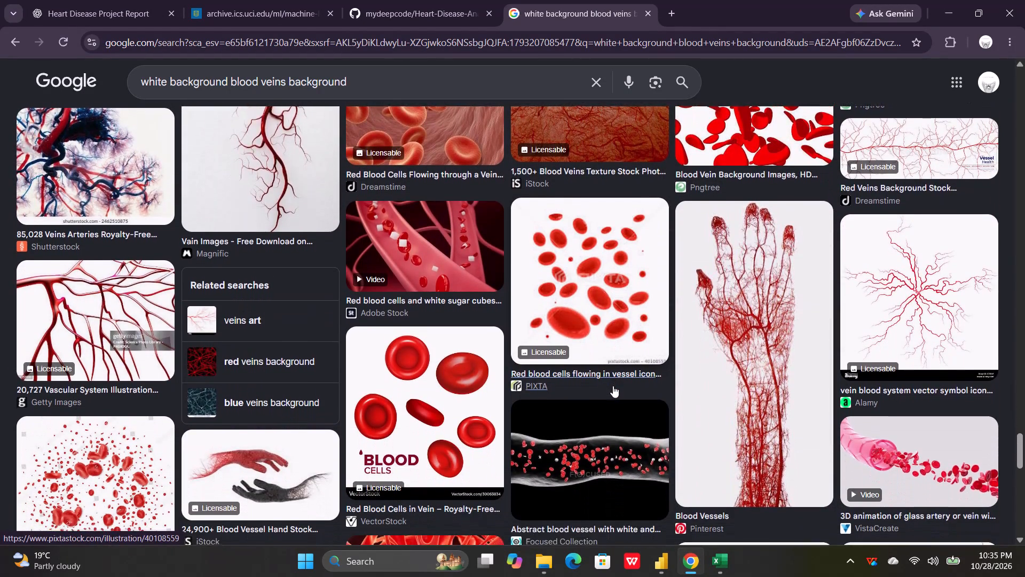
scroll(613, 386, down, 4)
scroll(613, 386, up, 1)
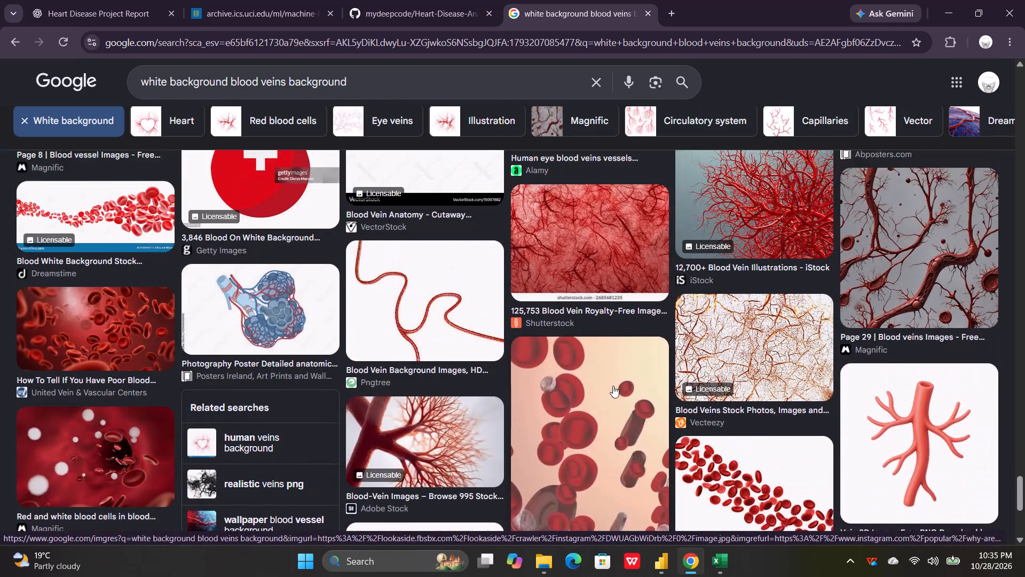
scroll(613, 386, up, 1)
scroll(613, 386, down, 3)
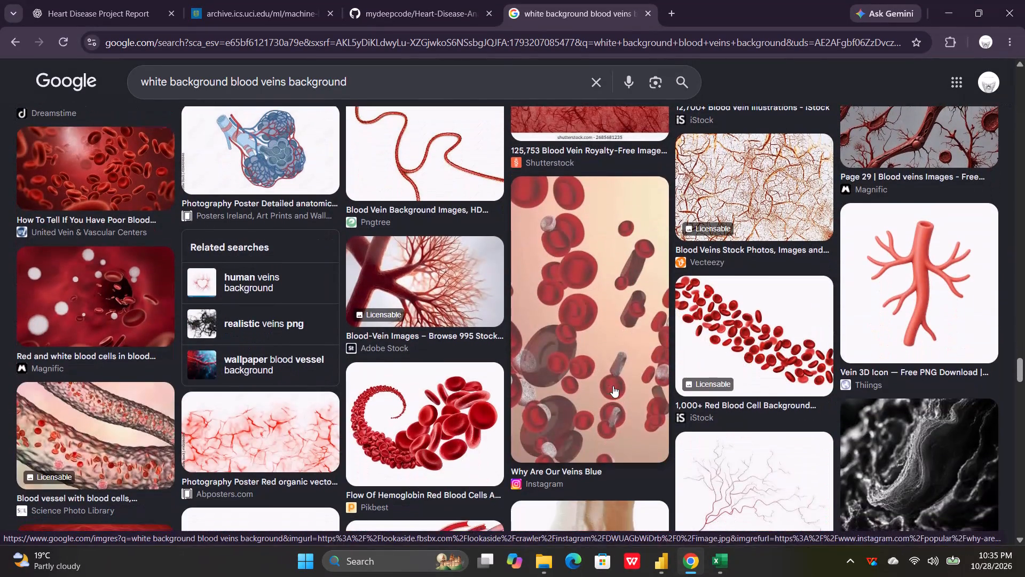
scroll(613, 386, down, 7)
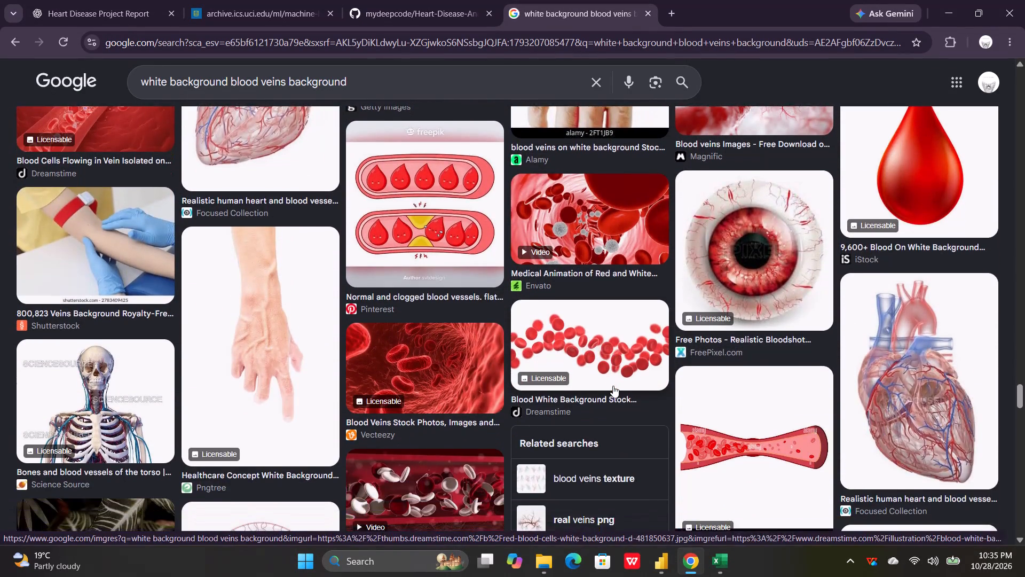
scroll(613, 386, down, 5)
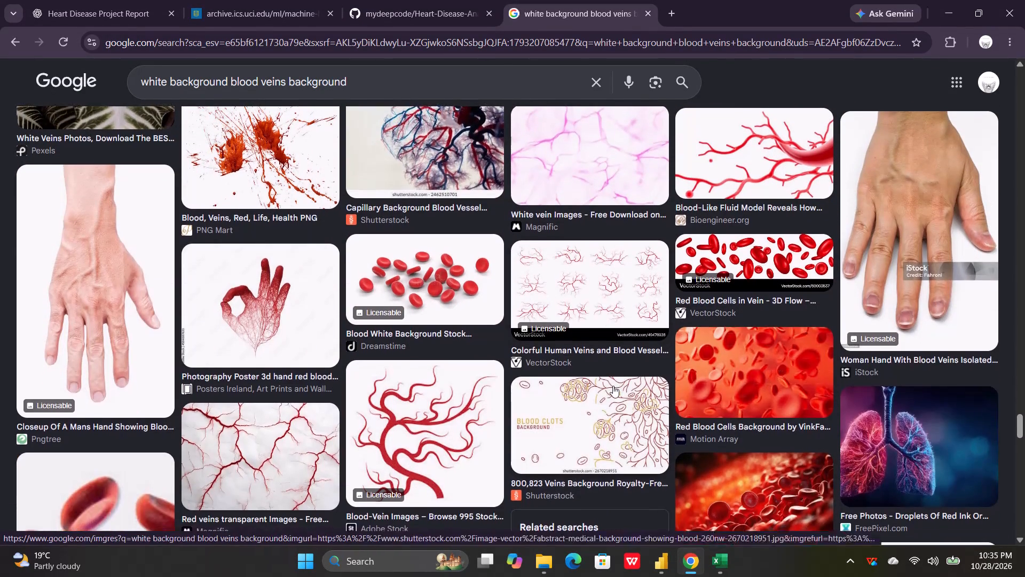
scroll(613, 386, up, 1)
scroll(613, 386, down, 4)
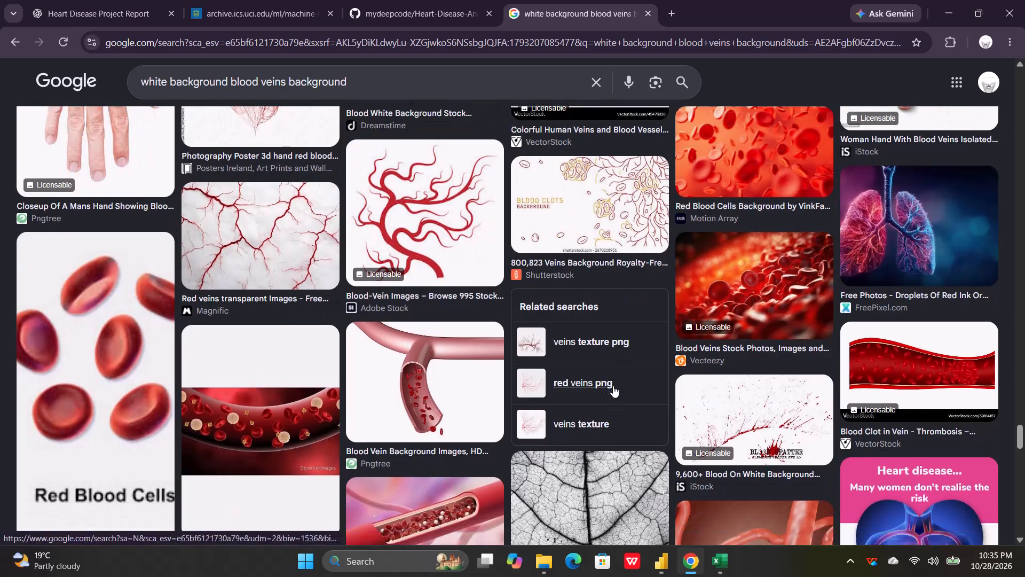
scroll(613, 386, down, 5)
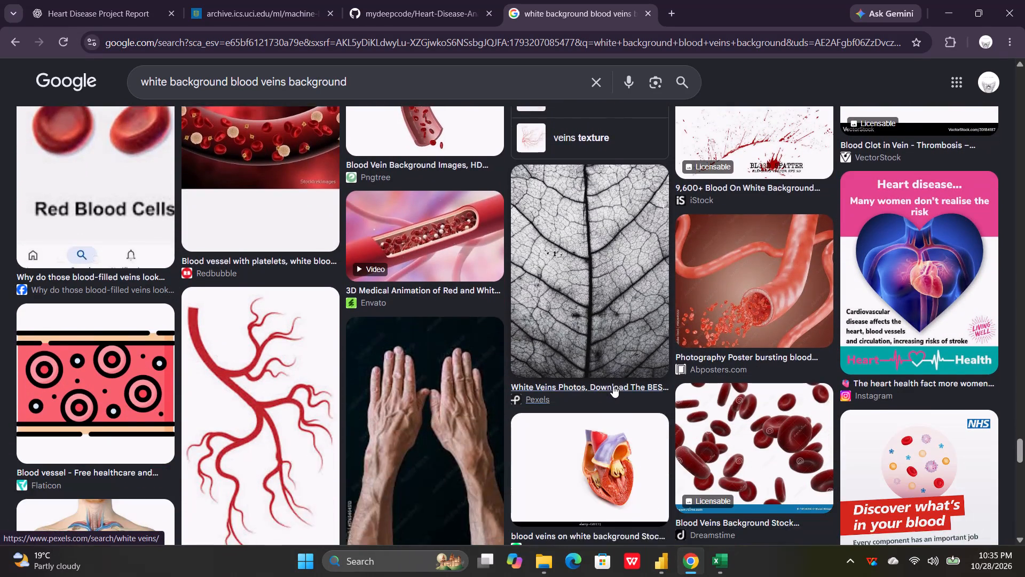
scroll(613, 386, down, 4)
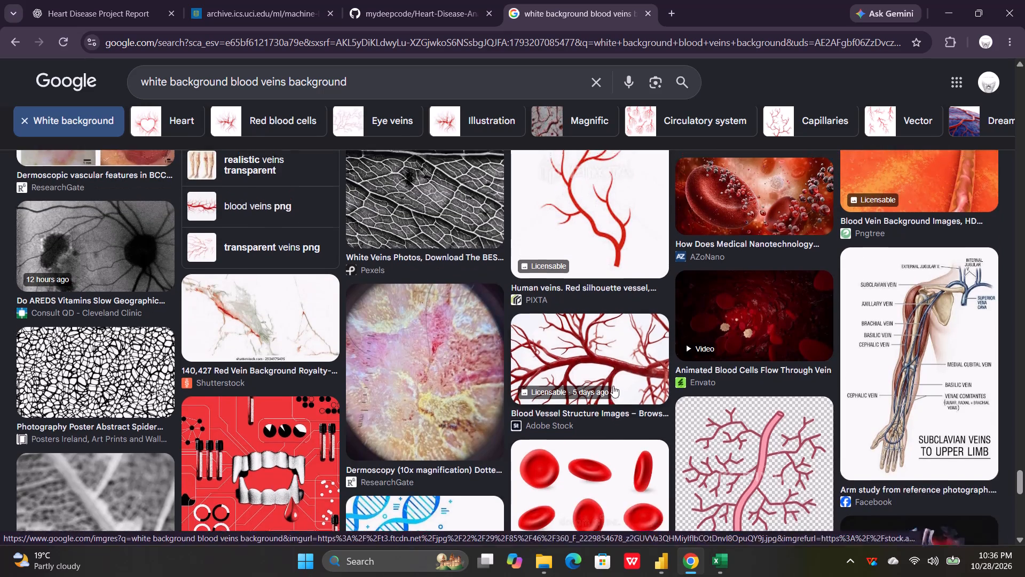
click(599, 342)
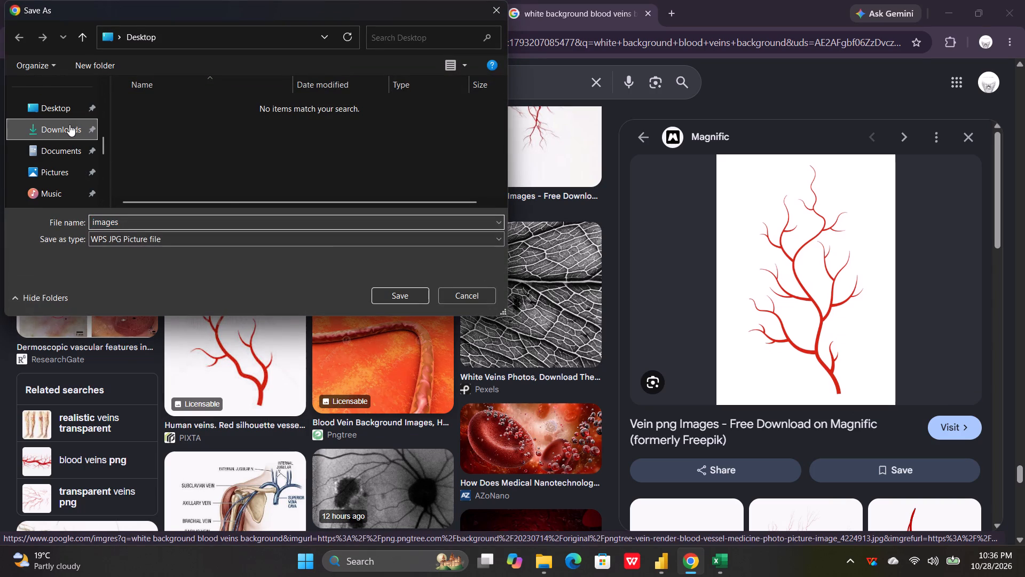
click(403, 292)
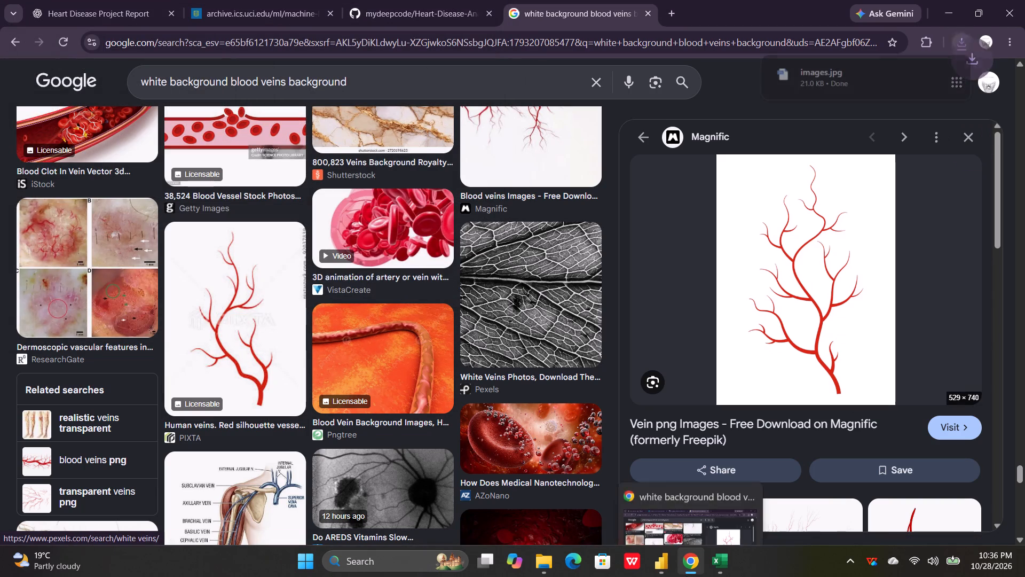
Switch to the Heart Disease Analysis Dashboard in Power BI and load images.jpg from Downloads into the empty image placeholder.
click(658, 556)
click(527, 504)
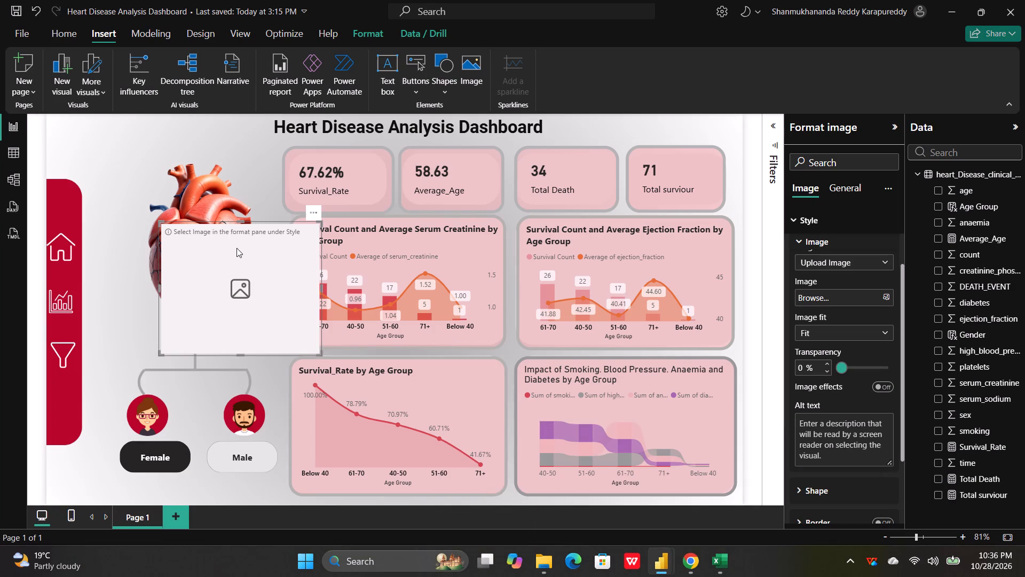
click(241, 293)
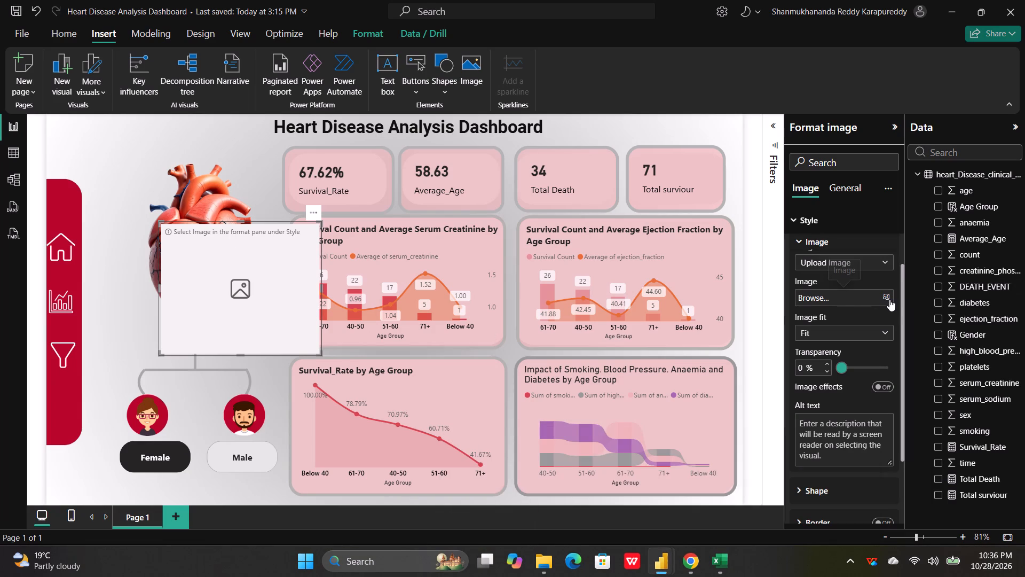
click(889, 299)
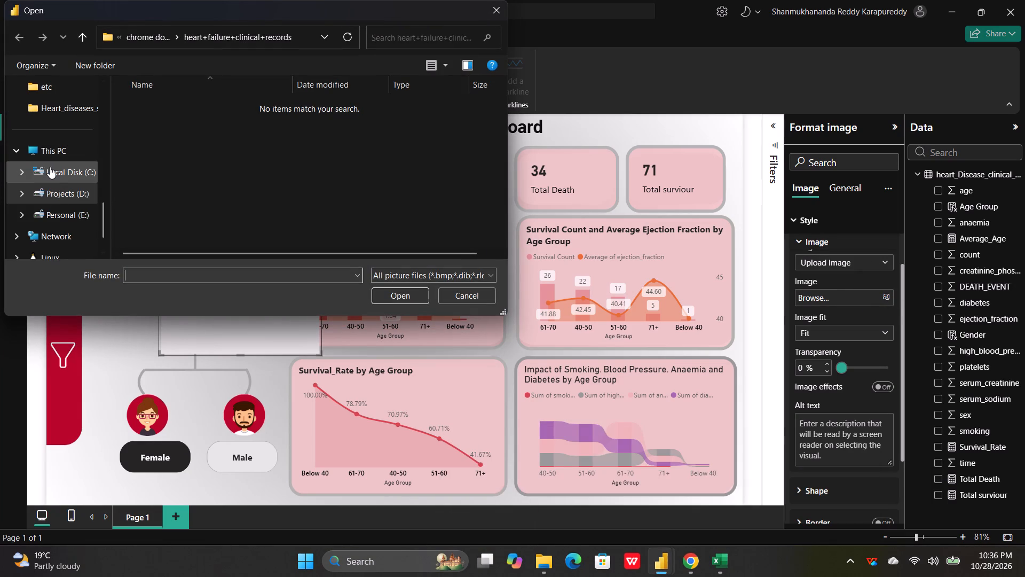
scroll(50, 167, up, 3)
scroll(67, 195, down, 1)
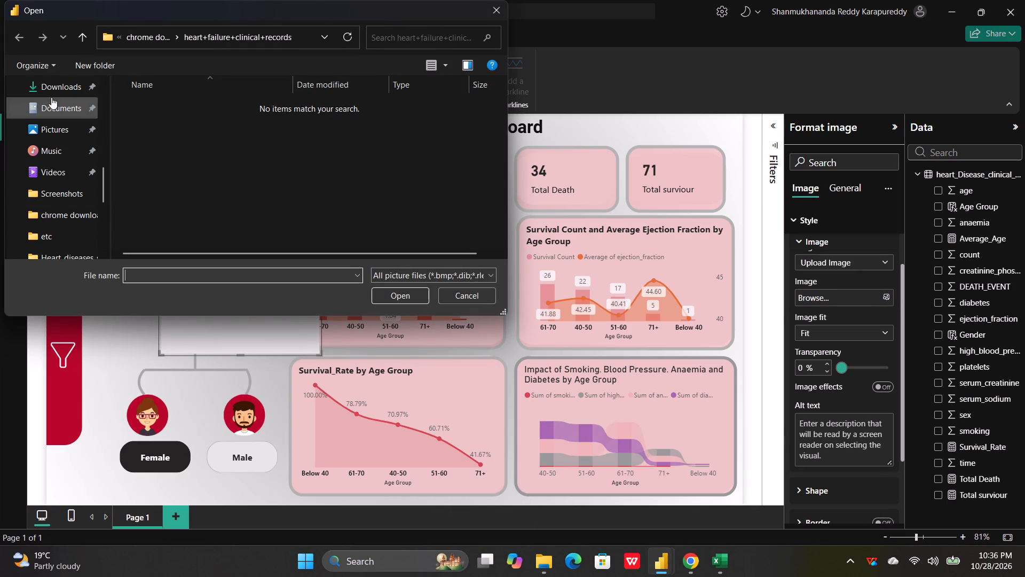
click(50, 90)
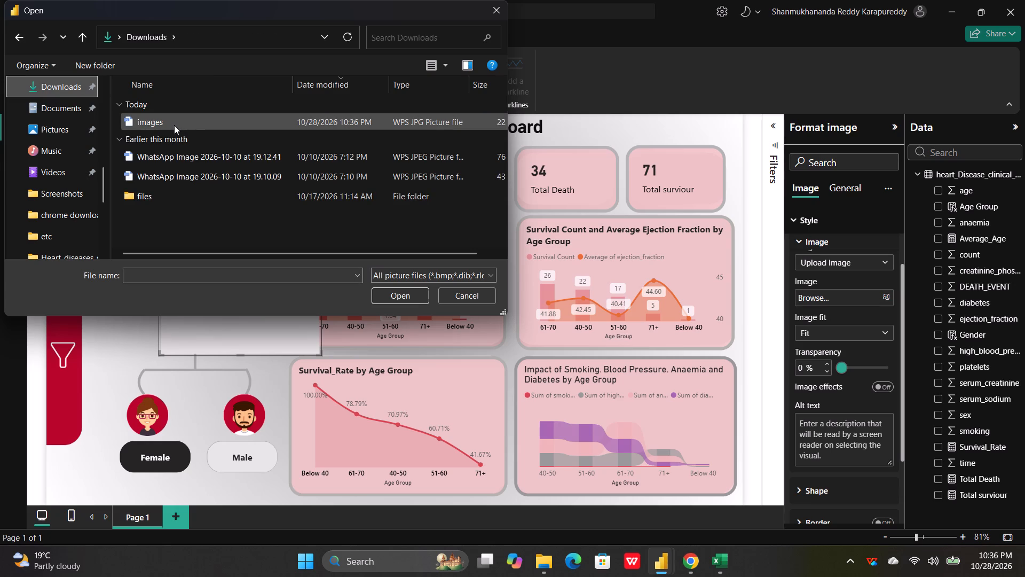
double_click(174, 124)
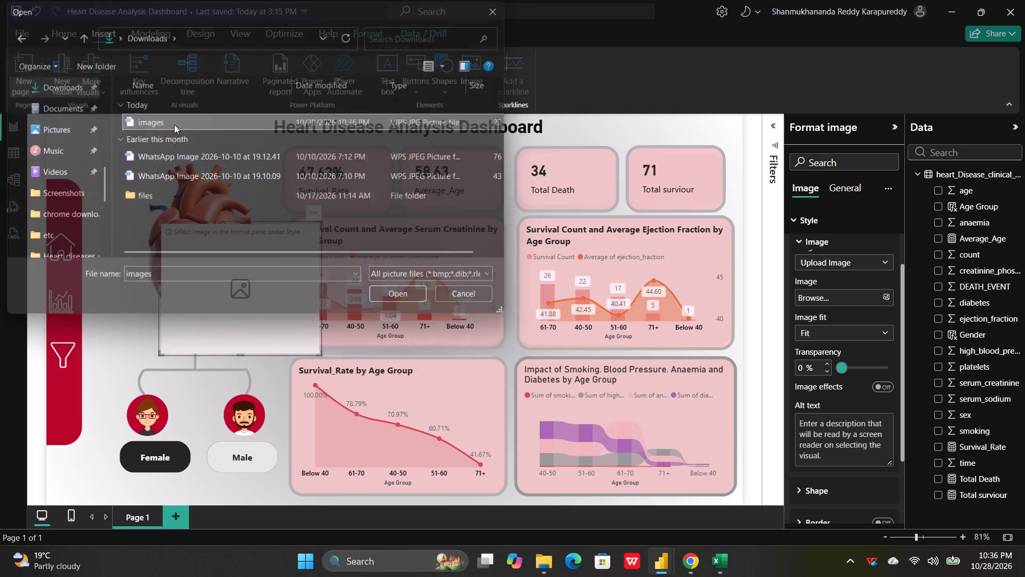
Narrow the vein picture's frame to about the image's own width and place it over the top of the red sidebar.
drag(246, 279, 173, 275)
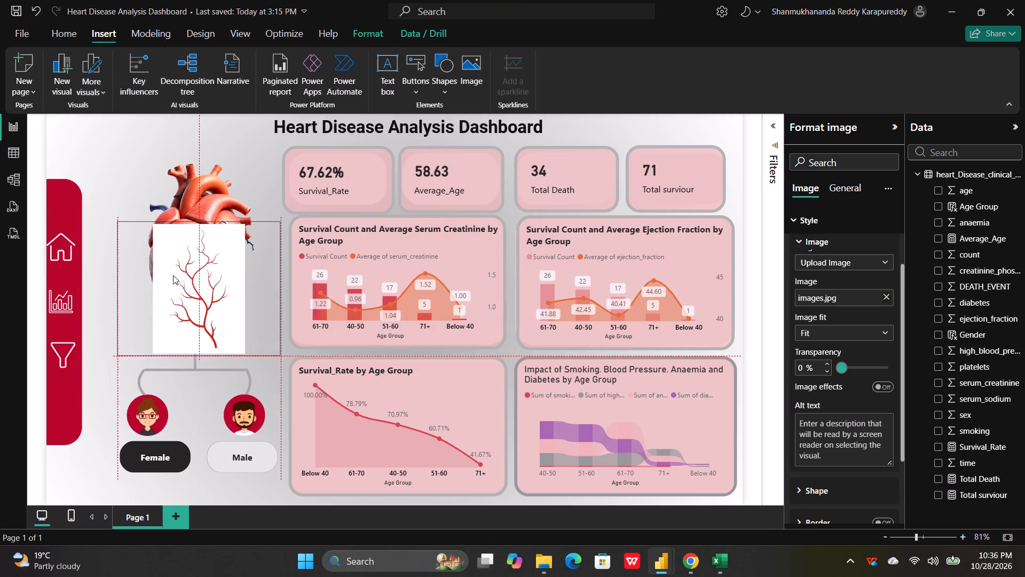
drag(173, 275, 171, 324)
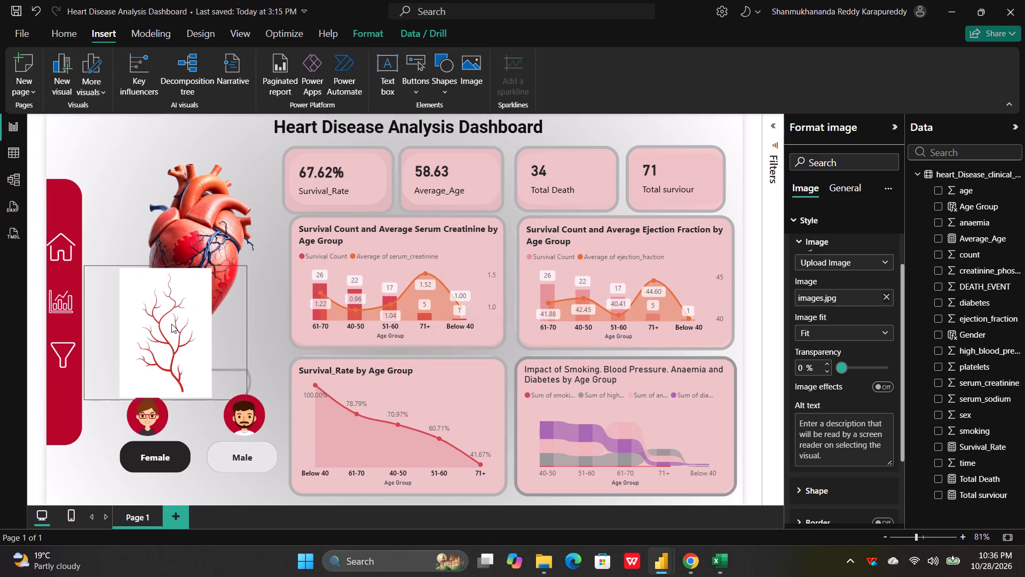
drag(84, 331, 122, 331)
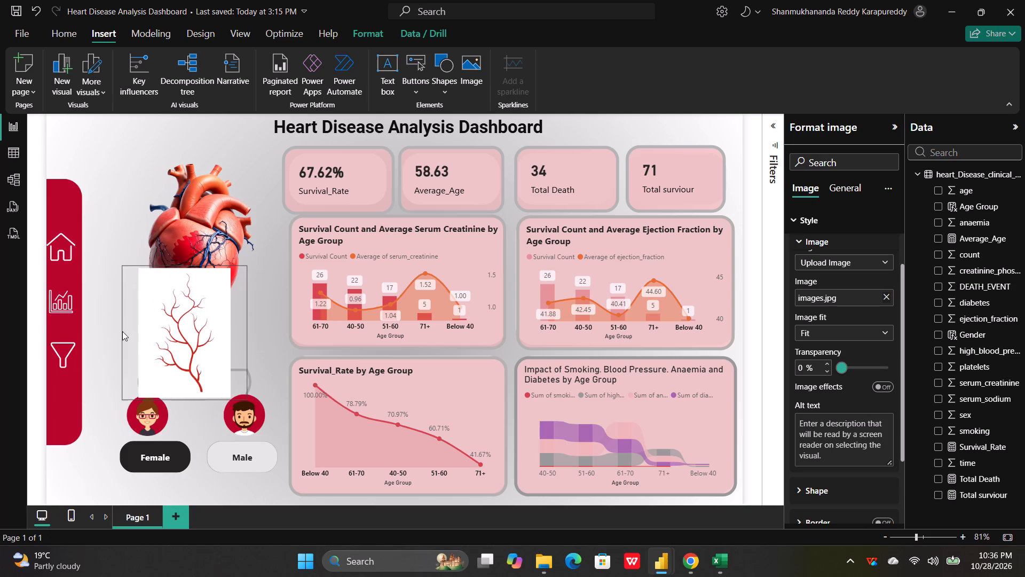
drag(122, 331, 155, 331)
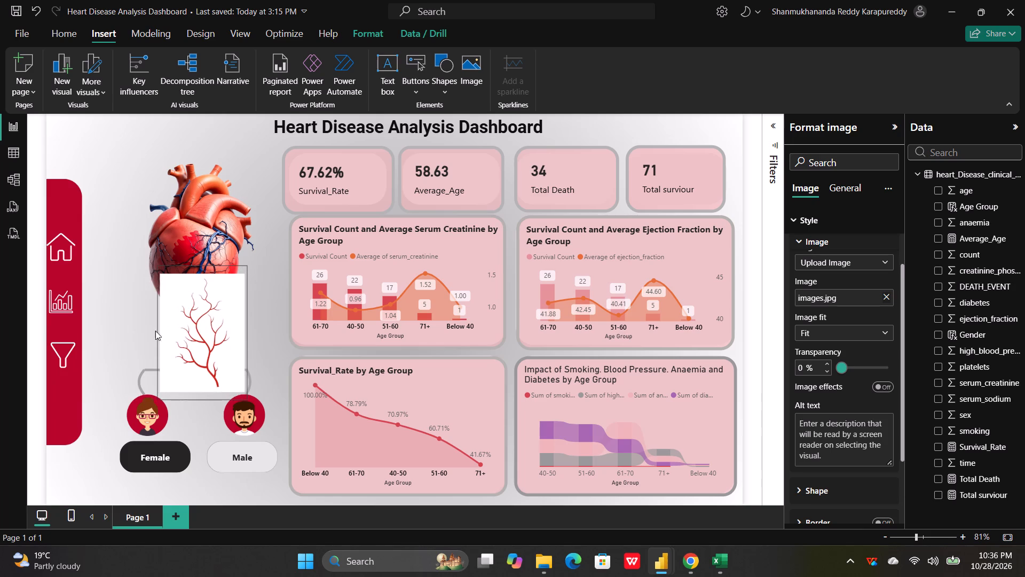
drag(155, 331, 153, 325)
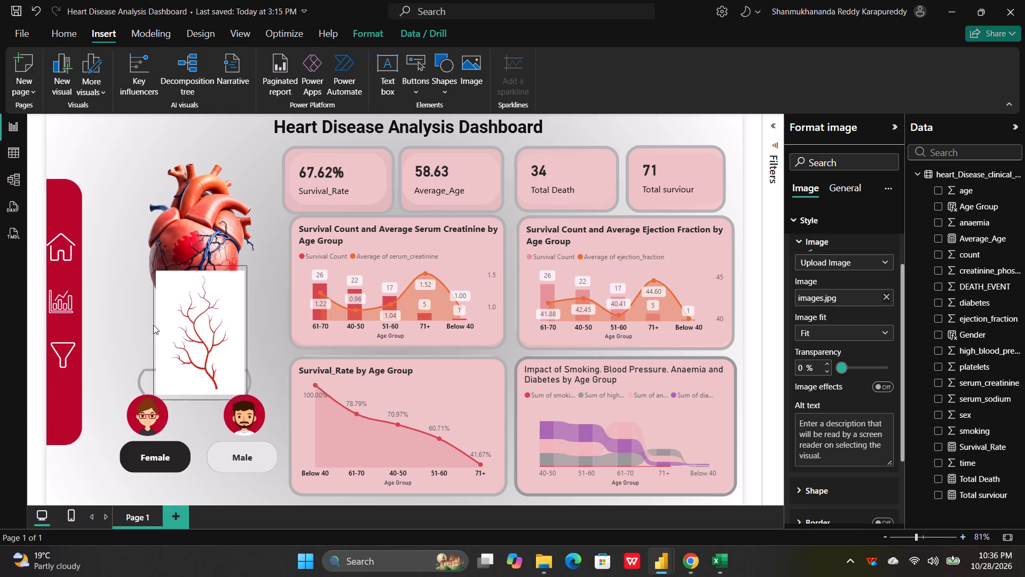
drag(153, 325, 147, 318)
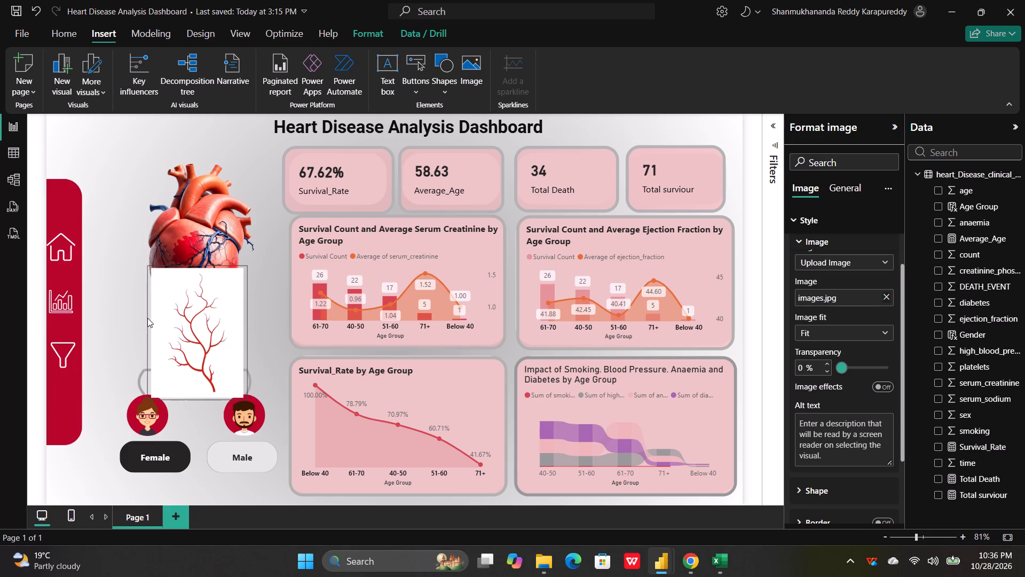
drag(184, 319, 46, 229)
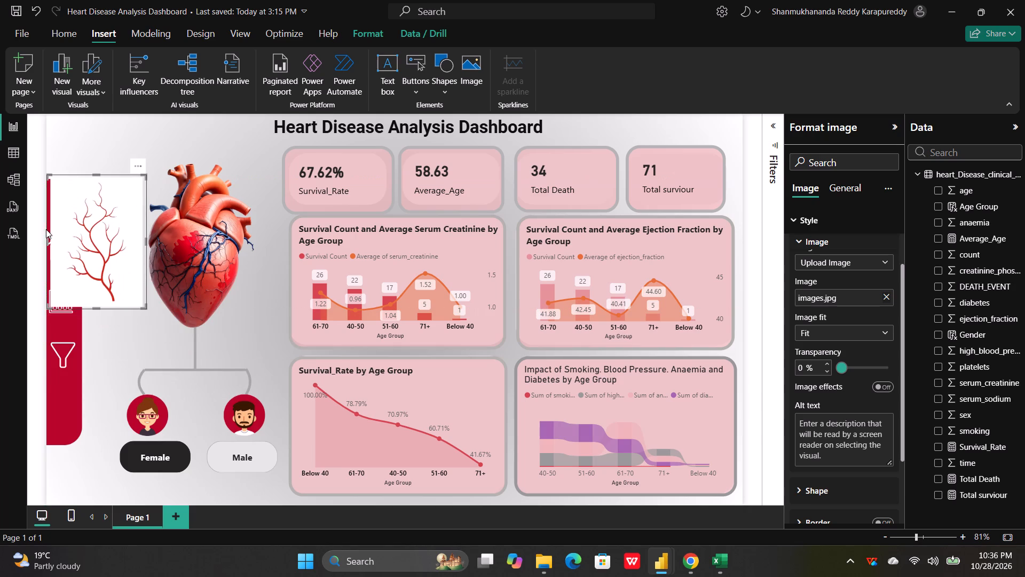
Lengthen the vein picture's frame along the red sidebar so it reaches down to the level of the lower charts' bottom edge.
drag(94, 306, 93, 310)
drag(93, 310, 73, 388)
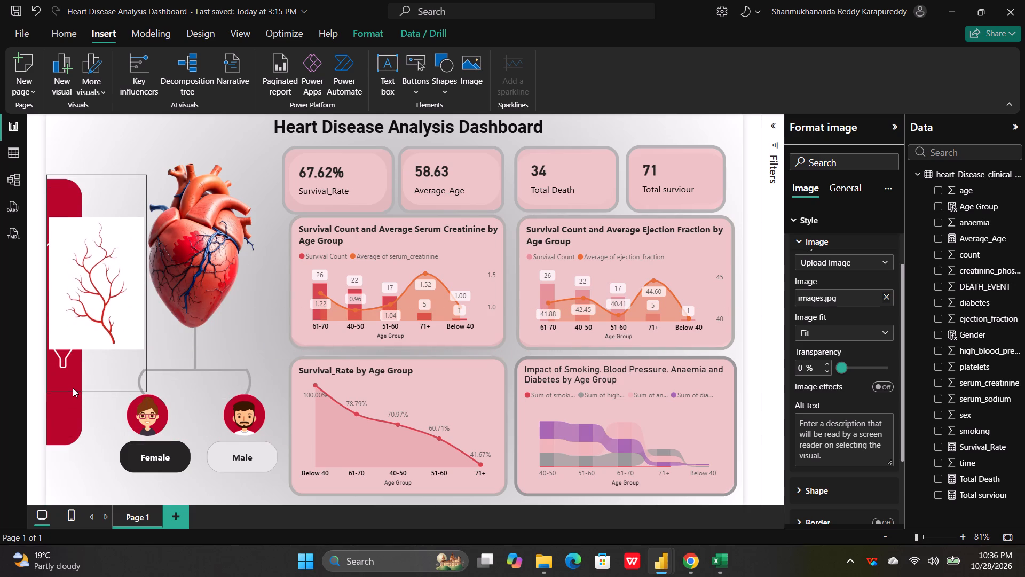
drag(73, 388, 56, 438)
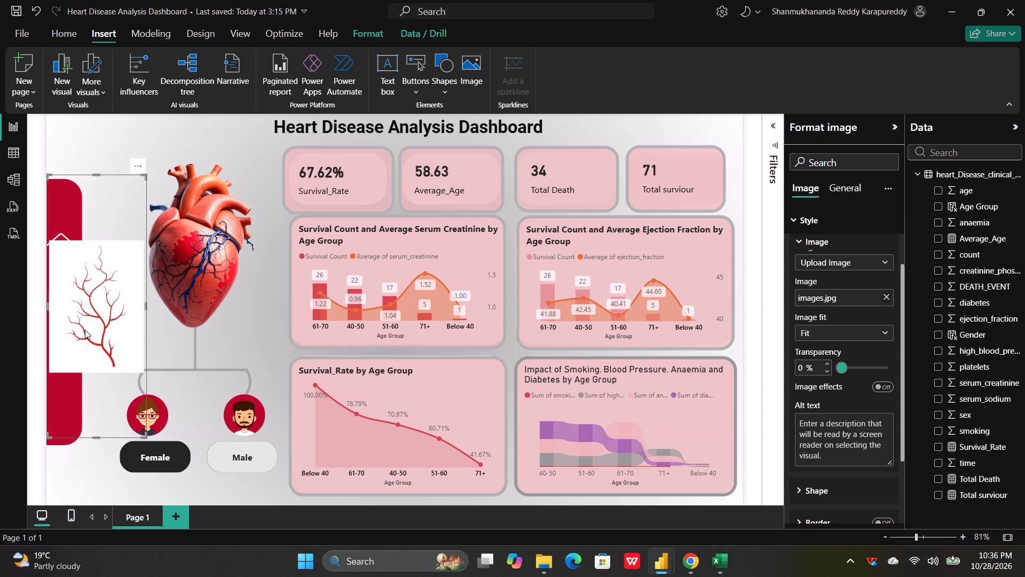
drag(84, 320, 36, 253)
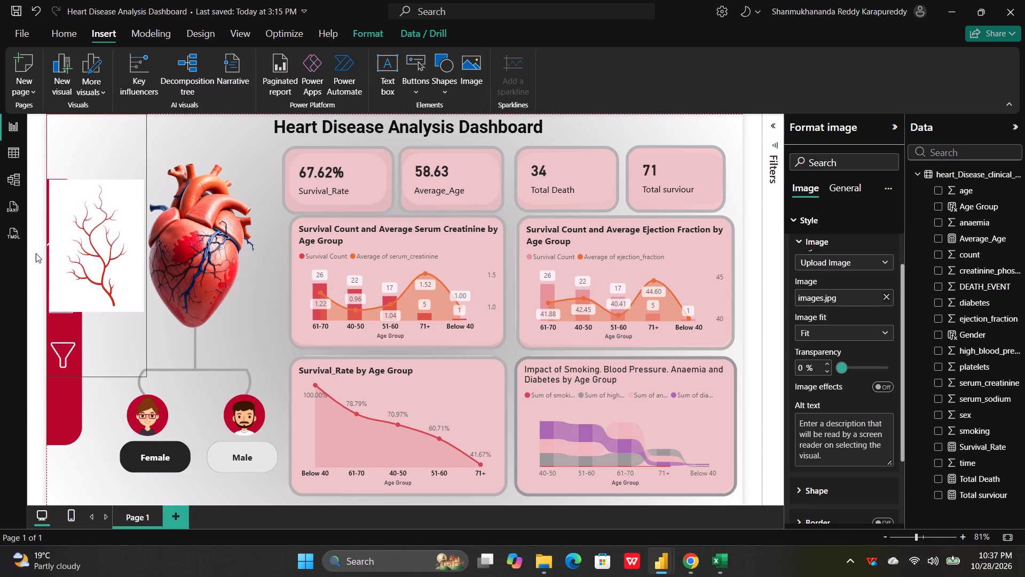
drag(36, 253, 37, 253)
drag(85, 244, 58, 276)
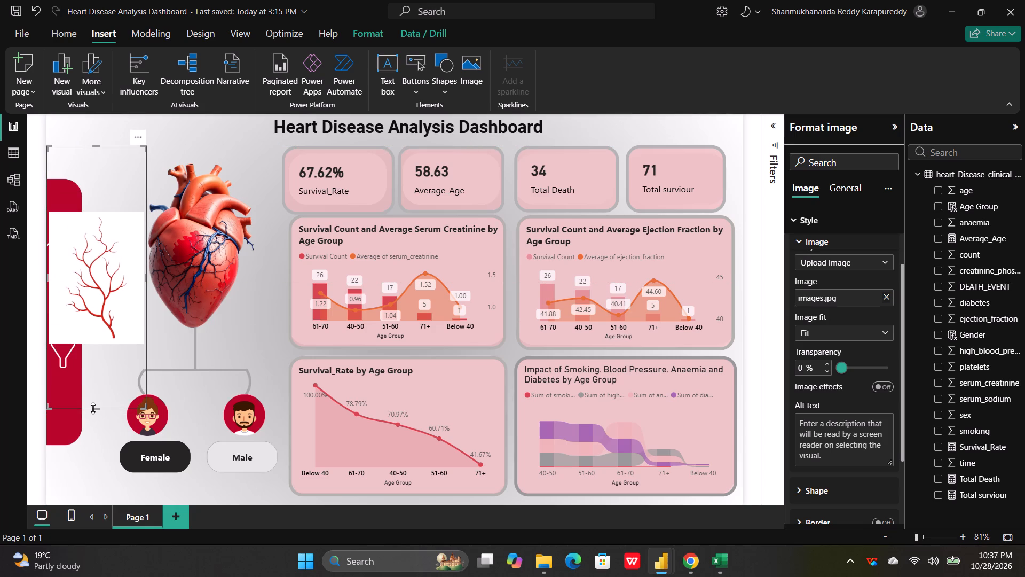
drag(93, 408, 91, 496)
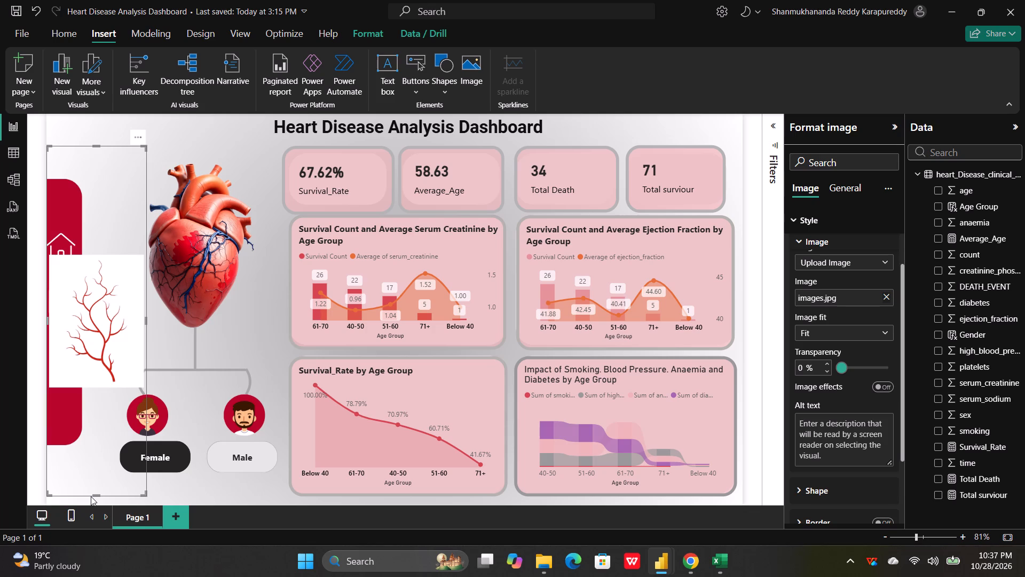
Try the Stretch and Fill image fits on the vein picture and set the fit to Center.
click(848, 332)
click(824, 362)
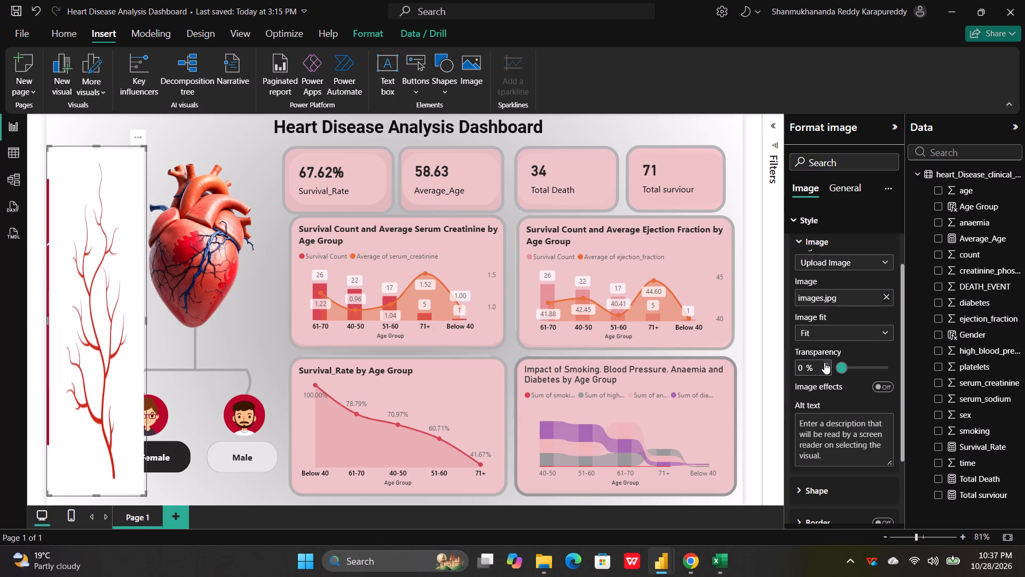
click(861, 331)
click(822, 379)
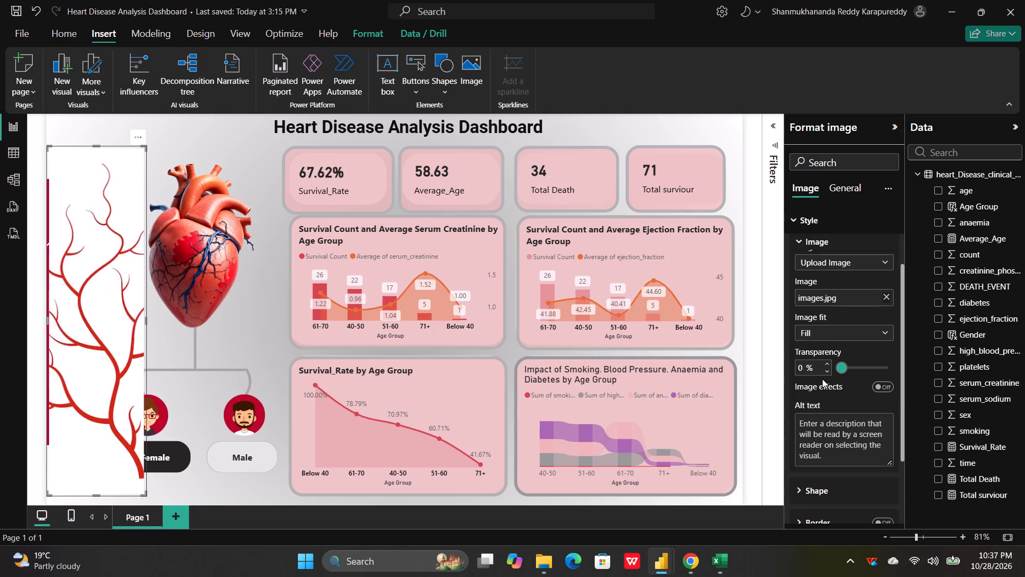
click(859, 330)
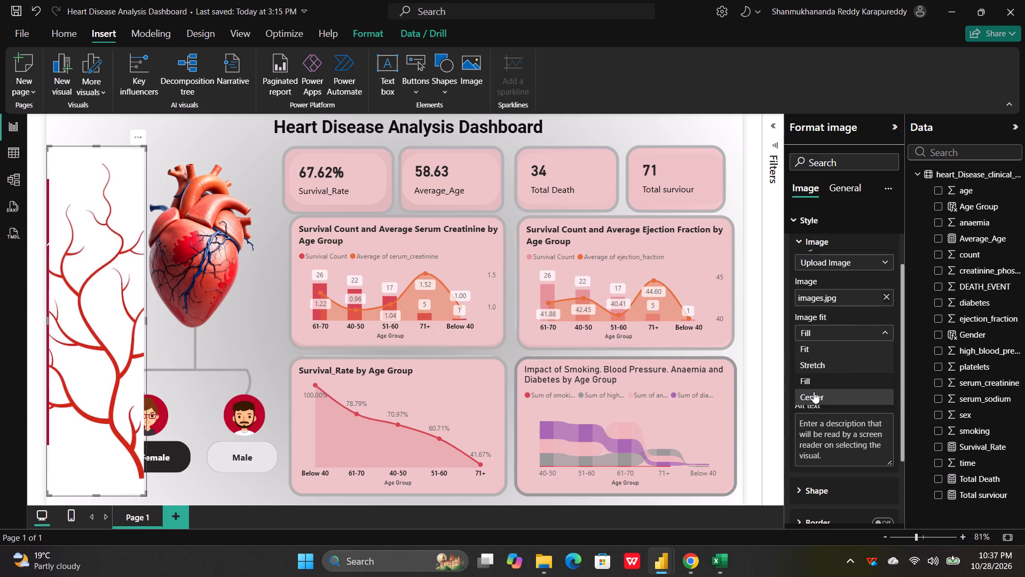
click(814, 393)
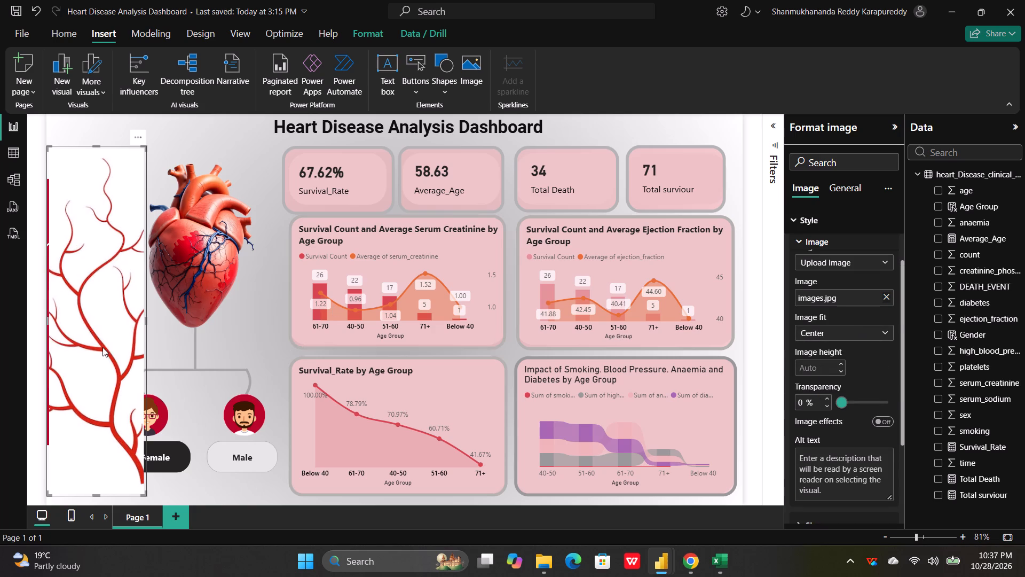
Move the tall vein picture up slightly and align it with the report page's left edge.
drag(84, 339, 61, 315)
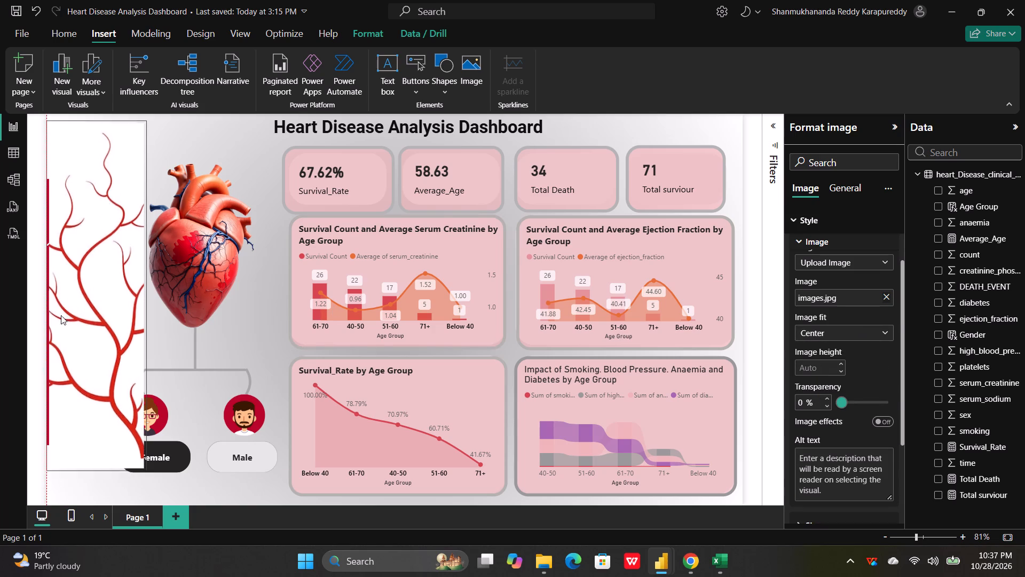
drag(61, 315, 101, 325)
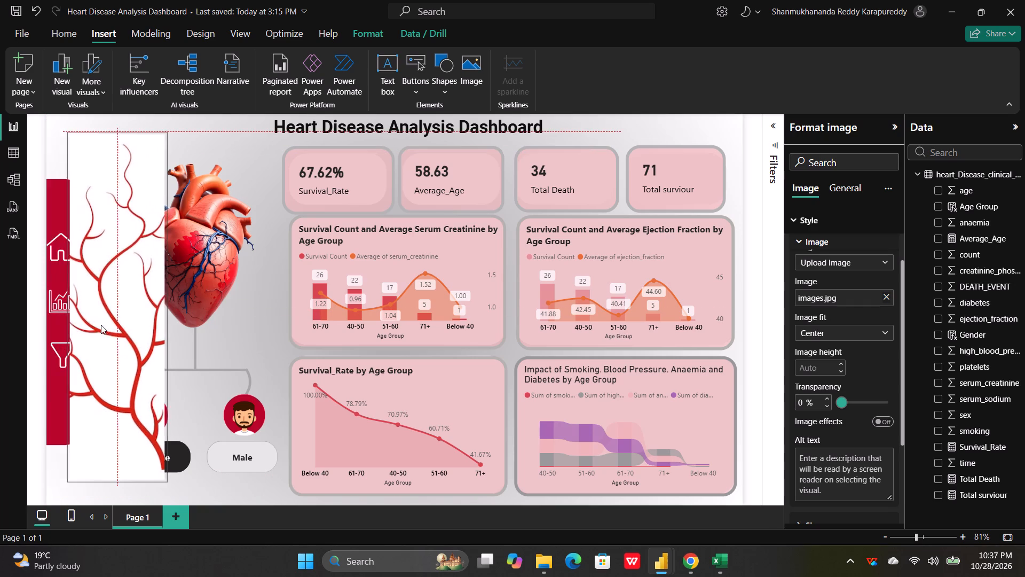
drag(101, 325, 61, 324)
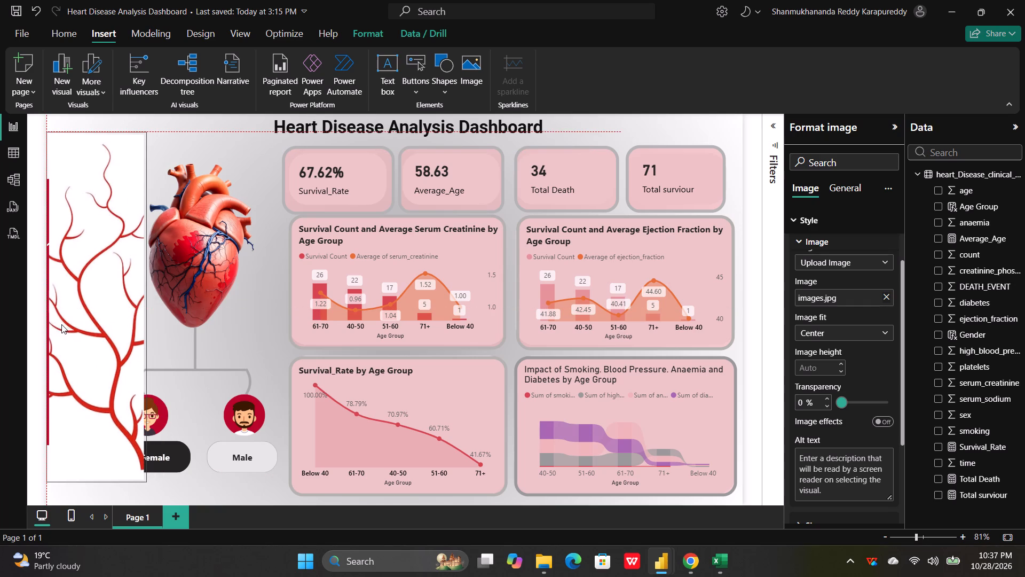
drag(61, 324, 46, 317)
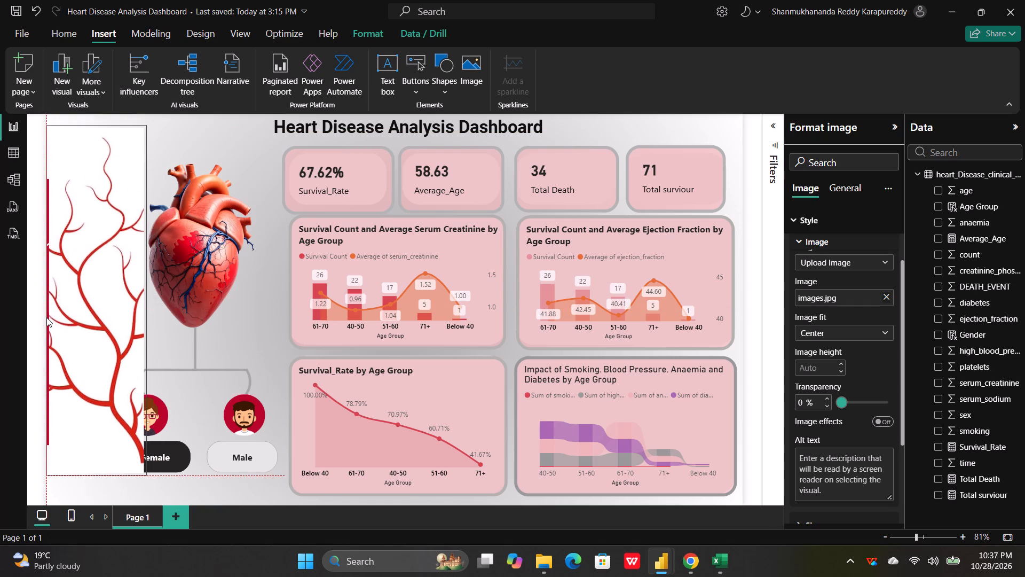
drag(46, 317, 46, 317)
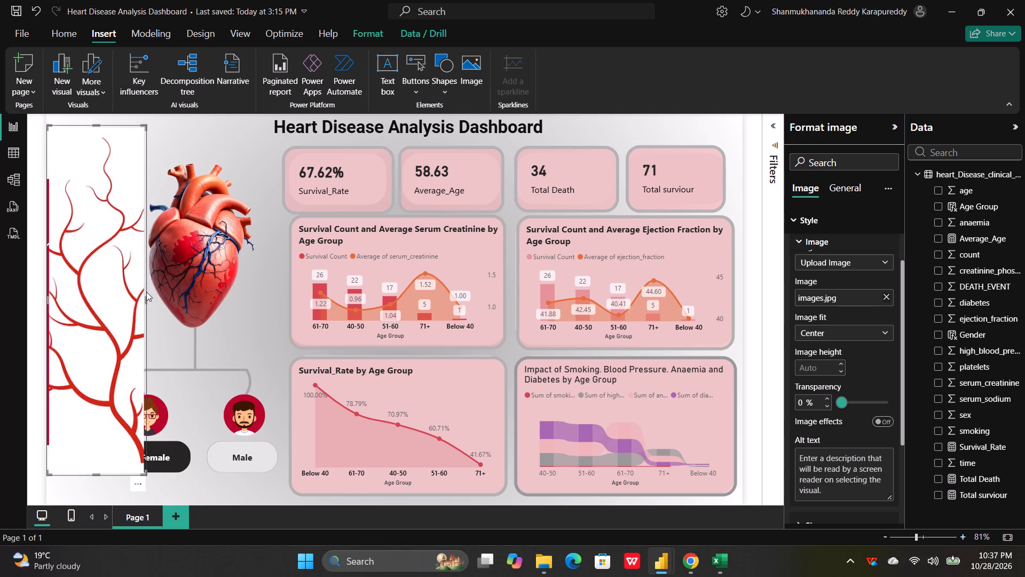
click(144, 300)
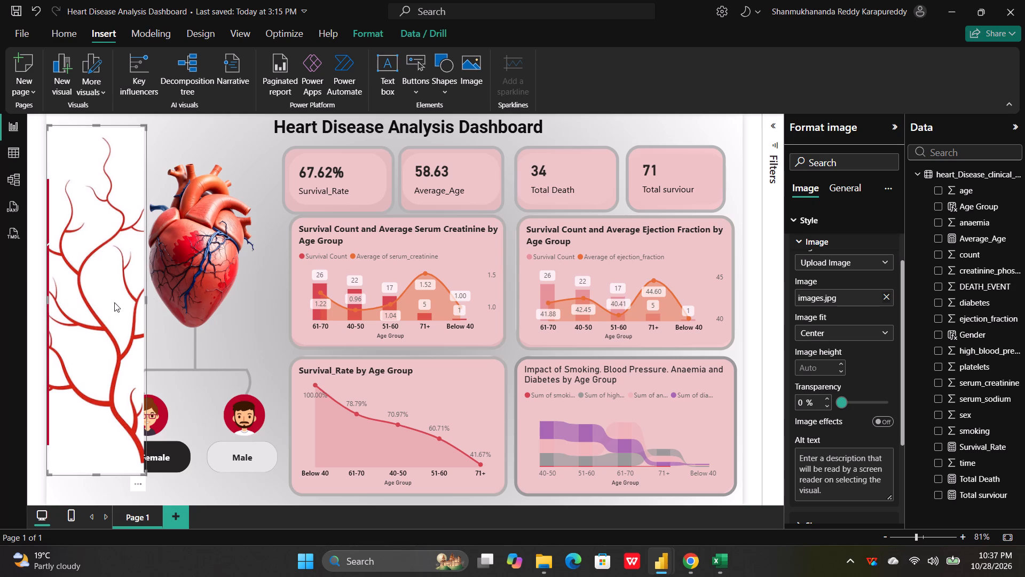
click(103, 301)
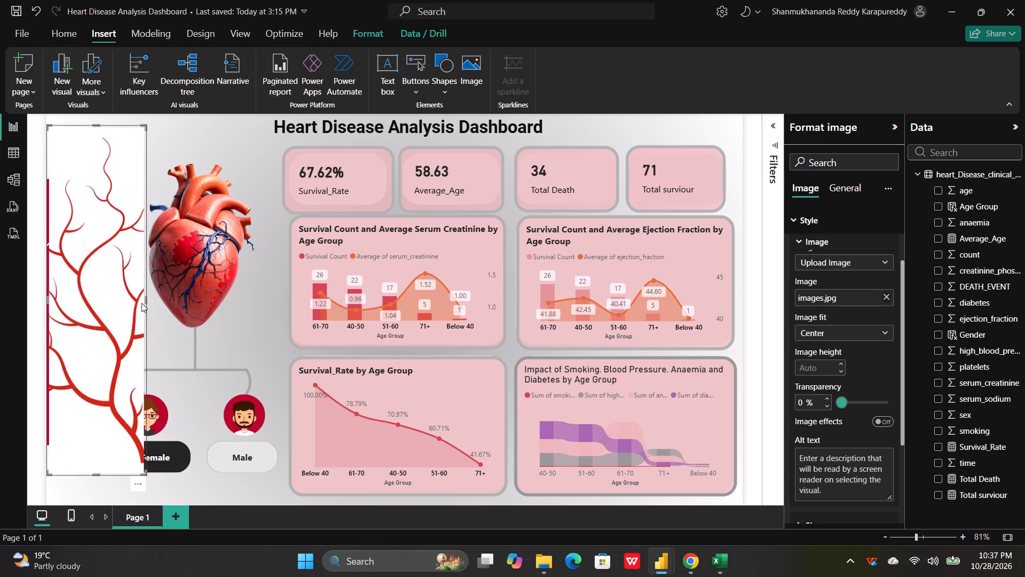
Narrow the vein picture to a strip slightly wider than the red sidebar and extend it to the full page height.
drag(147, 303, 98, 322)
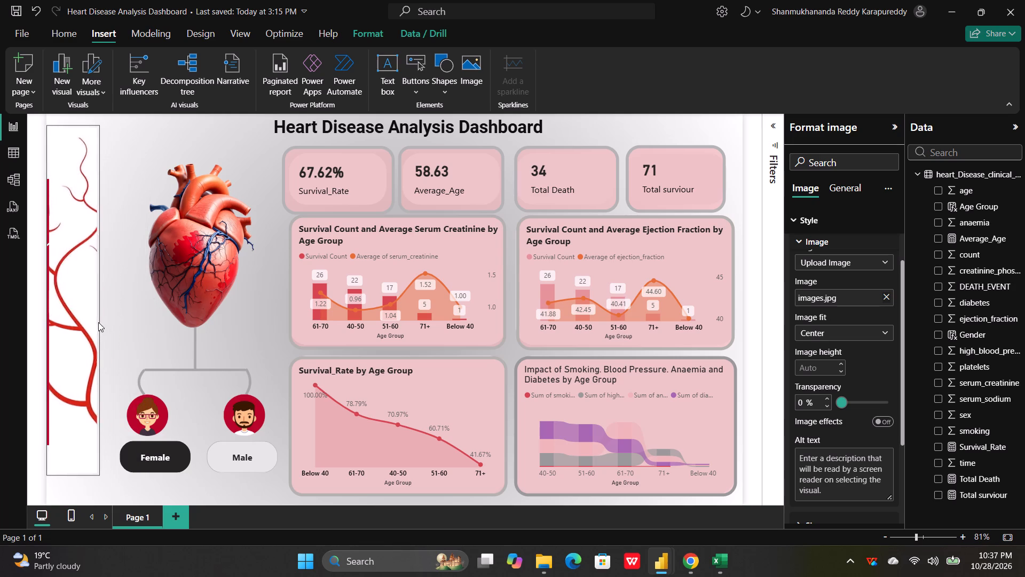
drag(98, 322, 88, 338)
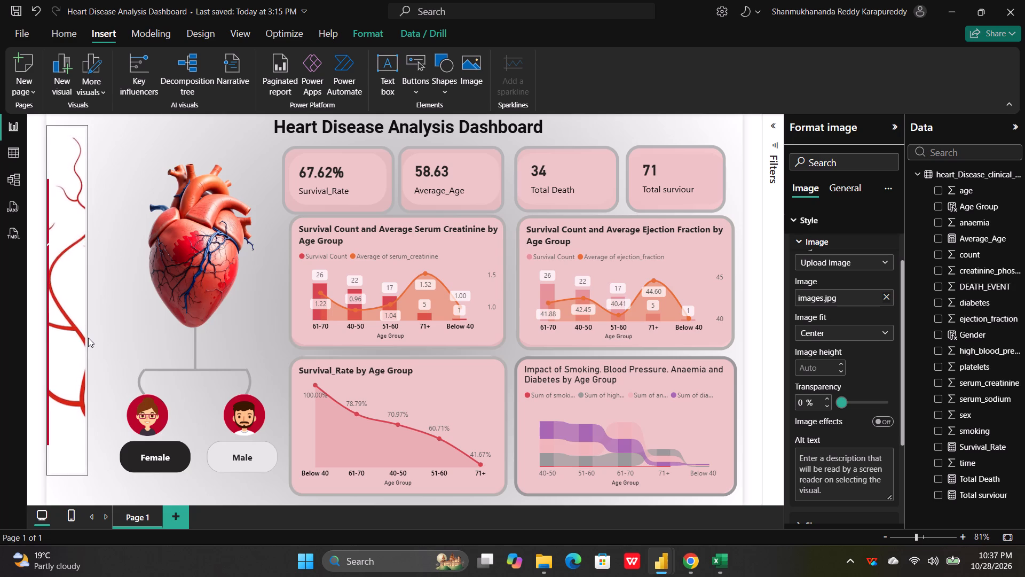
drag(88, 338, 94, 339)
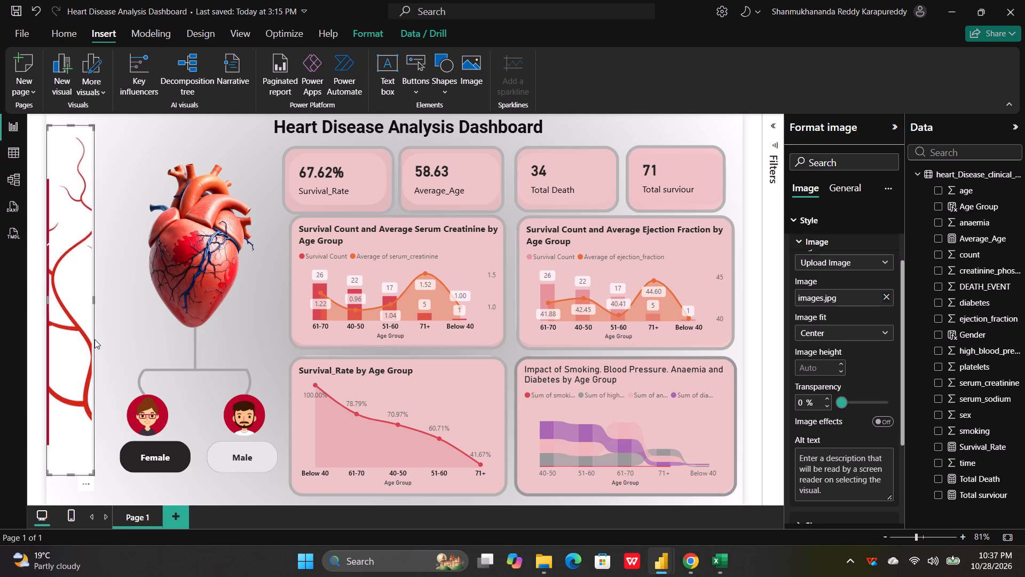
drag(71, 474, 71, 490)
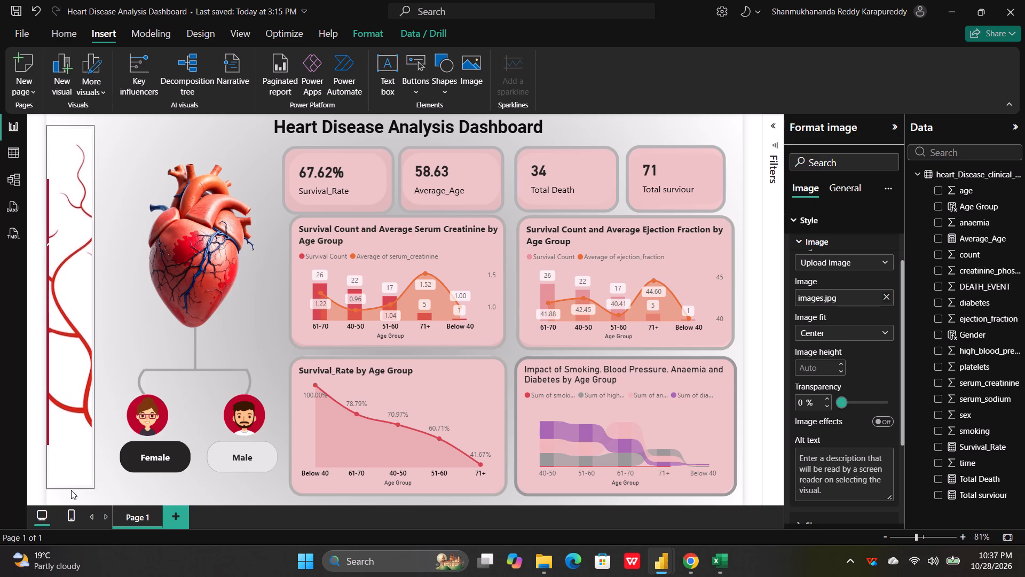
drag(71, 490, 67, 502)
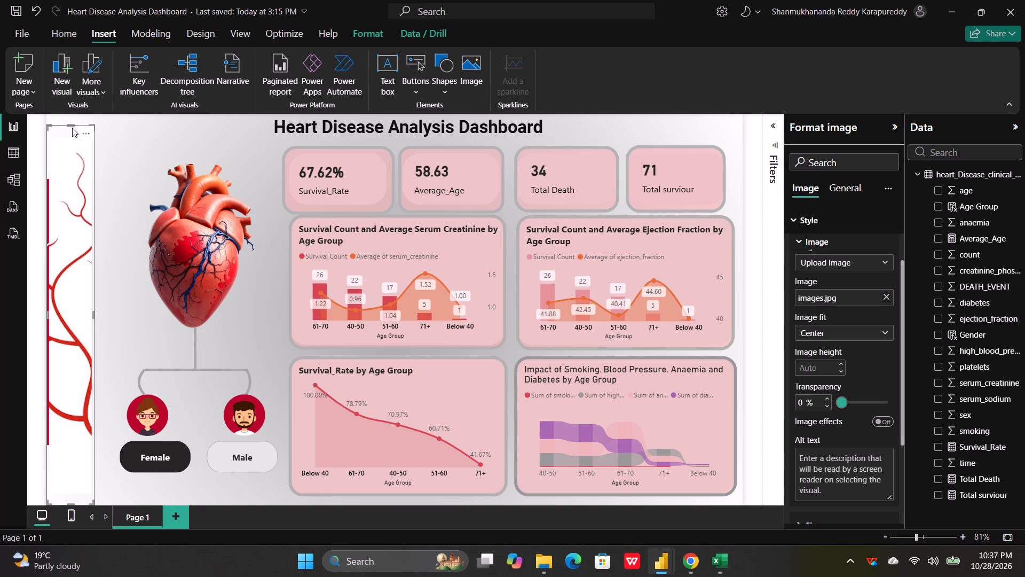
drag(69, 125, 67, 102)
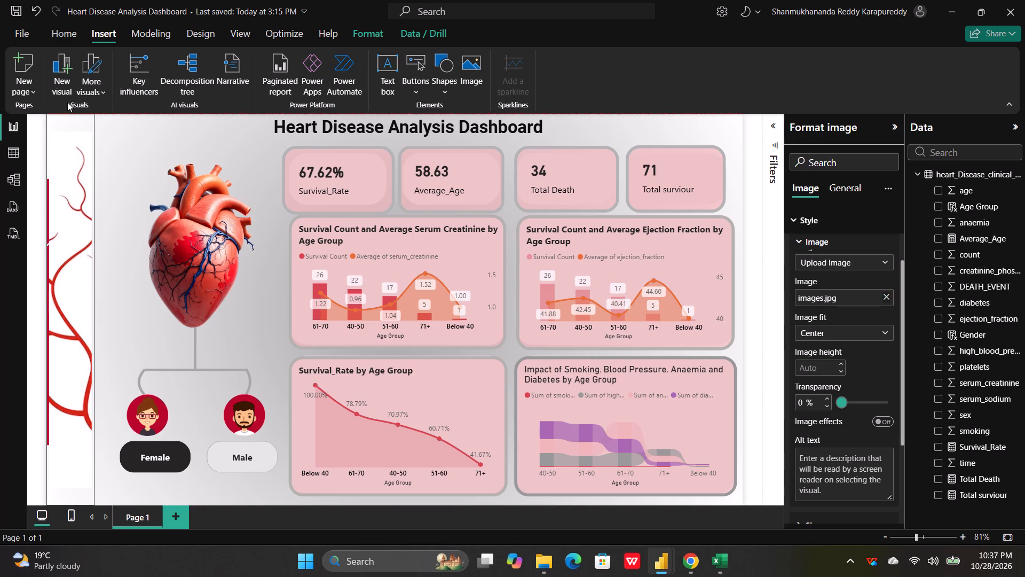
drag(67, 102, 67, 104)
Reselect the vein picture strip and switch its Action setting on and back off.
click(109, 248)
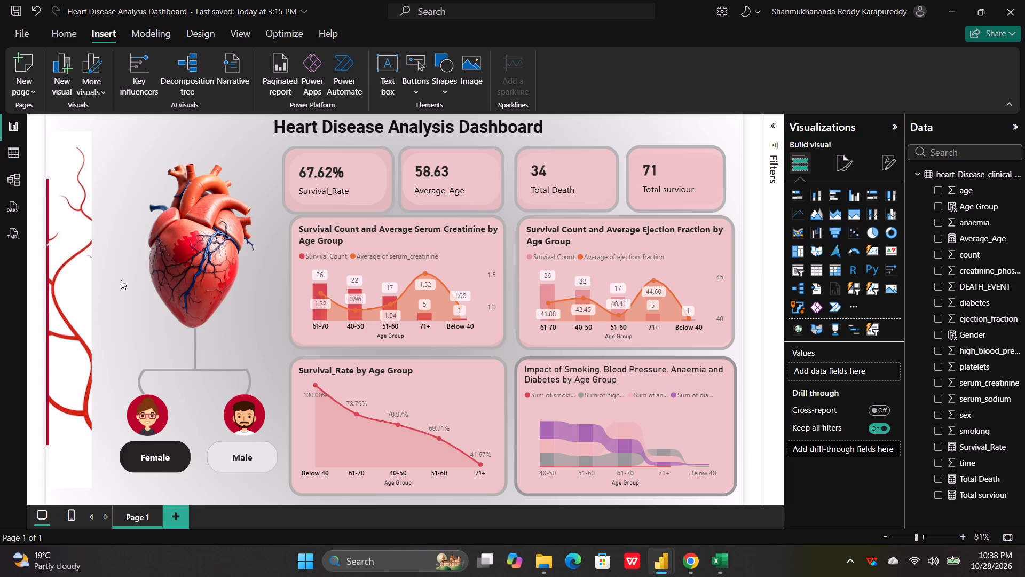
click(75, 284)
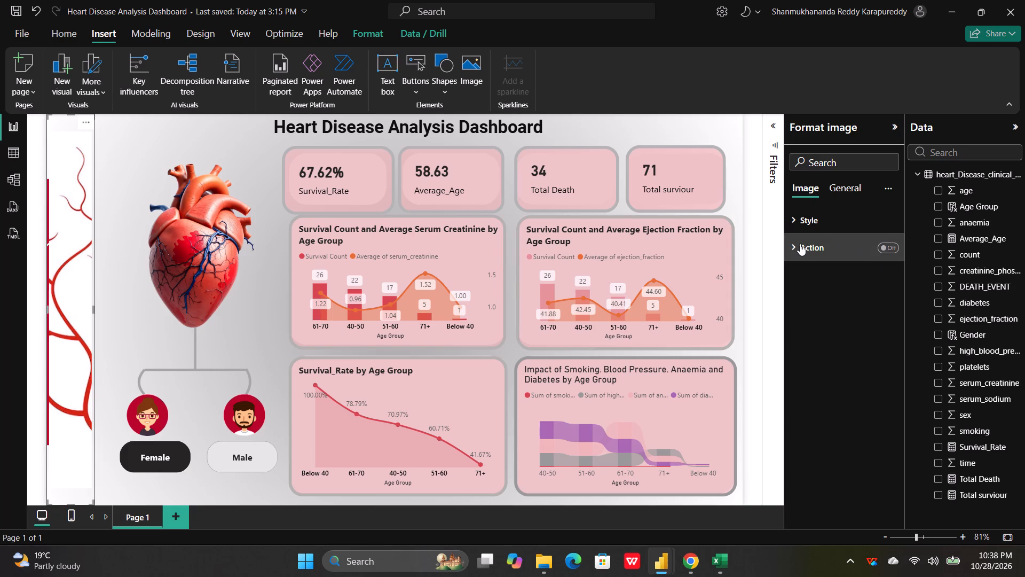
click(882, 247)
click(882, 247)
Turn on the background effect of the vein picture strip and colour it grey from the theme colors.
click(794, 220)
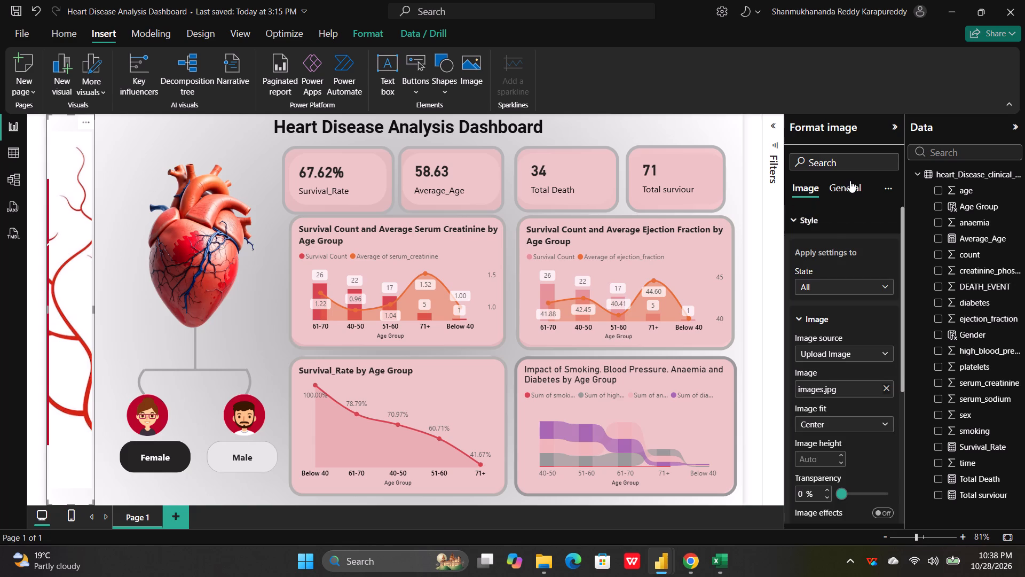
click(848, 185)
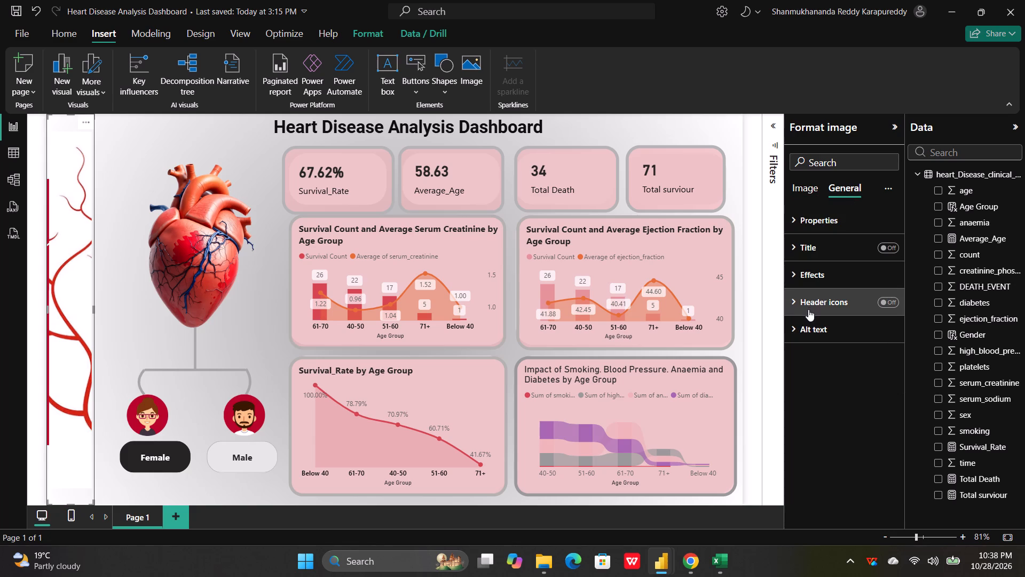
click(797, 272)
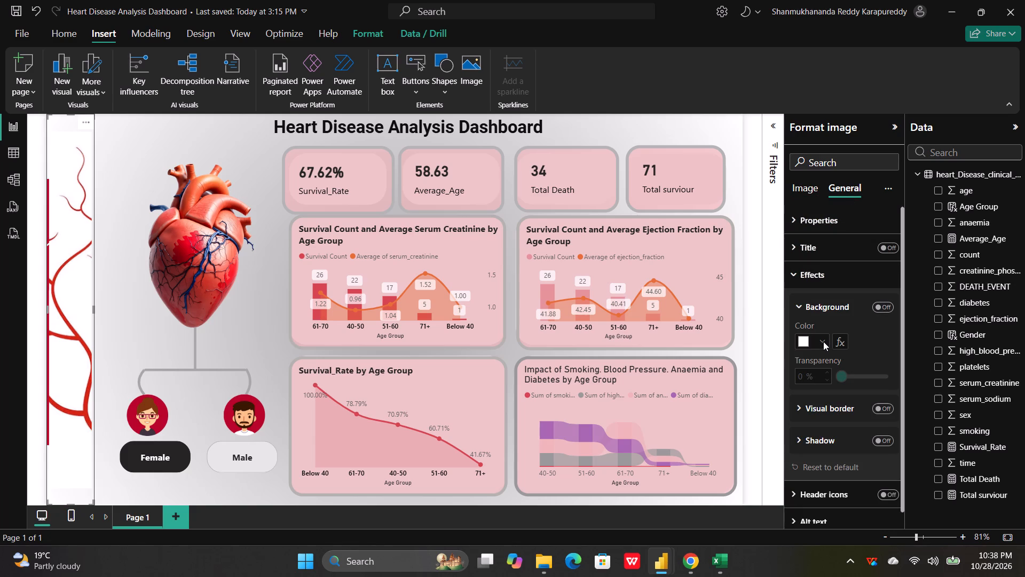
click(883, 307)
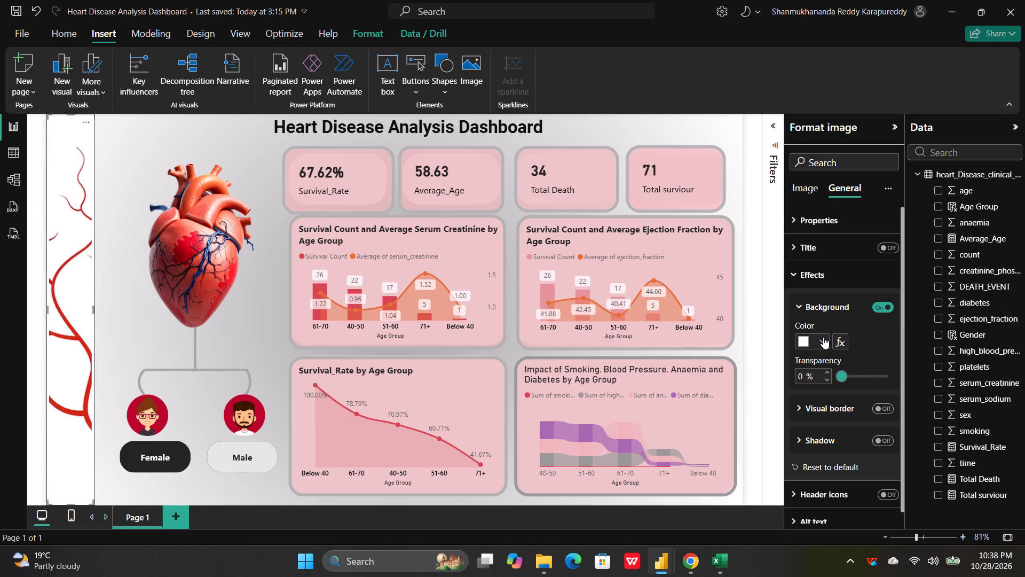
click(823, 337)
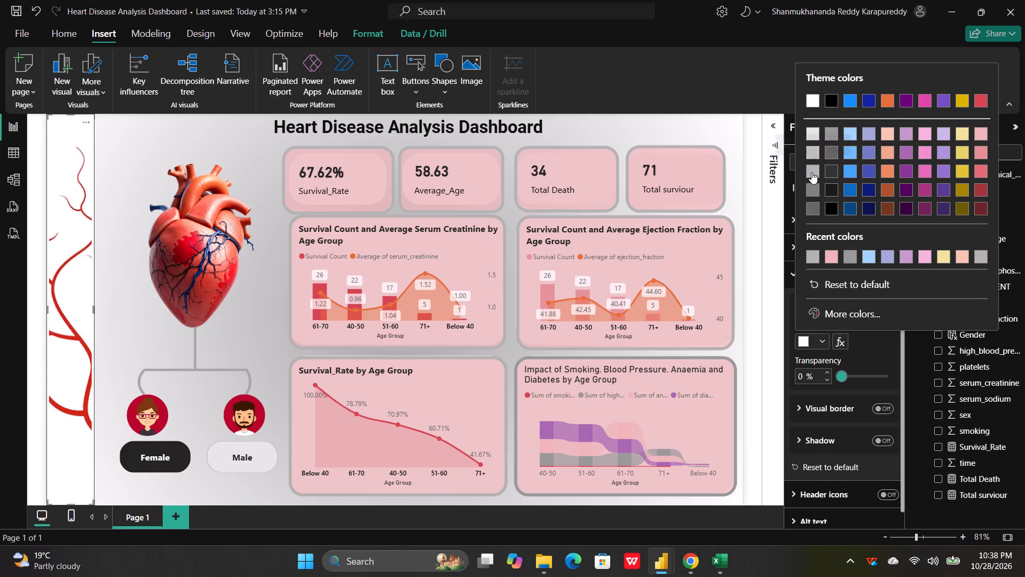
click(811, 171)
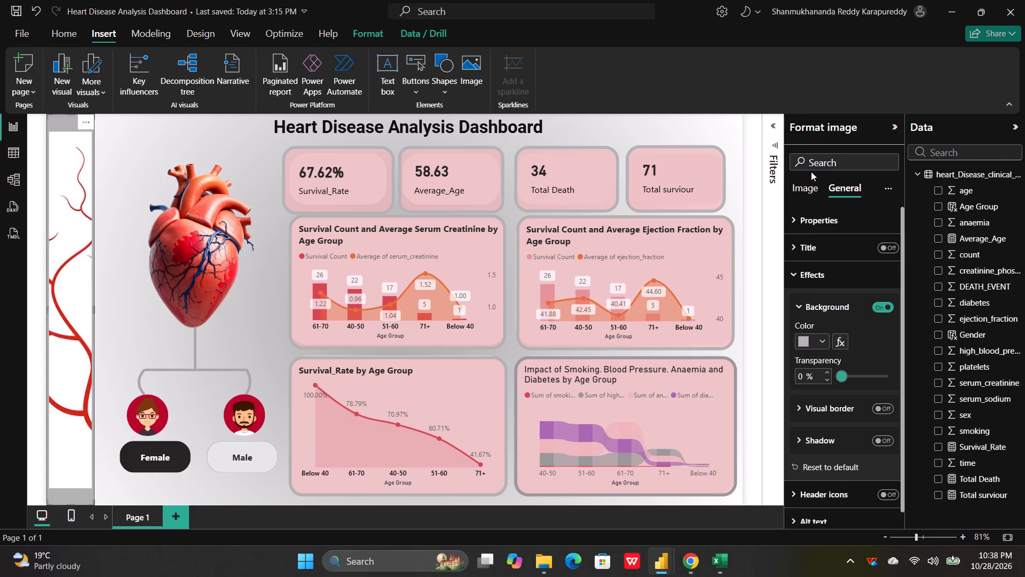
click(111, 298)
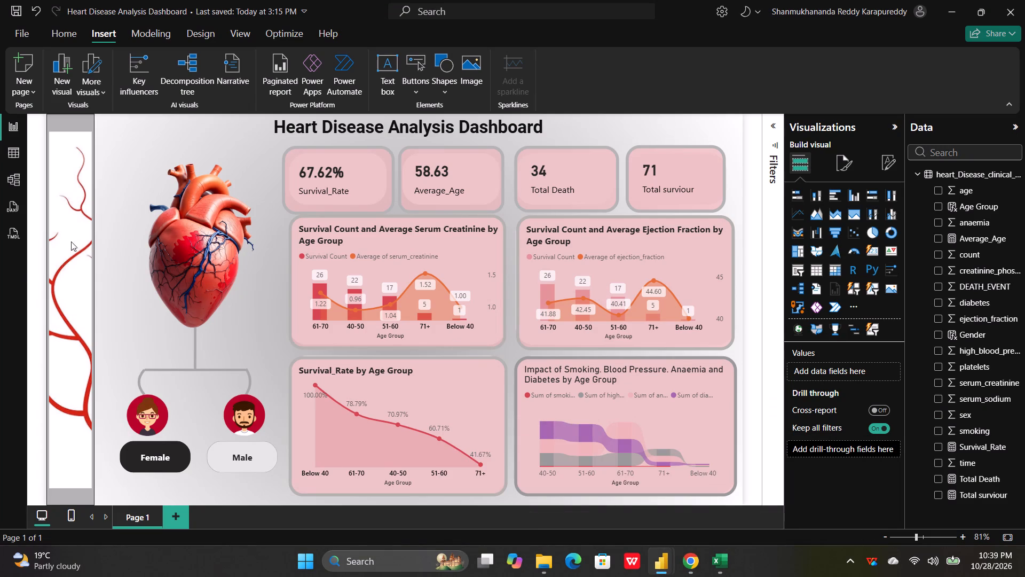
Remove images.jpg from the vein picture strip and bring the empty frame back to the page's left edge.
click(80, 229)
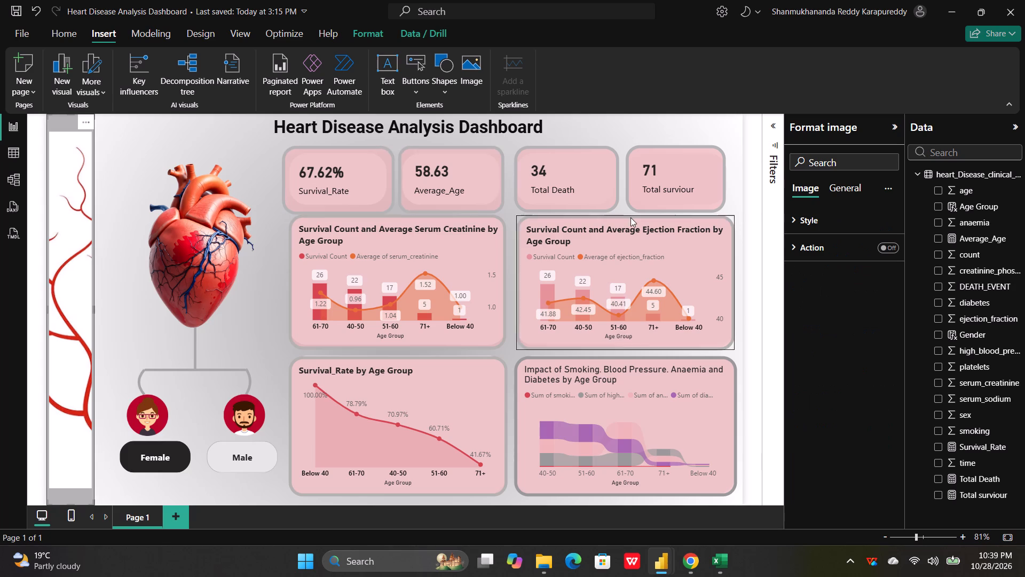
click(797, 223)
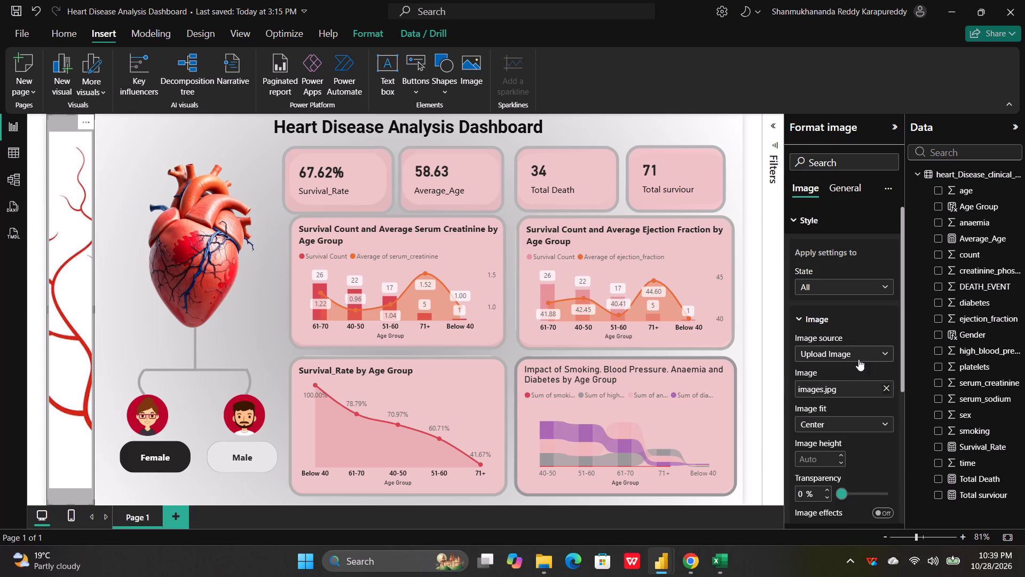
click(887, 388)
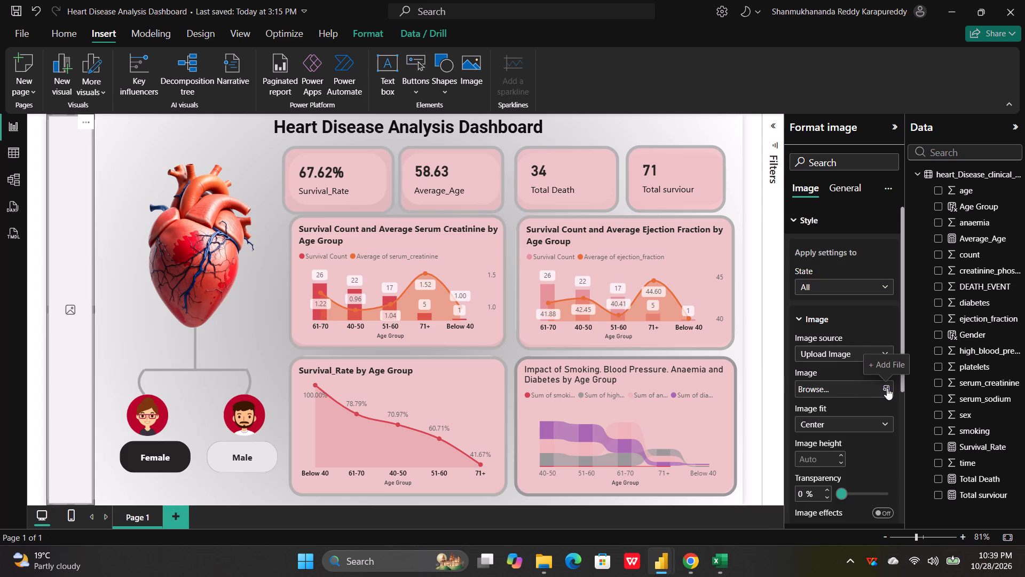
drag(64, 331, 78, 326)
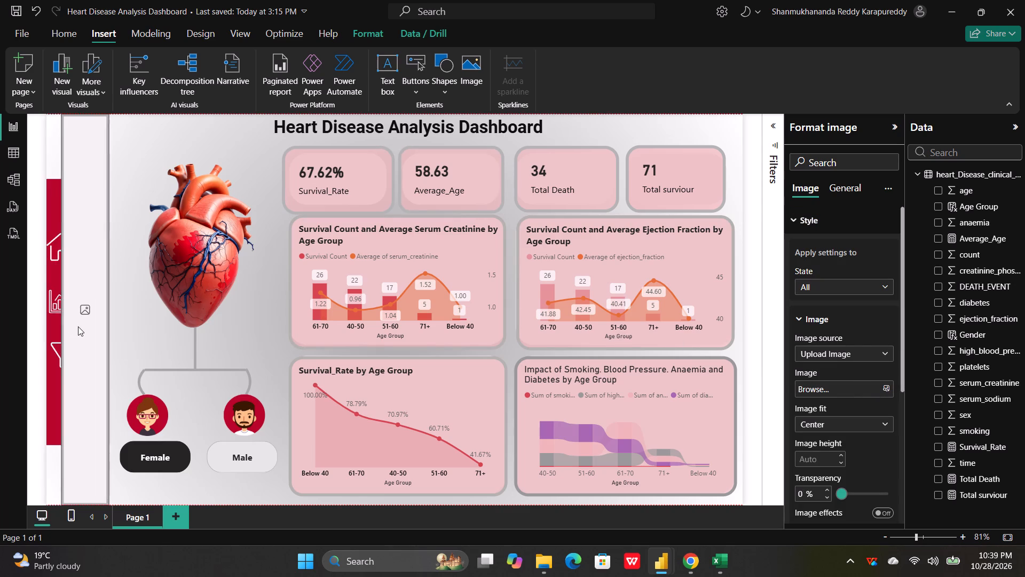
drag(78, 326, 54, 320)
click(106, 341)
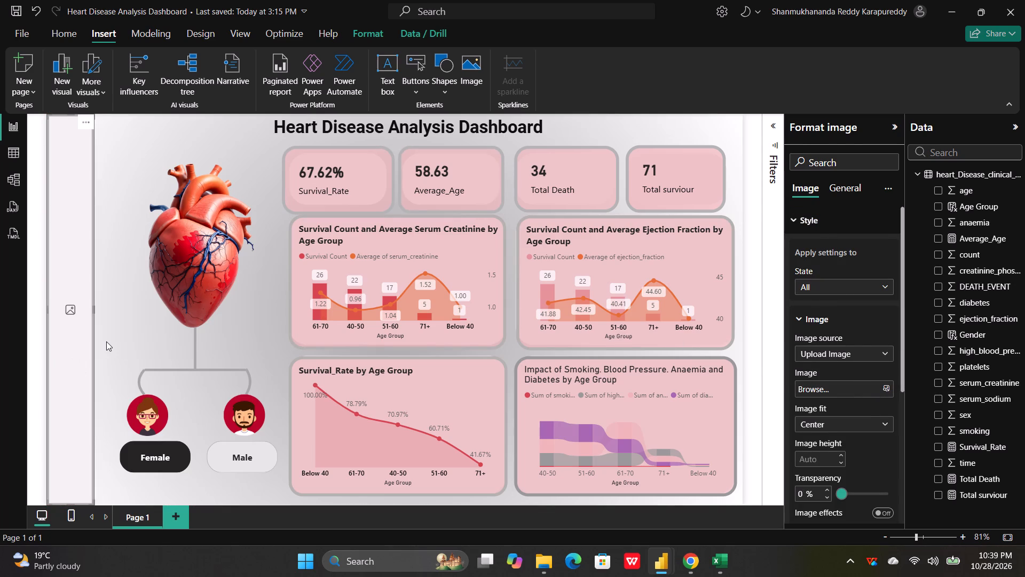
Delete the image frame that covers the red sidebar.
right_click(64, 338)
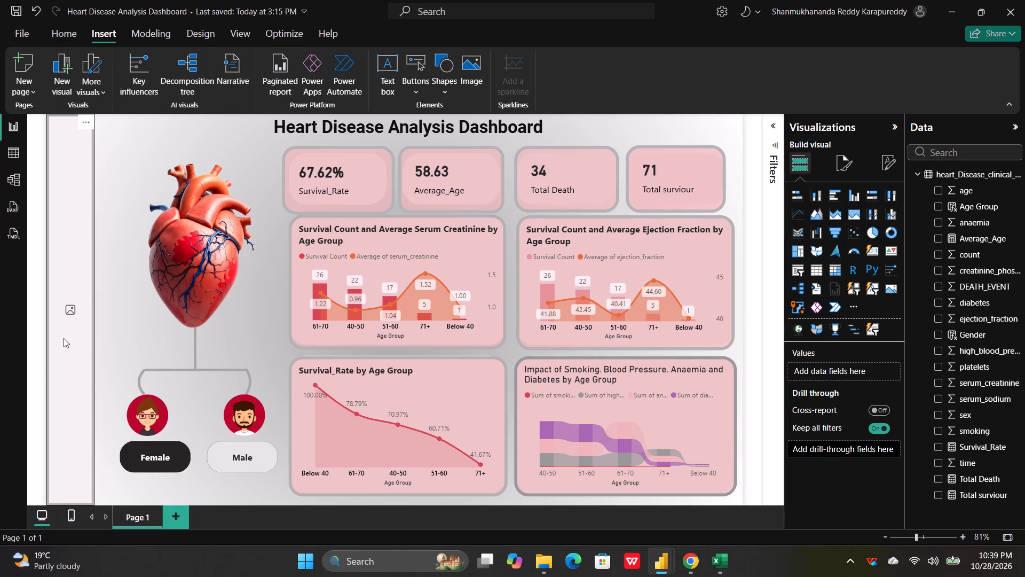
click(69, 300)
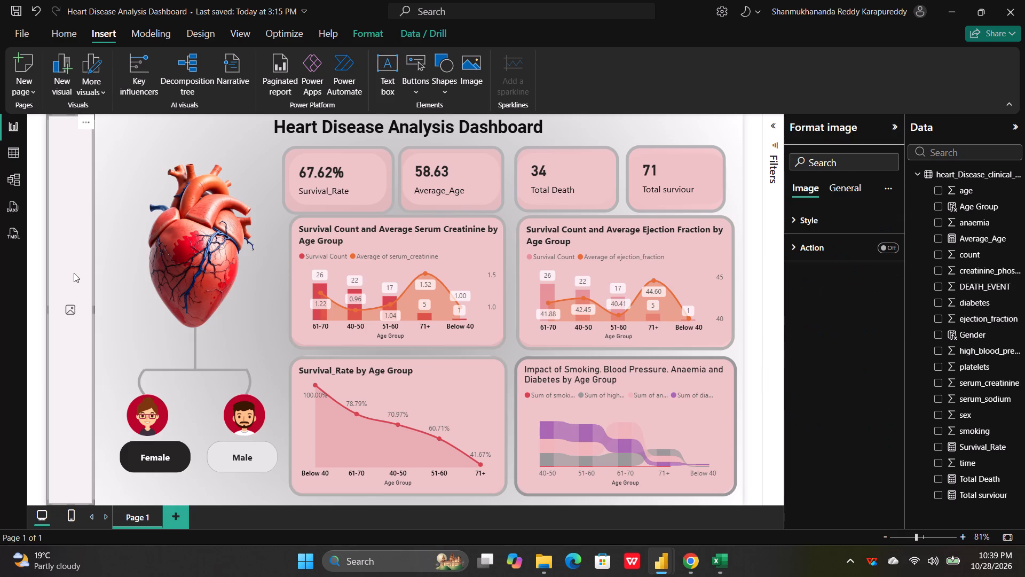
drag(74, 270, 79, 304)
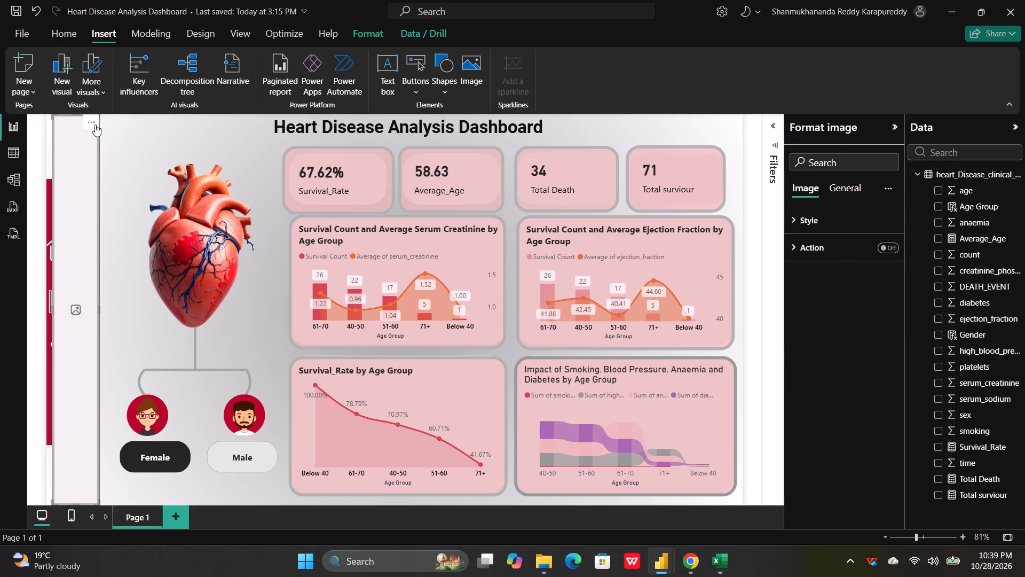
click(95, 124)
click(136, 136)
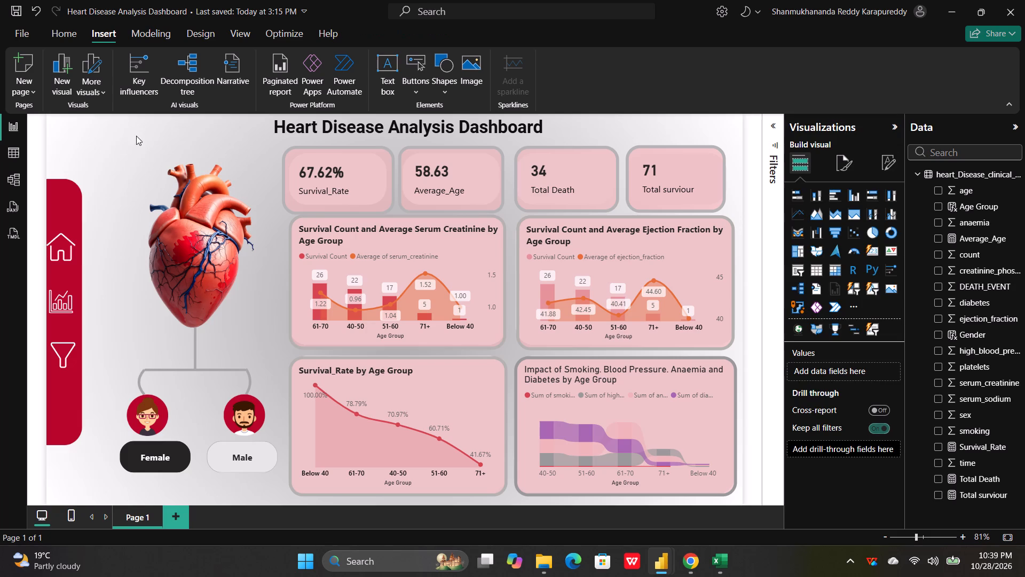
Insert a blank text box and resize it into a full-page-height strip matching the red sidebar's width at the page's left edge.
click(389, 69)
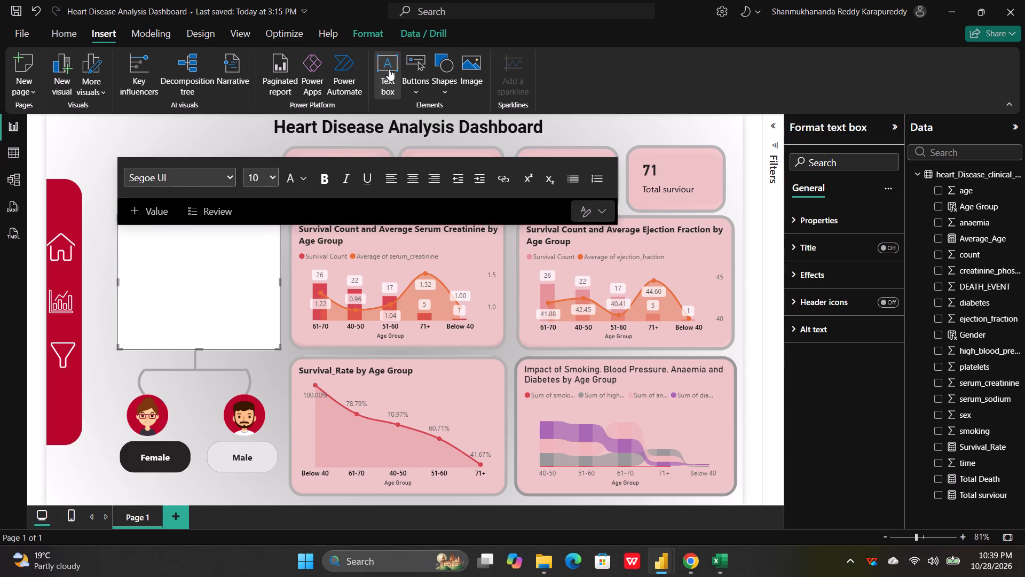
drag(159, 255, 146, 252)
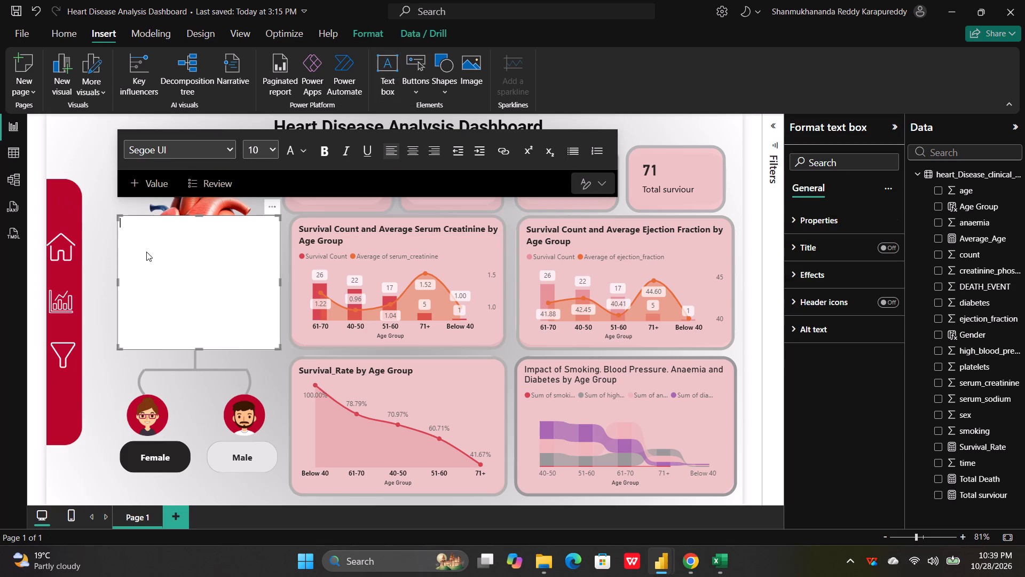
drag(146, 252, 161, 284)
drag(161, 284, 214, 324)
drag(277, 346, 133, 374)
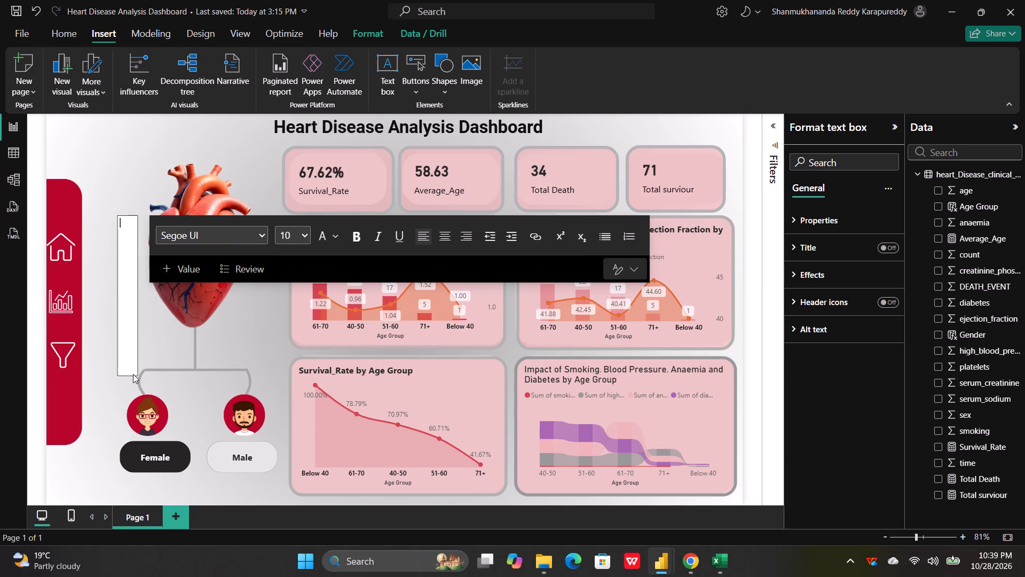
drag(133, 374, 152, 380)
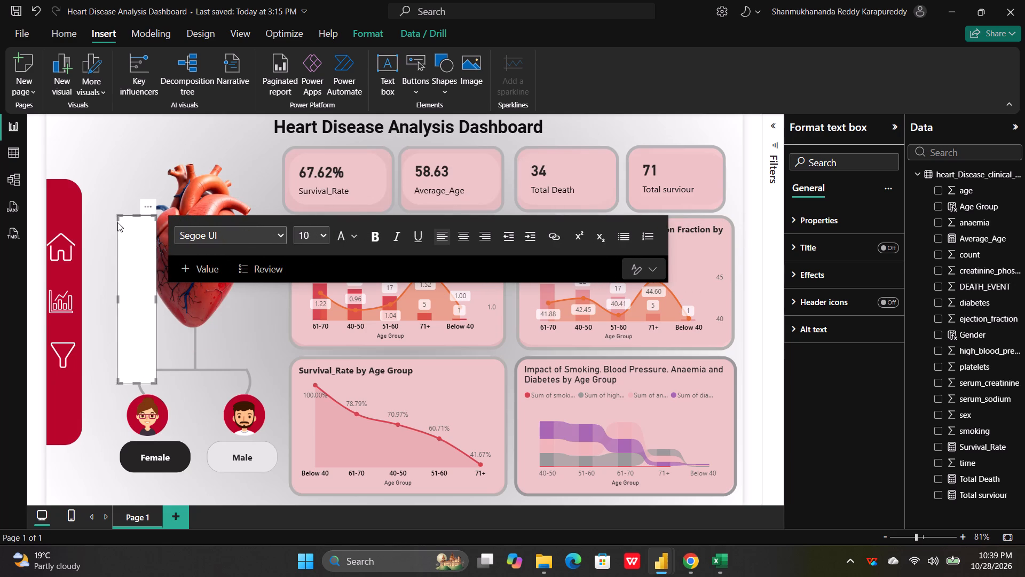
drag(118, 216, 44, 167)
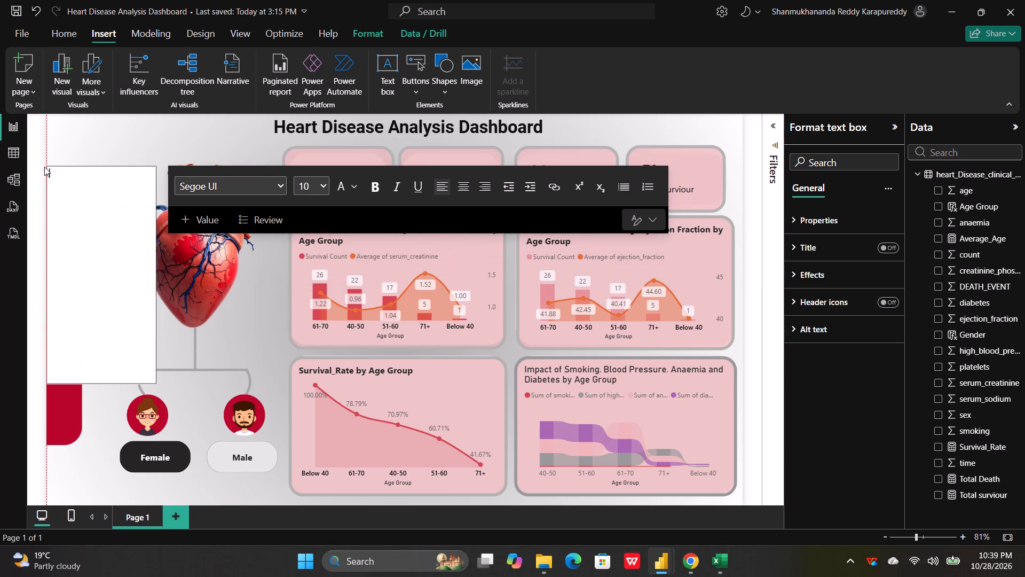
drag(44, 167, 44, 169)
drag(99, 381, 57, 433)
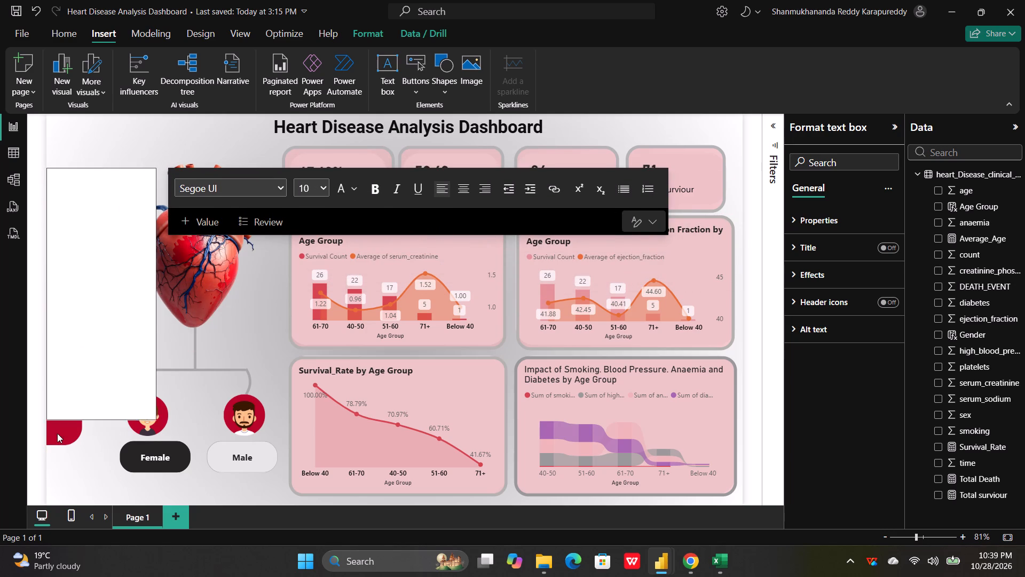
drag(57, 433, 55, 474)
drag(155, 321, 81, 355)
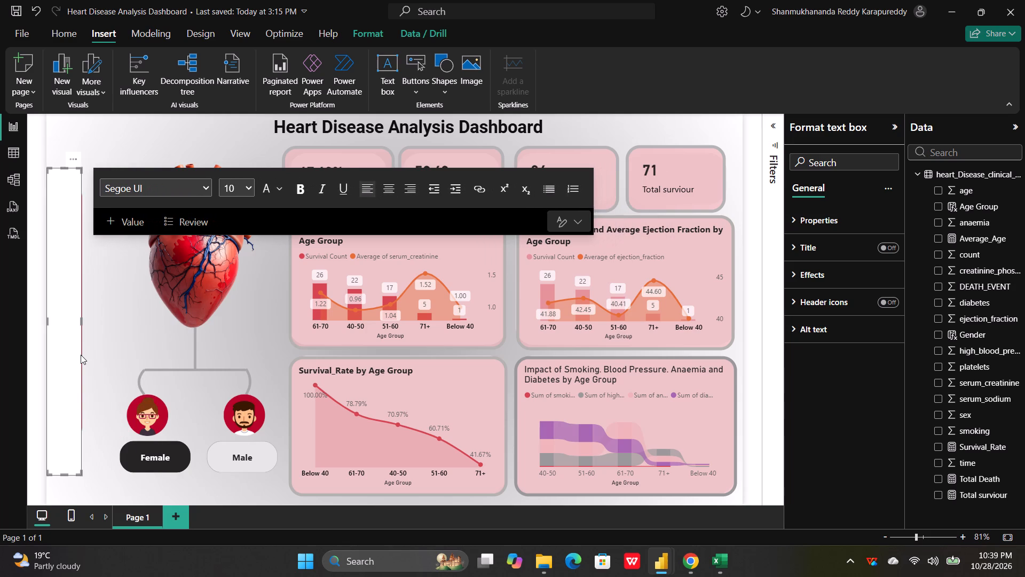
drag(65, 168, 59, 112)
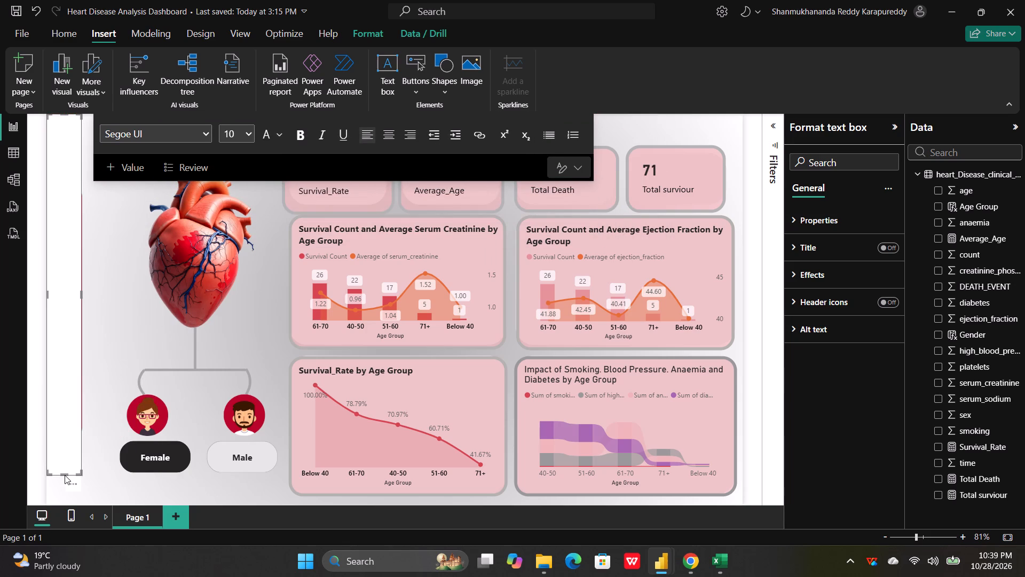
drag(64, 473, 62, 503)
click(93, 462)
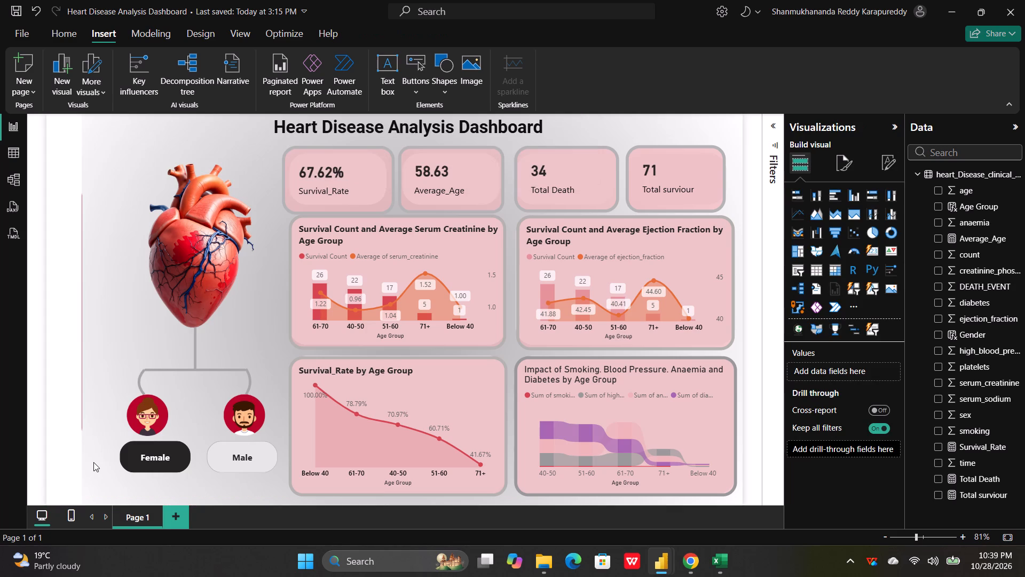
Widen the blank text box strip slightly so it fully covers the red sidebar's inner edge.
click(62, 307)
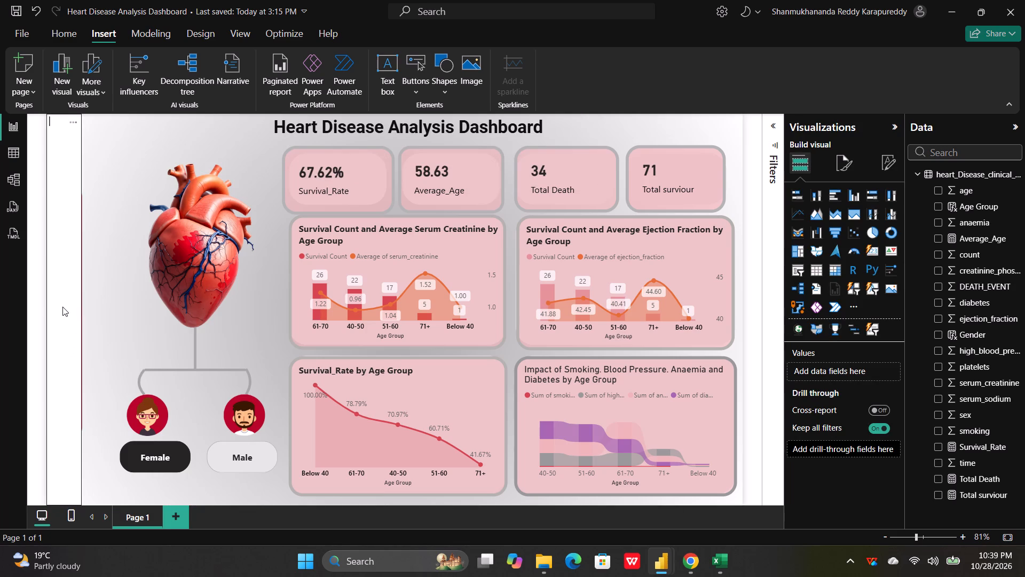
click(82, 306)
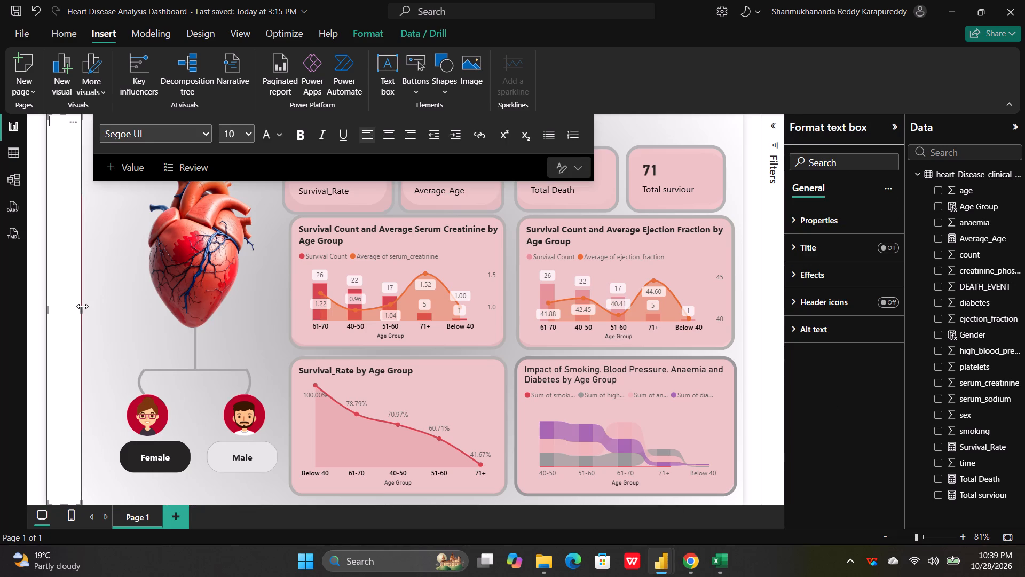
click(102, 340)
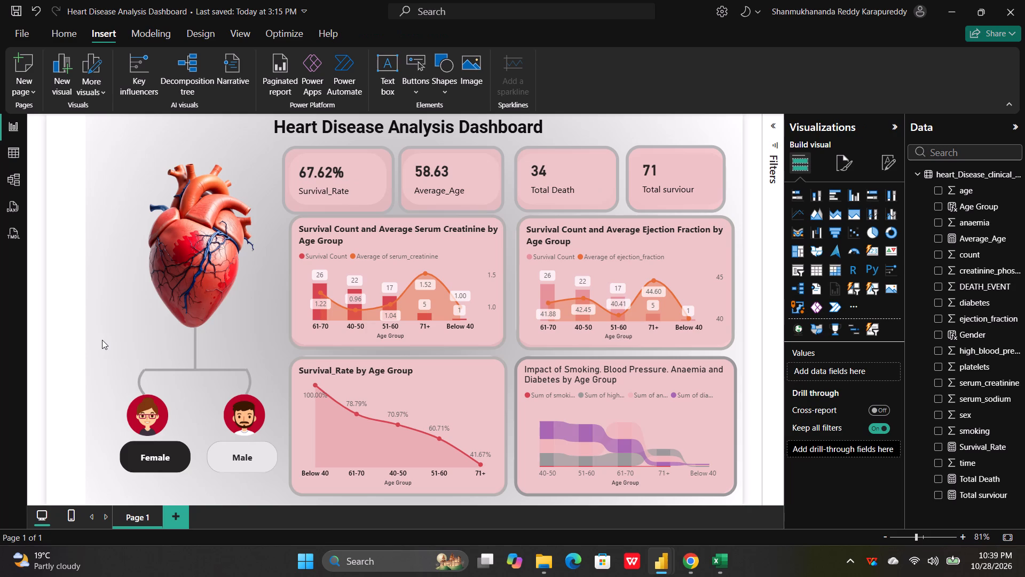
Give the text box strip over the sidebar a grey background fill with 29% transparency.
click(78, 318)
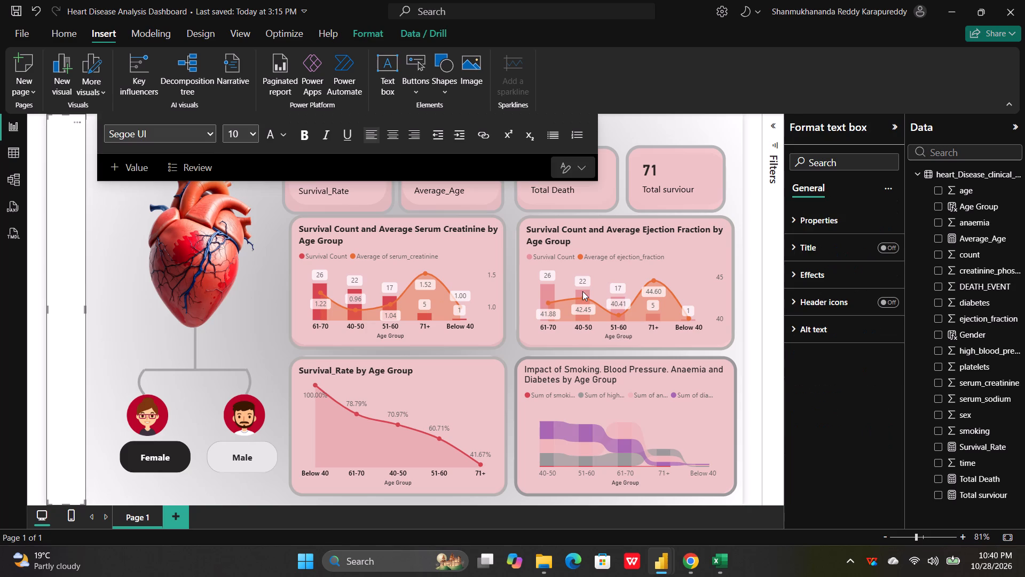
click(799, 274)
click(824, 340)
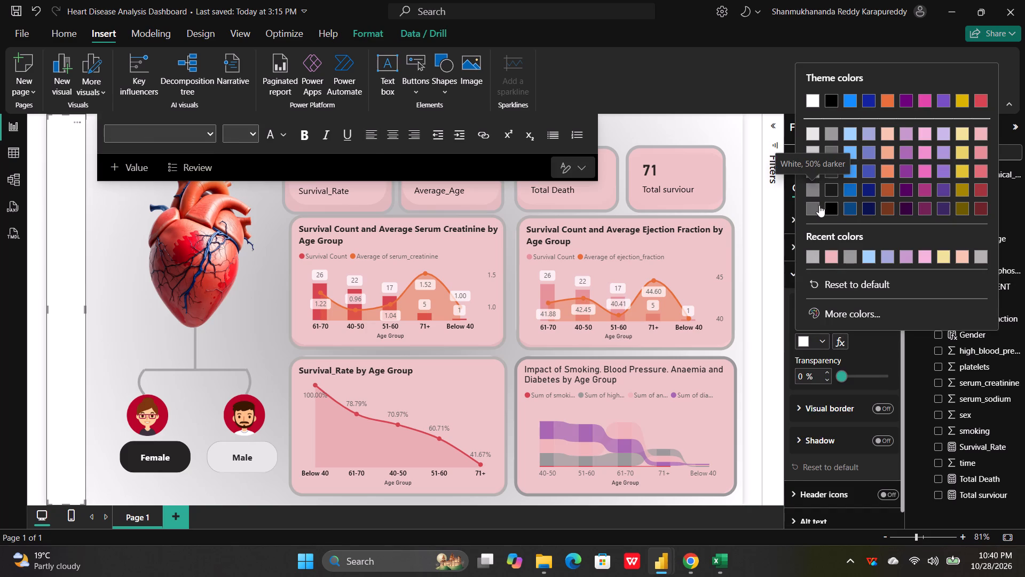
click(814, 172)
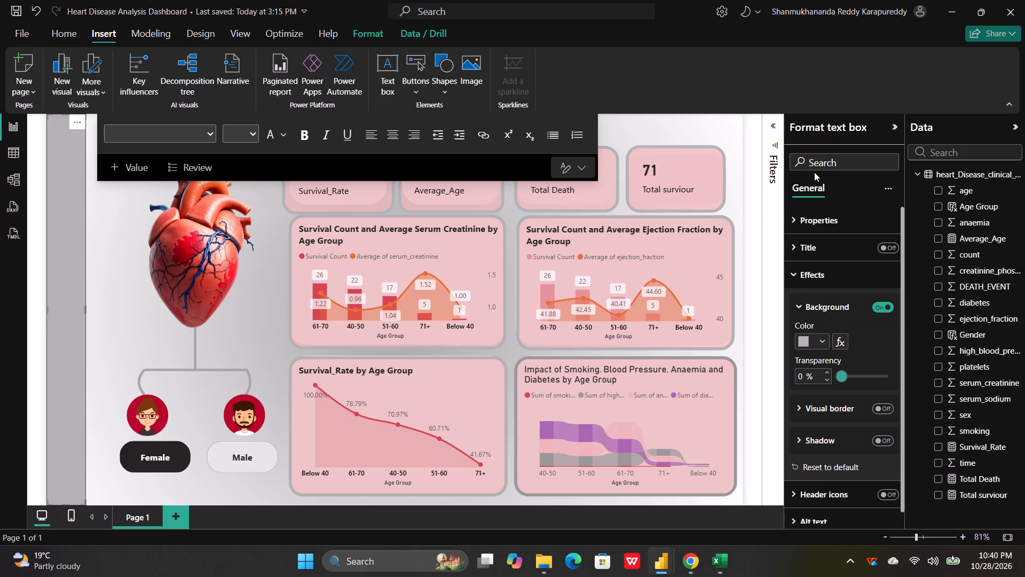
drag(840, 375, 860, 372)
drag(860, 372, 864, 372)
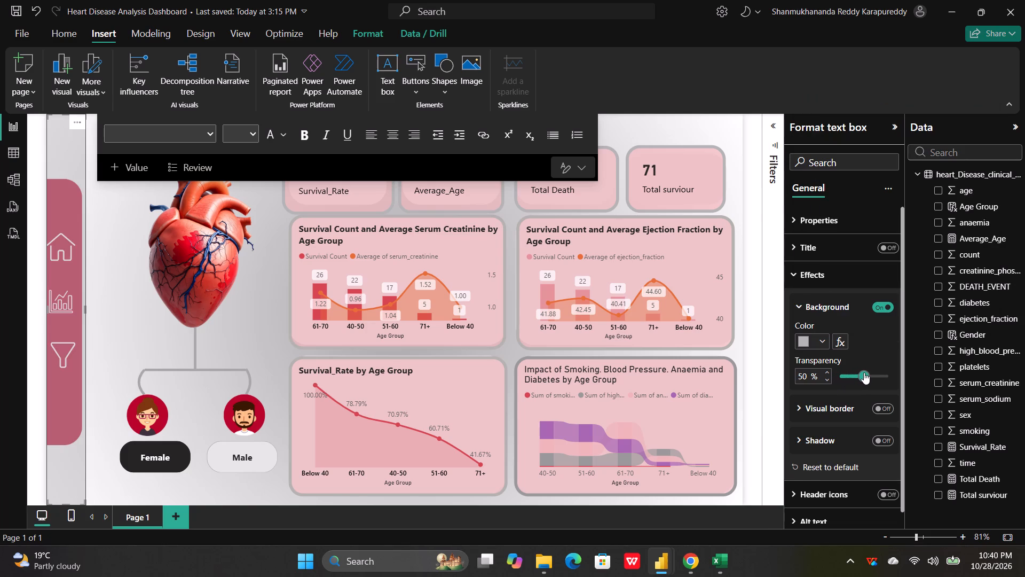
drag(864, 372, 855, 371)
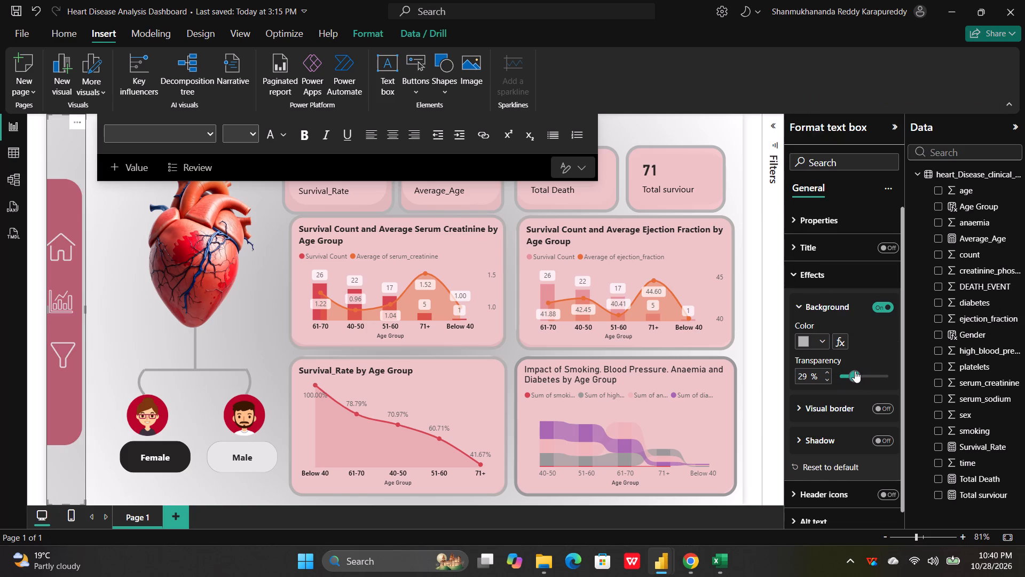
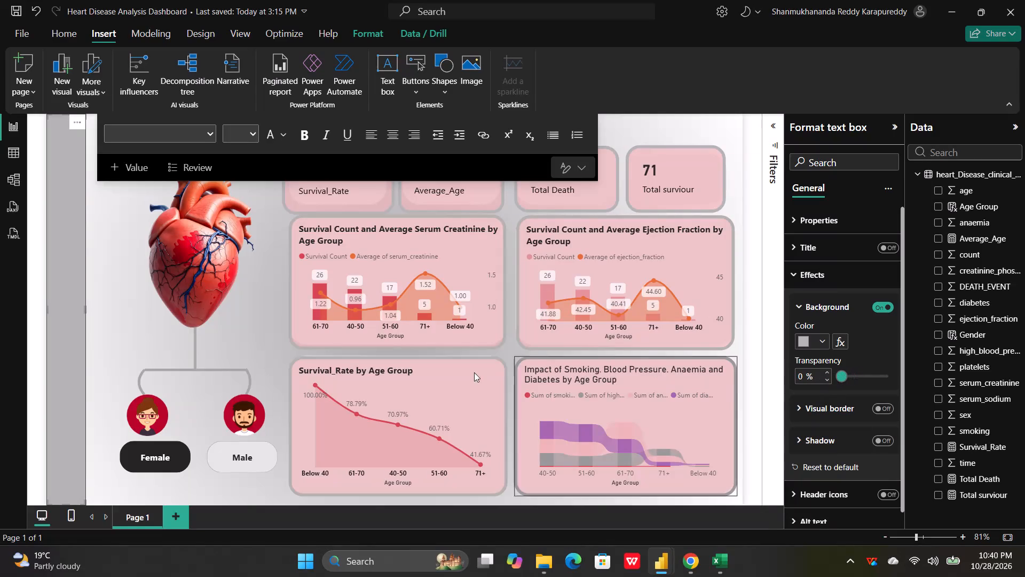
Change the full-height sidebar strip's background colour to the lightest red tint of the theme colours.
click(122, 329)
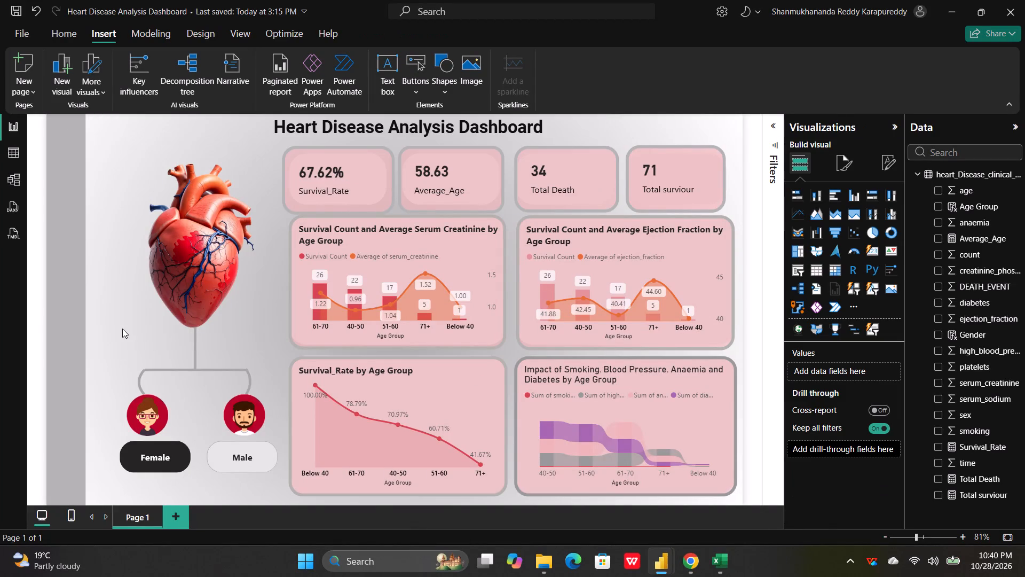
click(62, 315)
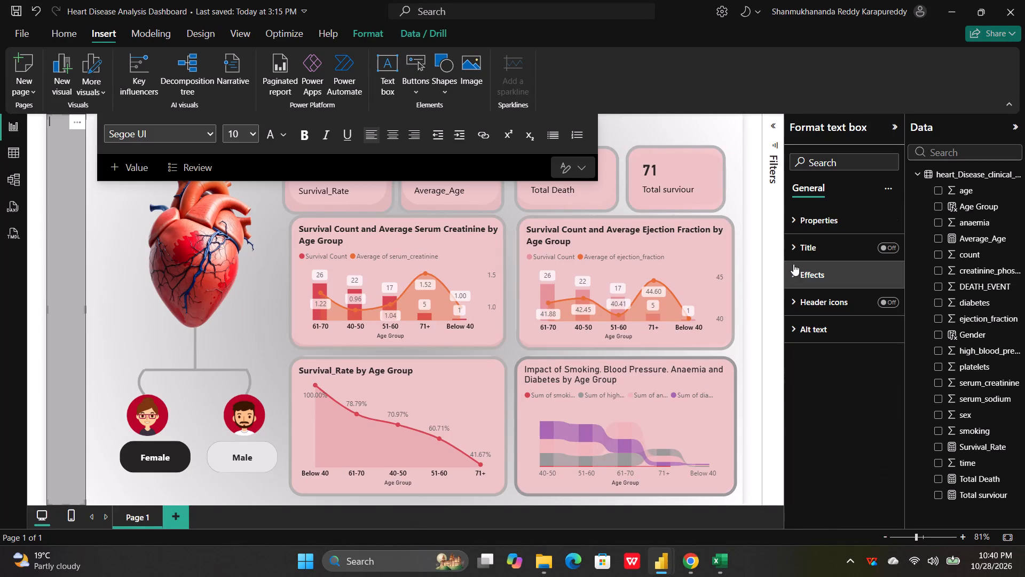
click(796, 269)
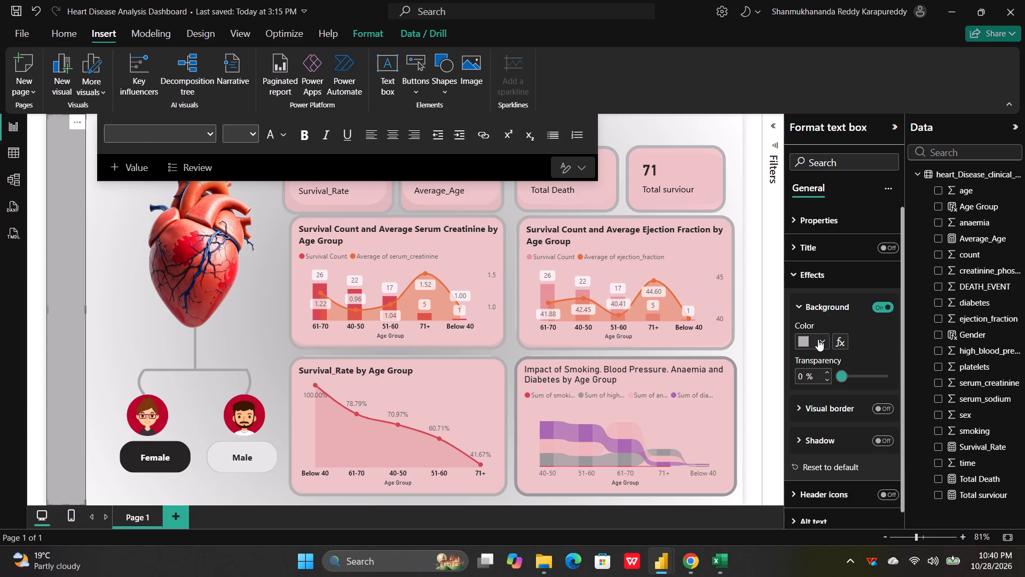
click(818, 339)
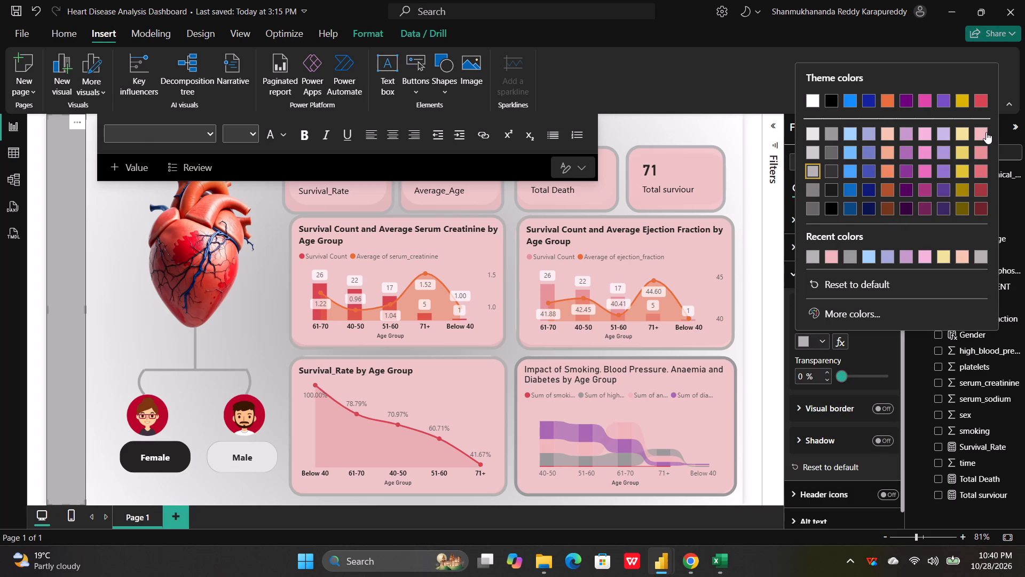
click(983, 132)
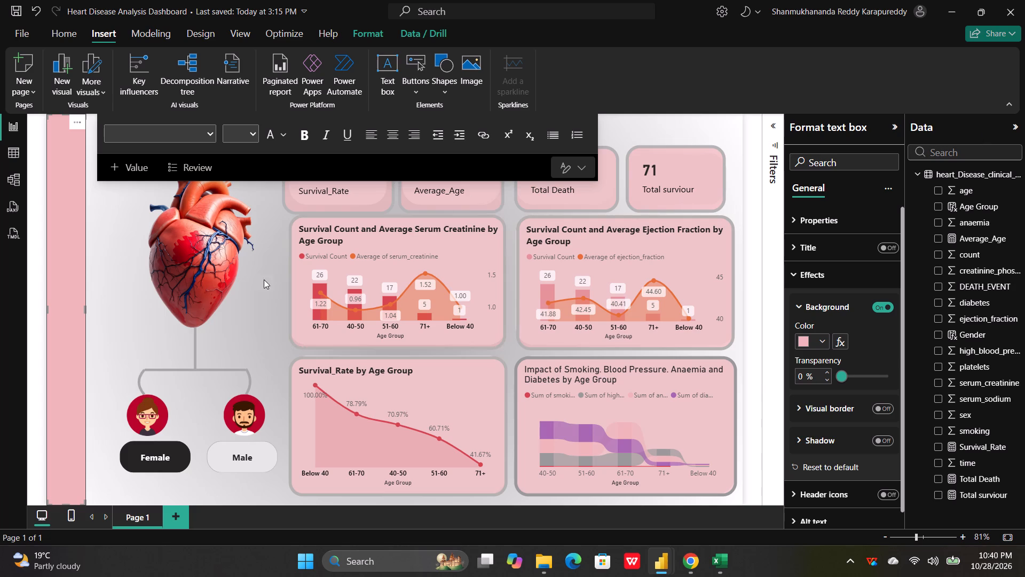
click(123, 312)
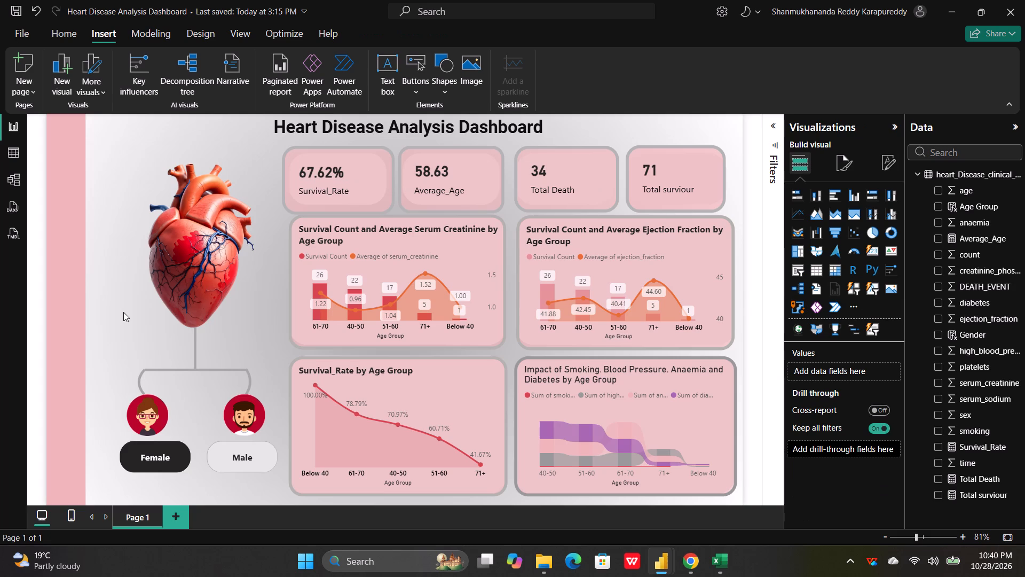
Insert an oval shape and shrink it to a small ellipse over the upper part of the heart image.
click(149, 409)
click(444, 65)
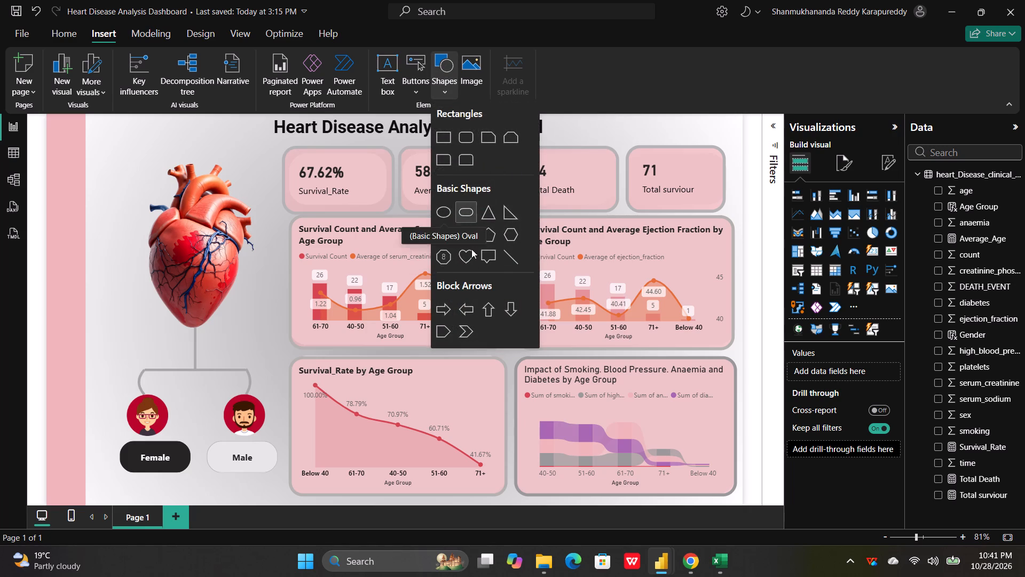
click(442, 213)
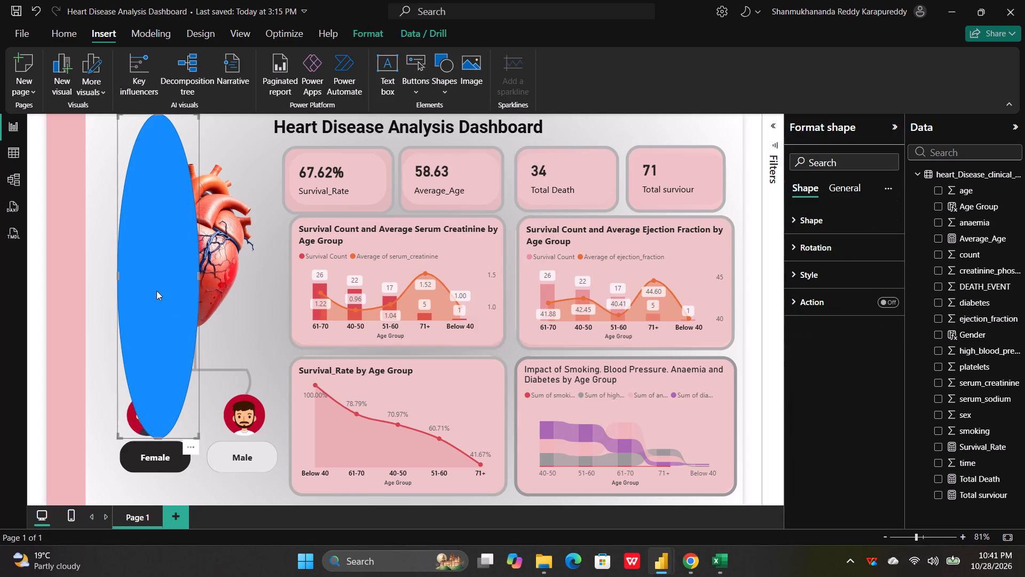
drag(156, 291, 155, 345)
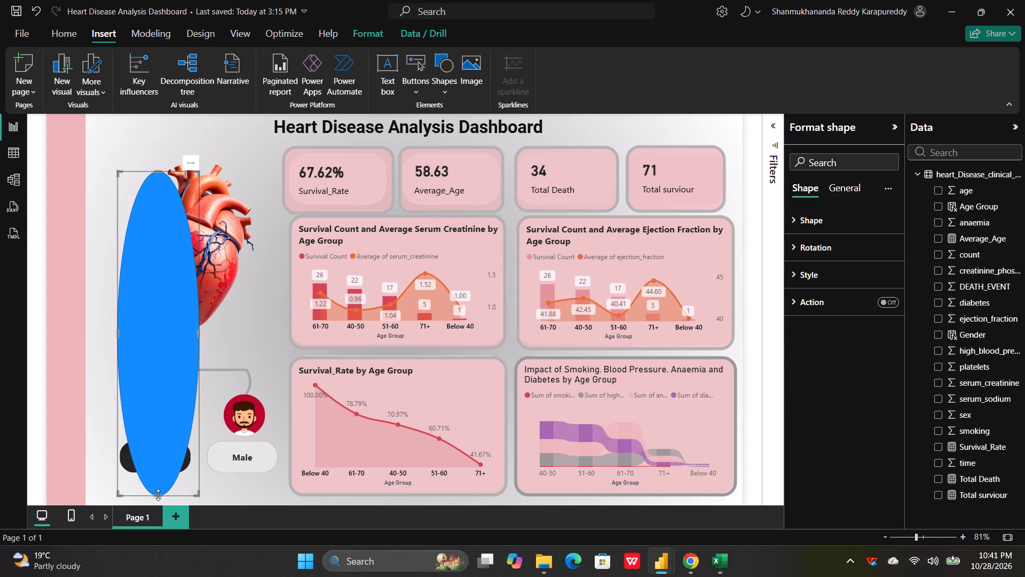
drag(159, 495, 124, 282)
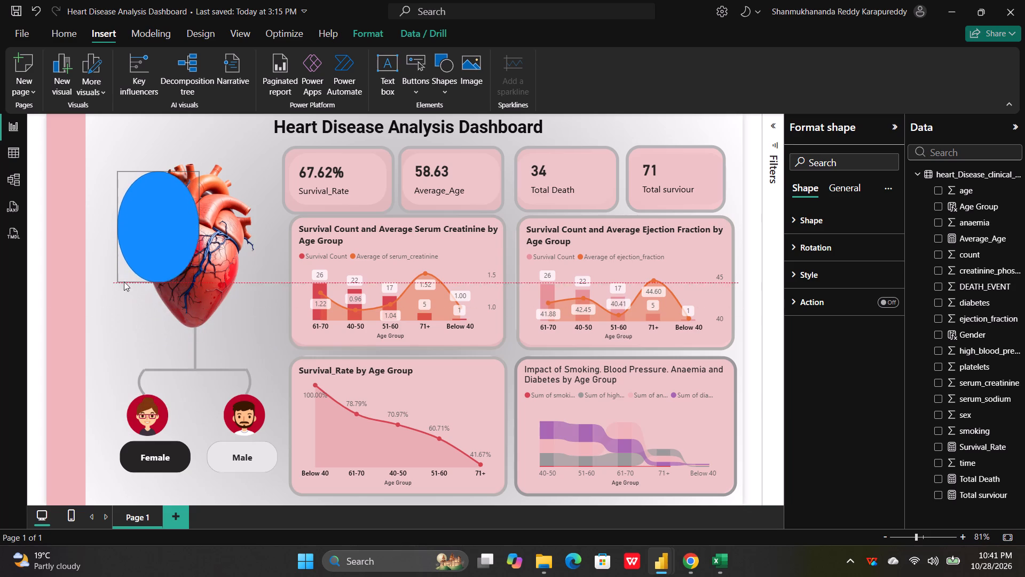
drag(124, 282, 154, 241)
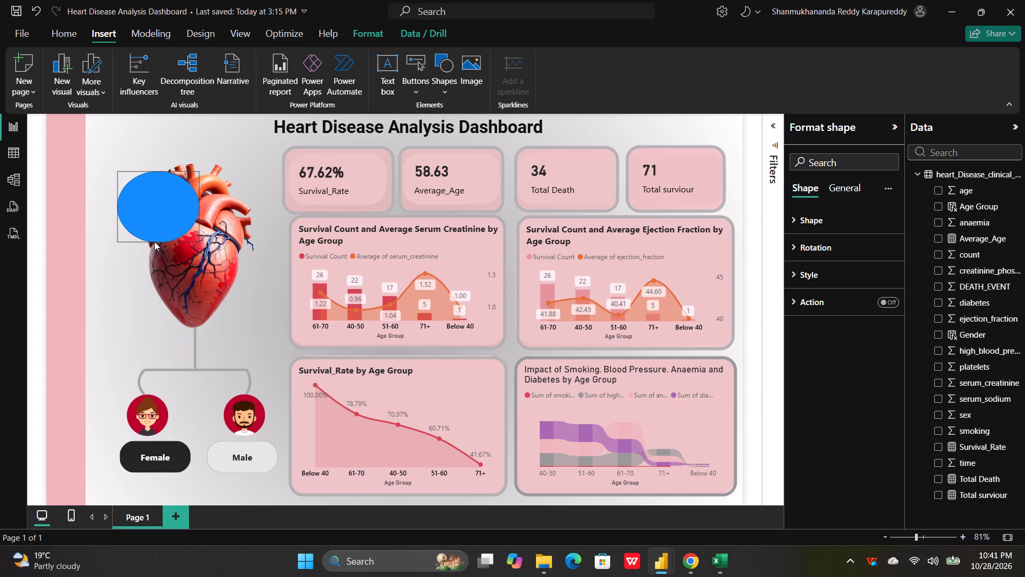
drag(154, 241, 155, 238)
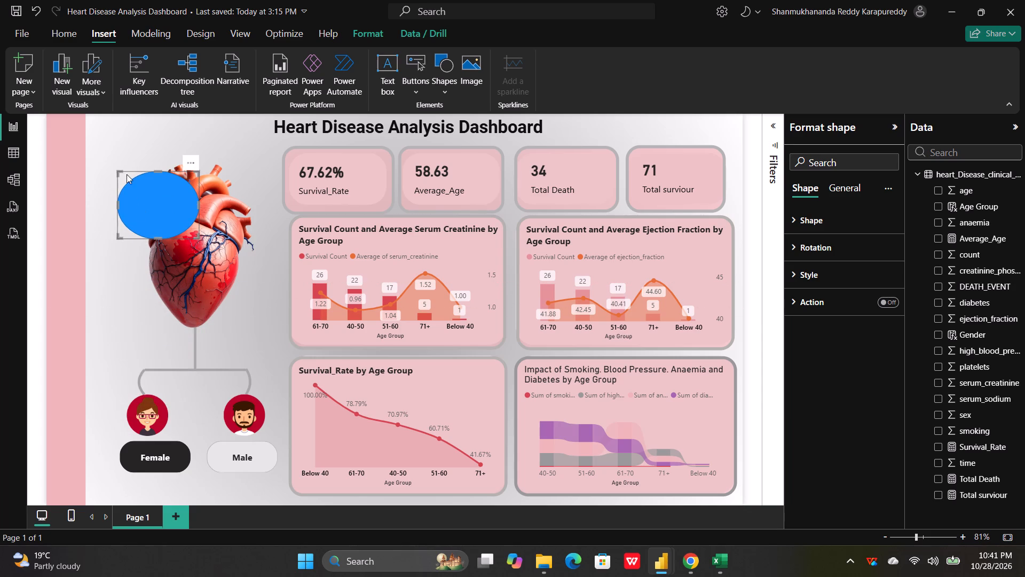
drag(118, 175, 121, 177)
drag(121, 177, 143, 196)
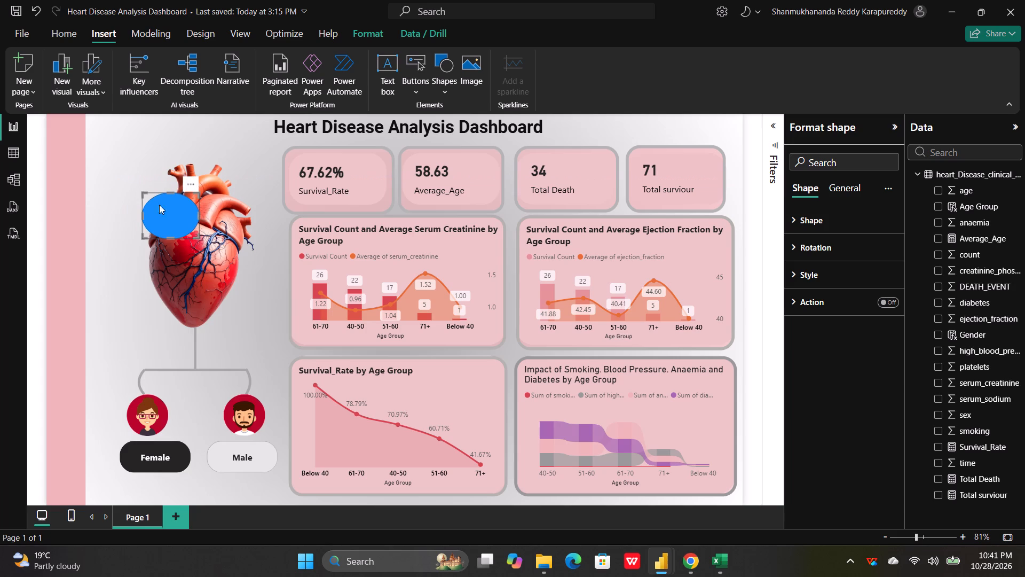
Move the blue oval onto the female avatar and narrow it to a near-circle just covering the avatar.
drag(176, 213, 153, 415)
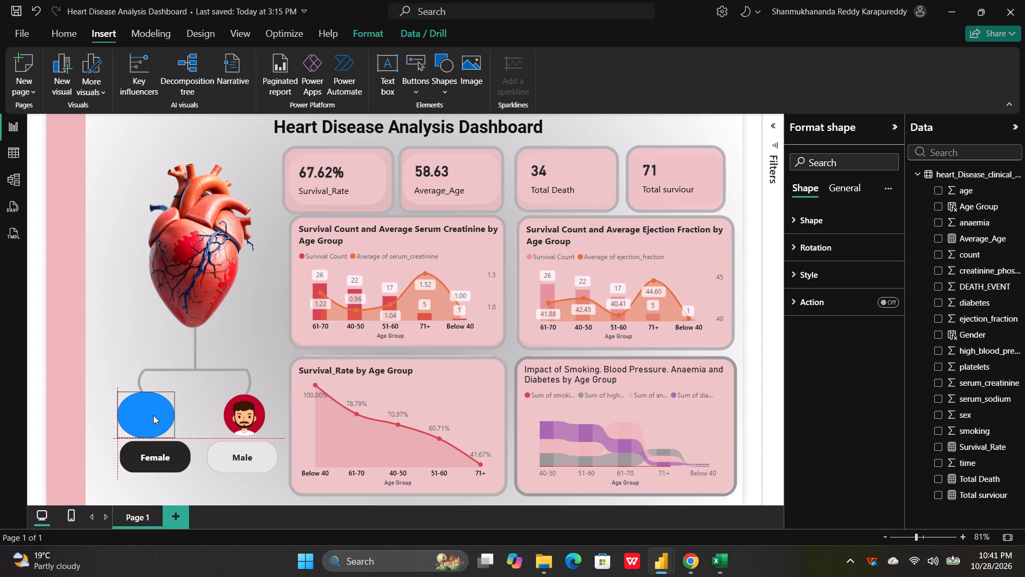
drag(153, 415, 153, 419)
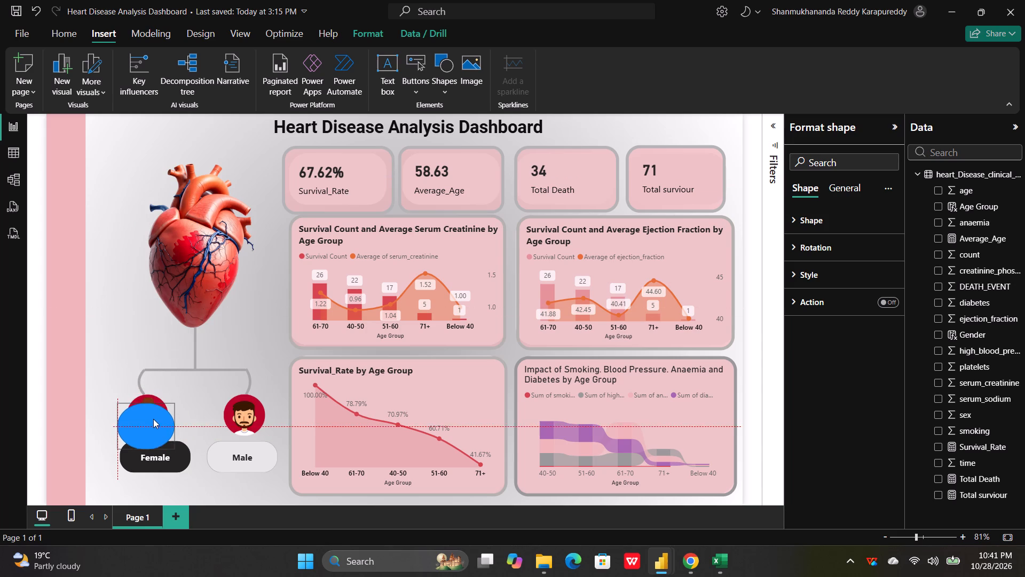
drag(153, 419, 152, 413)
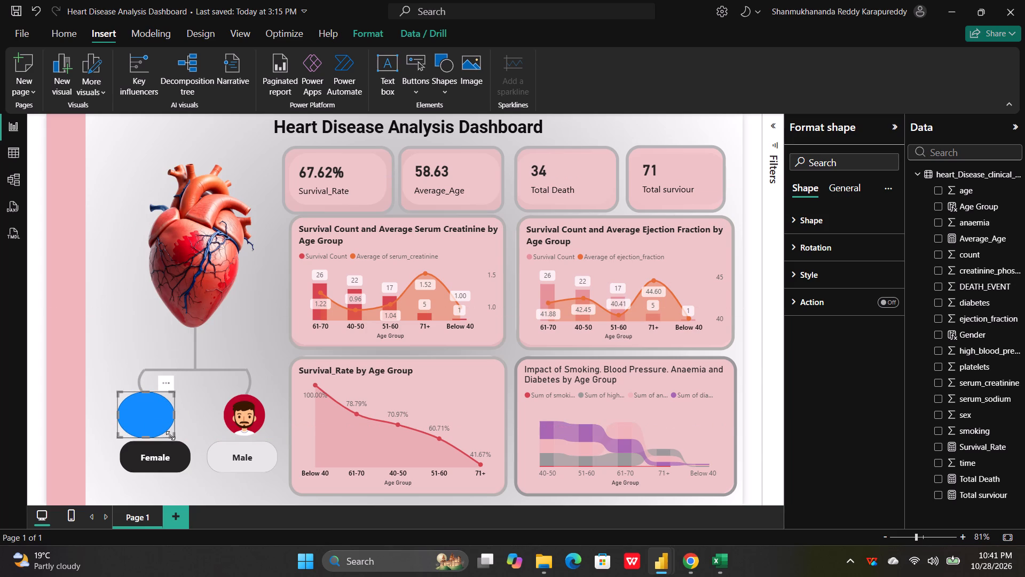
drag(170, 434, 163, 433)
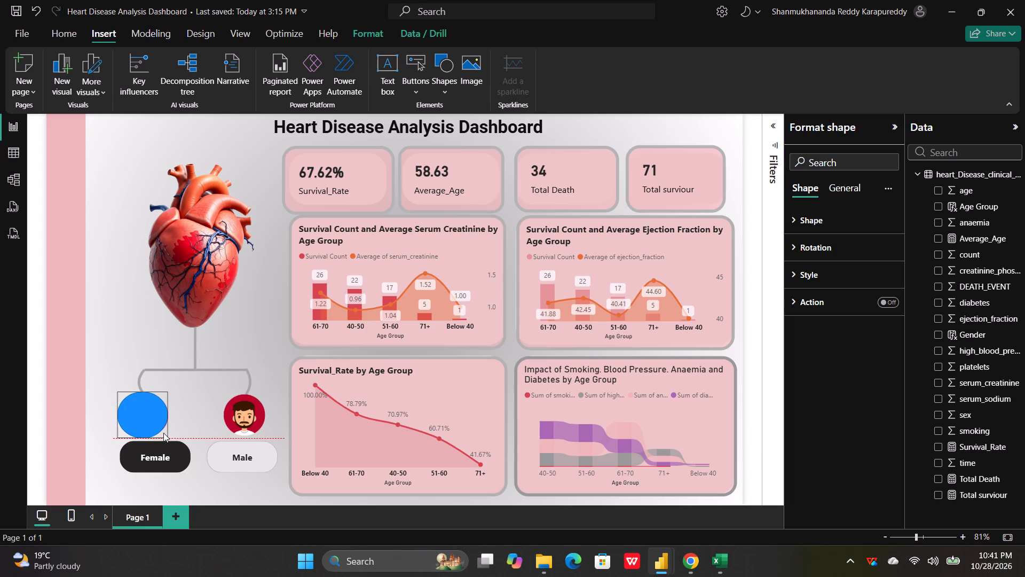
drag(163, 433, 165, 431)
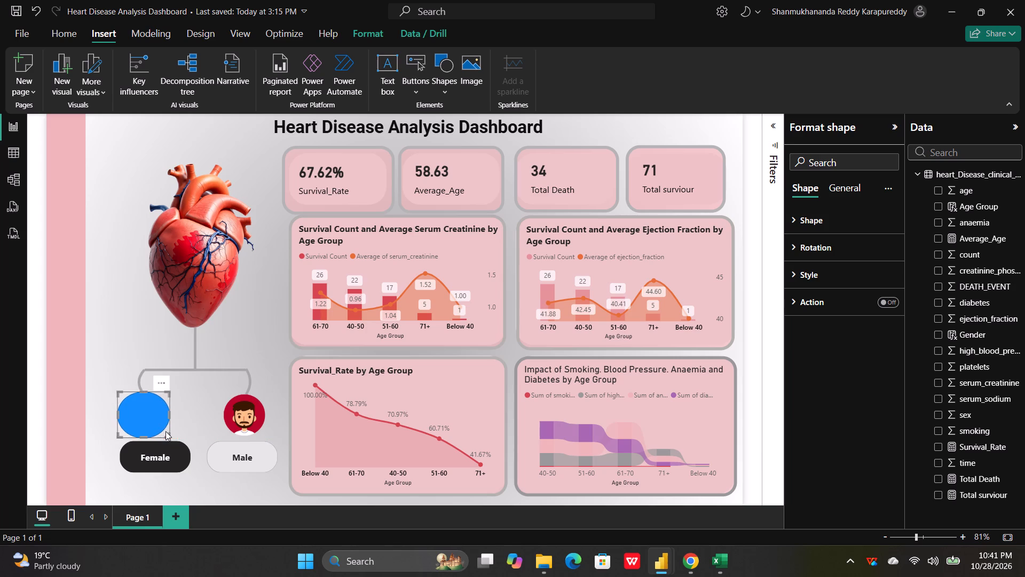
drag(148, 418, 154, 419)
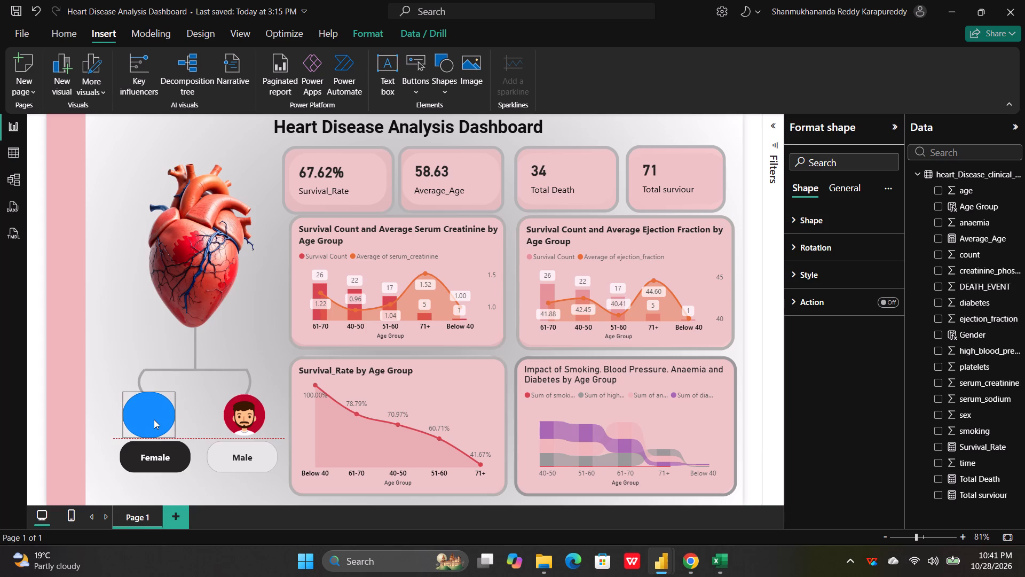
drag(154, 419, 153, 420)
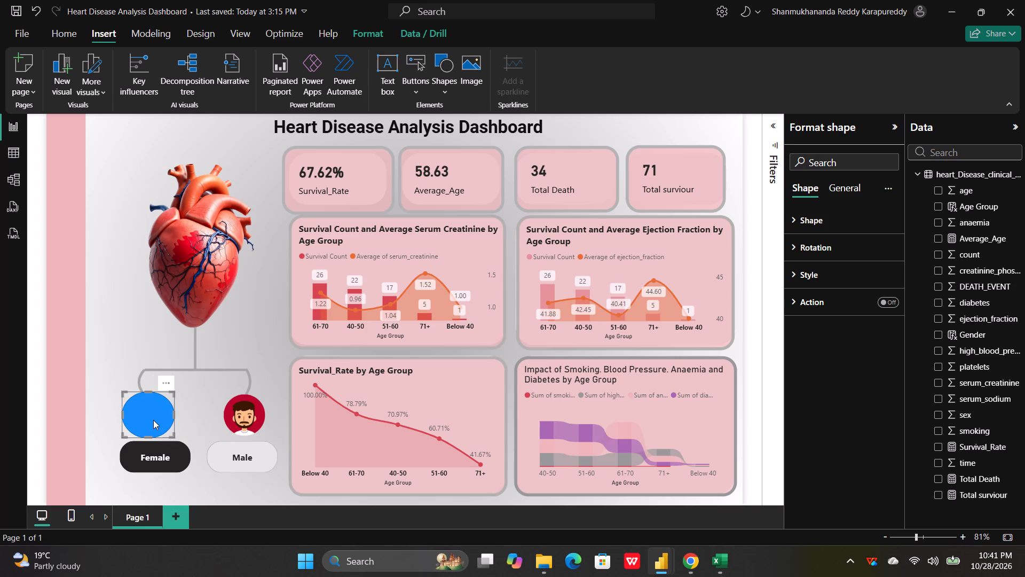
click(198, 418)
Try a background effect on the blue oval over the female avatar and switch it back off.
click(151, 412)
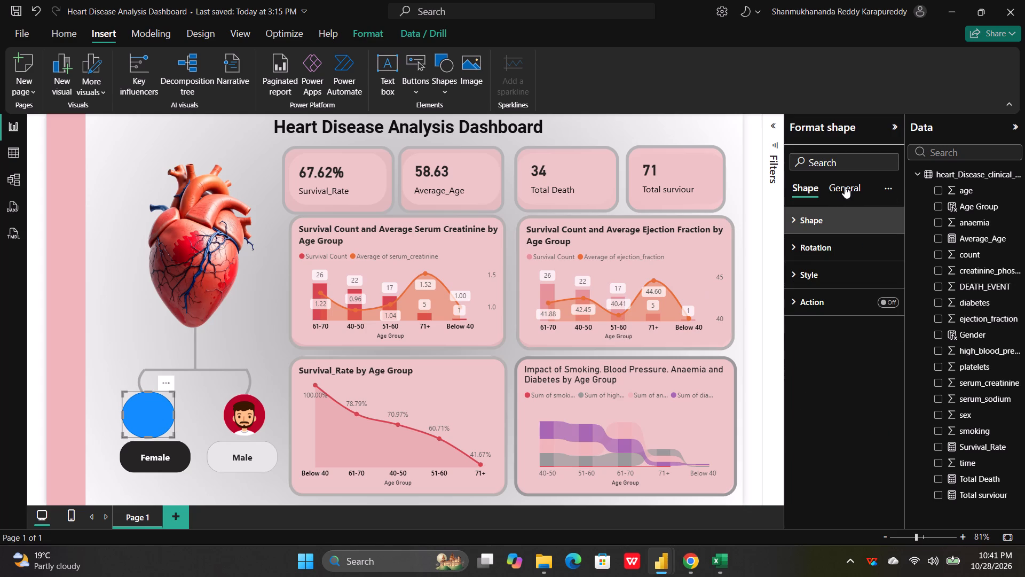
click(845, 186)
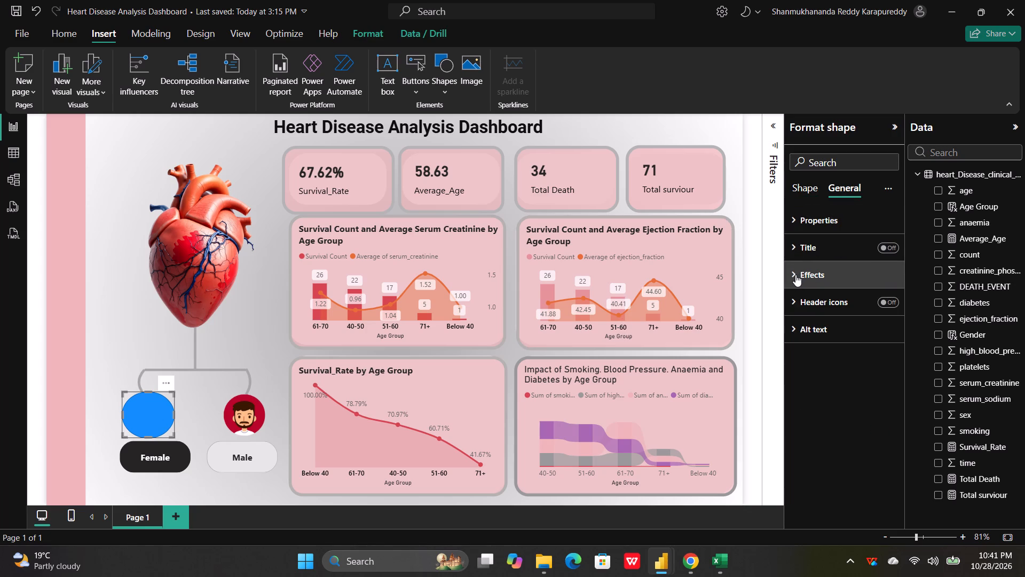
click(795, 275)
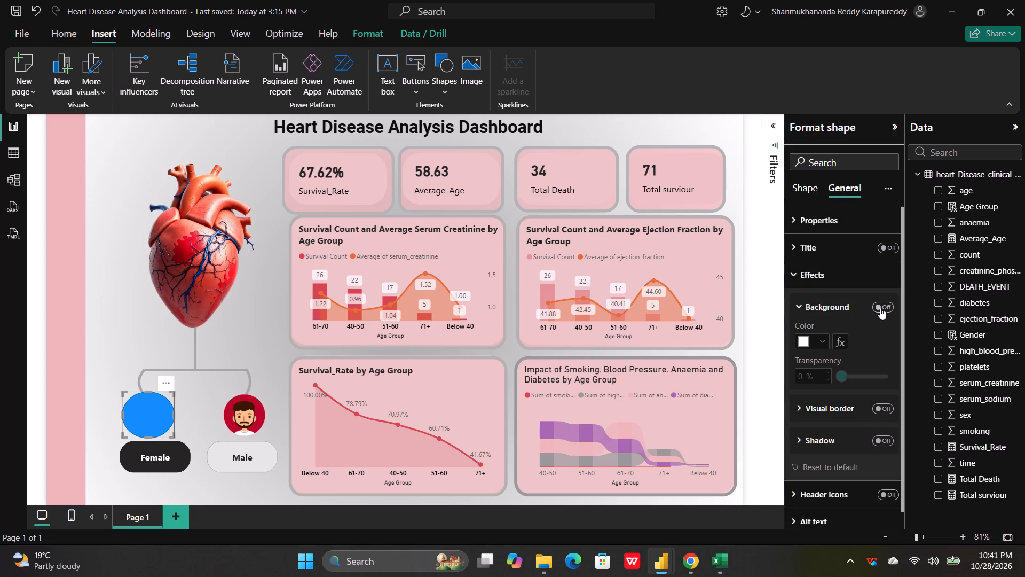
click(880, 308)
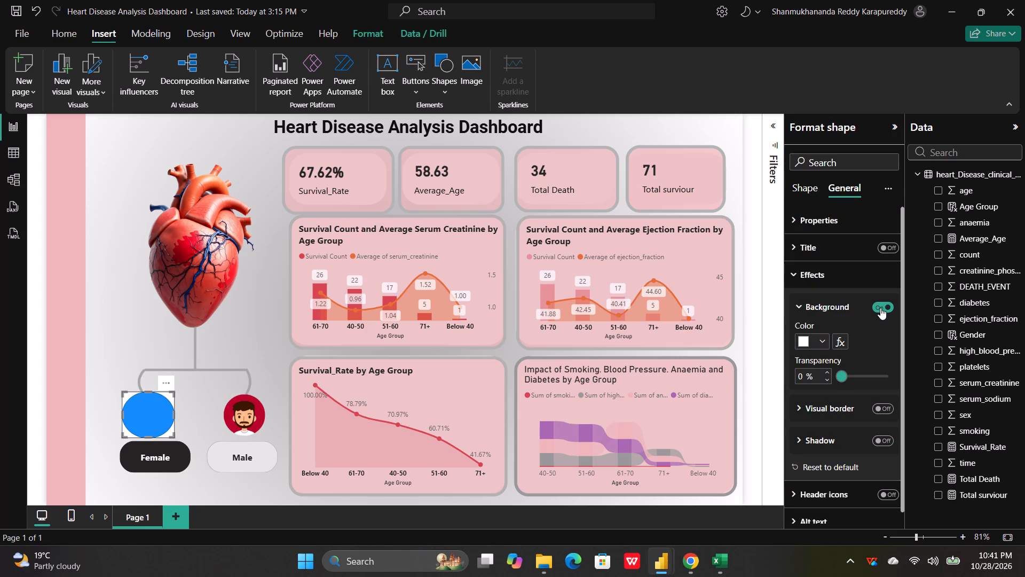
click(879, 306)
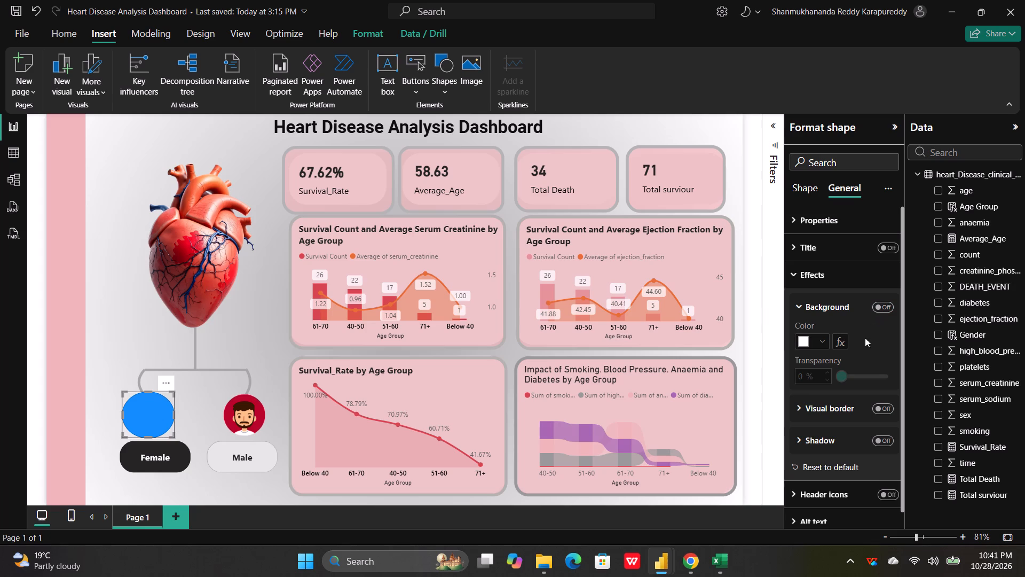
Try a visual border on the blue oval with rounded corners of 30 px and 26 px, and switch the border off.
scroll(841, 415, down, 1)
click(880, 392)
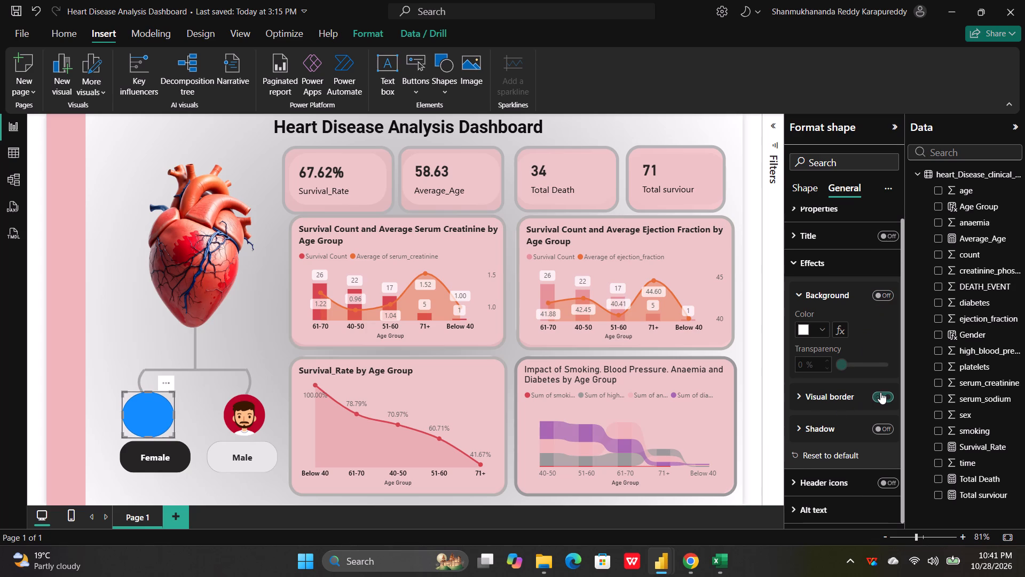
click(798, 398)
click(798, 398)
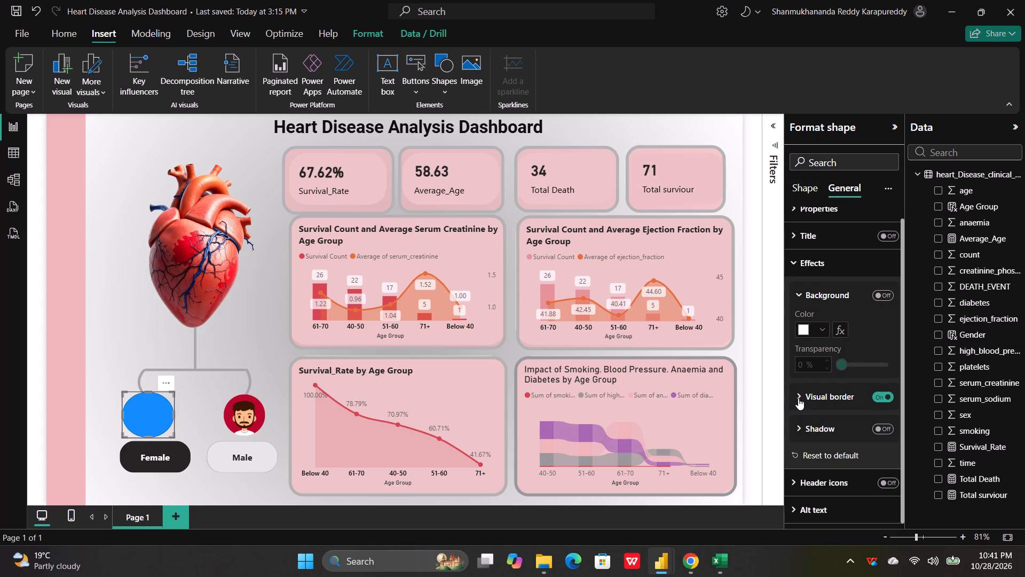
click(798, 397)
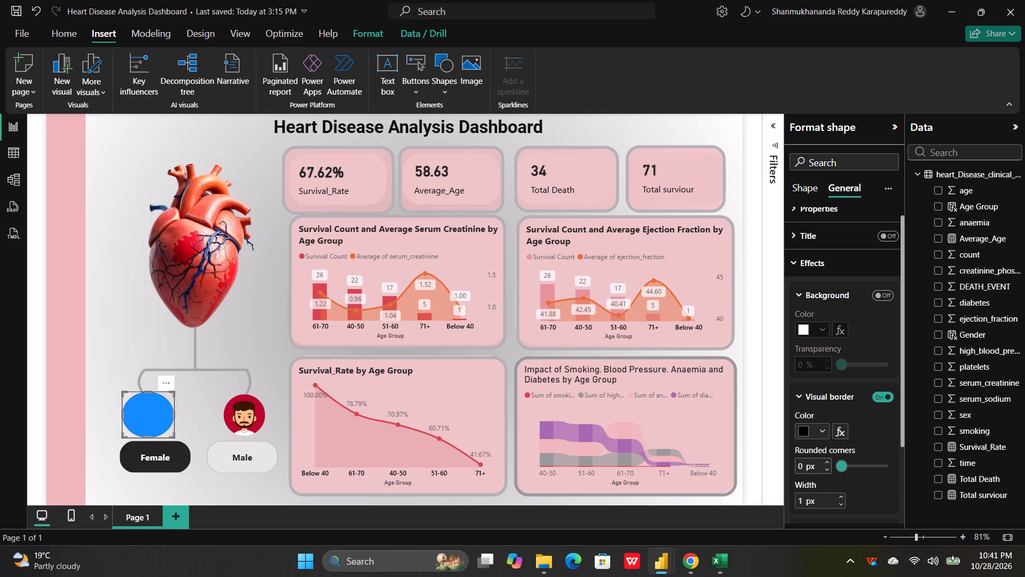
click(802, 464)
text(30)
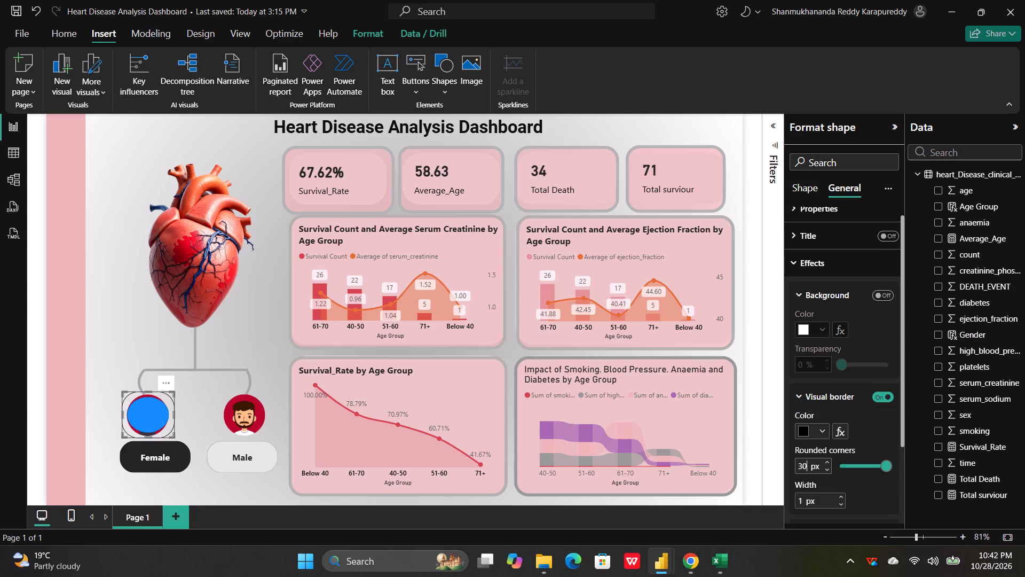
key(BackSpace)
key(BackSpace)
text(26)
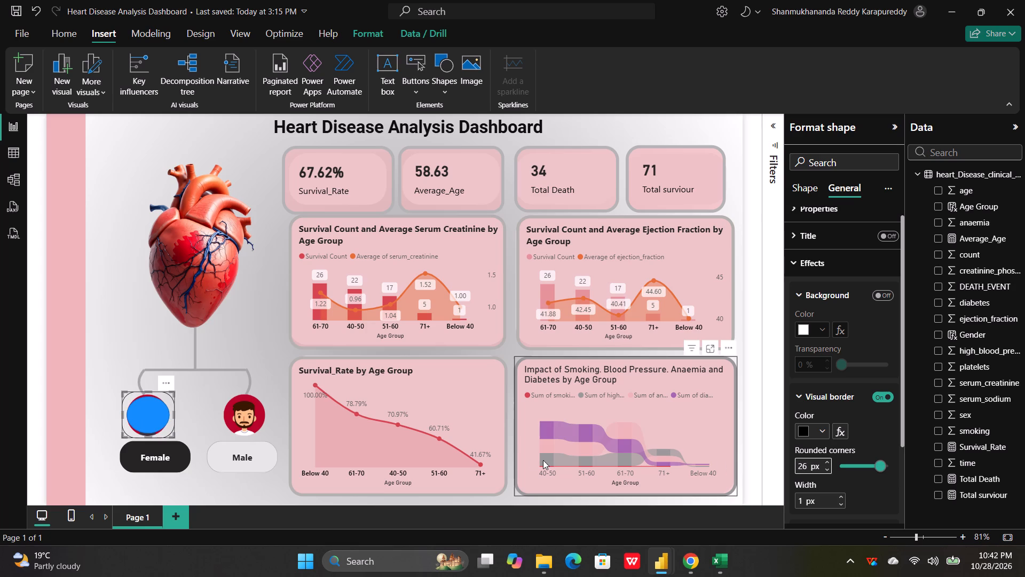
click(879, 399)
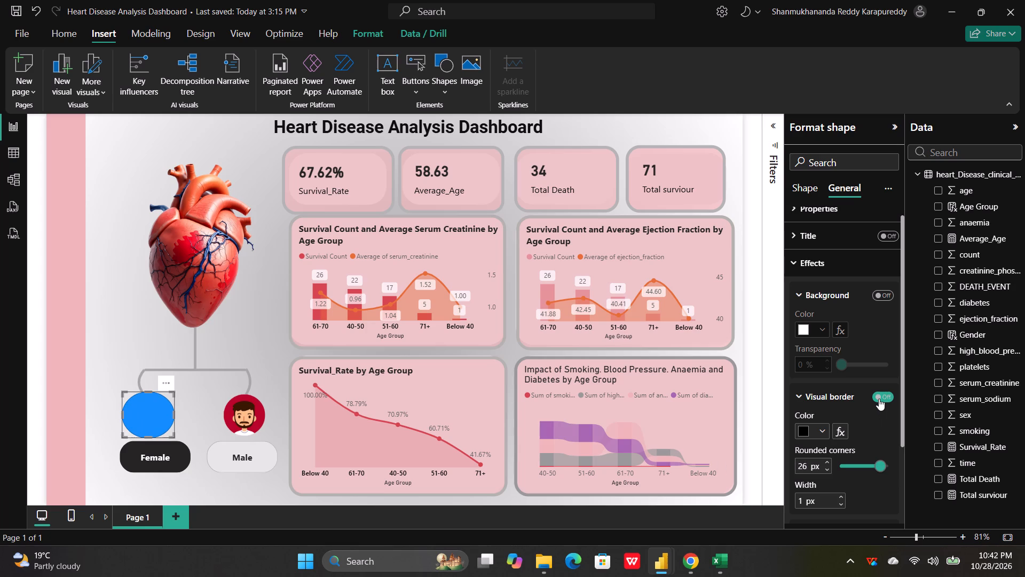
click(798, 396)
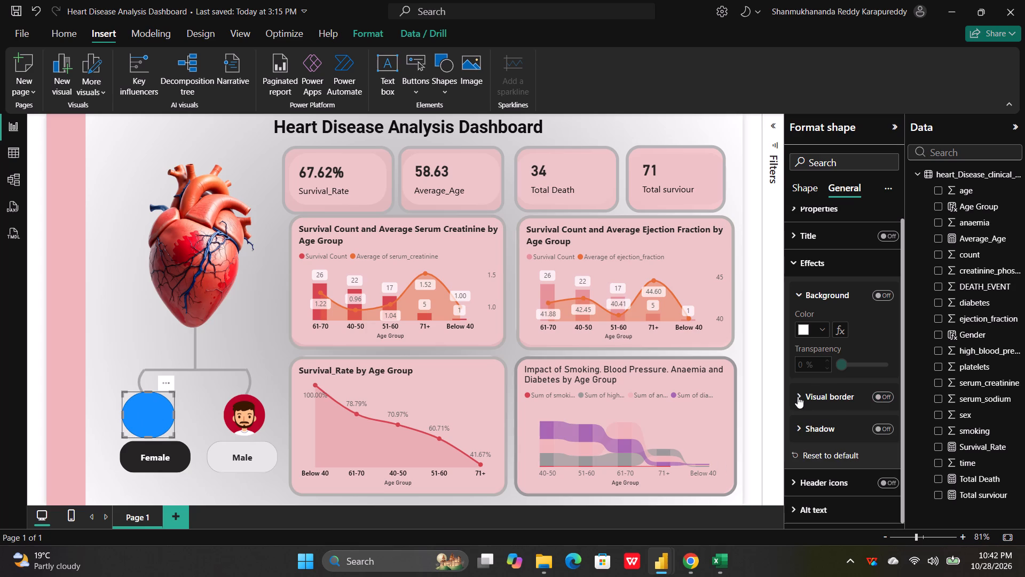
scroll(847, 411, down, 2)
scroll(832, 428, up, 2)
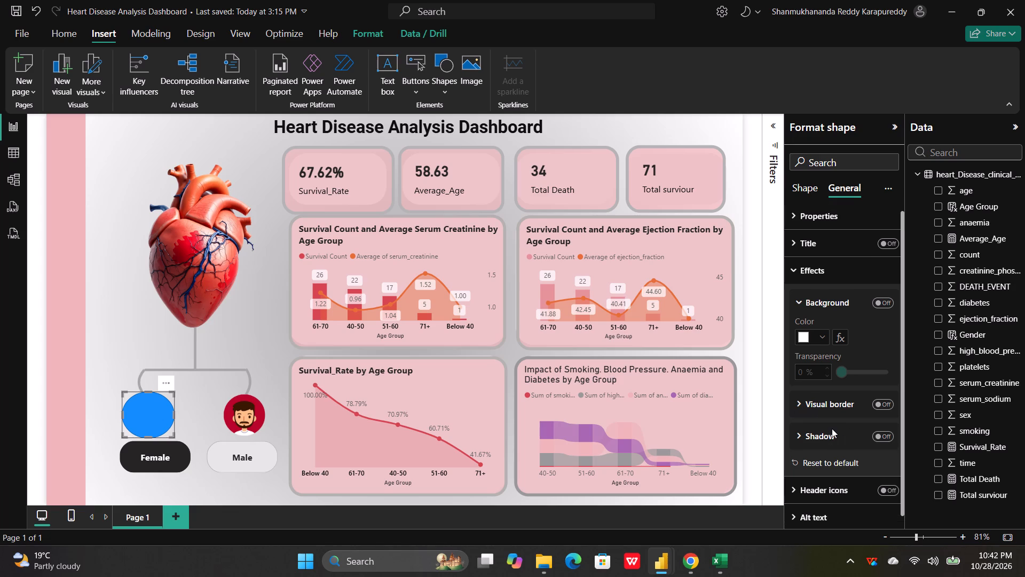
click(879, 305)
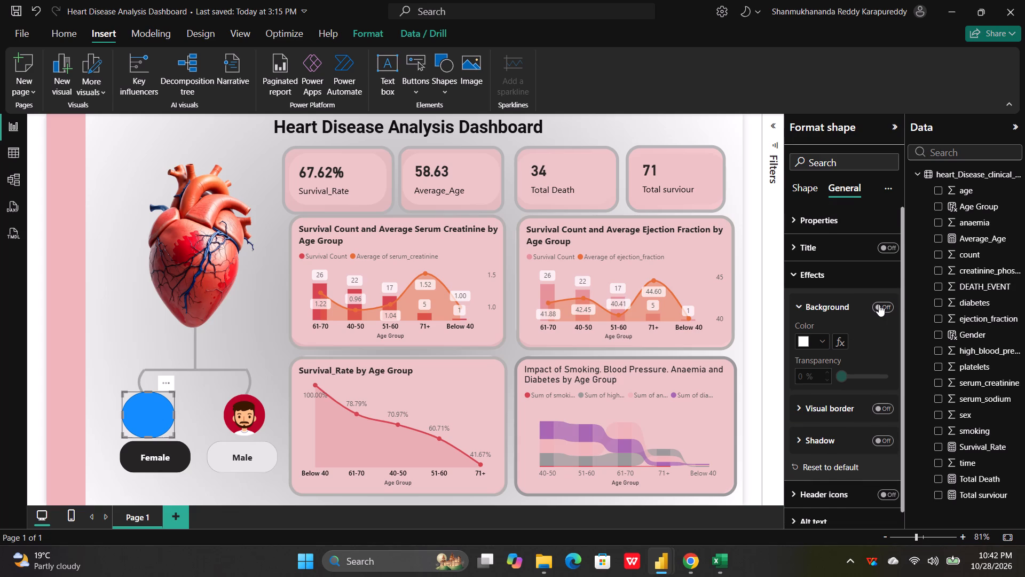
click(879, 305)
Change the blue oval's fill to the lightest red theme tint and set the fill transparency to 100%.
click(805, 195)
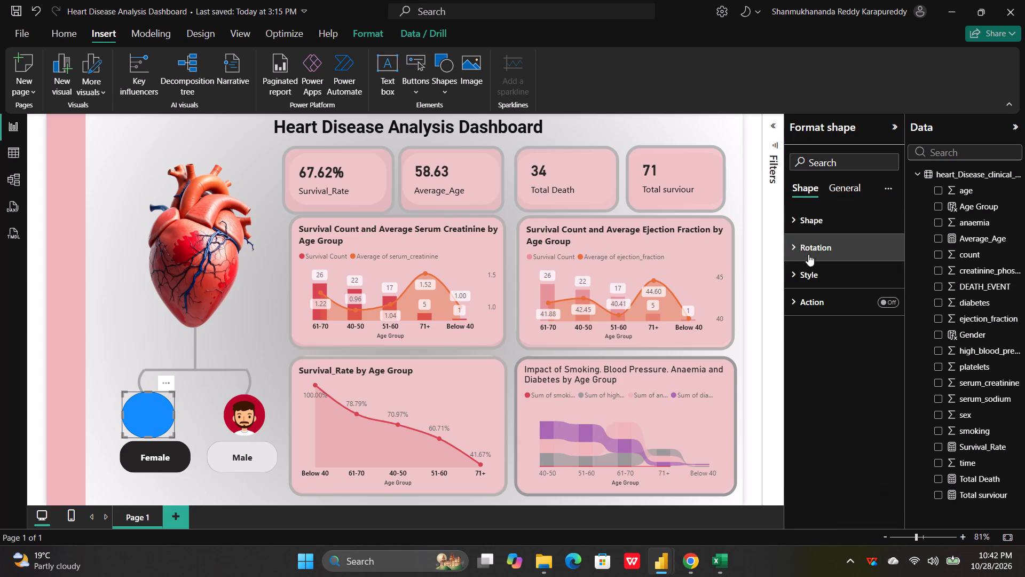
click(793, 272)
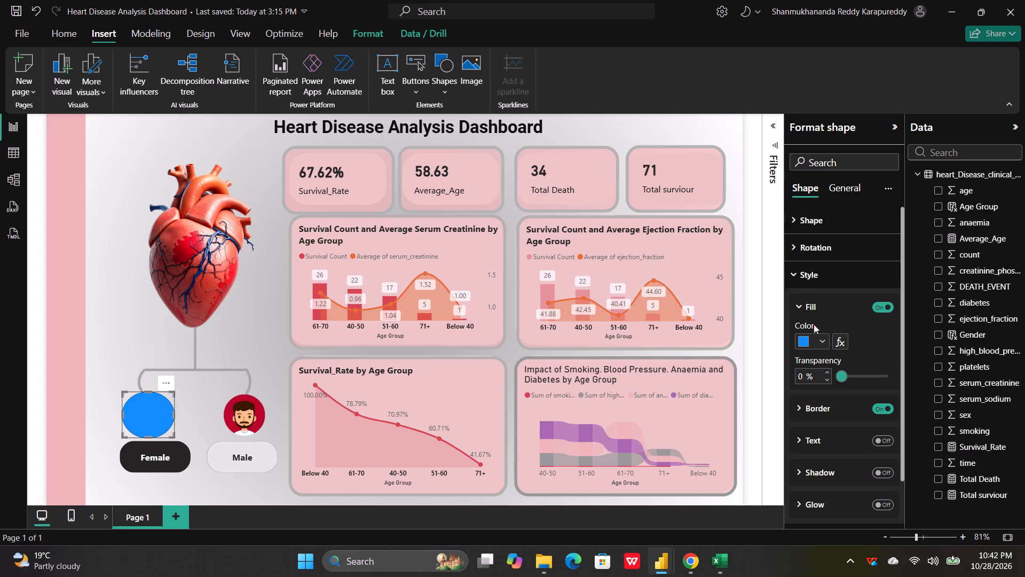
drag(839, 375, 849, 372)
drag(849, 372, 869, 375)
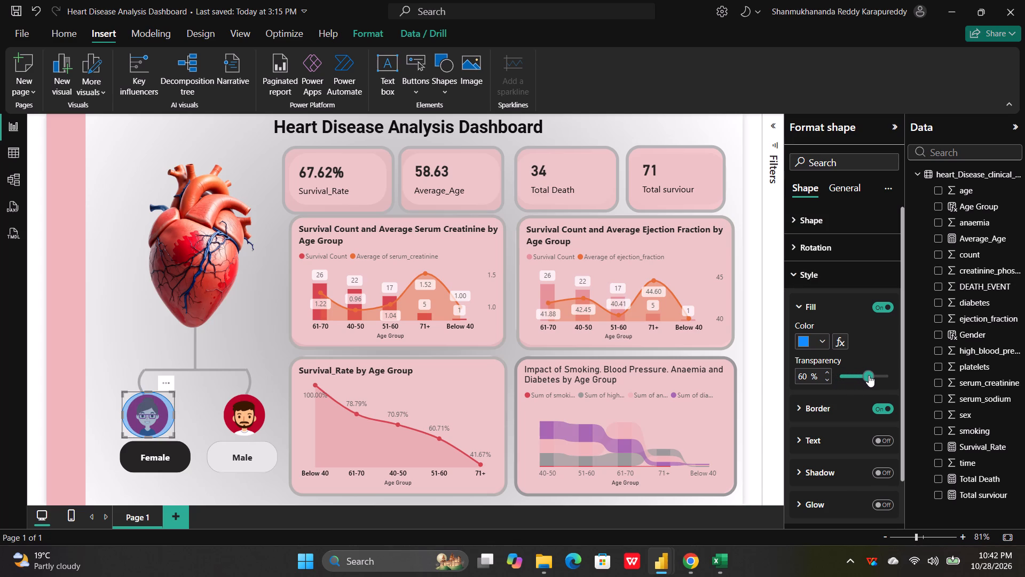
click(826, 342)
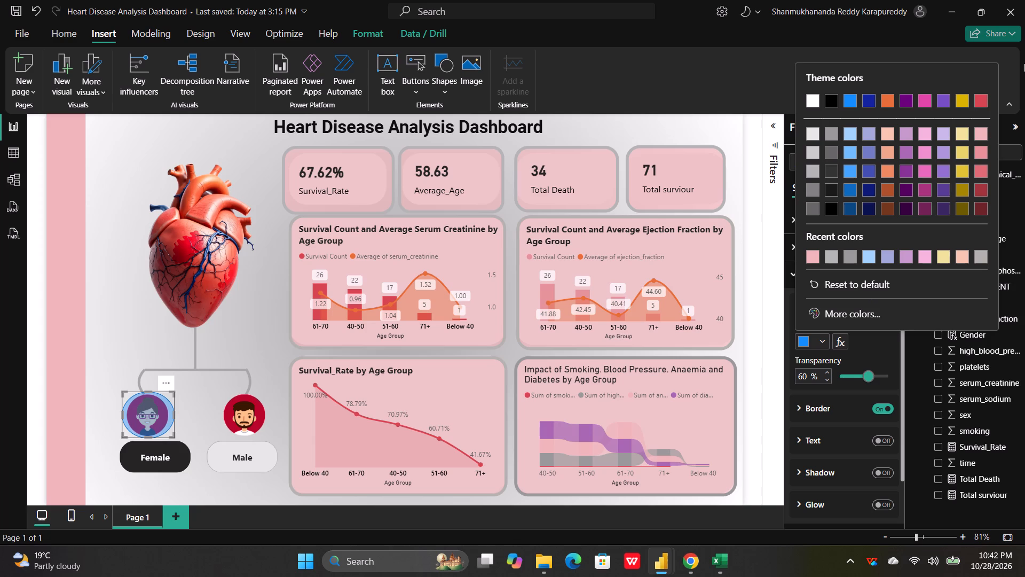
click(977, 126)
click(977, 129)
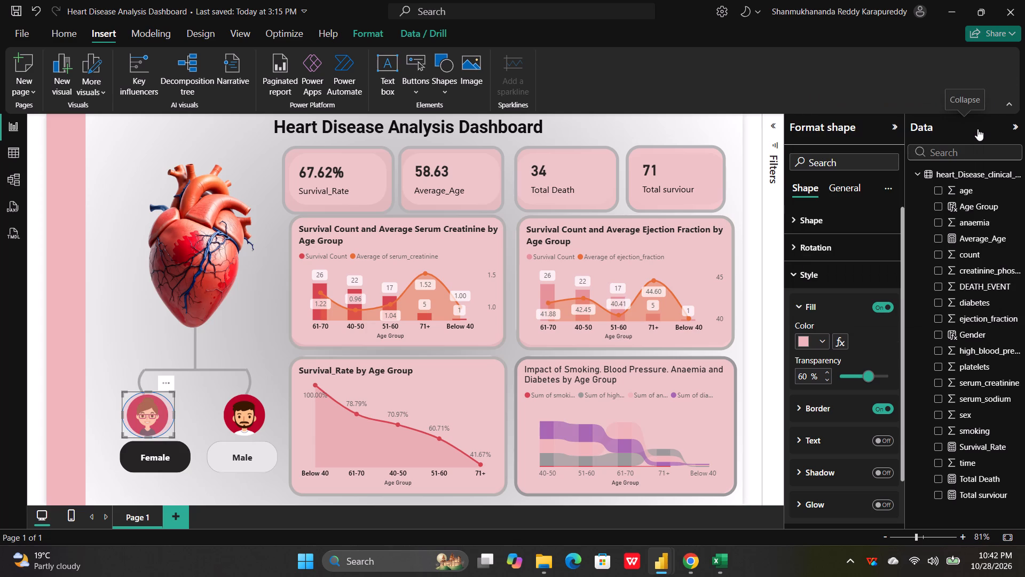
click(820, 341)
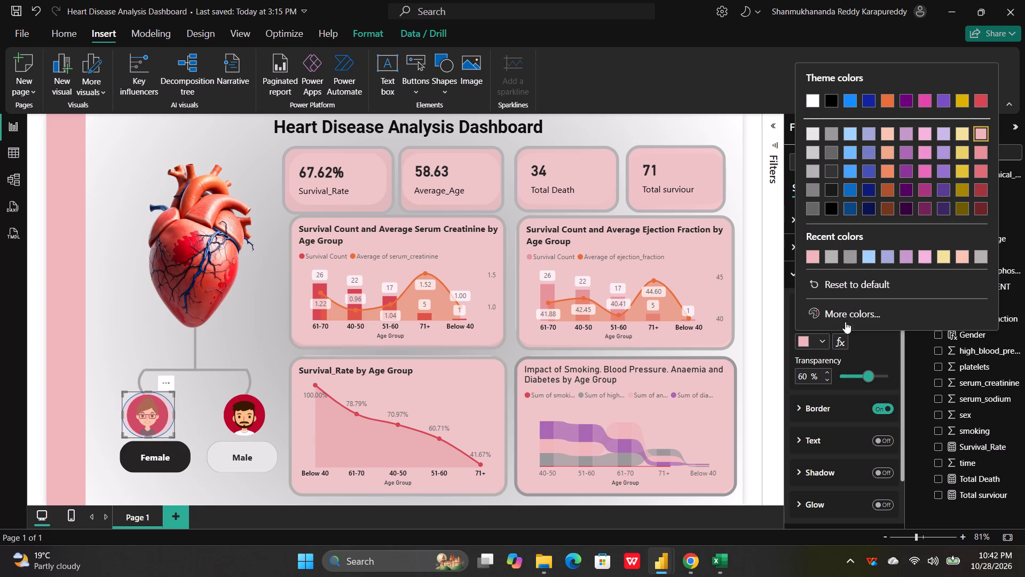
drag(867, 377, 880, 376)
drag(880, 376, 879, 377)
drag(868, 375, 887, 375)
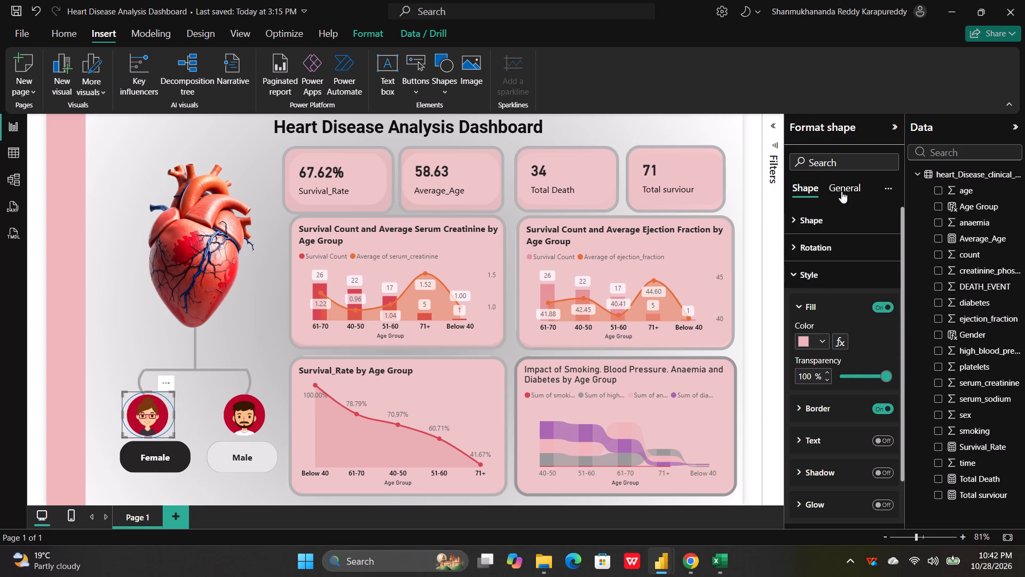
Set the border color of the oval around the female avatar to black.
scroll(841, 325, down, 1)
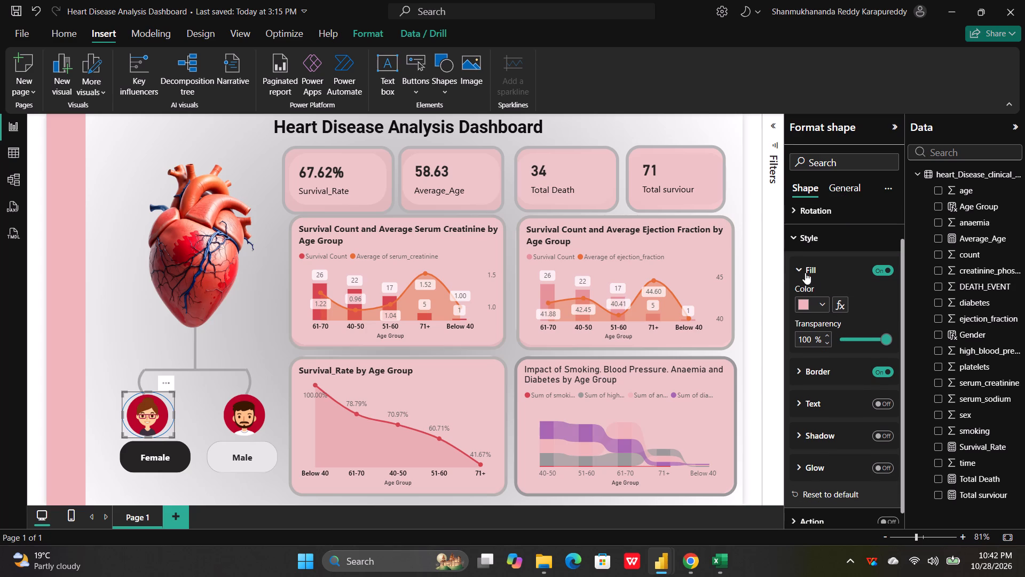
click(799, 369)
click(823, 409)
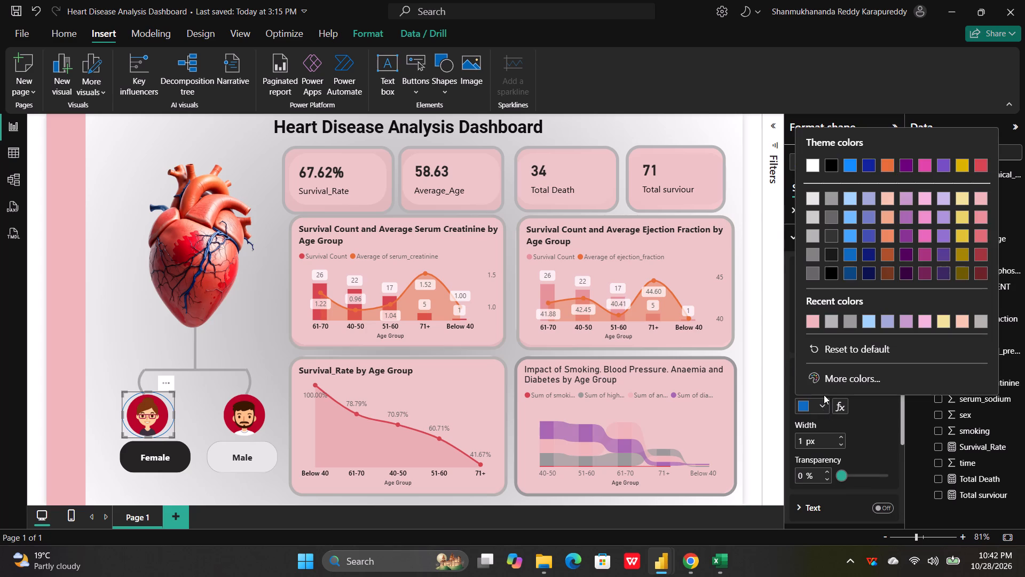
click(833, 271)
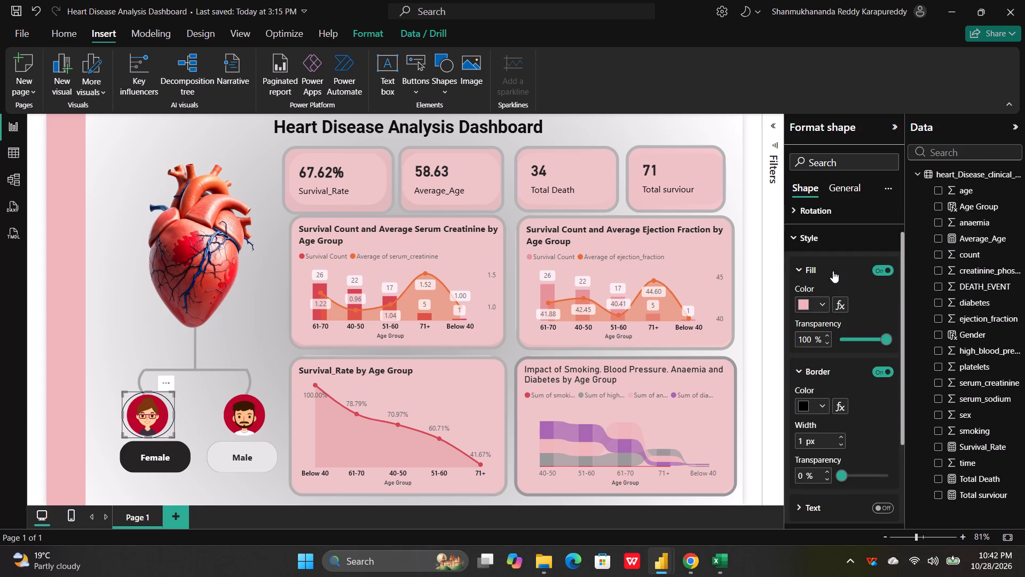
Shrink the oval from its edges and corners until its outline closely fits the circular female avatar.
click(122, 391)
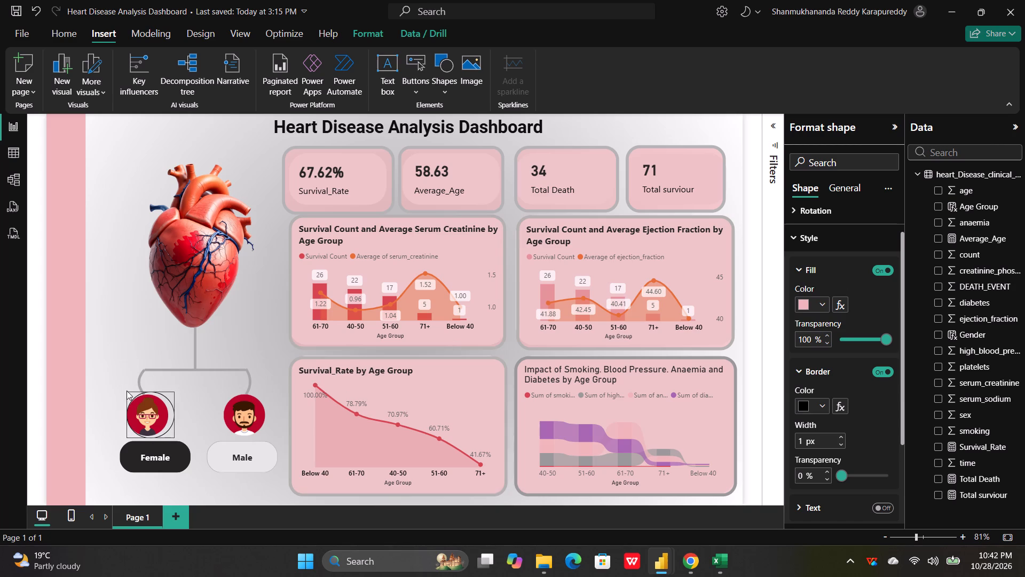
click(172, 435)
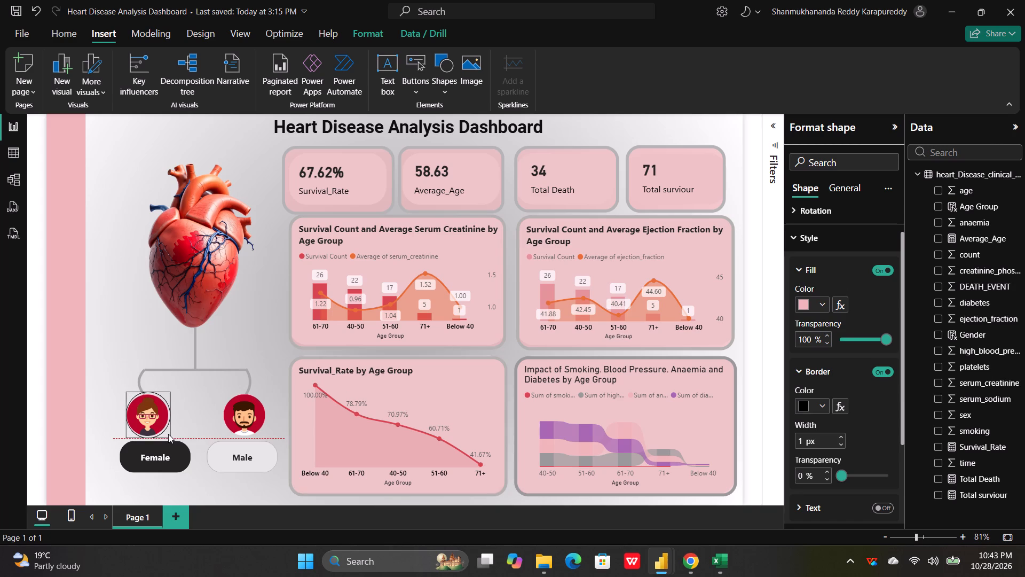
click(148, 437)
click(150, 394)
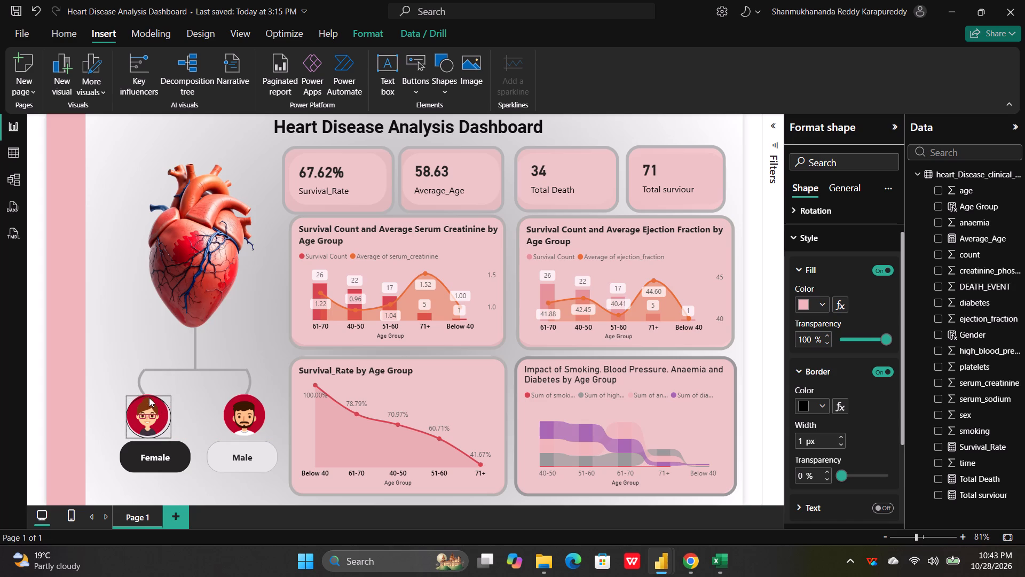
click(168, 435)
click(149, 436)
click(106, 428)
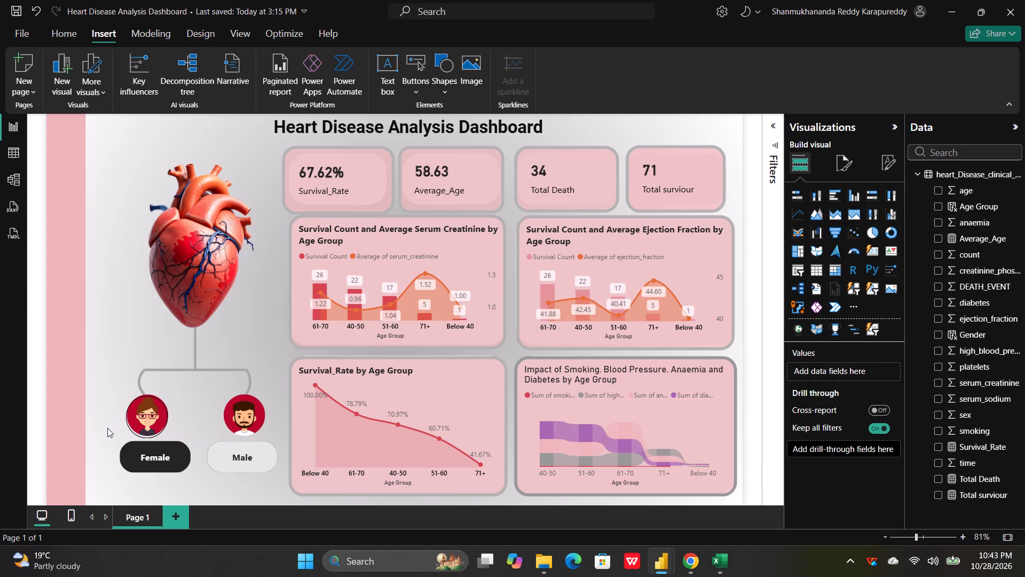
Set the border width of the circle around the female avatar to 6 px.
click(147, 426)
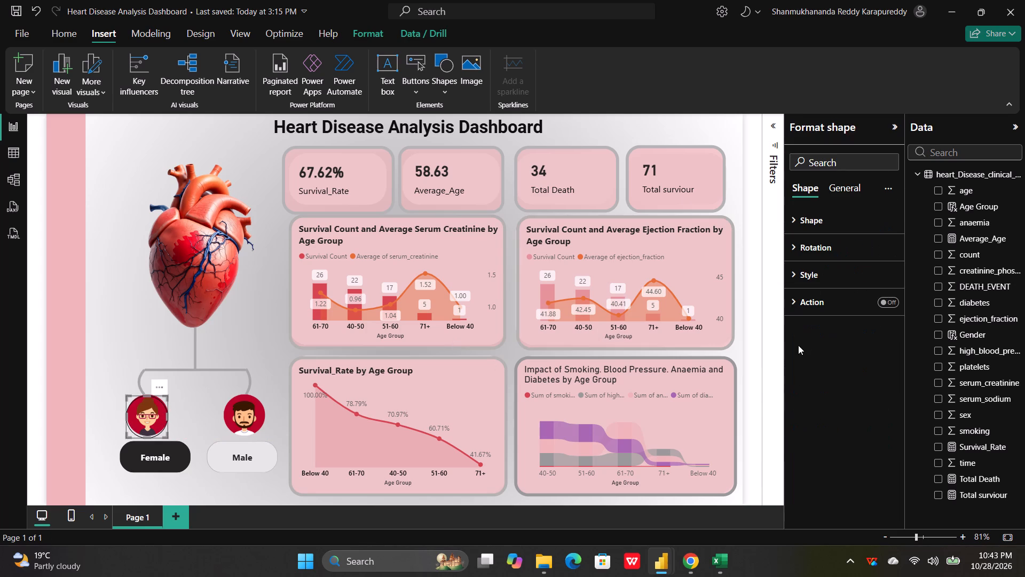
click(797, 271)
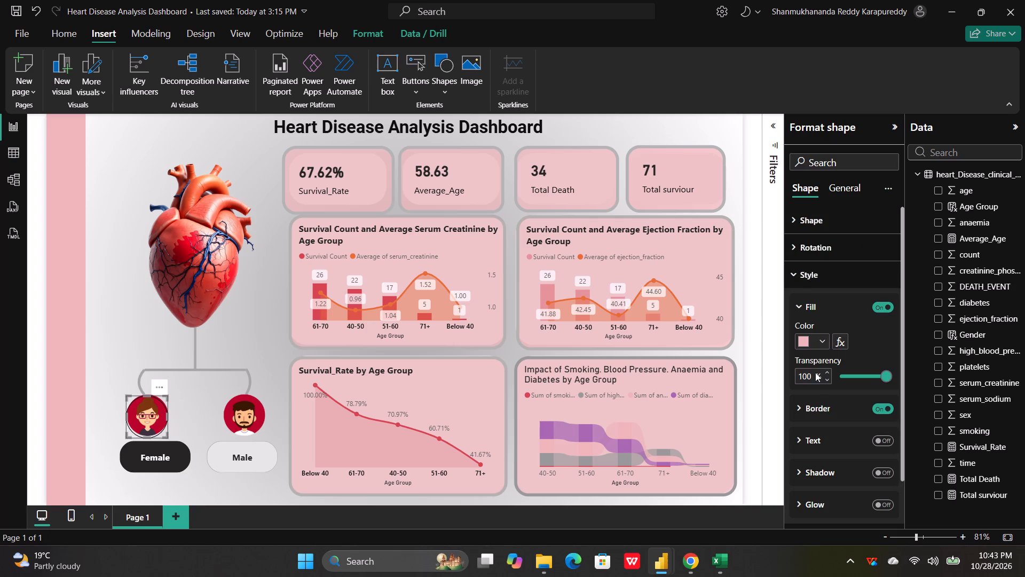
scroll(814, 397, down, 1)
click(800, 358)
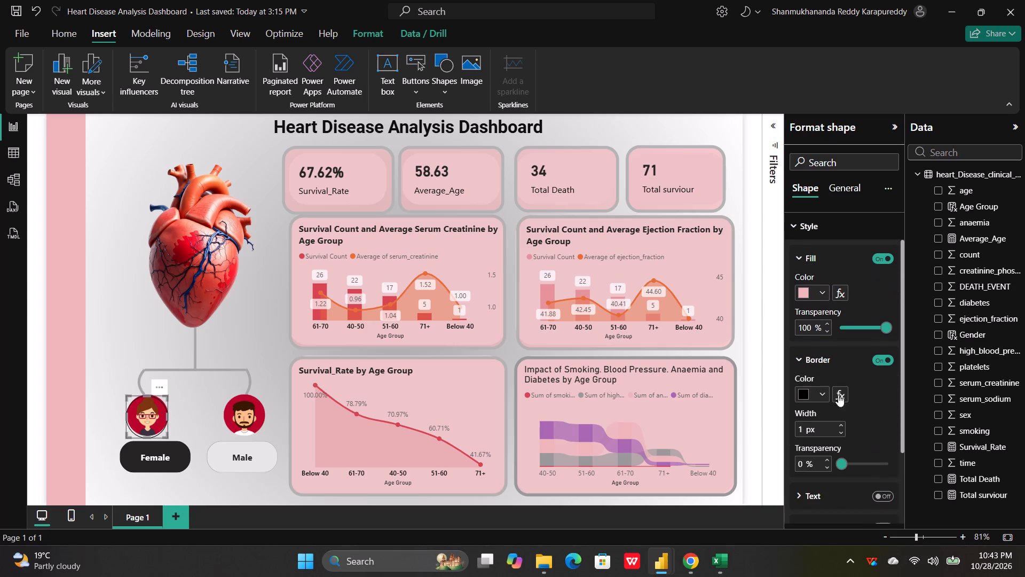
scroll(856, 410, down, 1)
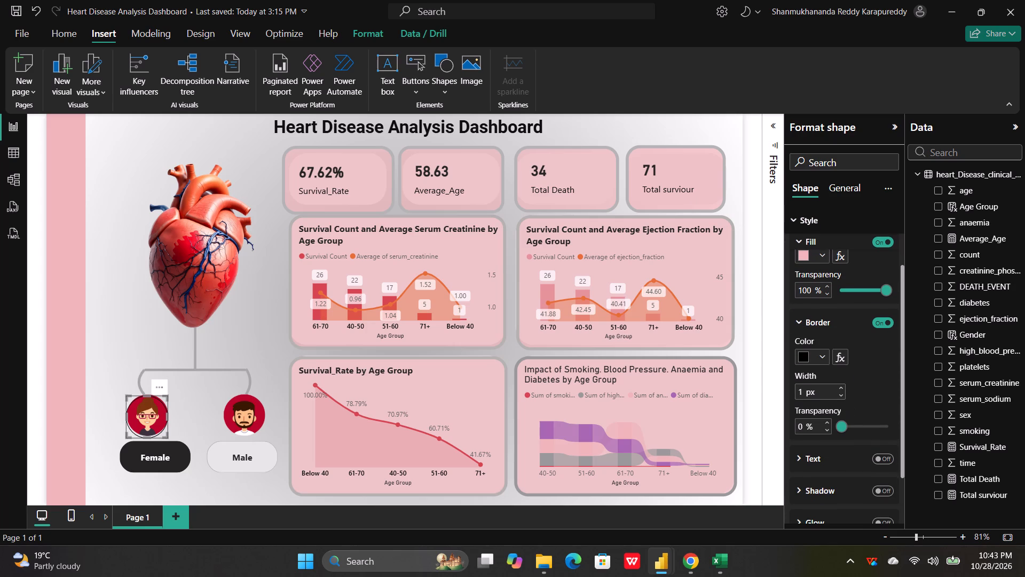
click(802, 393)
key(BackSpace)
key(6)
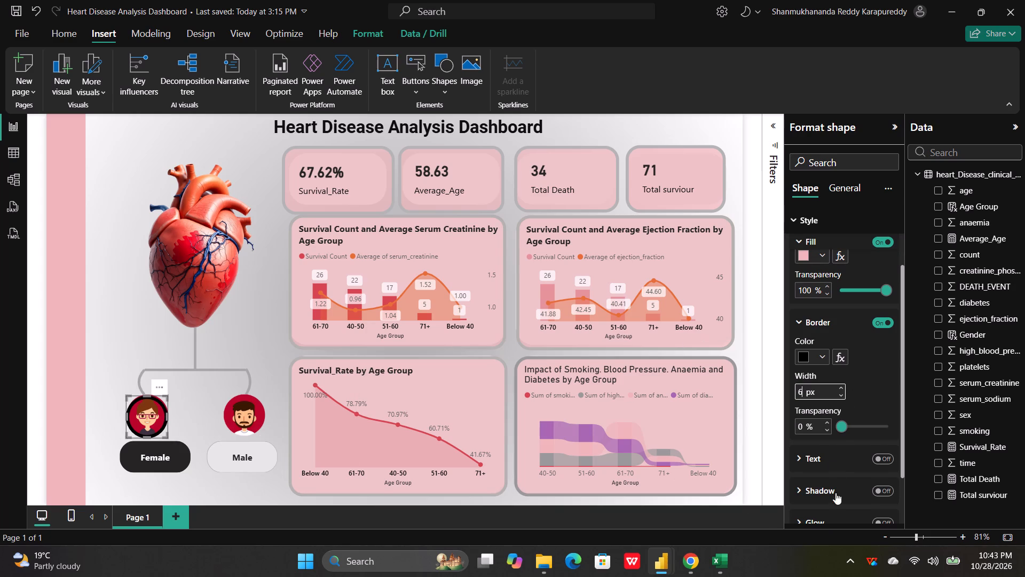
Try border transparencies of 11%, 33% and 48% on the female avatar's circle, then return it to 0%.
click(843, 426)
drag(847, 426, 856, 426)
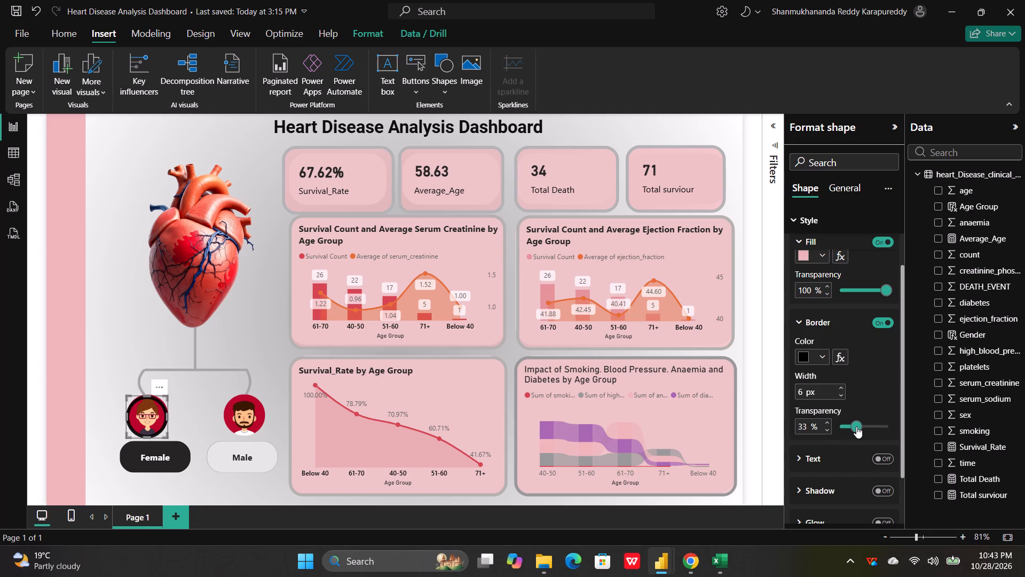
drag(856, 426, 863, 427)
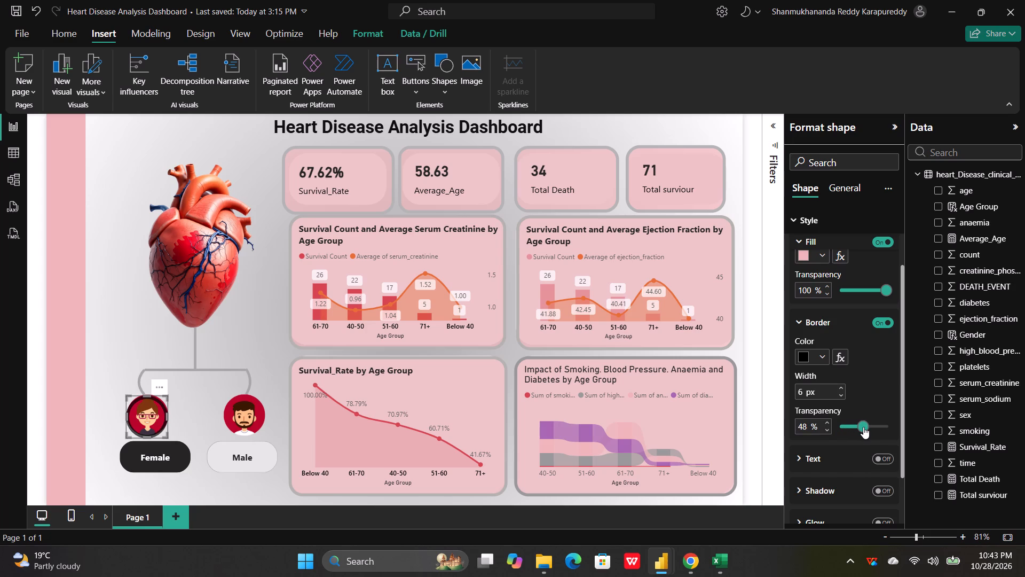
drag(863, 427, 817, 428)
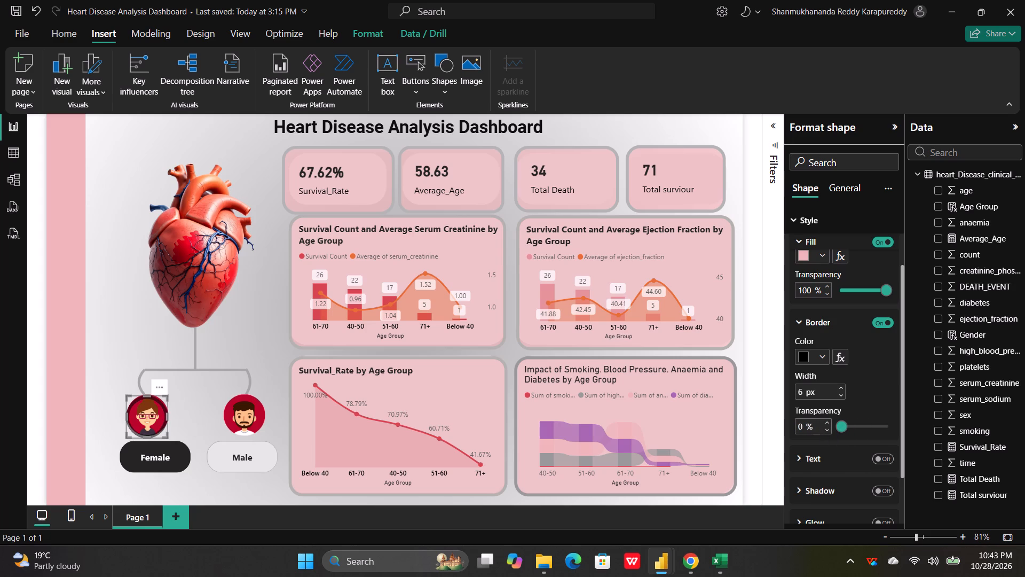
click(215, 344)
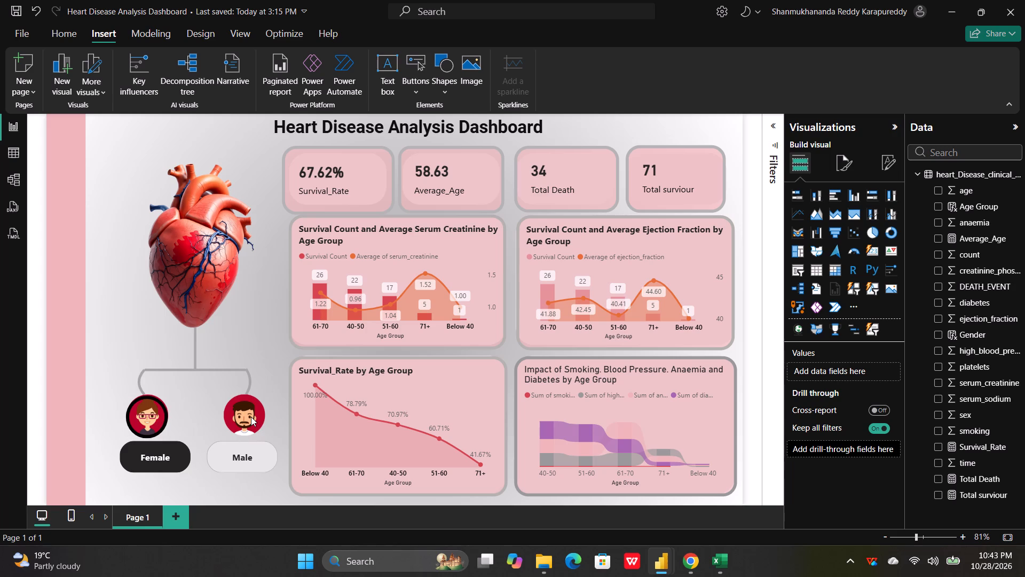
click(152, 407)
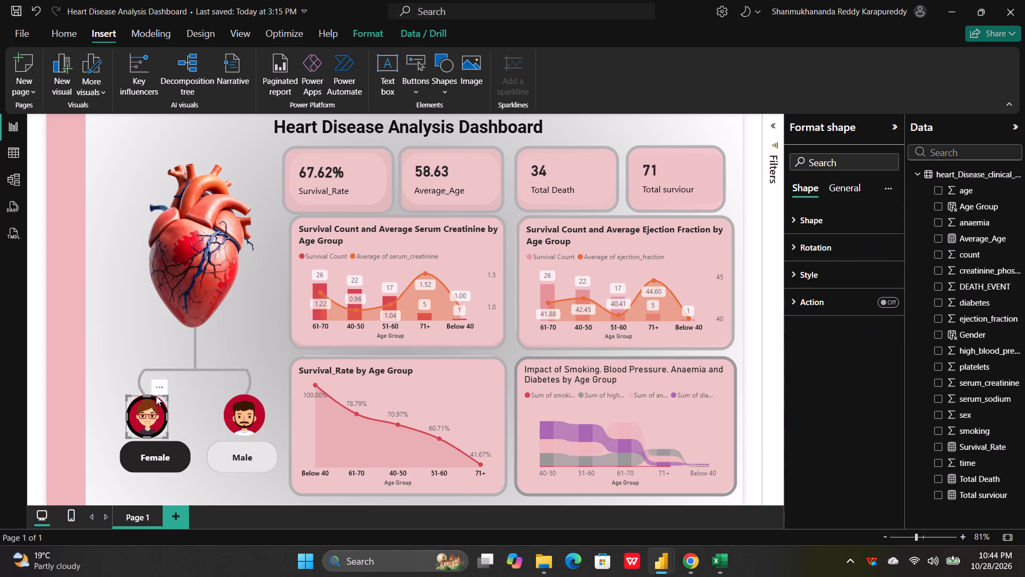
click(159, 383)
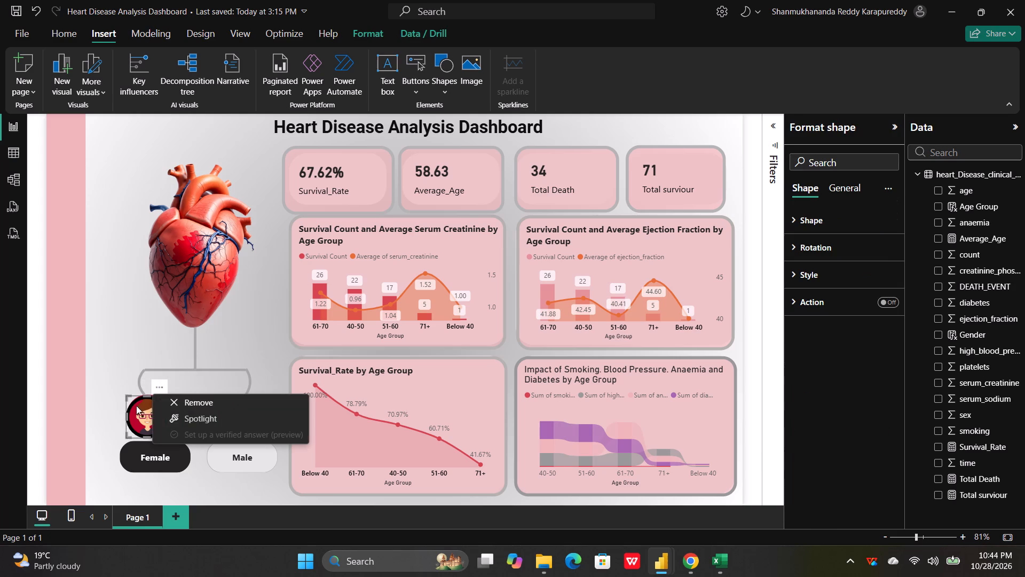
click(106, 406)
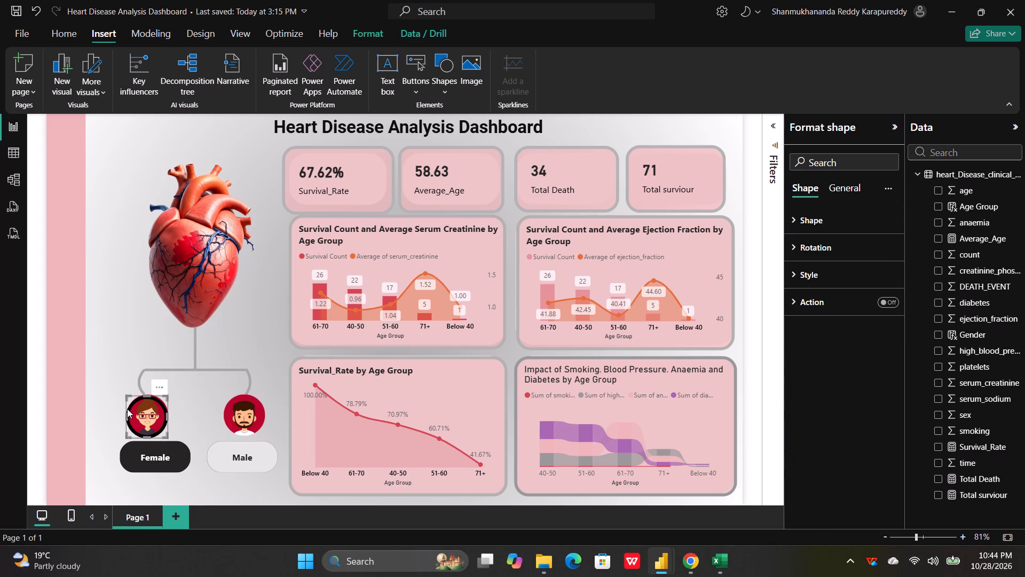
Insert an oval shape and shrink it to a small circle about the size of the gender avatars.
click(446, 65)
click(447, 211)
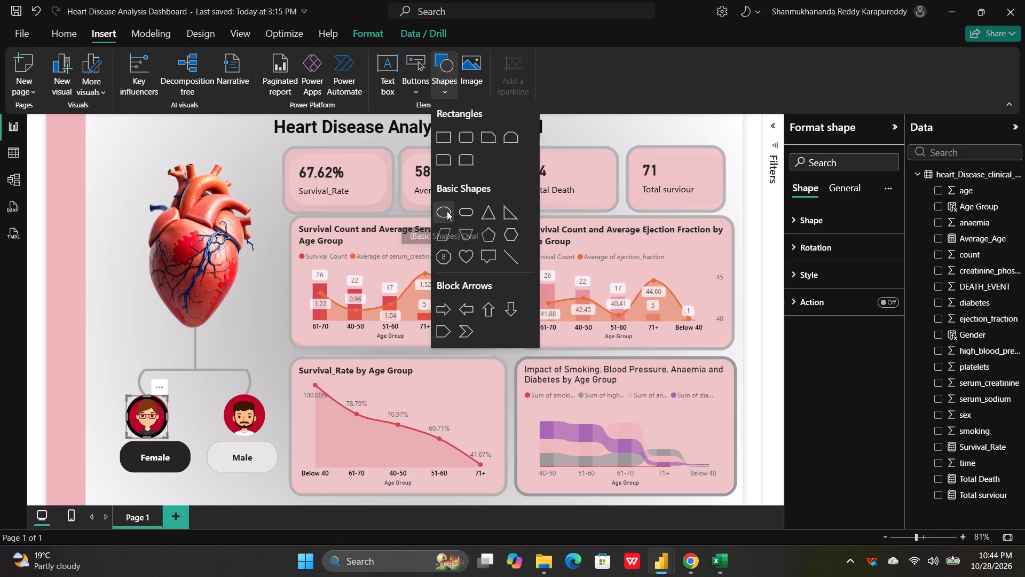
drag(195, 259, 177, 304)
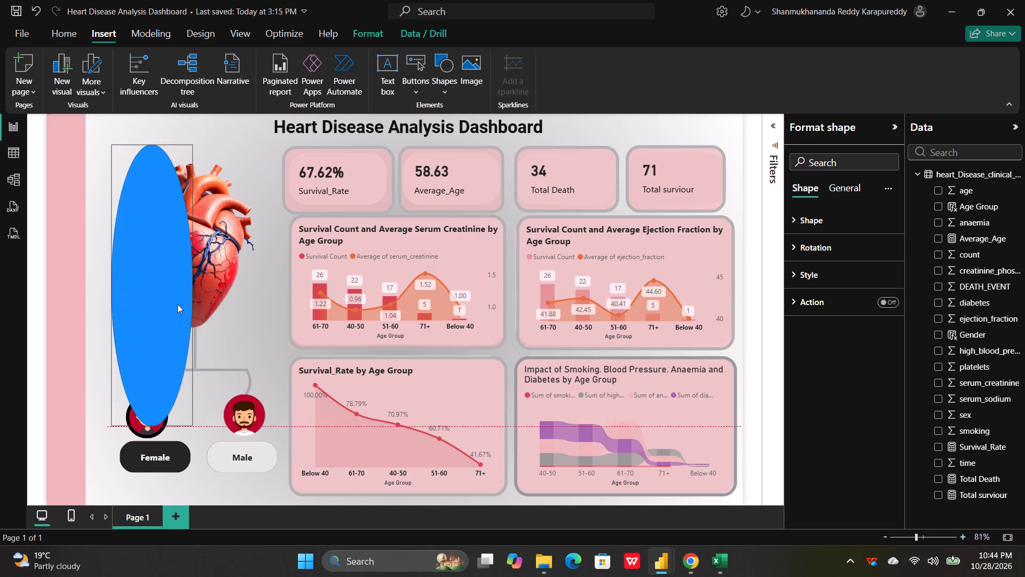
drag(177, 304, 251, 351)
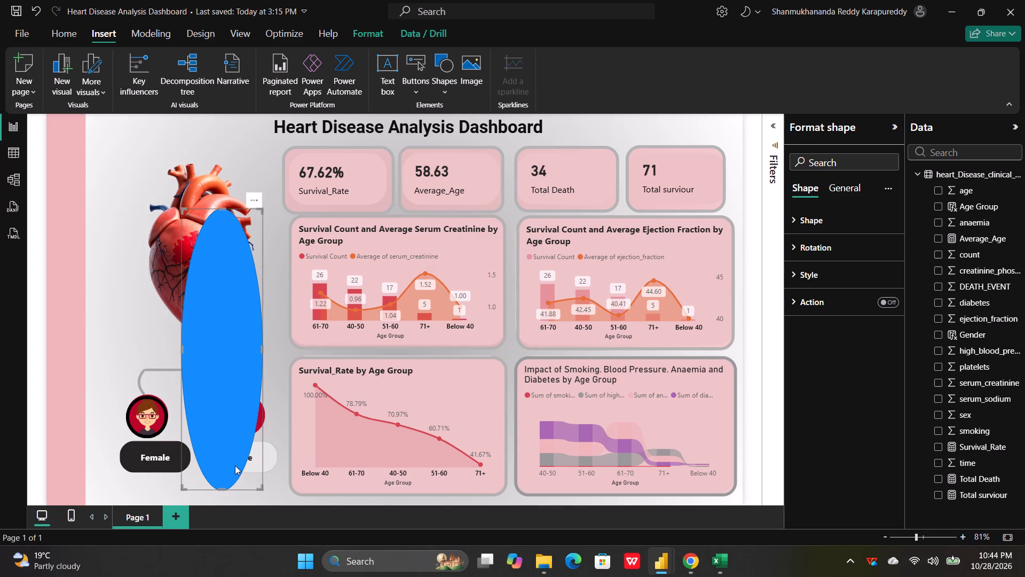
drag(261, 487, 242, 384)
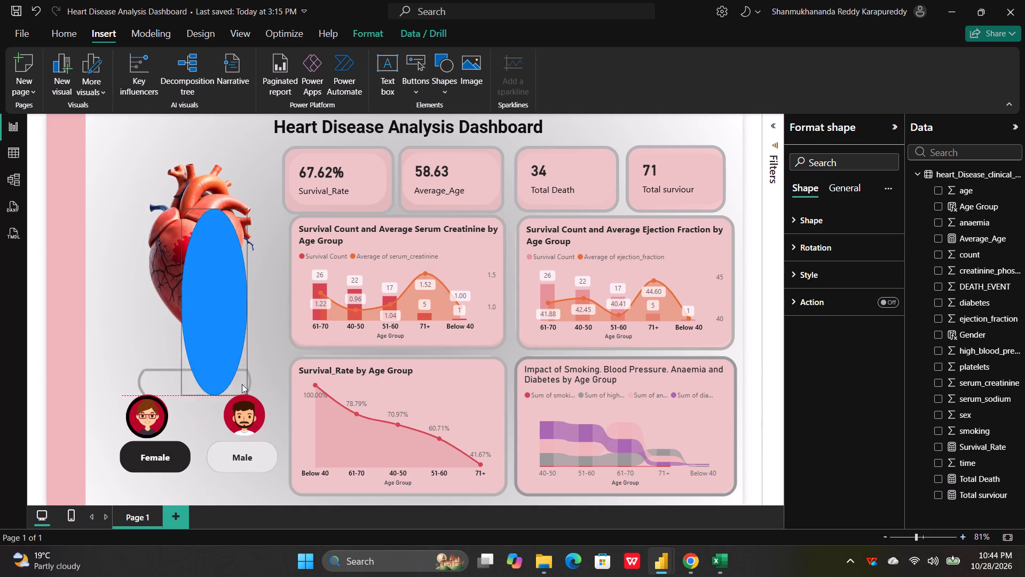
drag(242, 384, 220, 241)
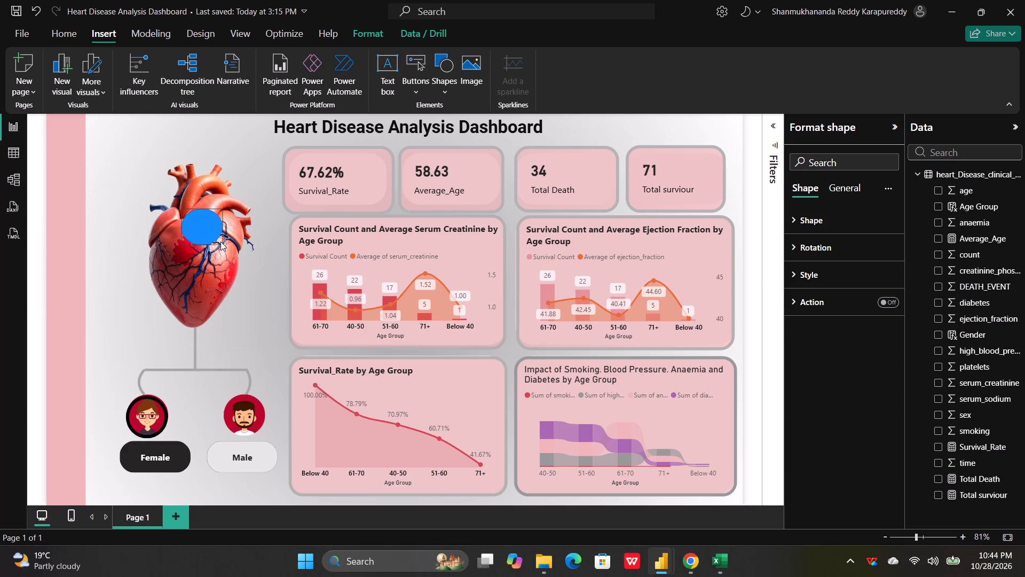
drag(220, 241, 214, 240)
Move the new circle onto the male avatar and resize it from its corners until it just covers the avatar.
drag(201, 224, 246, 408)
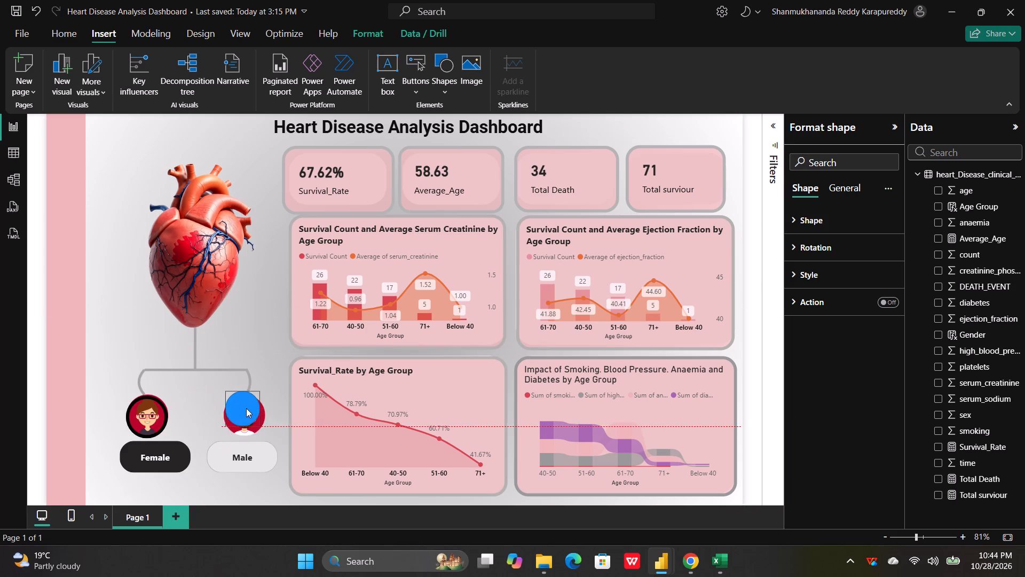
drag(246, 408, 247, 410)
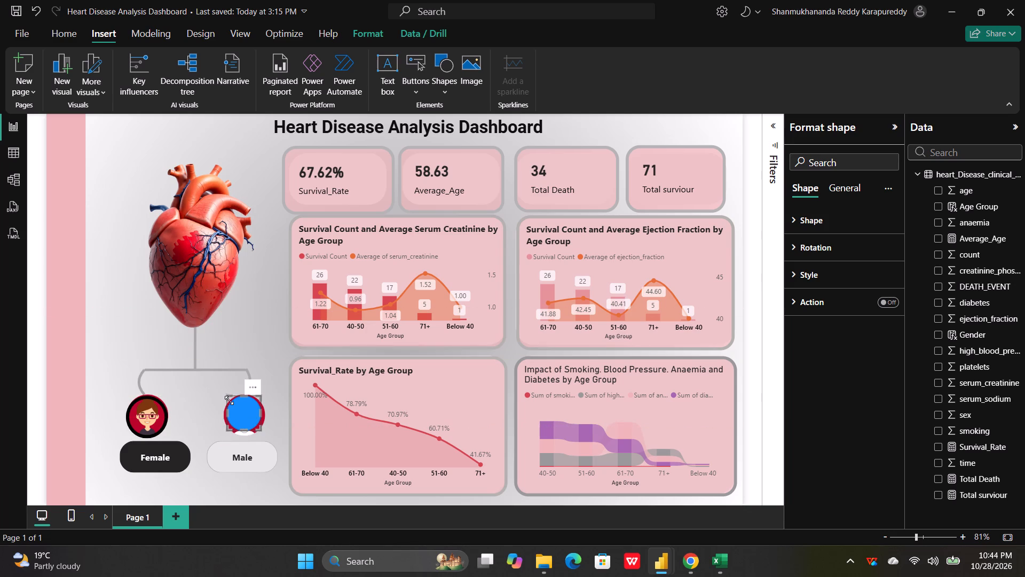
drag(228, 400, 223, 401)
drag(257, 426, 264, 428)
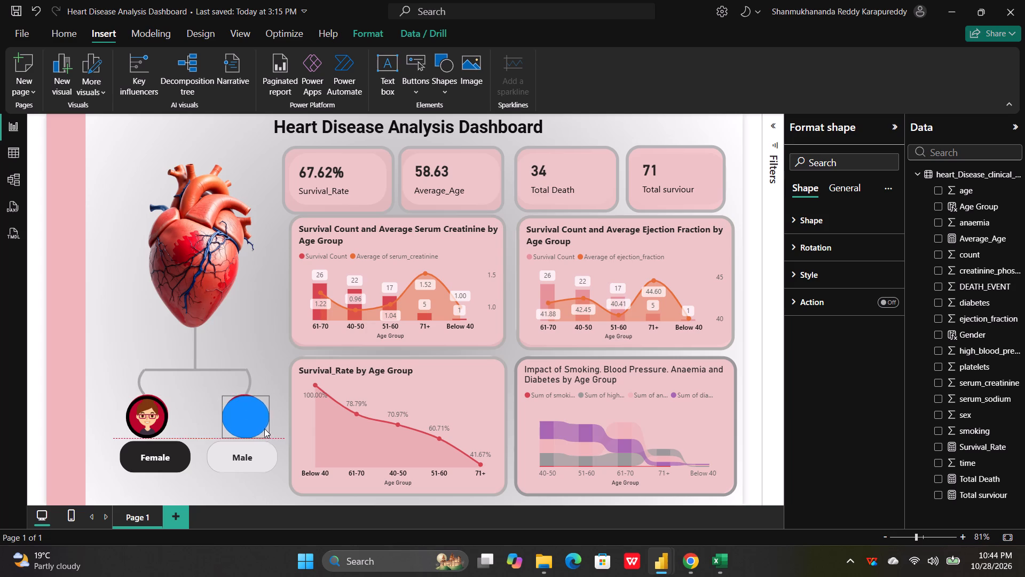
drag(264, 428, 263, 430)
click(248, 417)
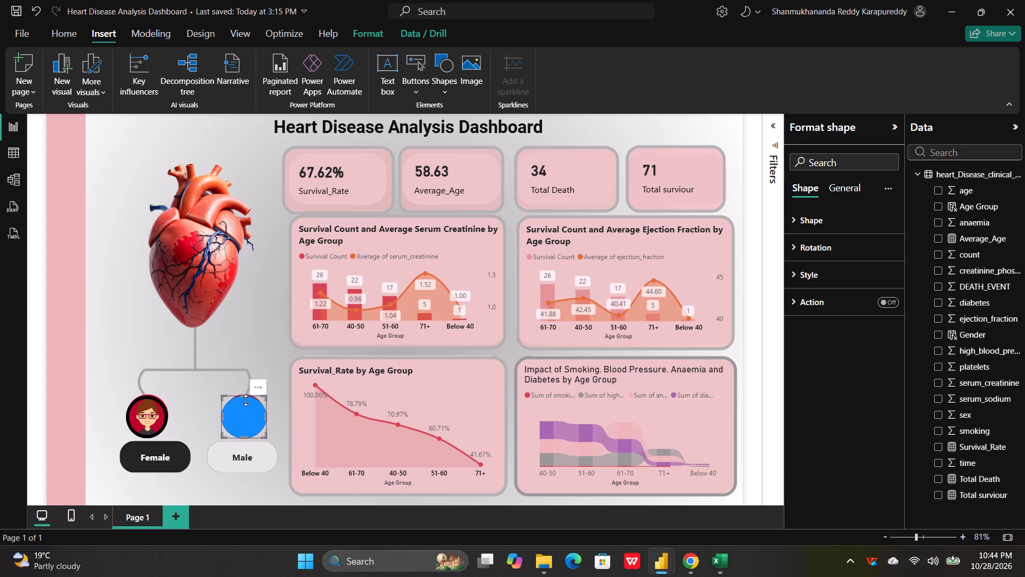
click(245, 400)
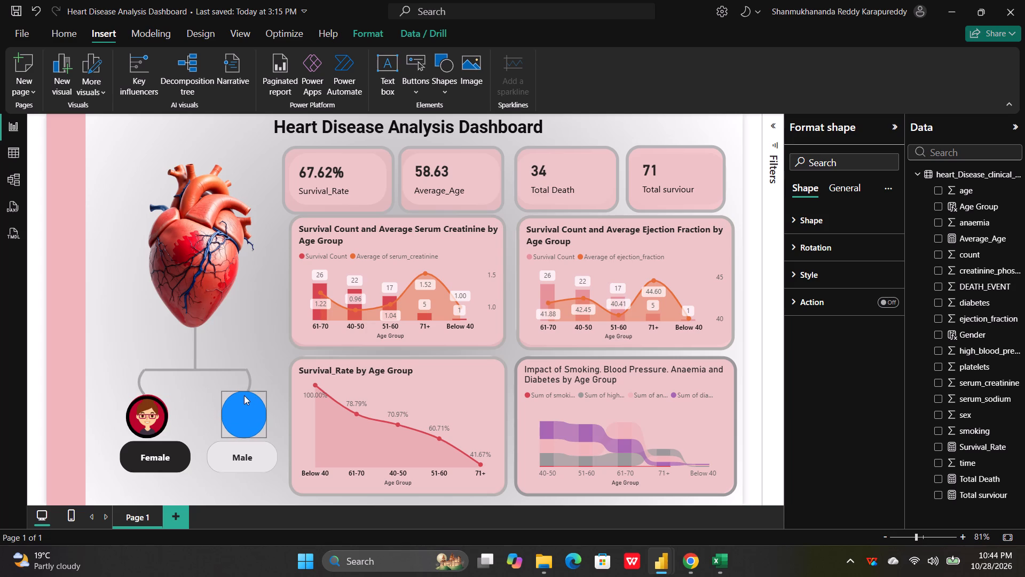
click(241, 413)
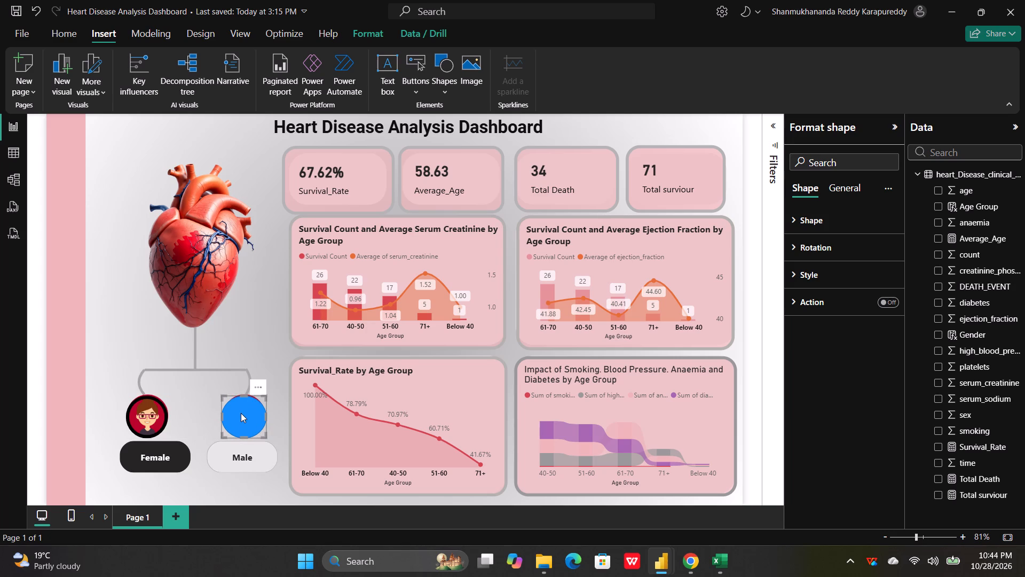
Set the fill of the circle over the male avatar to light gray with 100% transparency.
click(793, 268)
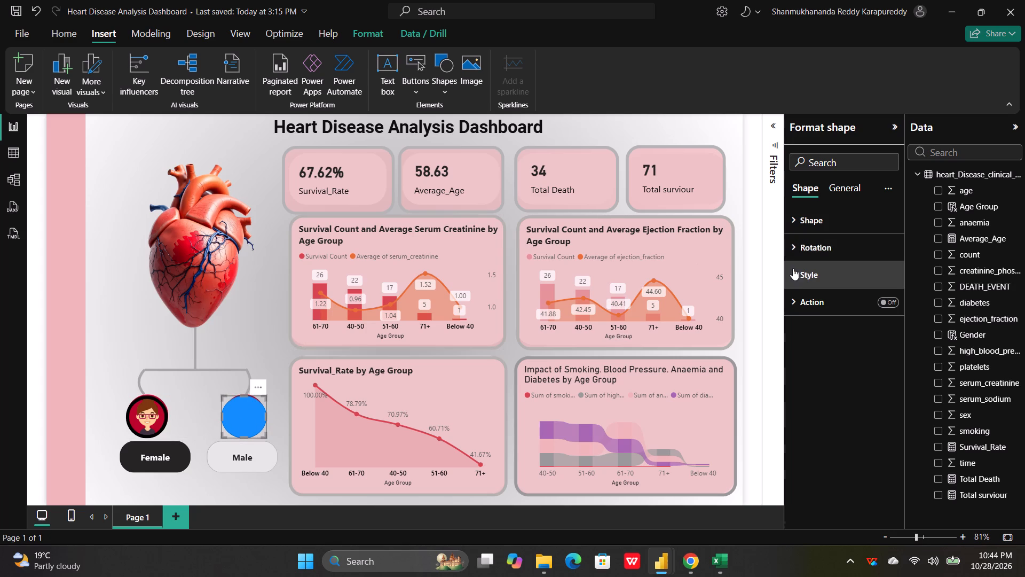
click(822, 339)
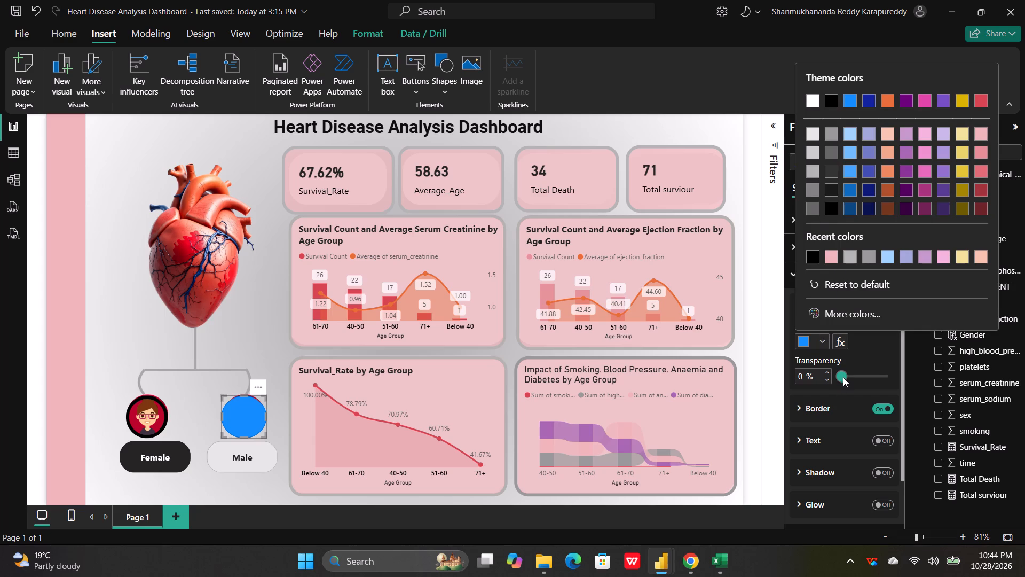
drag(843, 376, 855, 368)
click(855, 368)
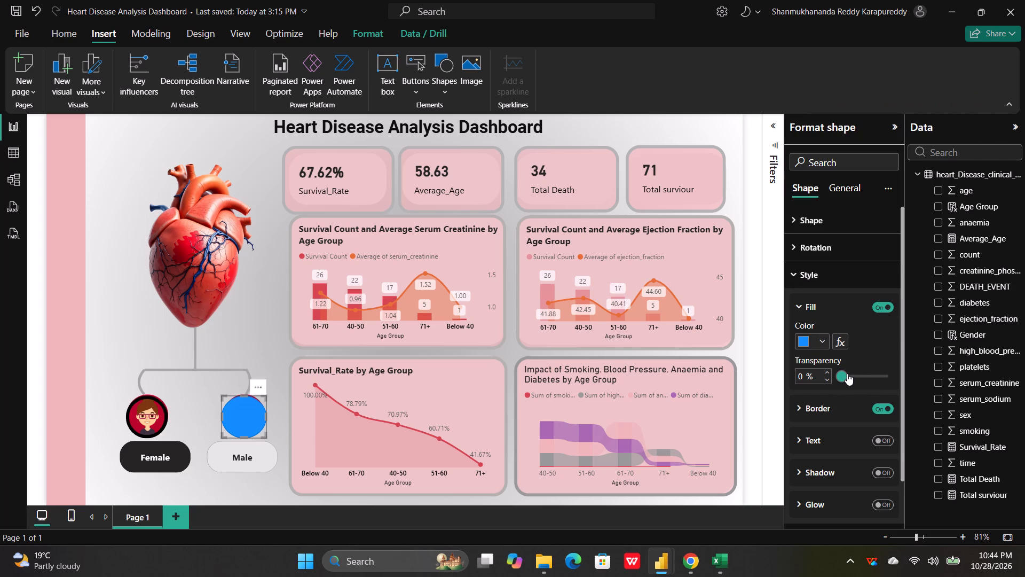
drag(847, 373, 893, 375)
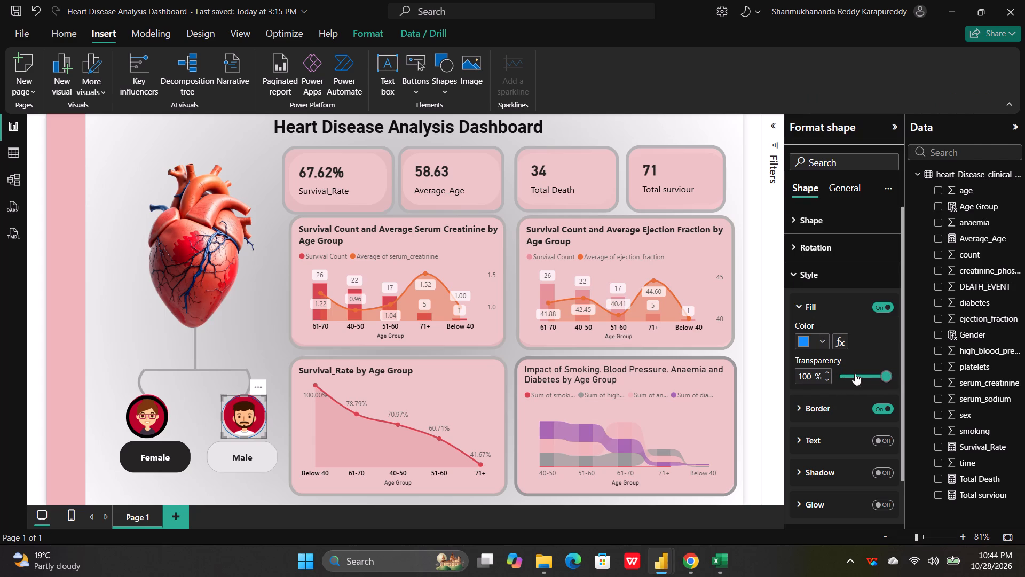
click(251, 412)
click(251, 412)
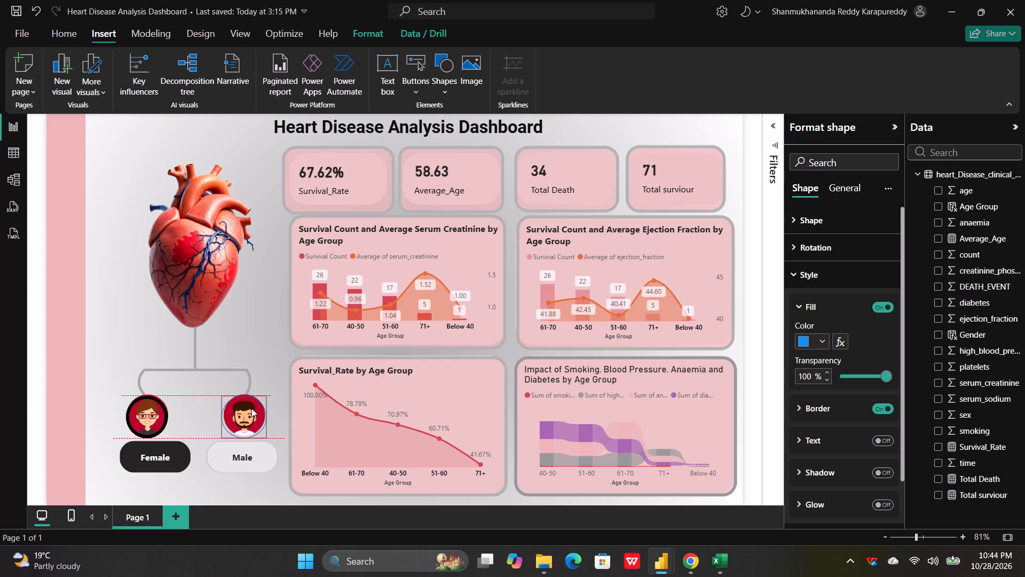
click(266, 436)
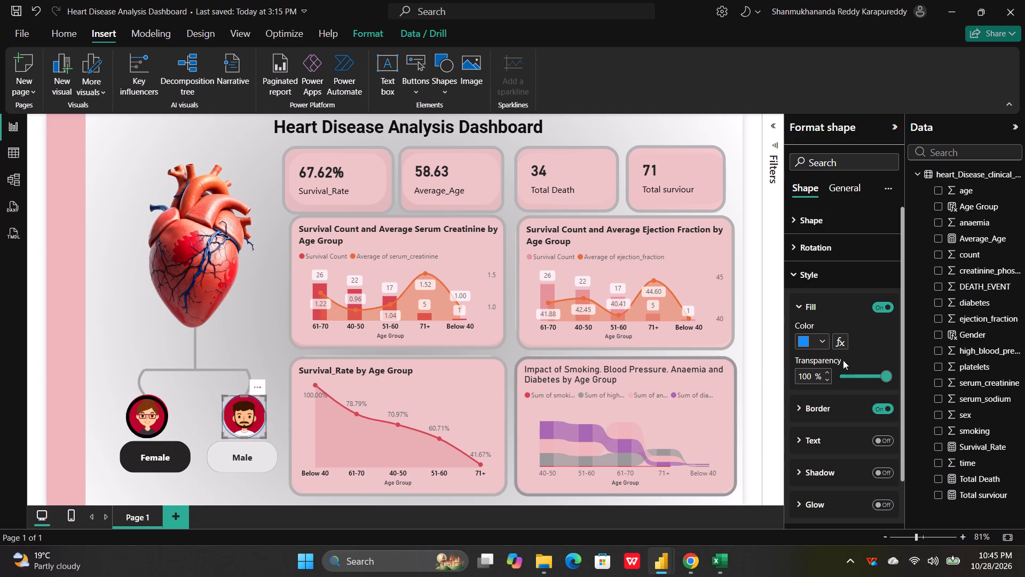
click(821, 338)
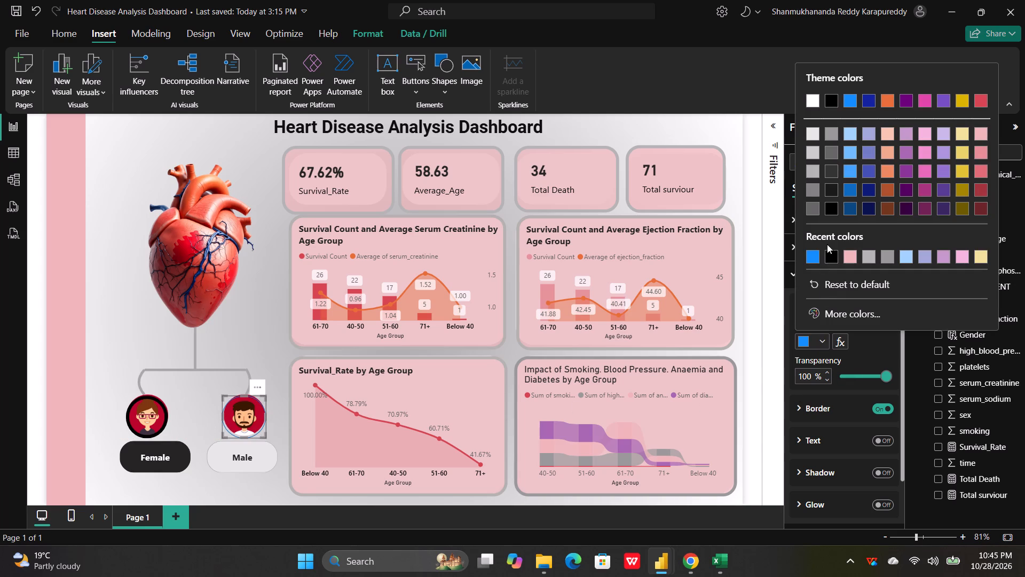
click(811, 134)
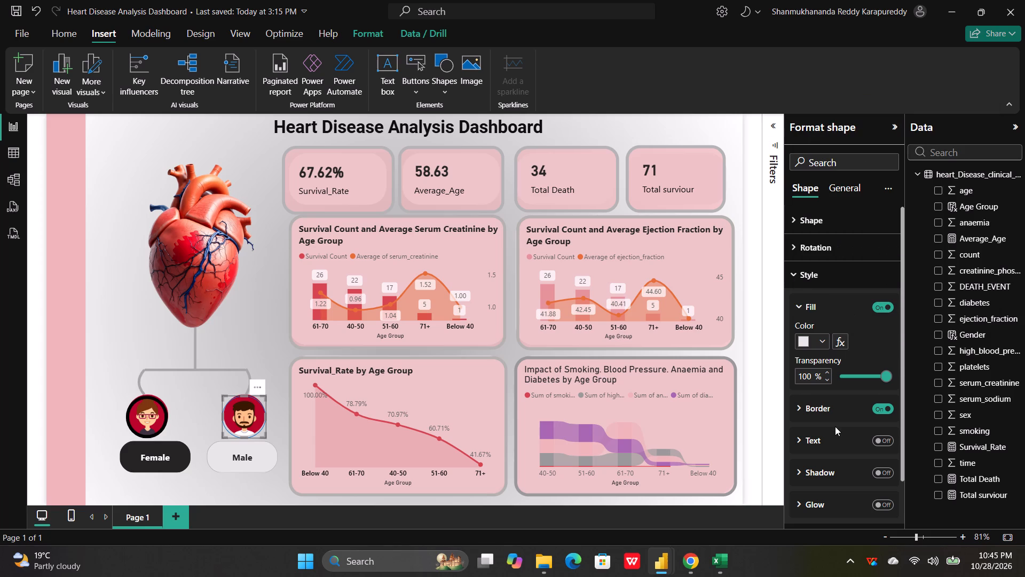
Give the circle around the male avatar a black border 6 px wide.
scroll(835, 426, down, 1)
click(802, 365)
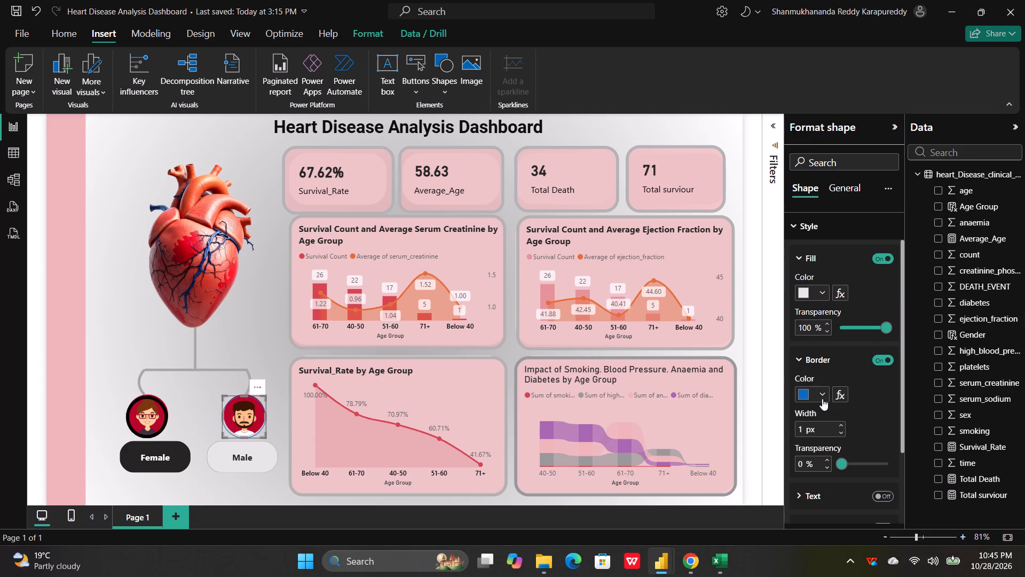
click(824, 391)
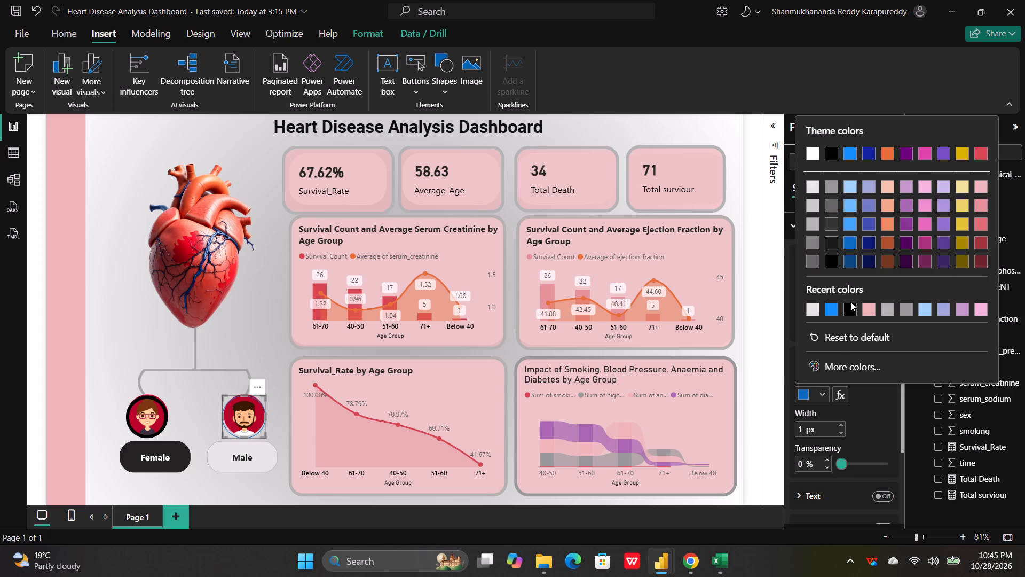
click(850, 303)
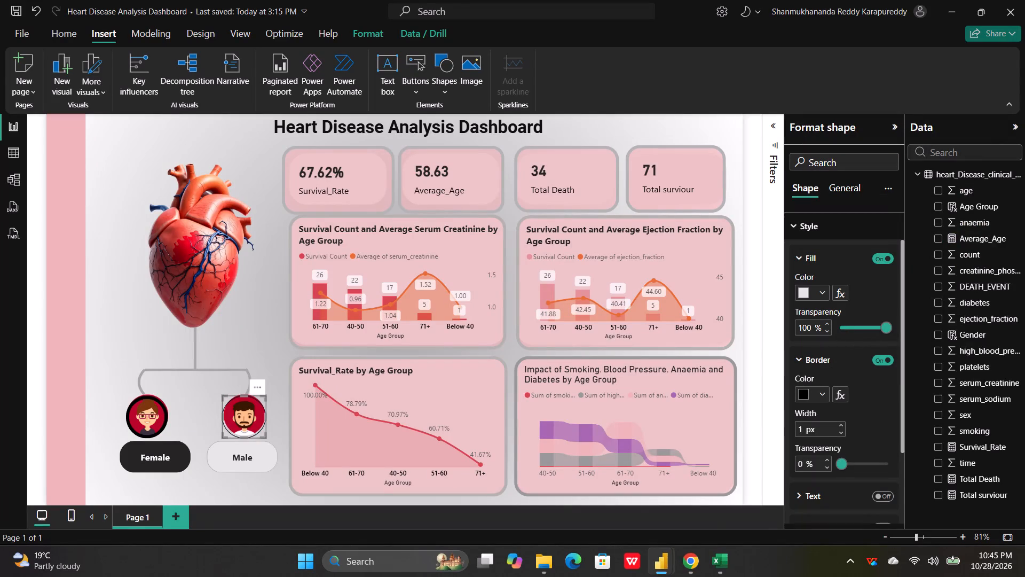
click(804, 429)
key(6)
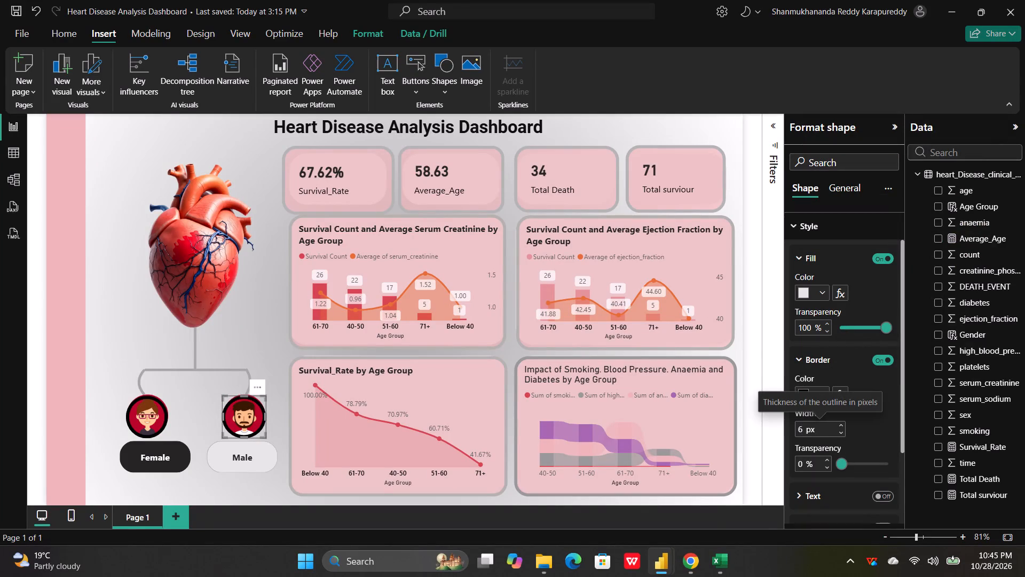
click(193, 411)
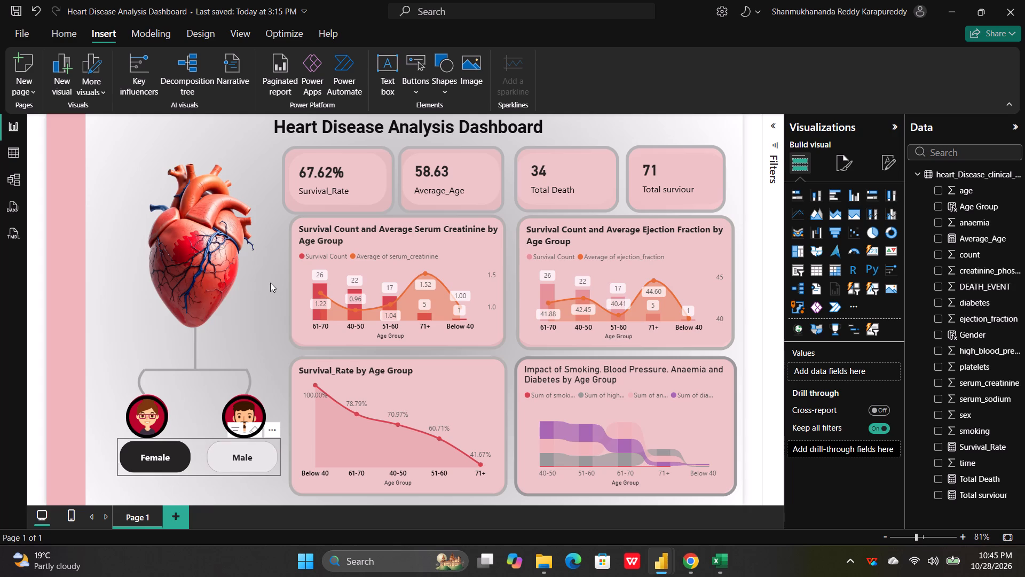
Insert a line shape and move it to just below the heart image, across the vertical connector.
click(450, 66)
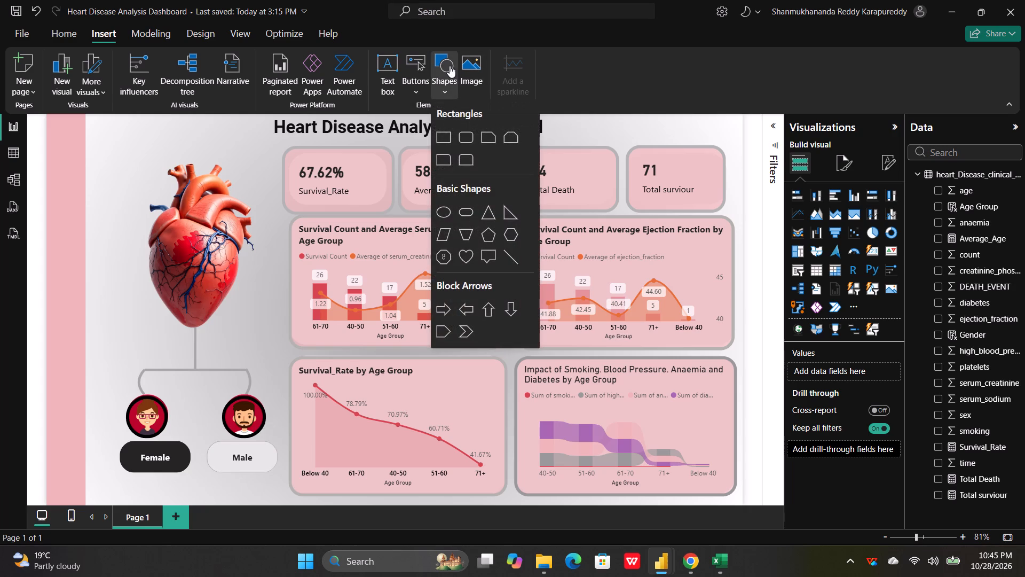
click(510, 253)
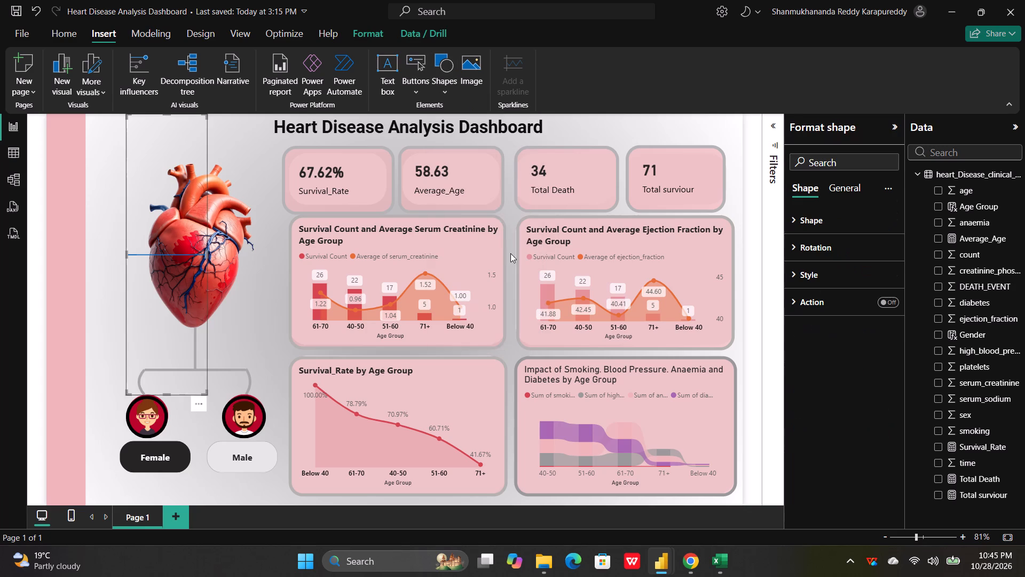
drag(154, 261, 177, 333)
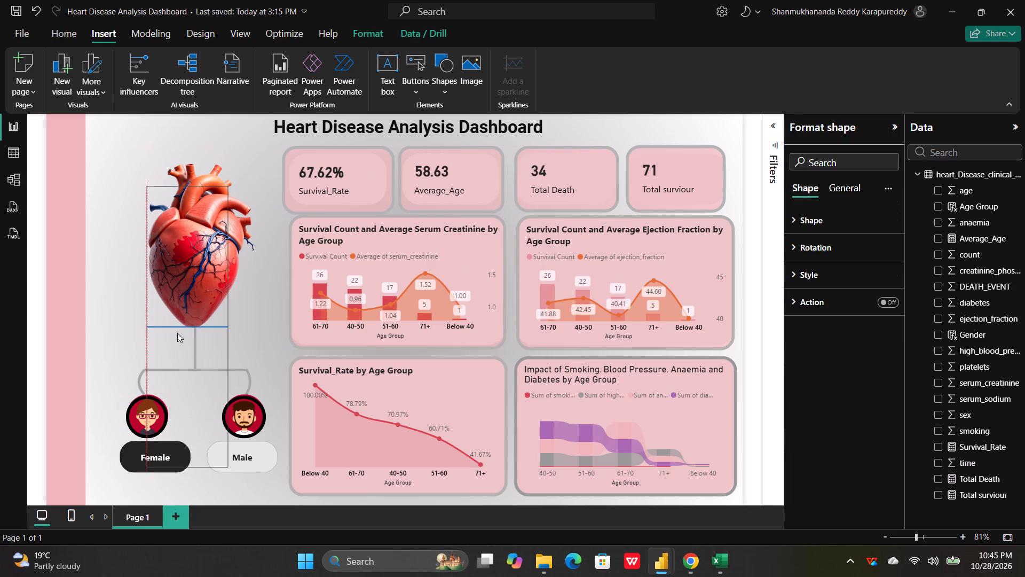
drag(177, 333, 175, 343)
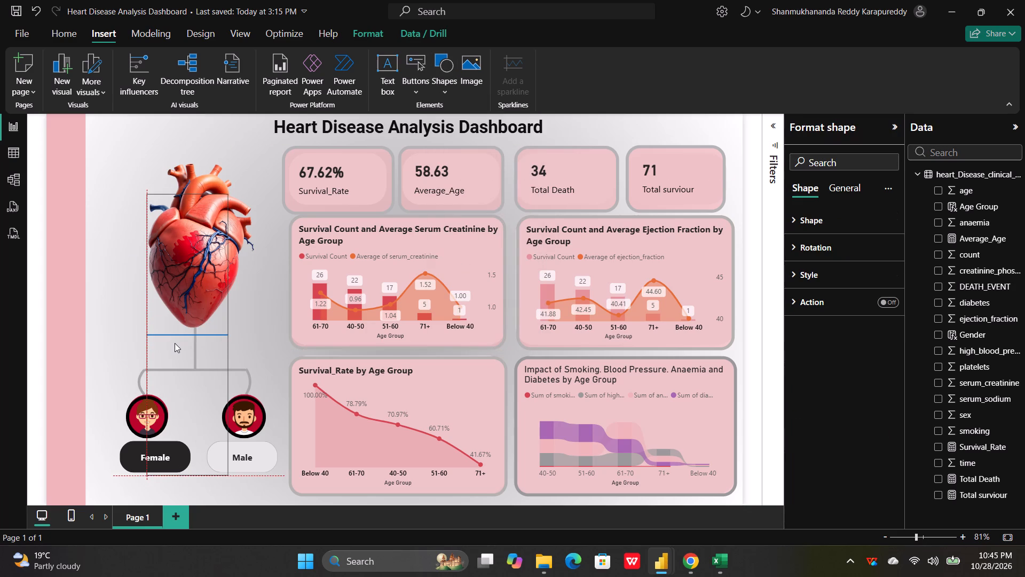
Set the overall rotation of the new line shape below the heart to 180°.
click(795, 249)
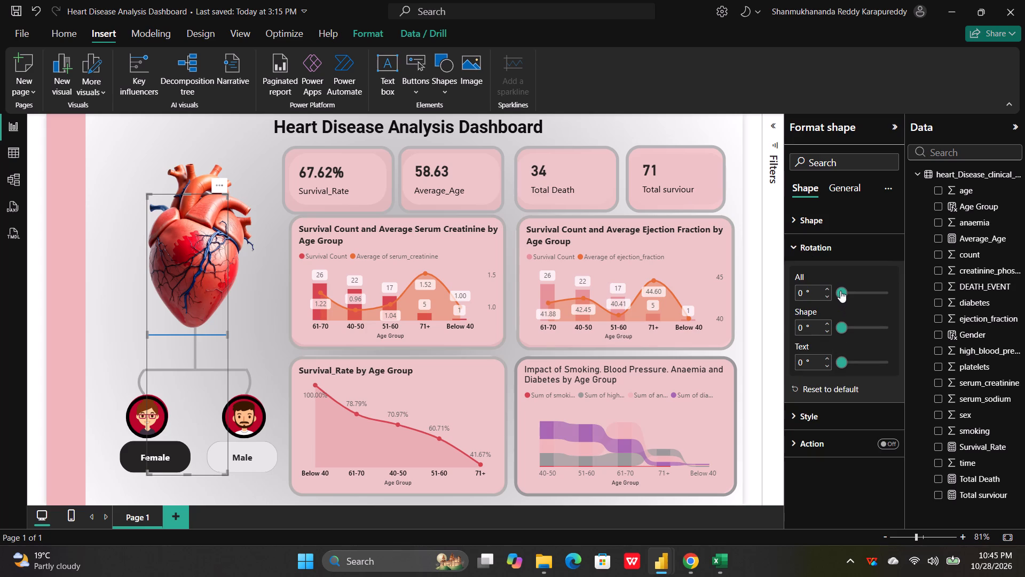
drag(841, 291, 865, 291)
drag(865, 291, 899, 294)
drag(843, 288, 855, 290)
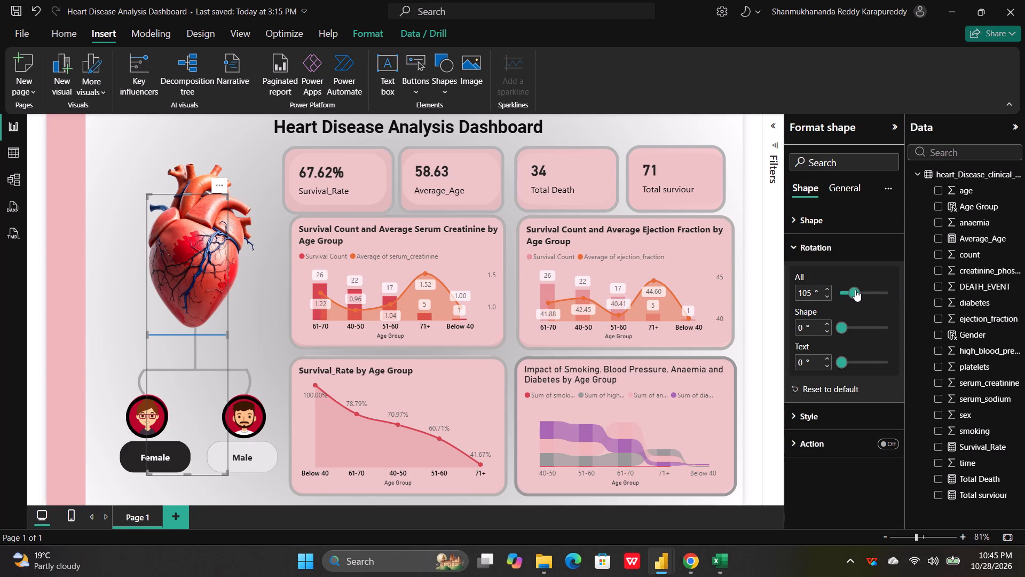
drag(855, 290, 855, 290)
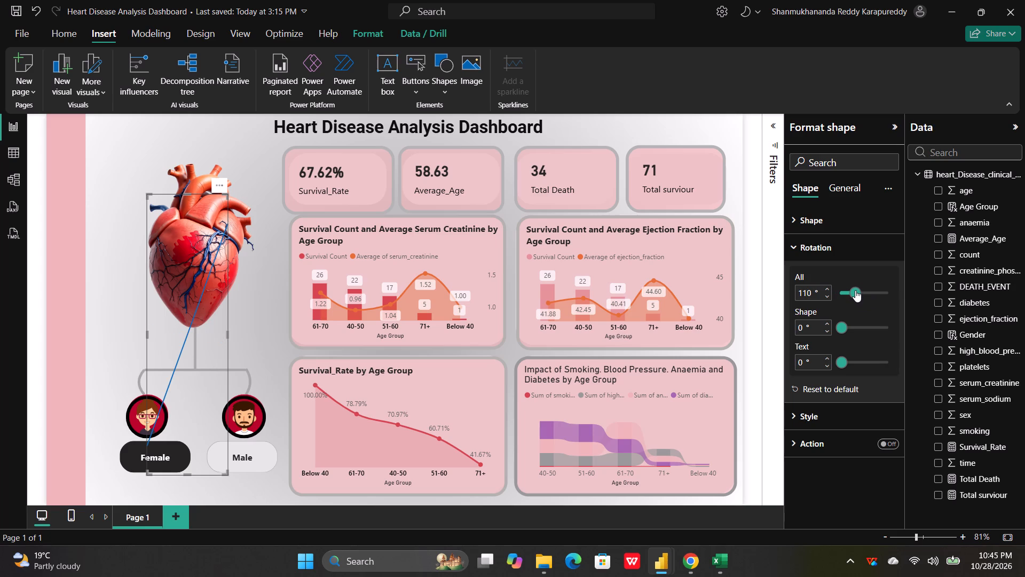
drag(855, 290, 861, 290)
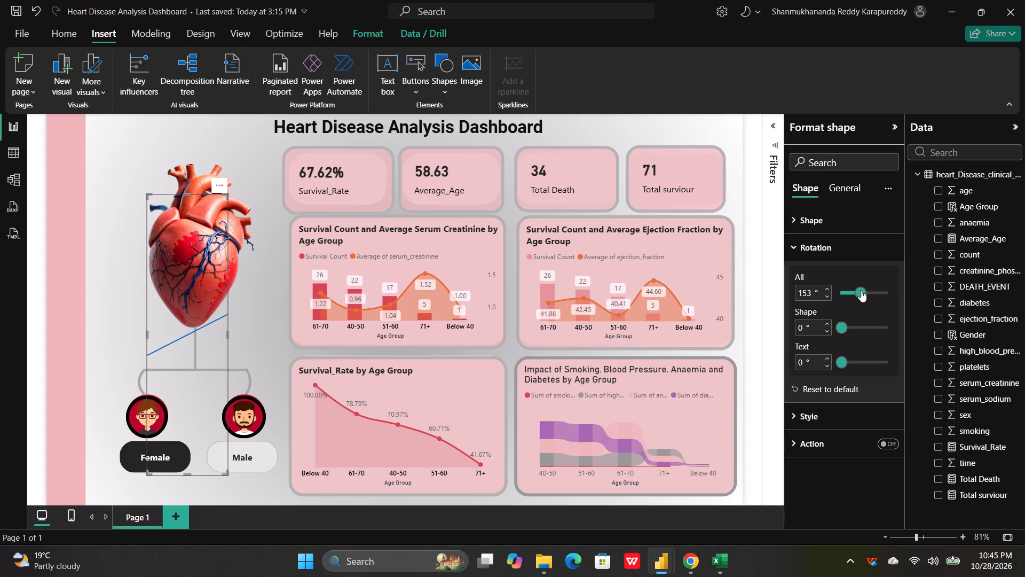
drag(861, 290, 866, 290)
drag(866, 290, 874, 290)
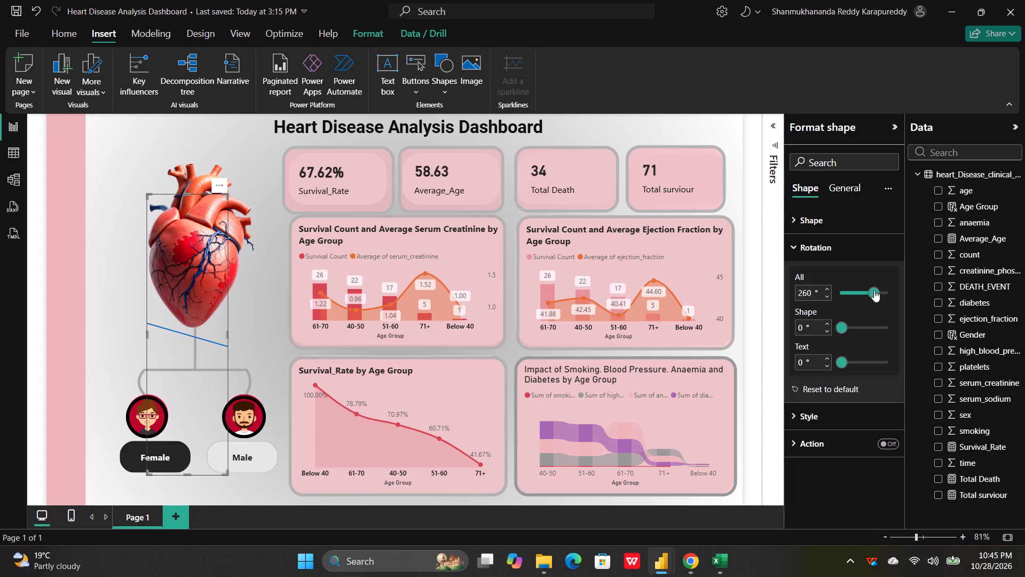
click(874, 290)
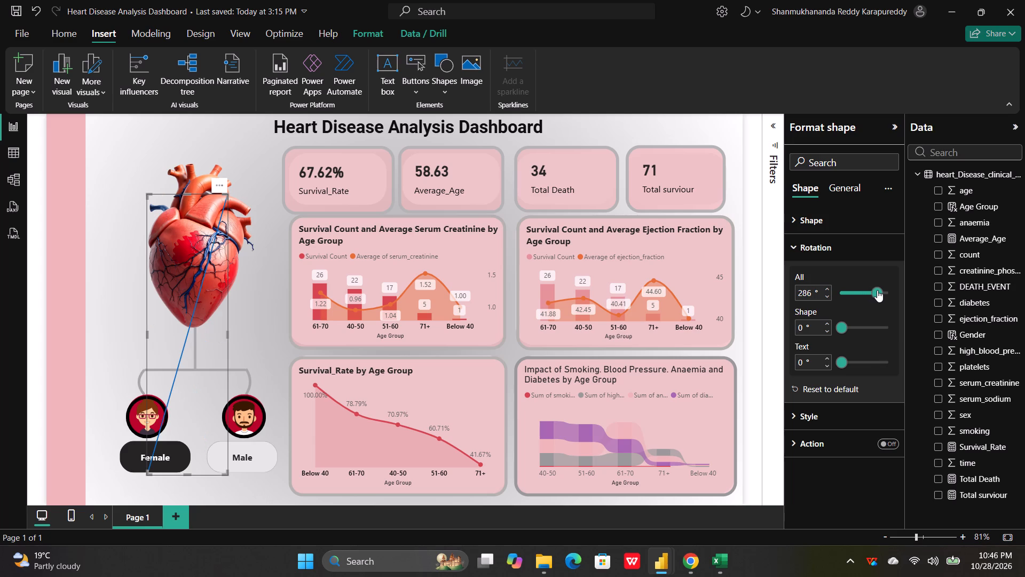
drag(877, 290, 873, 290)
drag(873, 290, 872, 290)
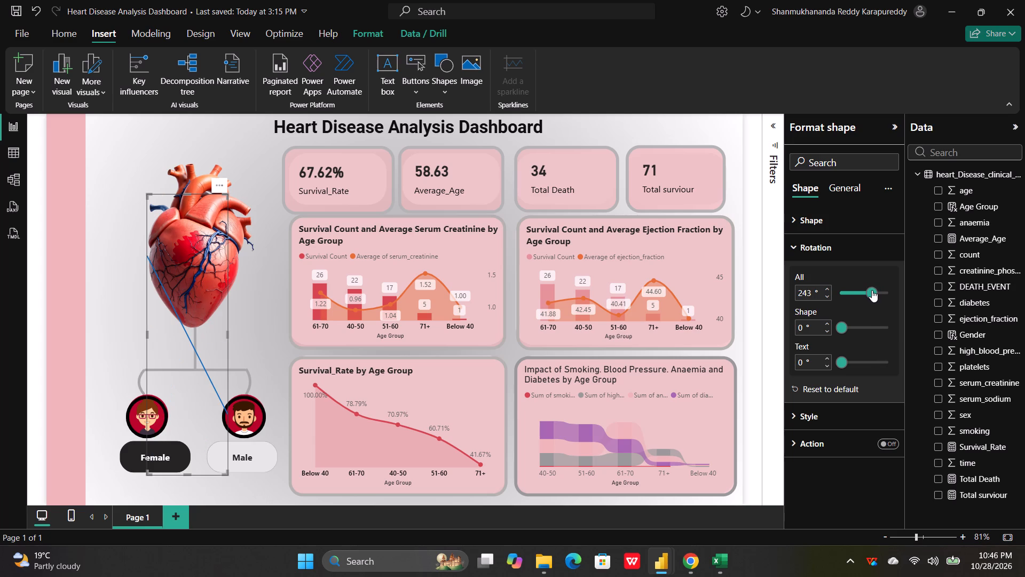
double_click(829, 295)
triple_click(829, 295)
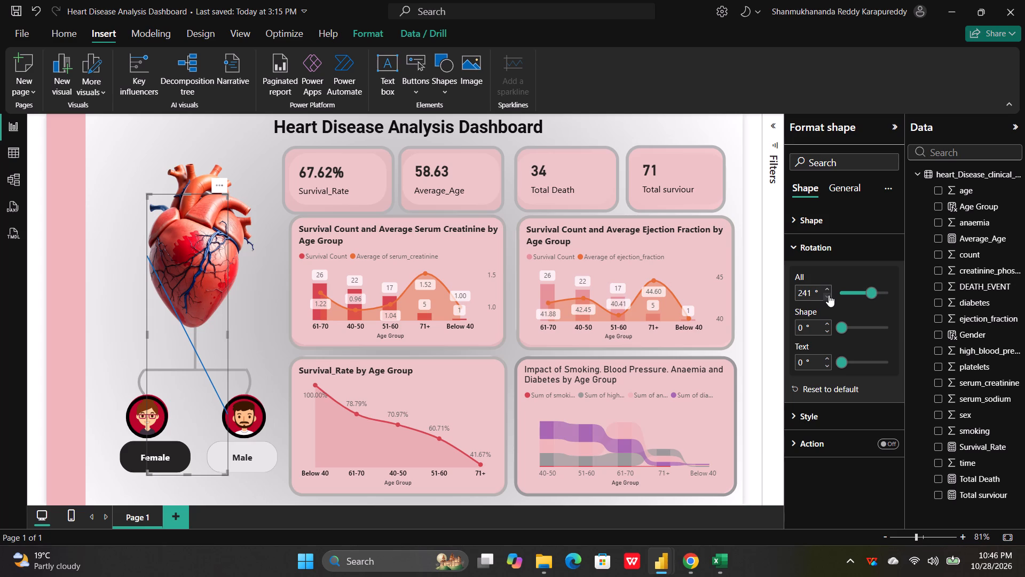
triple_click(829, 295)
triple_click(829, 295)
triple_click(829, 295)
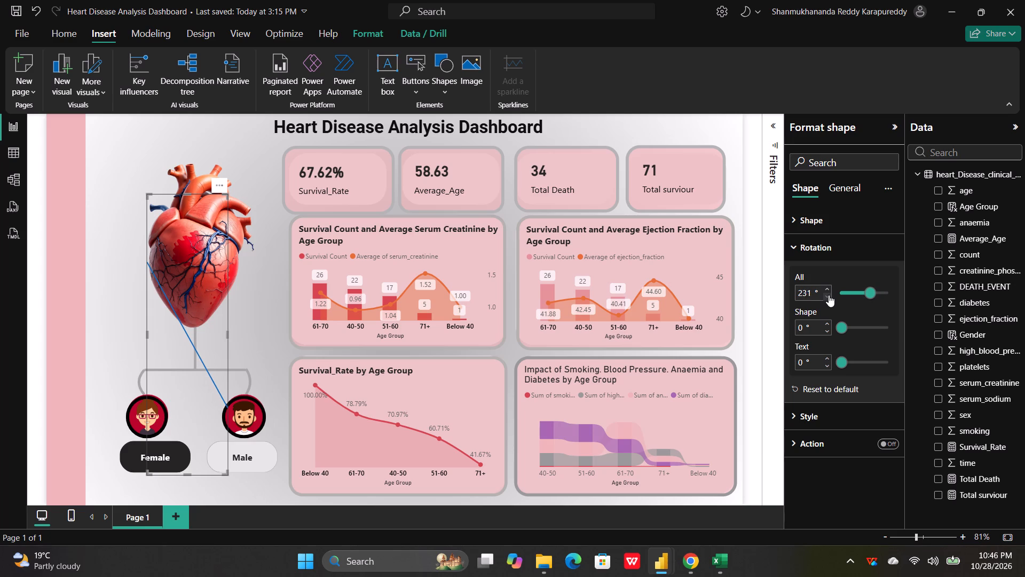
triple_click(829, 295)
triple_click(829, 295)
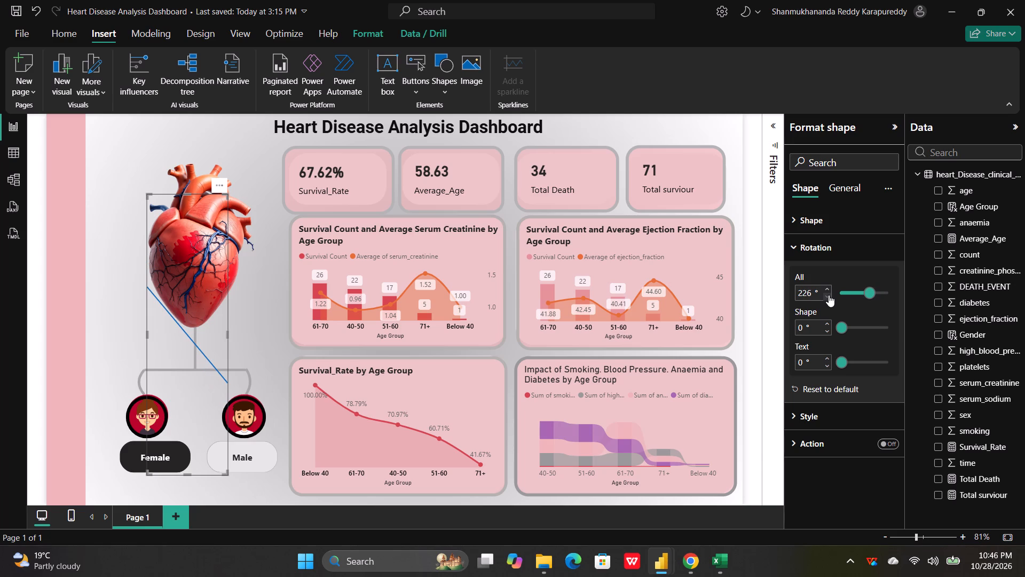
triple_click(829, 295)
triple_click(829, 295)
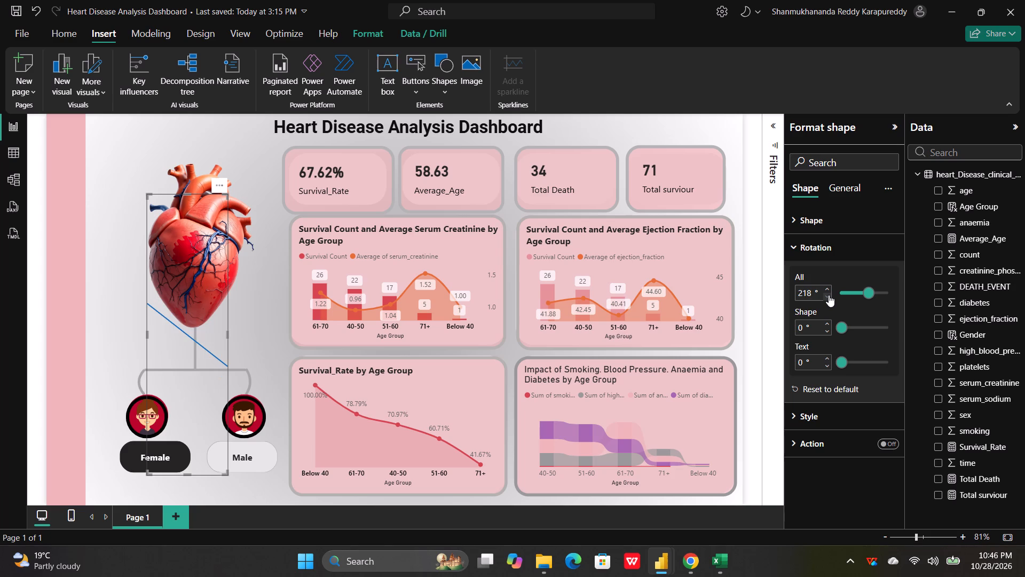
click(829, 295)
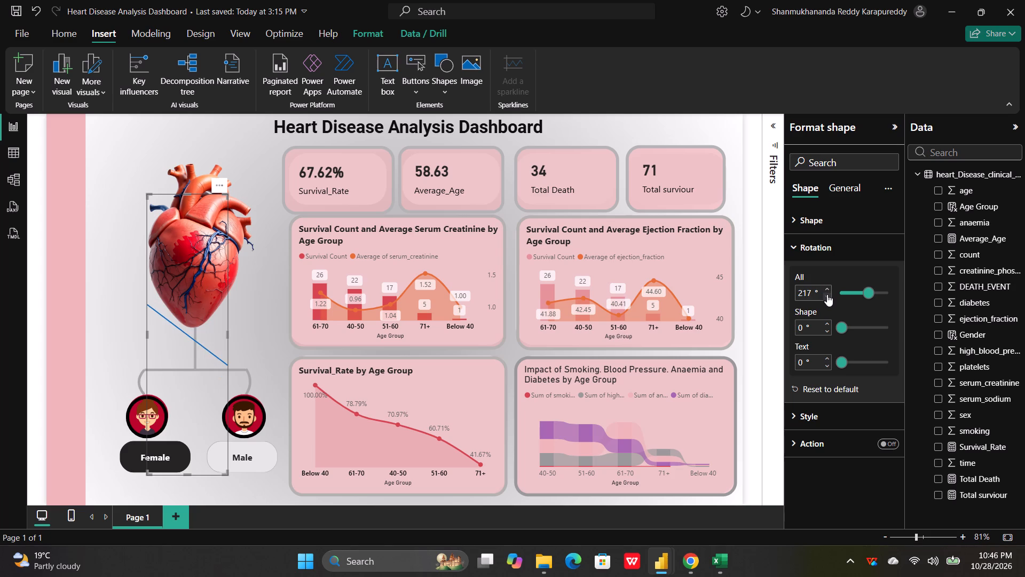
triple_click(827, 294)
triple_click(827, 294)
triple_click(827, 294)
double_click(827, 294)
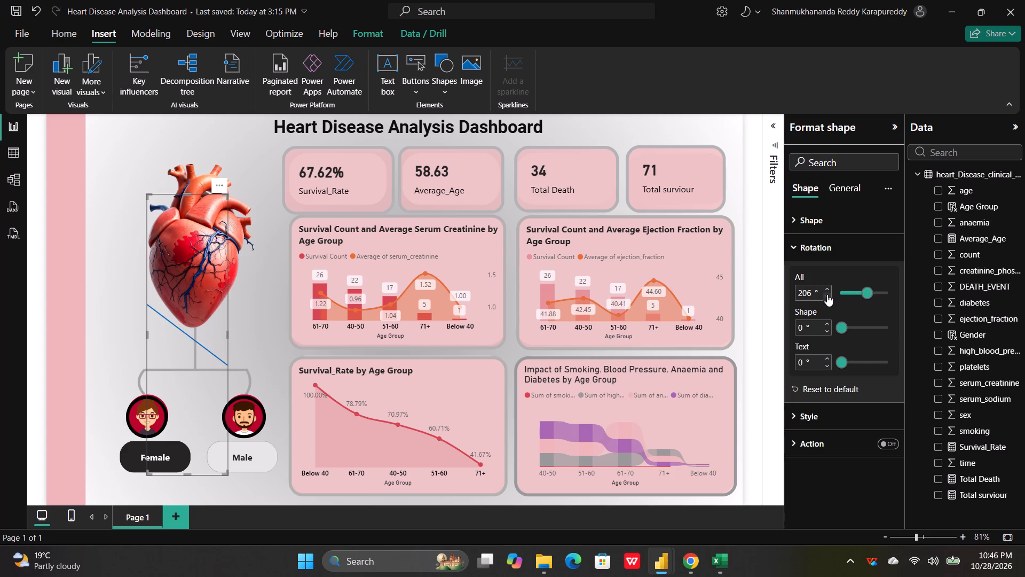
triple_click(827, 294)
triple_click(827, 294)
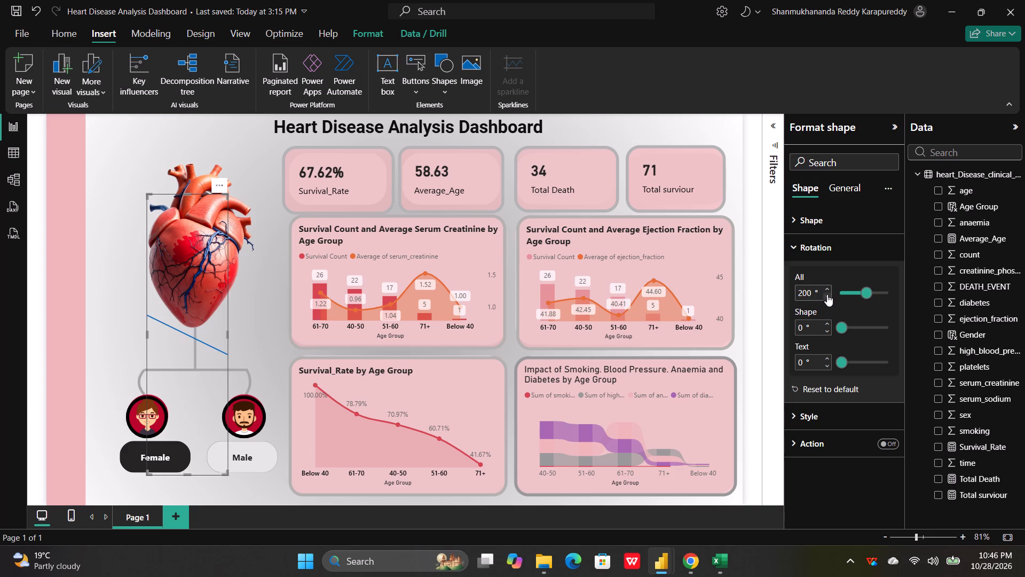
triple_click(827, 294)
double_click(827, 294)
double_click(827, 294)
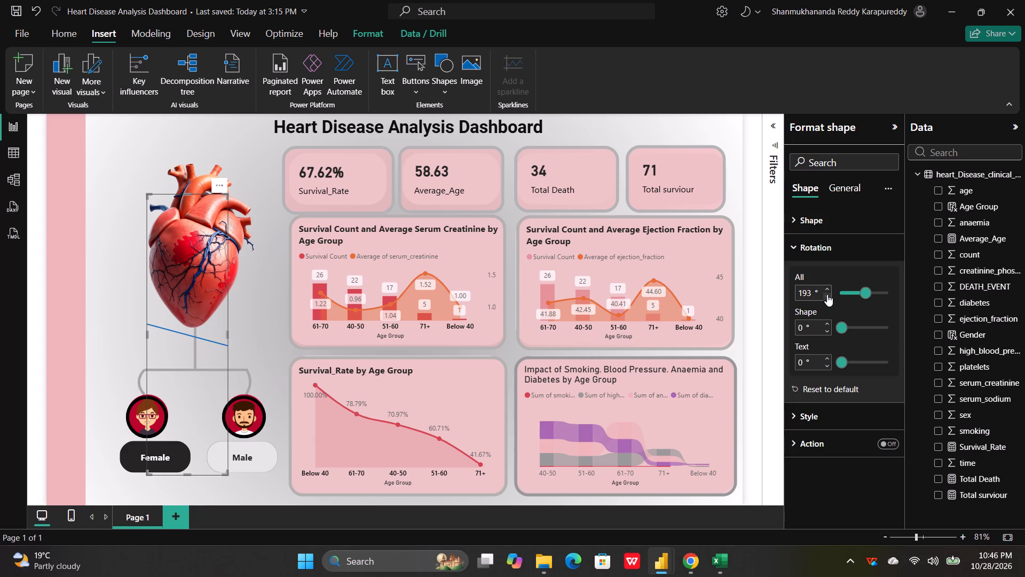
click(827, 294)
double_click(827, 294)
double_click(827, 294)
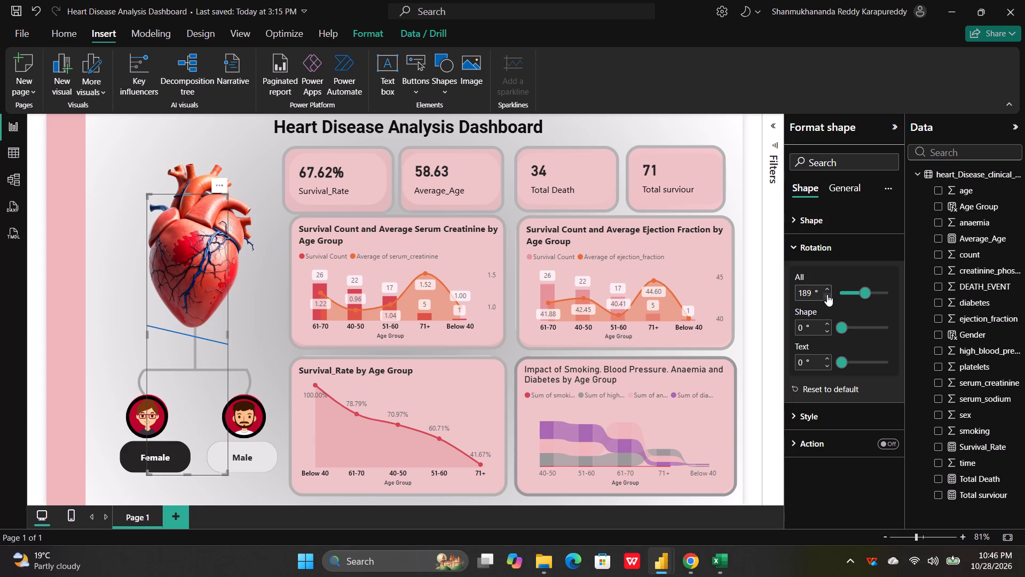
click(827, 294)
click(827, 294)
click(827, 294)
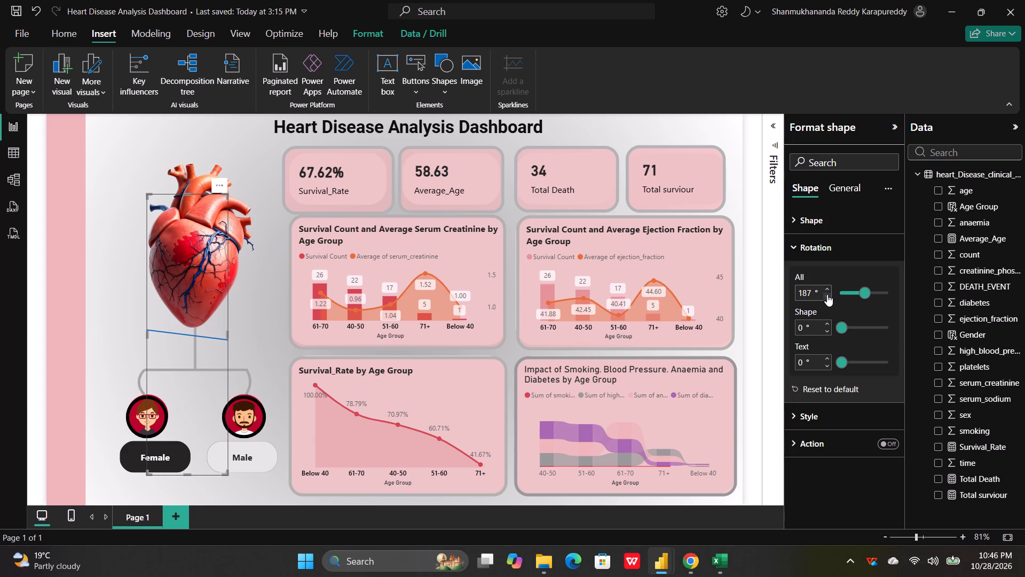
click(827, 294)
click(827, 294)
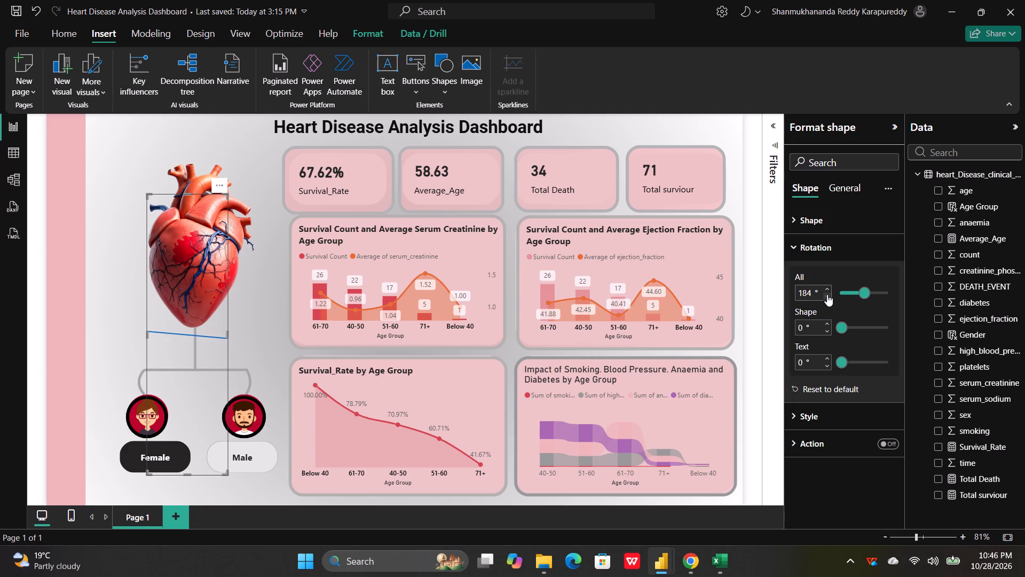
click(827, 294)
click(827, 294)
click(827, 294)
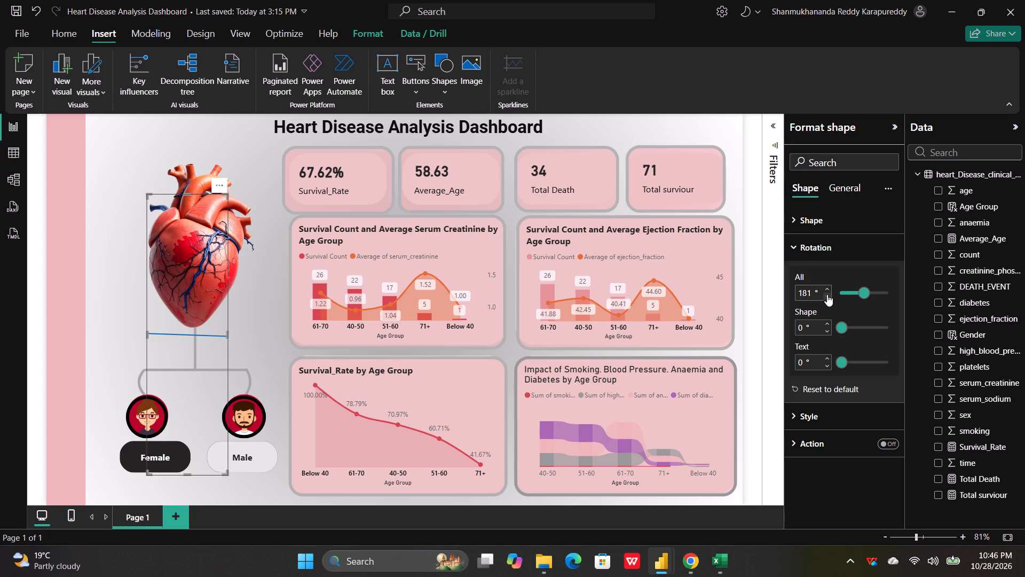
click(827, 294)
Reduce the line shape's frame height and move the line onto the horizontal connector above the avatars, roughly centred below the heart.
drag(199, 332, 201, 368)
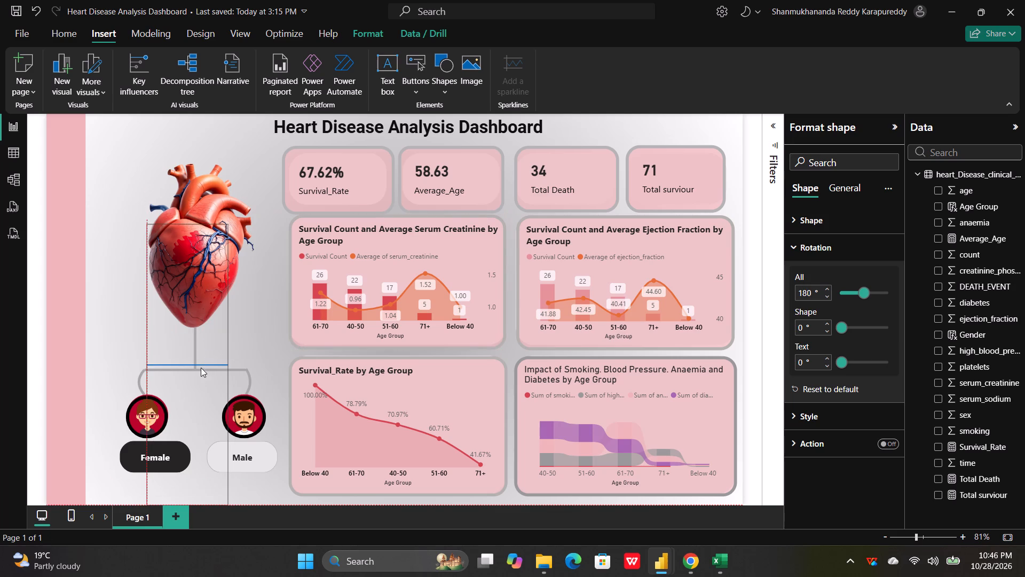
drag(201, 368, 203, 383)
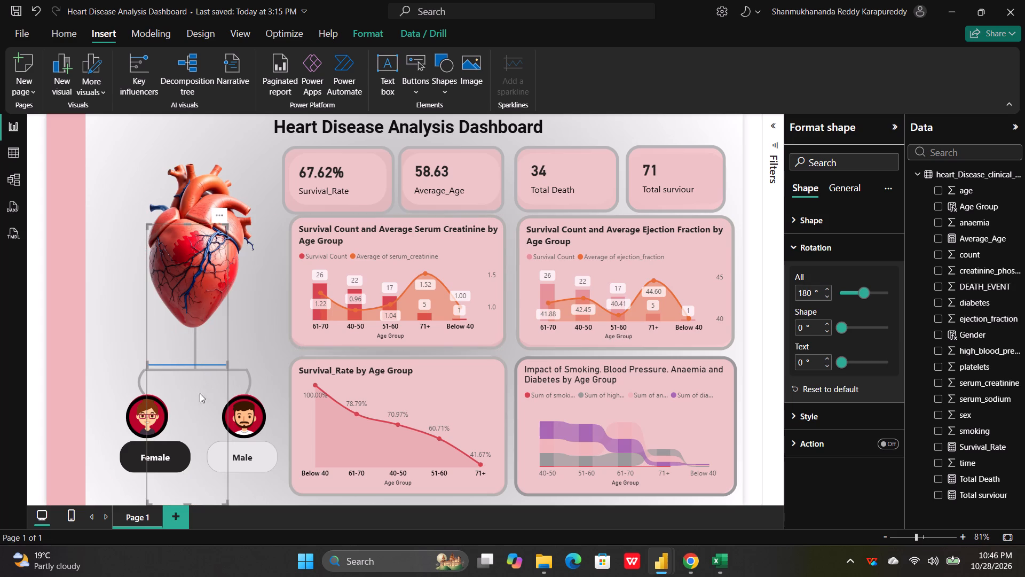
drag(187, 224, 185, 274)
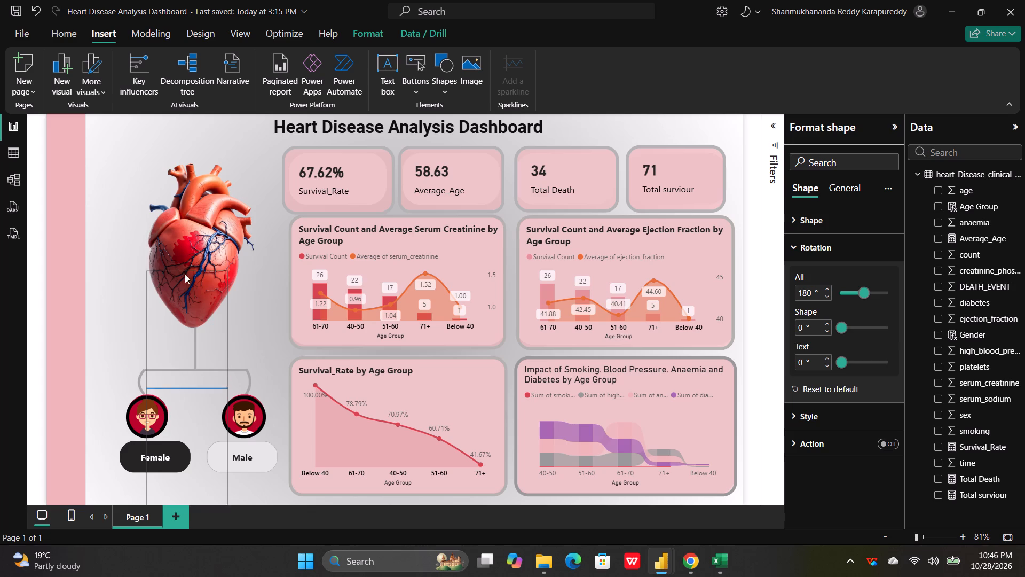
drag(185, 274, 187, 308)
drag(186, 362, 196, 325)
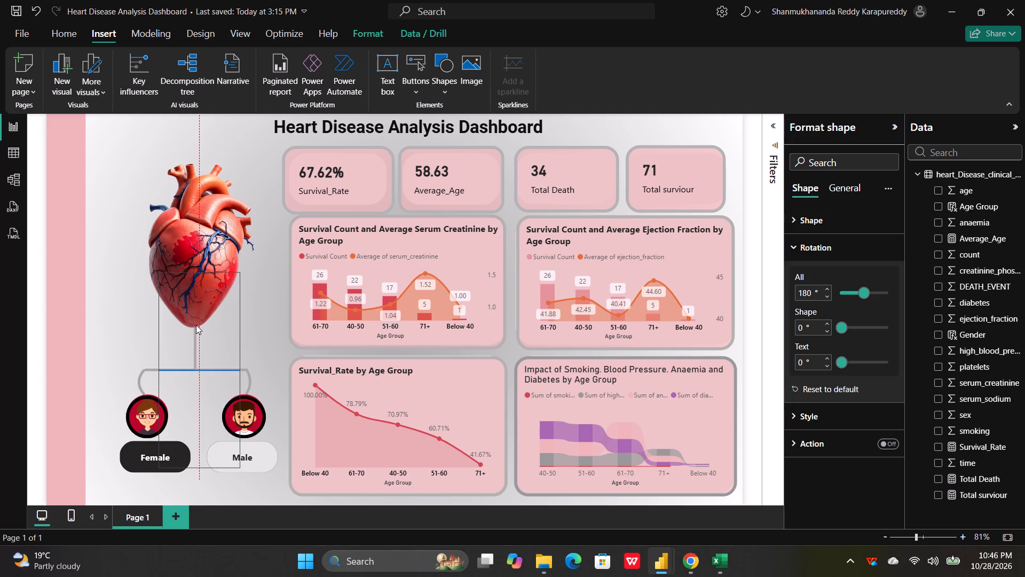
drag(196, 325, 191, 325)
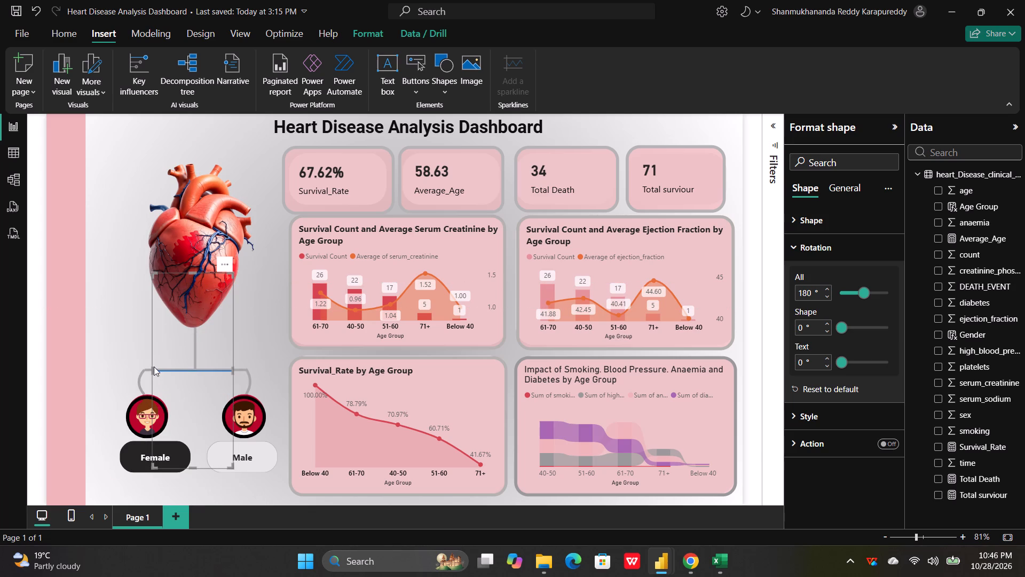
Lengthen the line at both ends along the horizontal connector so it spans between the centres of the two avatars.
drag(153, 368, 149, 367)
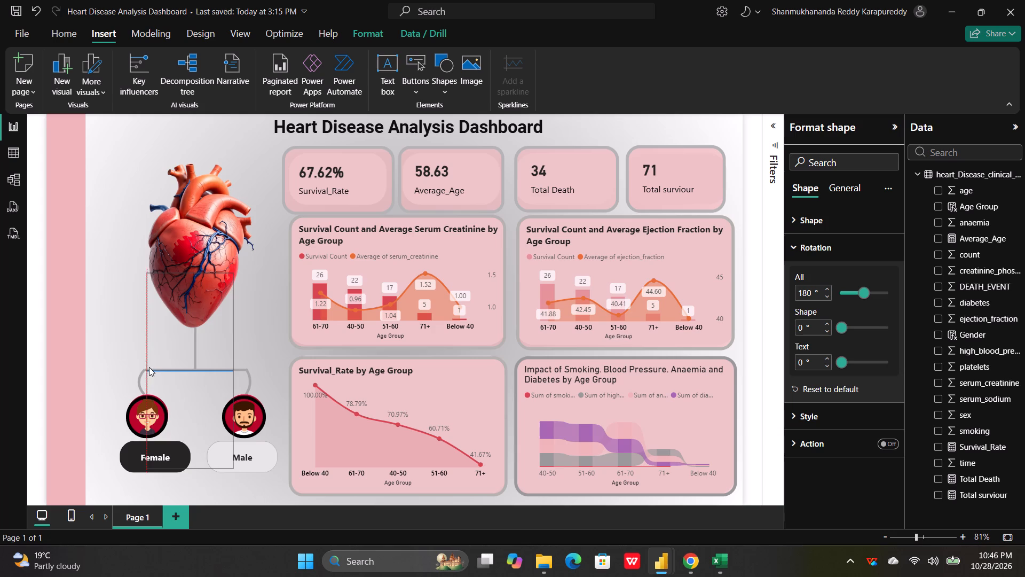
drag(149, 367, 145, 367)
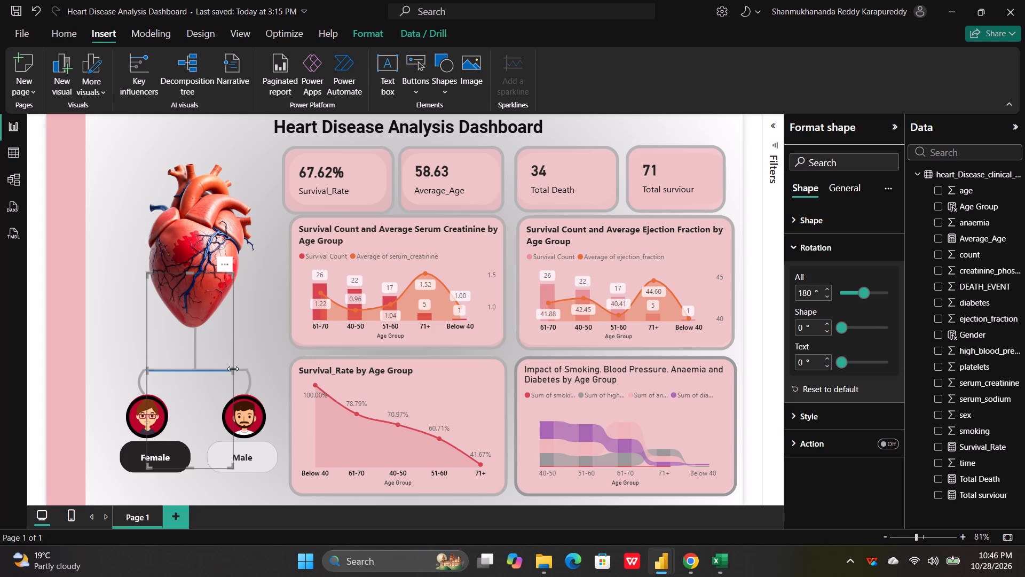
drag(232, 368, 247, 364)
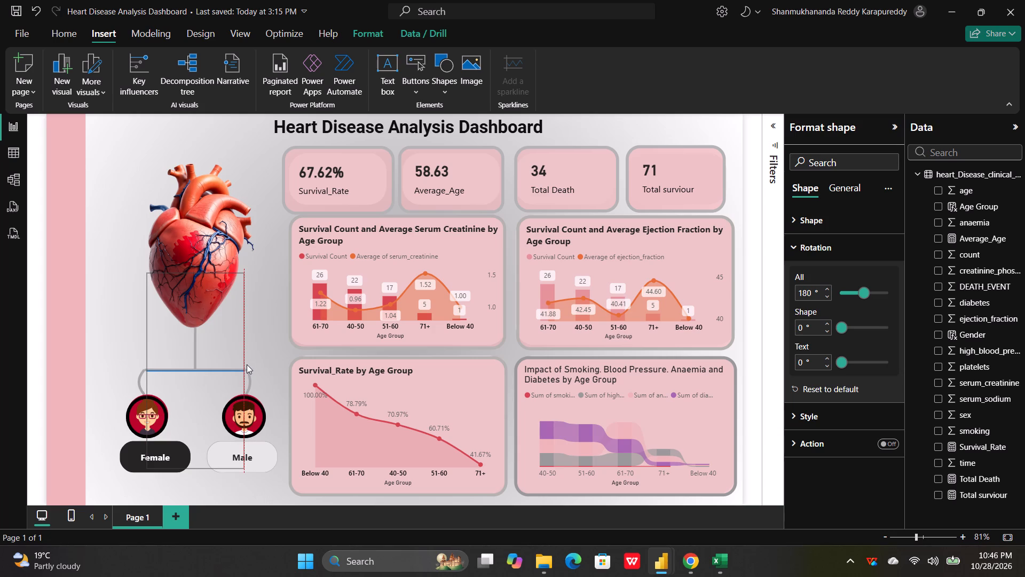
drag(247, 364, 247, 364)
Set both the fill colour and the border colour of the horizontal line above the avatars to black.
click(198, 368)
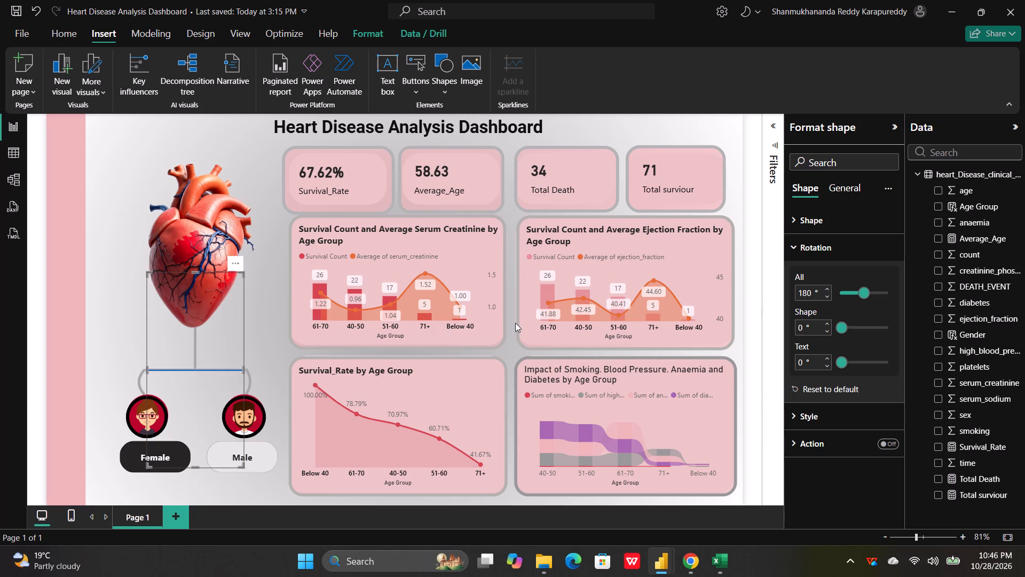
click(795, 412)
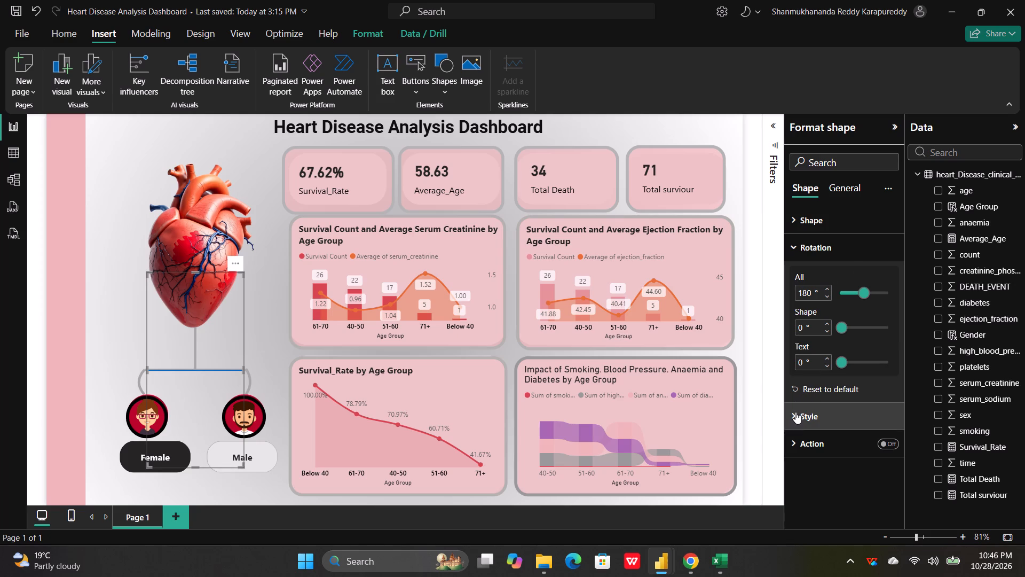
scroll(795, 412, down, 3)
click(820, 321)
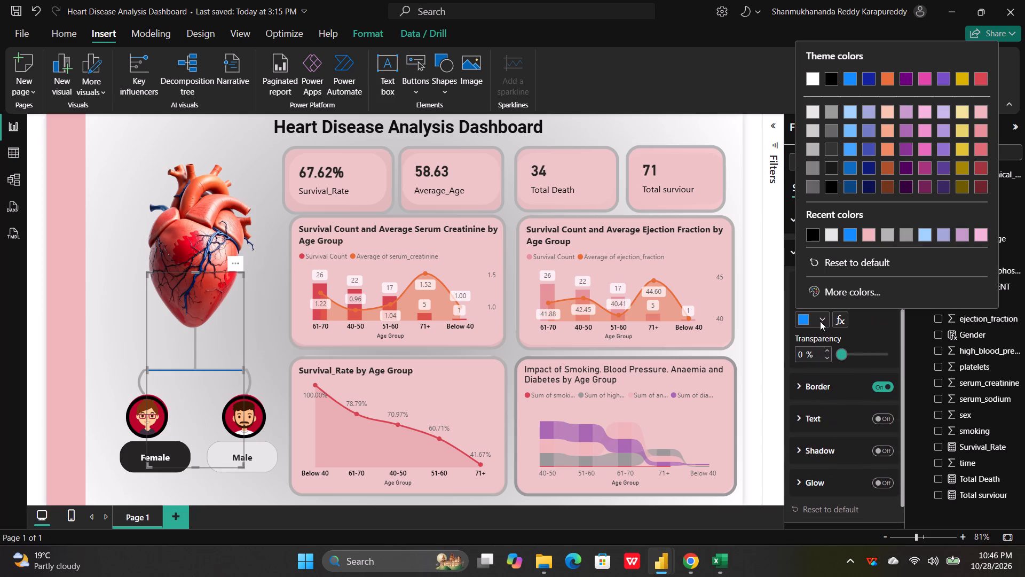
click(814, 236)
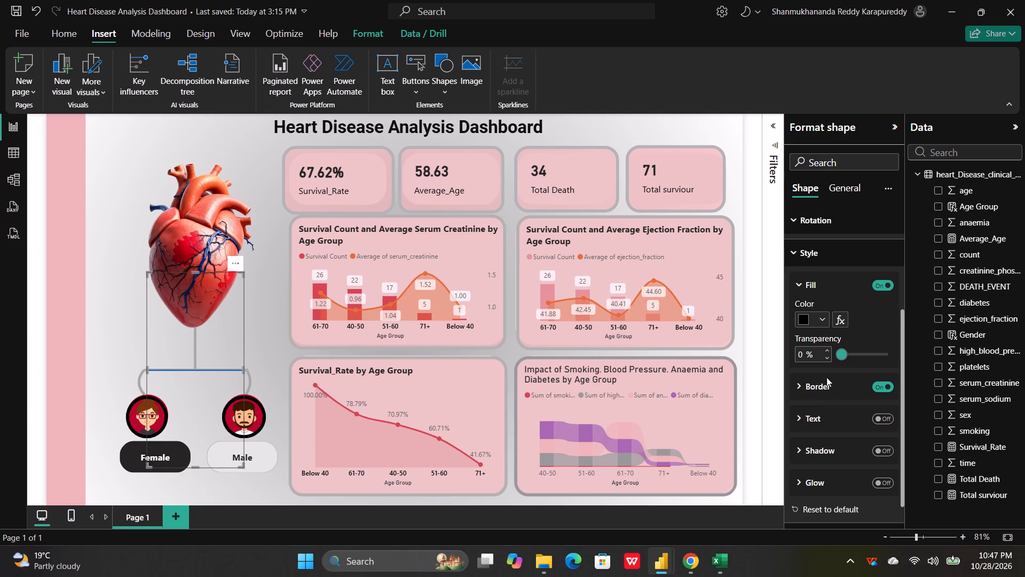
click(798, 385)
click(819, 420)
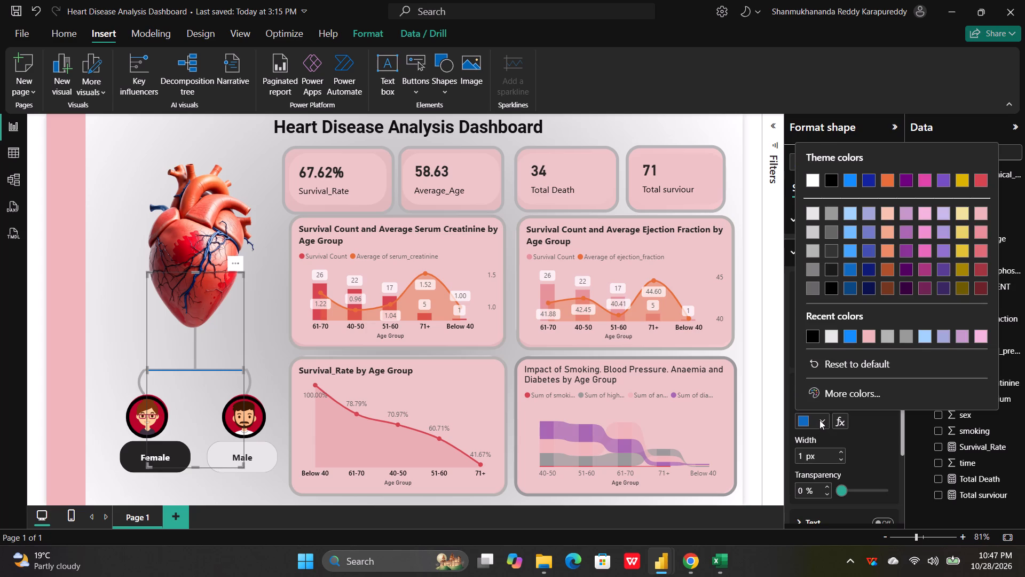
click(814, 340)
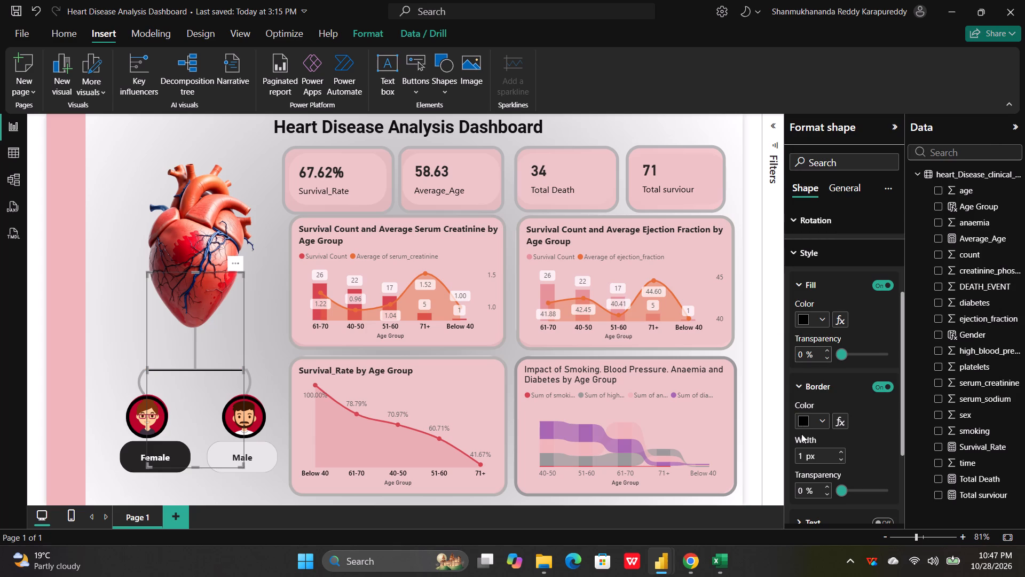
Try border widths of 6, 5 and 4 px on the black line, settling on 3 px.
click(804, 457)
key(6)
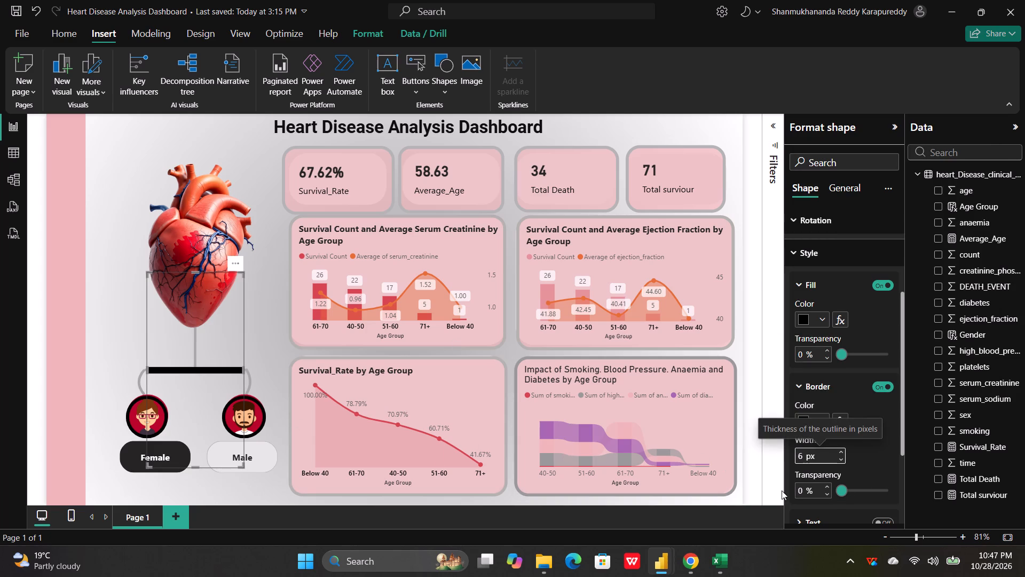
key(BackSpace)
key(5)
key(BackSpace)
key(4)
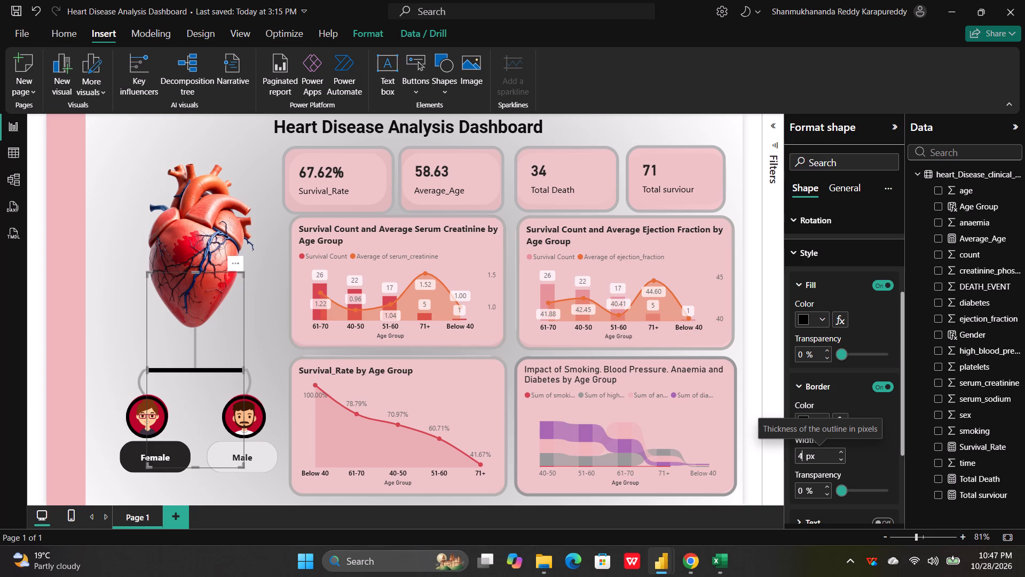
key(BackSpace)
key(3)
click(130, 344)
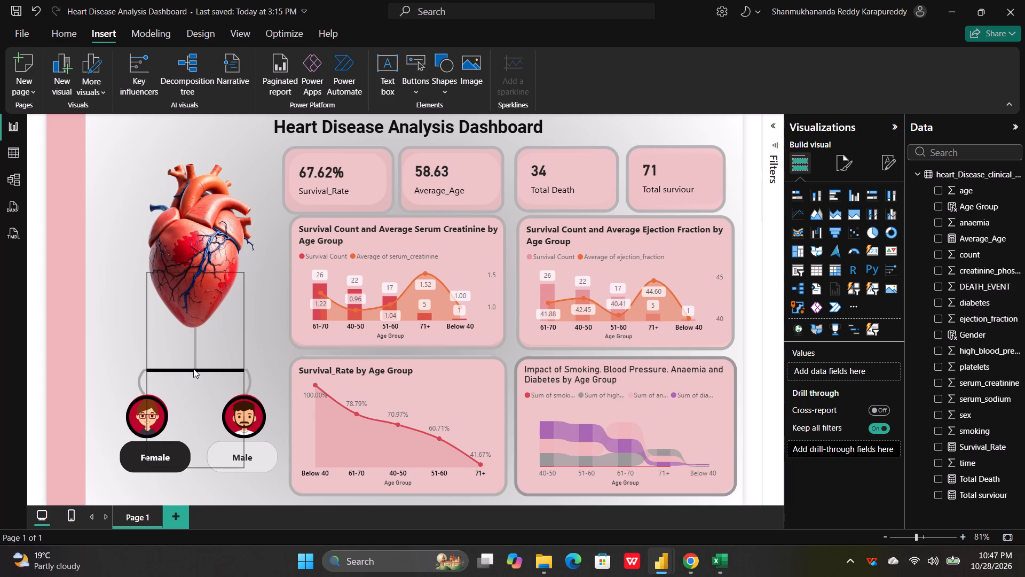
Remove the black line shape from the connector between the heart and the avatars.
drag(193, 369, 183, 358)
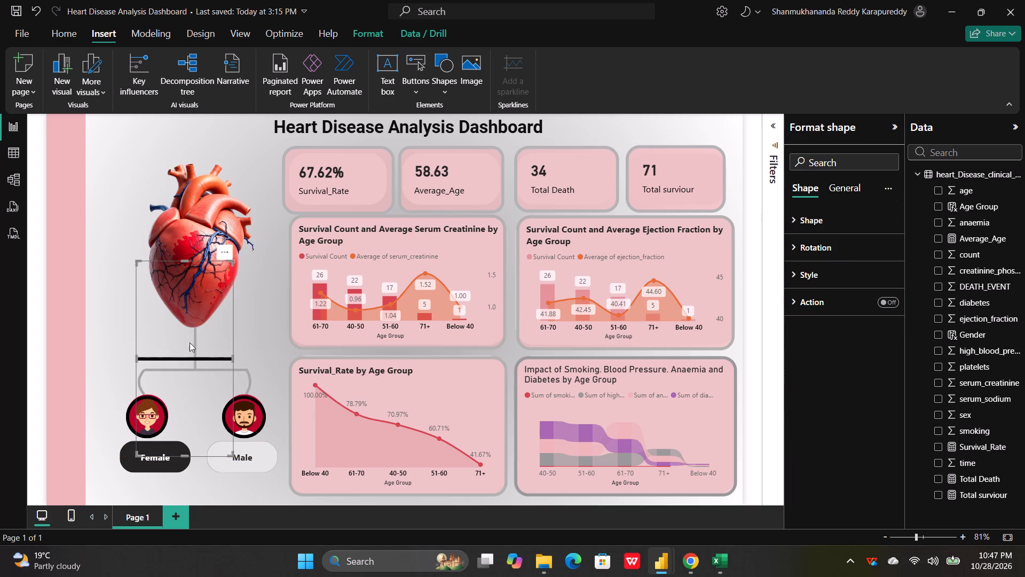
click(223, 258)
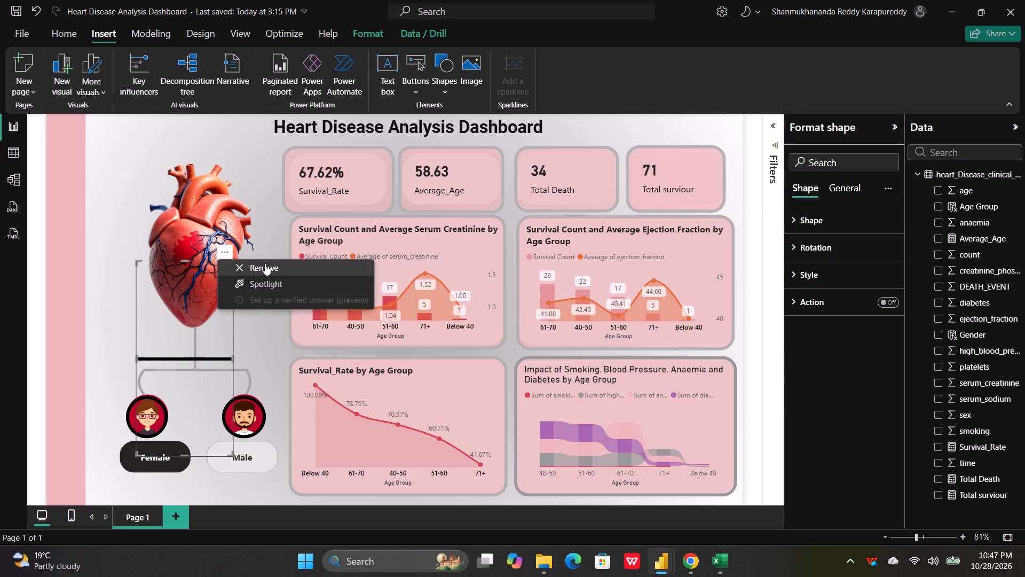
click(265, 263)
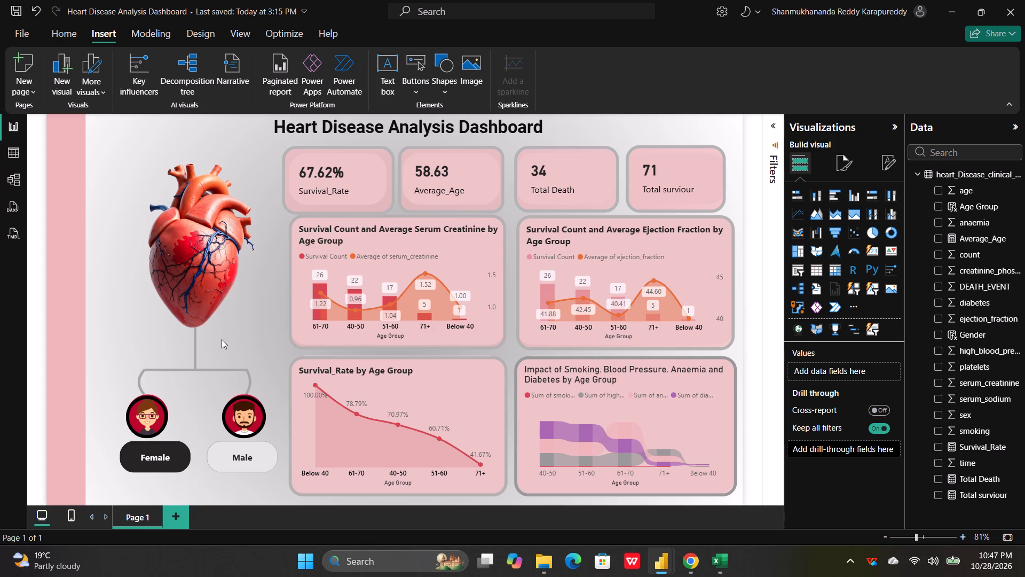
Remove the empty pink text box that forms the tall vertical strip along the report page's left edge.
click(66, 292)
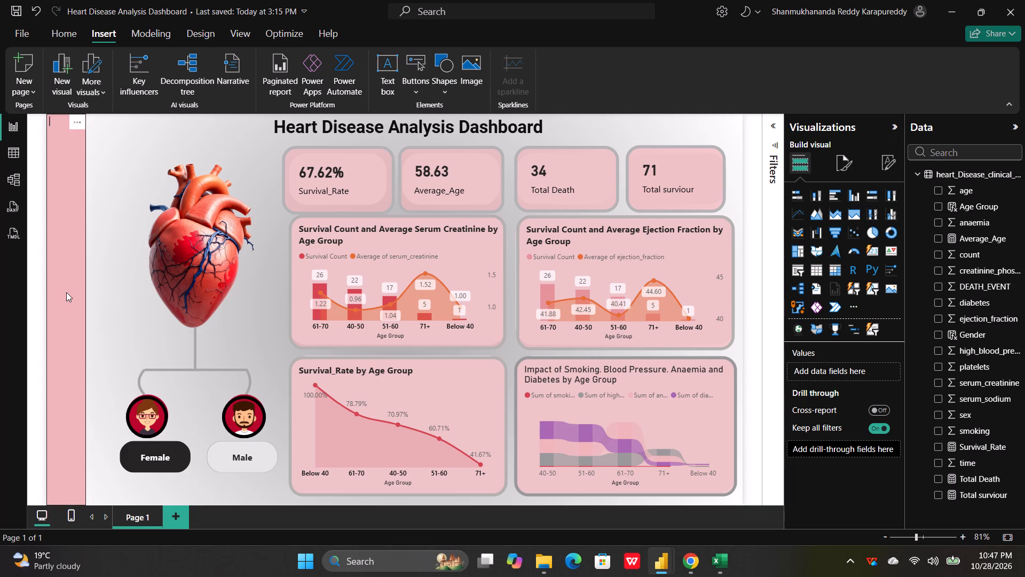
click(78, 128)
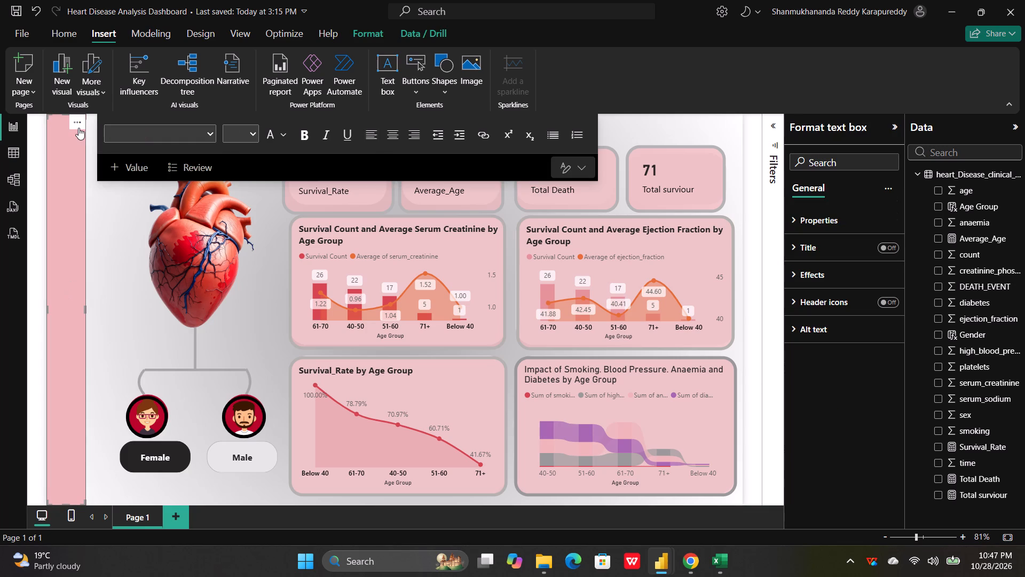
click(120, 137)
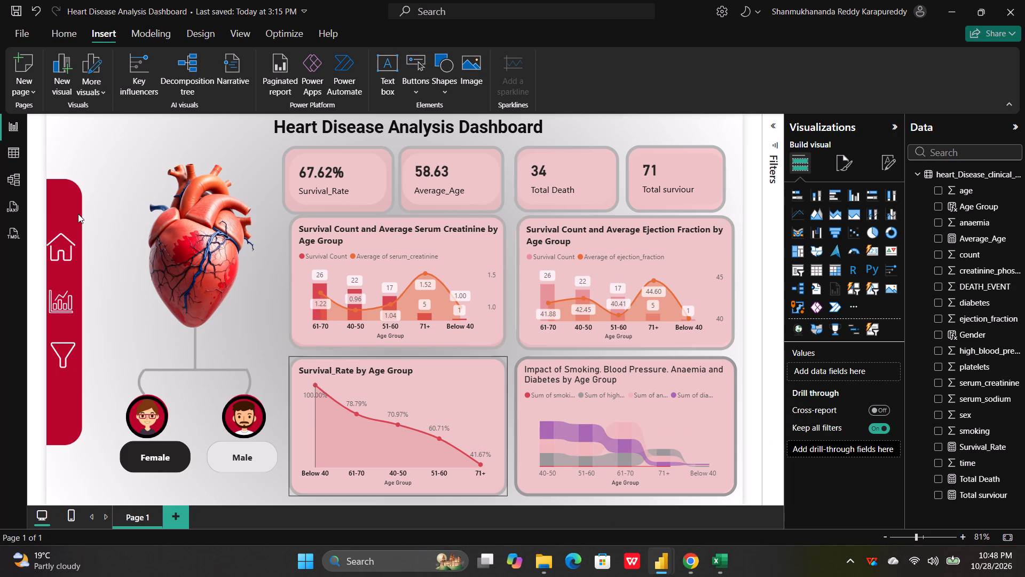
click(472, 65)
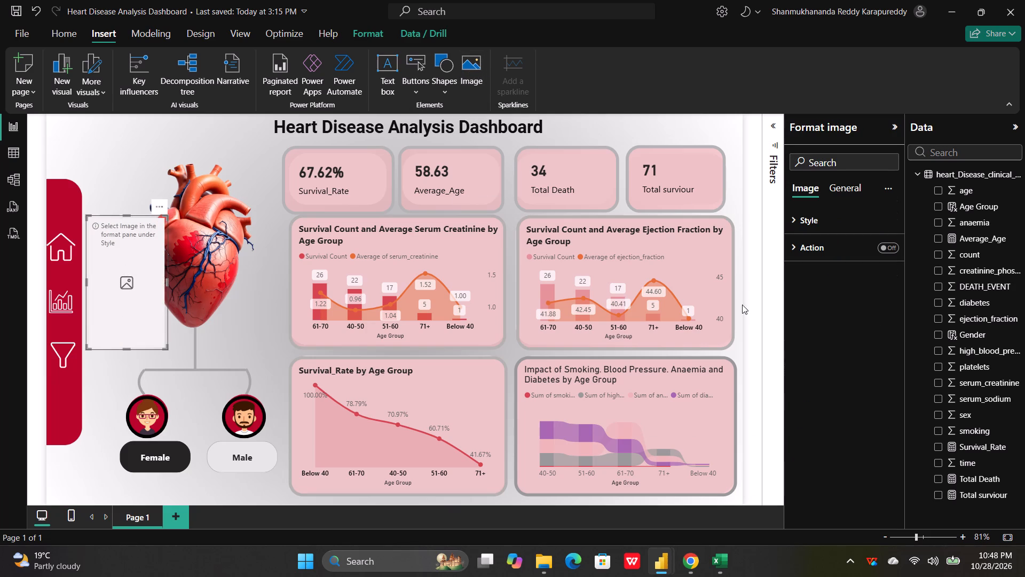
click(796, 214)
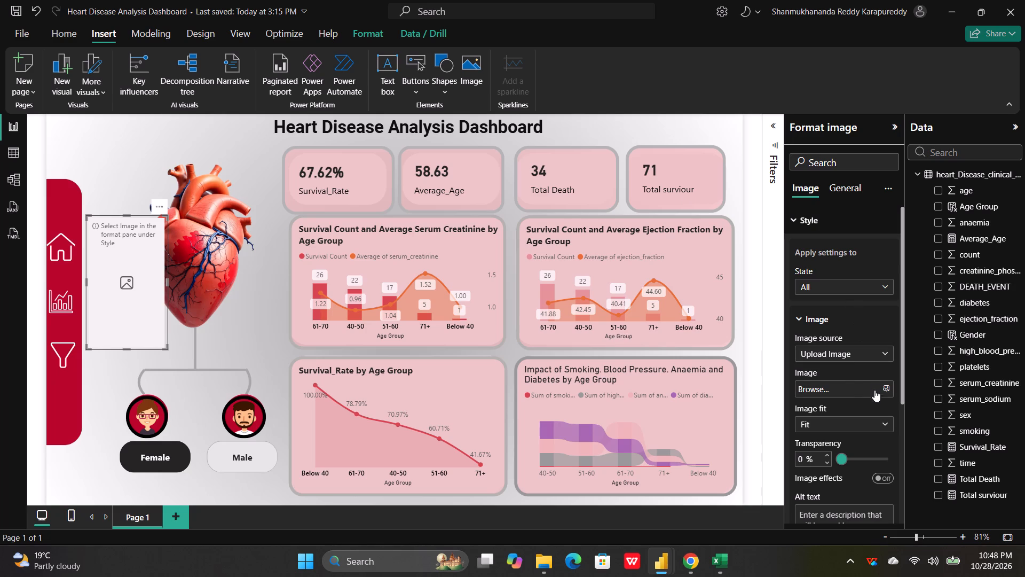
click(888, 387)
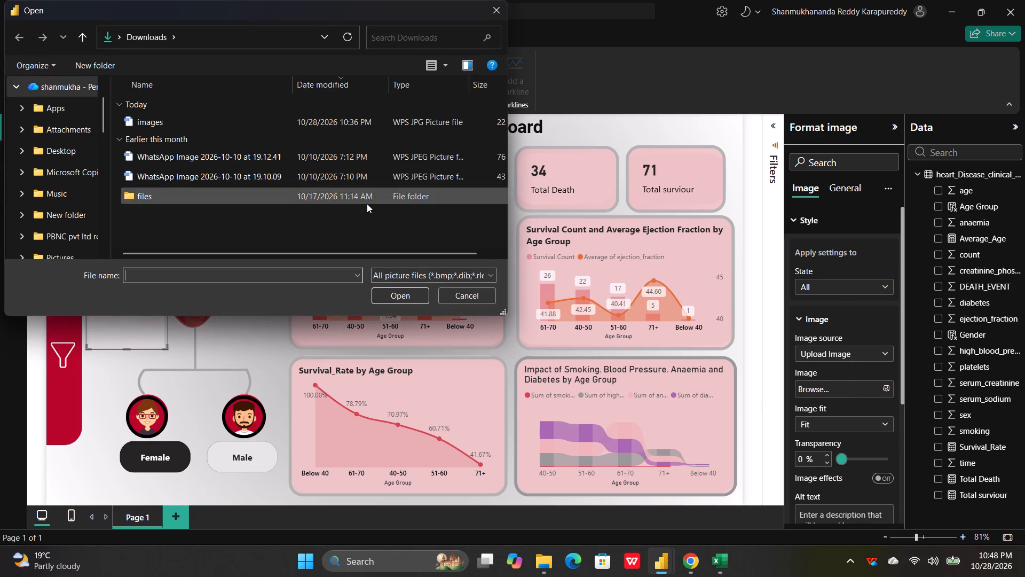
scroll(70, 193, down, 1)
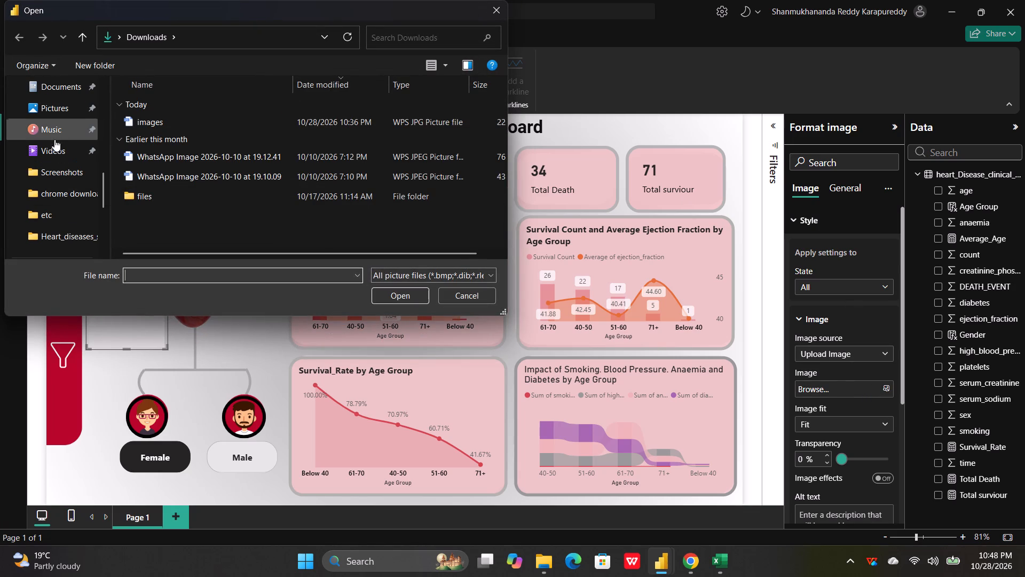
double_click(50, 111)
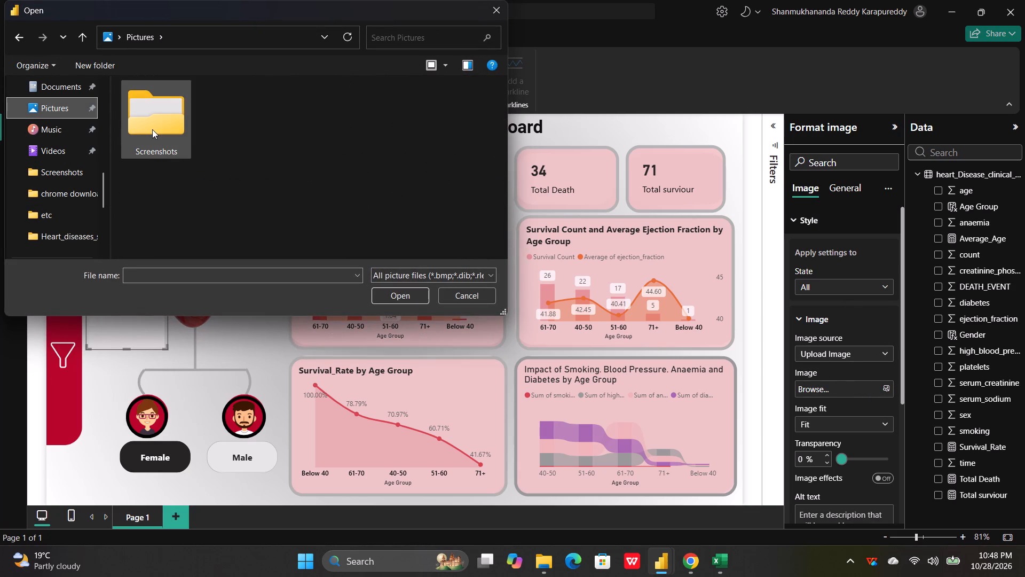
double_click(152, 129)
scroll(299, 165, down, 4)
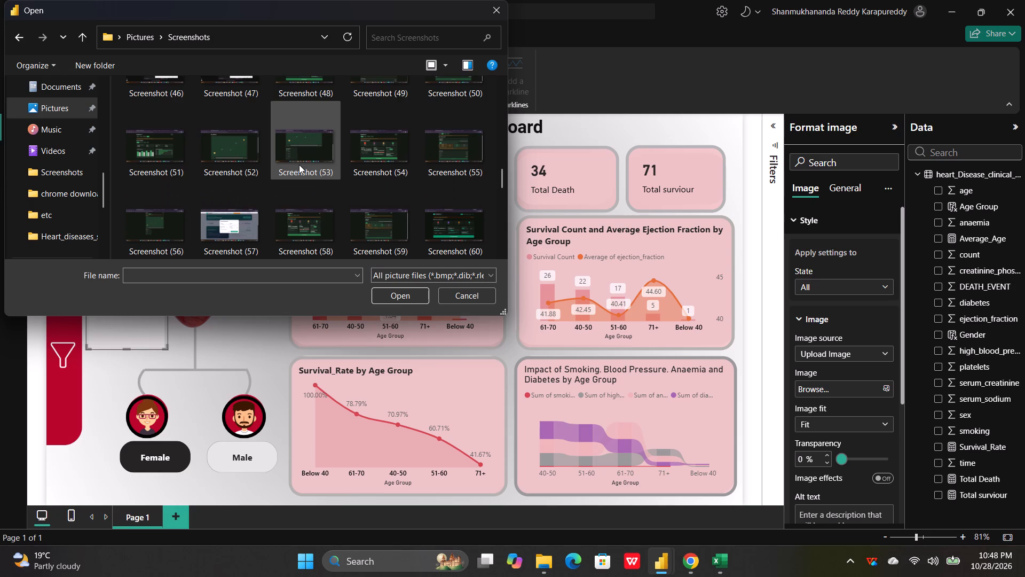
scroll(299, 165, down, 5)
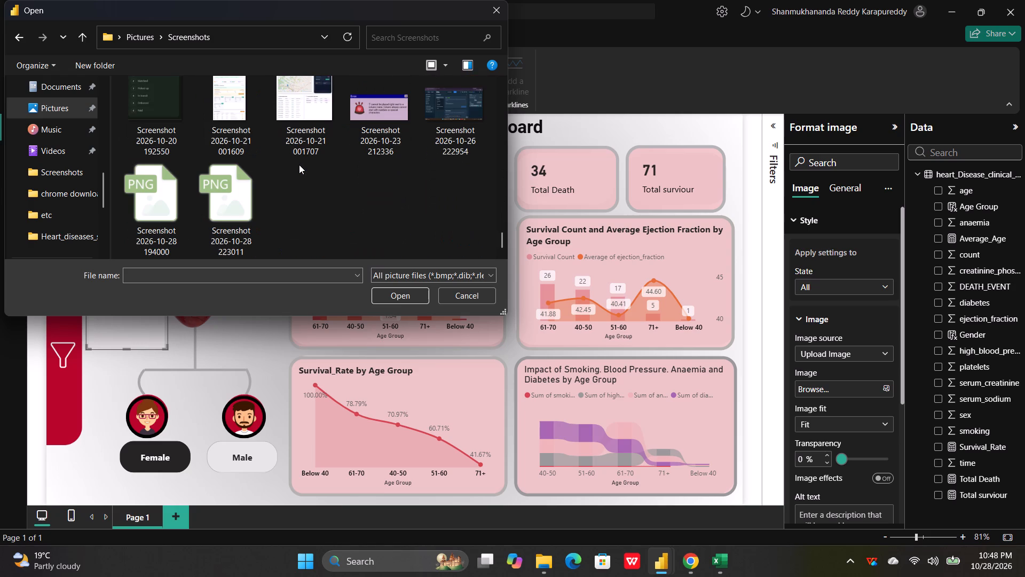
double_click(222, 194)
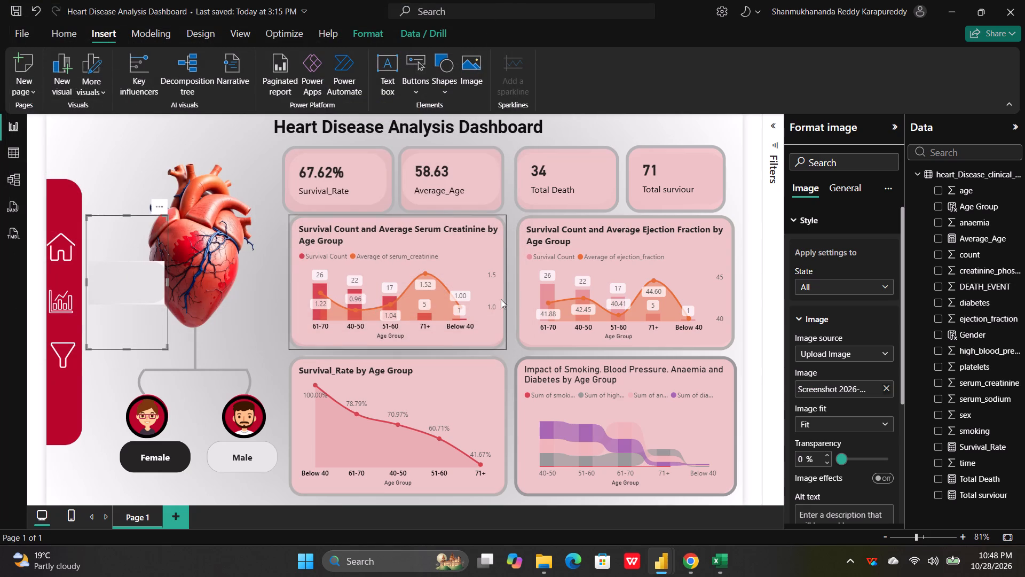
Try the Stretch image fit on the new image and set it to Fill.
scroll(858, 341, down, 1)
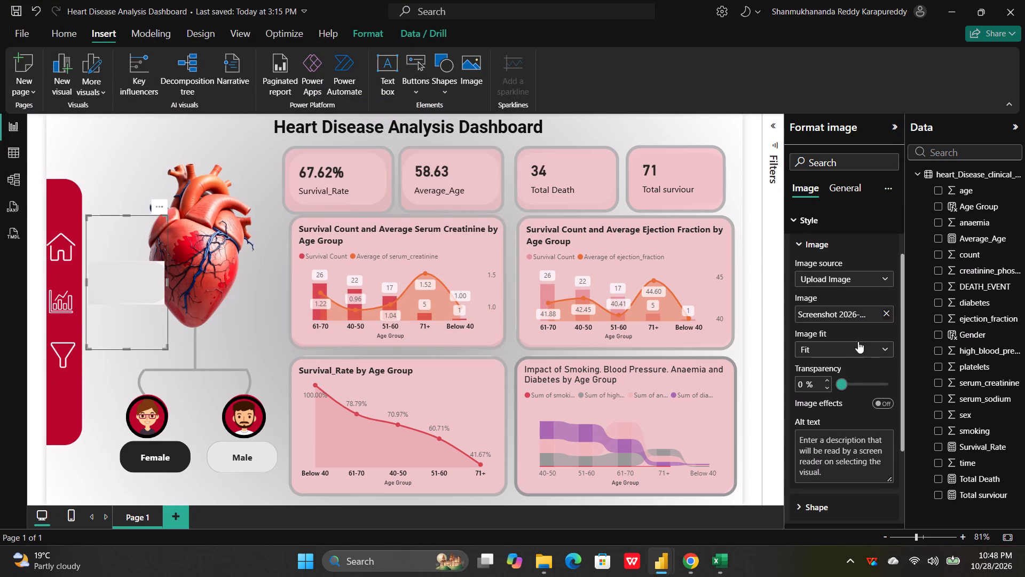
click(856, 345)
click(819, 384)
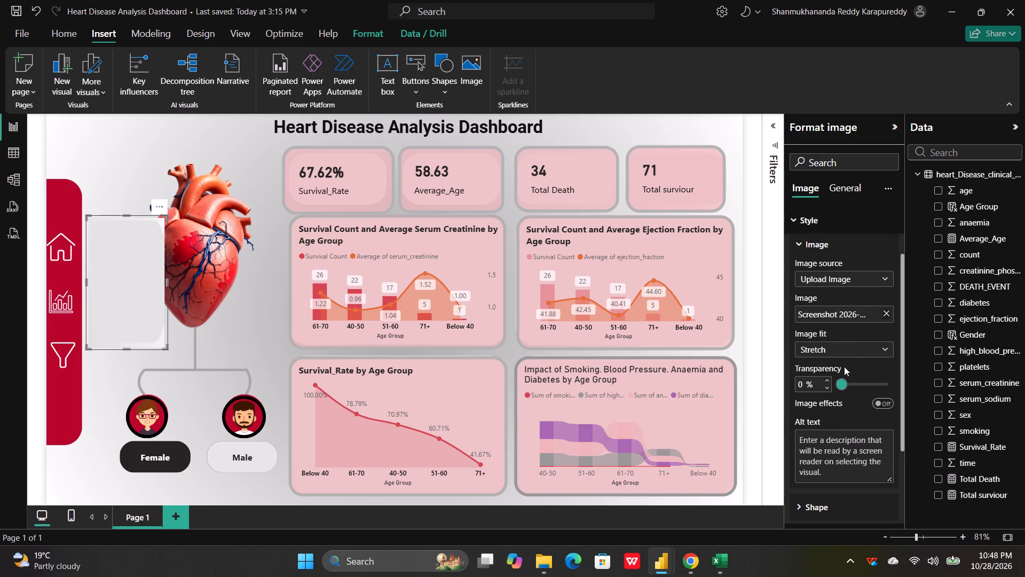
click(847, 352)
click(827, 397)
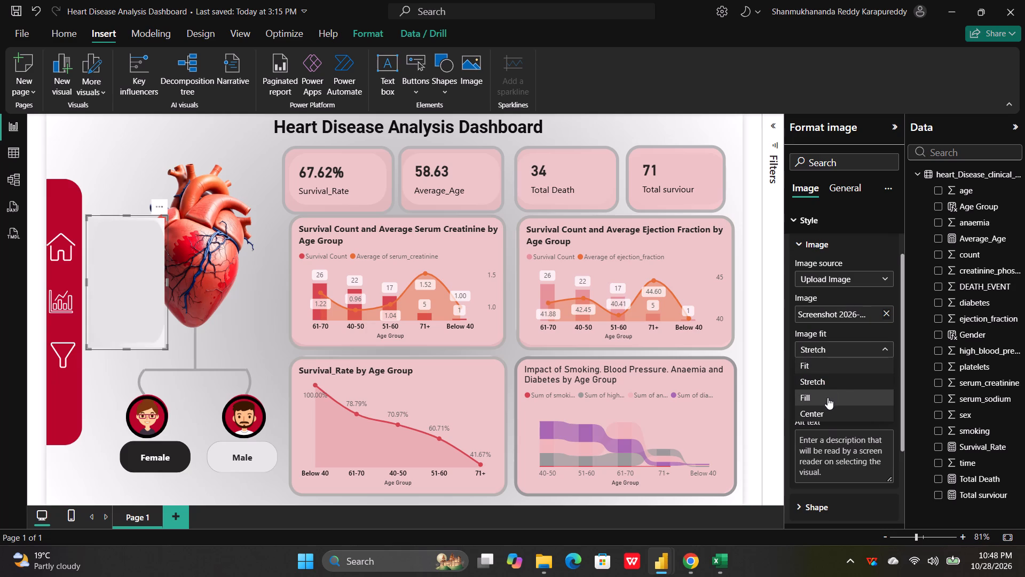
Move the new image over the red icon strip at the page's left edge and resize it into a tall, narrow panel reaching the gender buttons' level.
drag(141, 294, 93, 274)
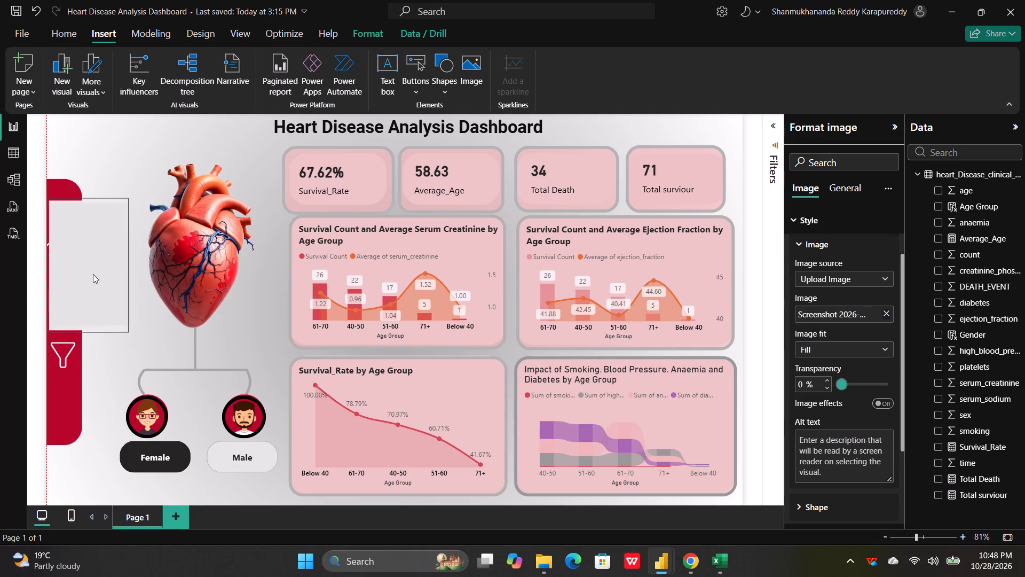
drag(93, 274, 38, 224)
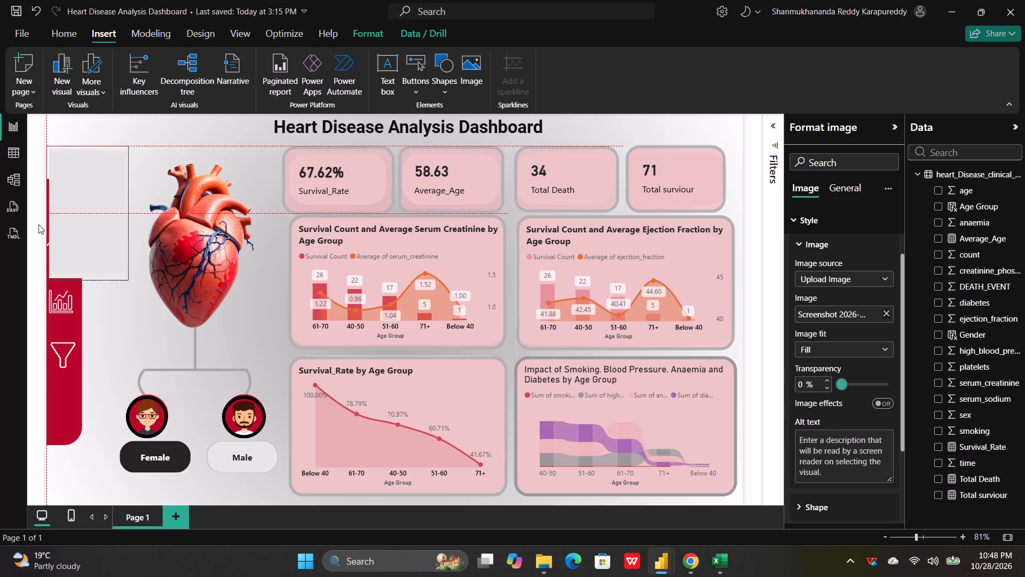
drag(38, 224, 38, 227)
drag(88, 279, 57, 372)
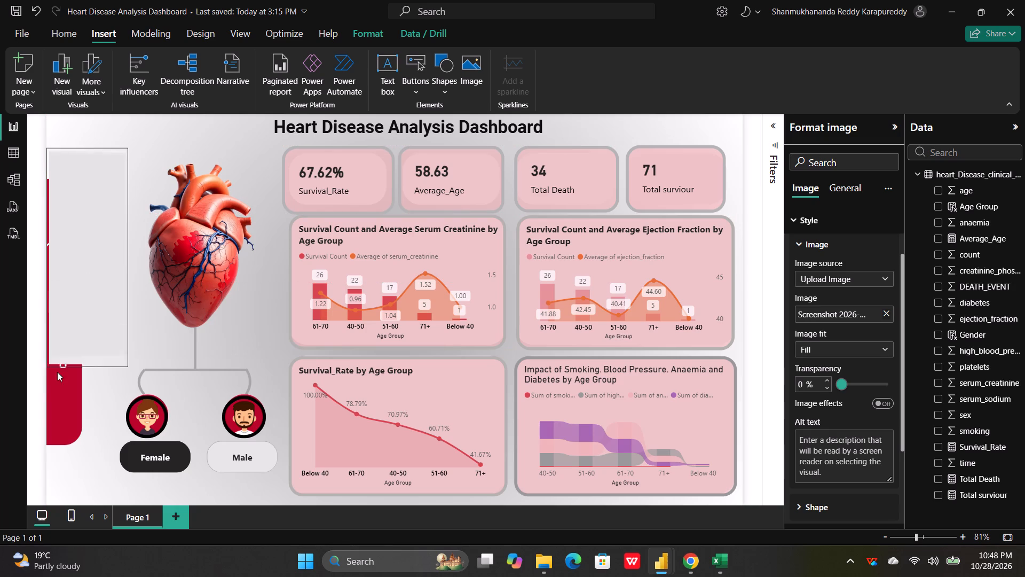
drag(57, 372, 51, 466)
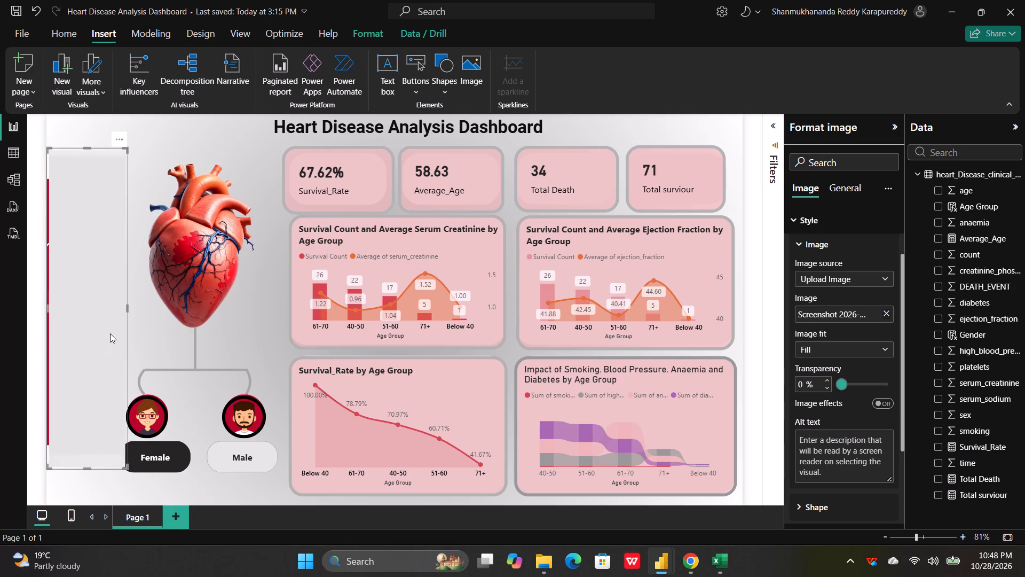
drag(128, 308, 105, 311)
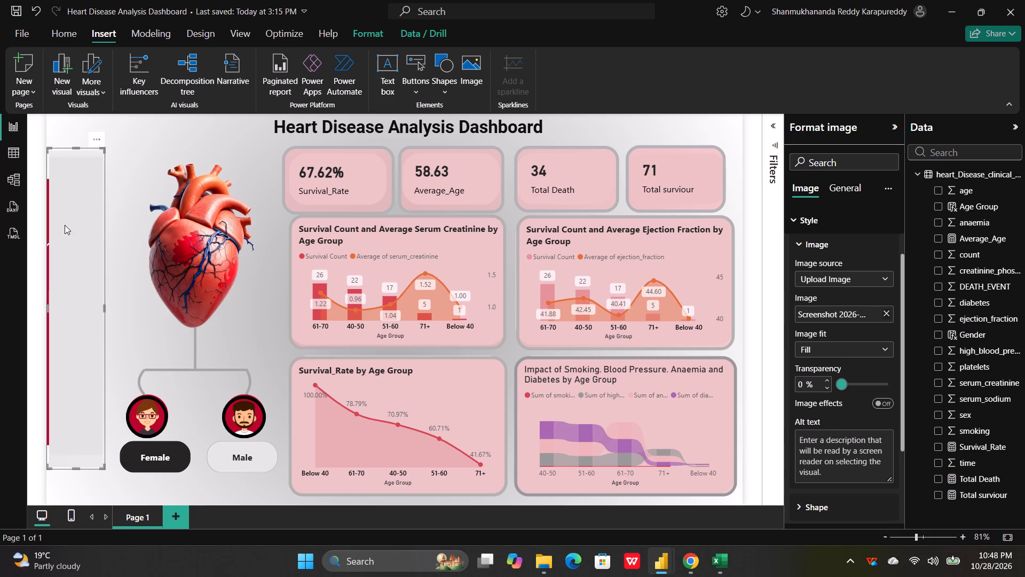
Move the light image panel against the page's left edge and stretch it to cover the page's full height.
drag(65, 224, 41, 216)
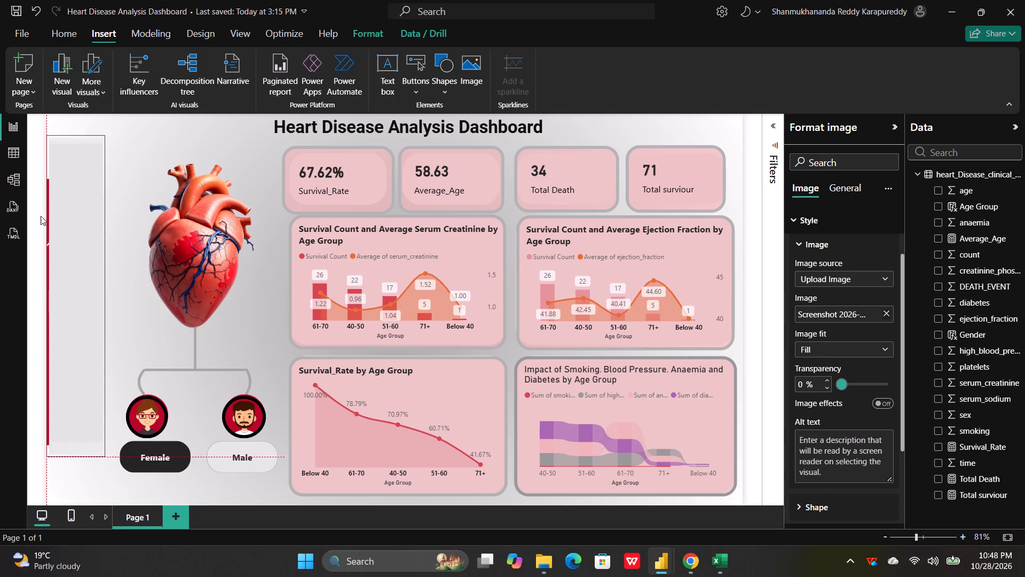
drag(41, 216, 19, 263)
drag(75, 185, 73, 146)
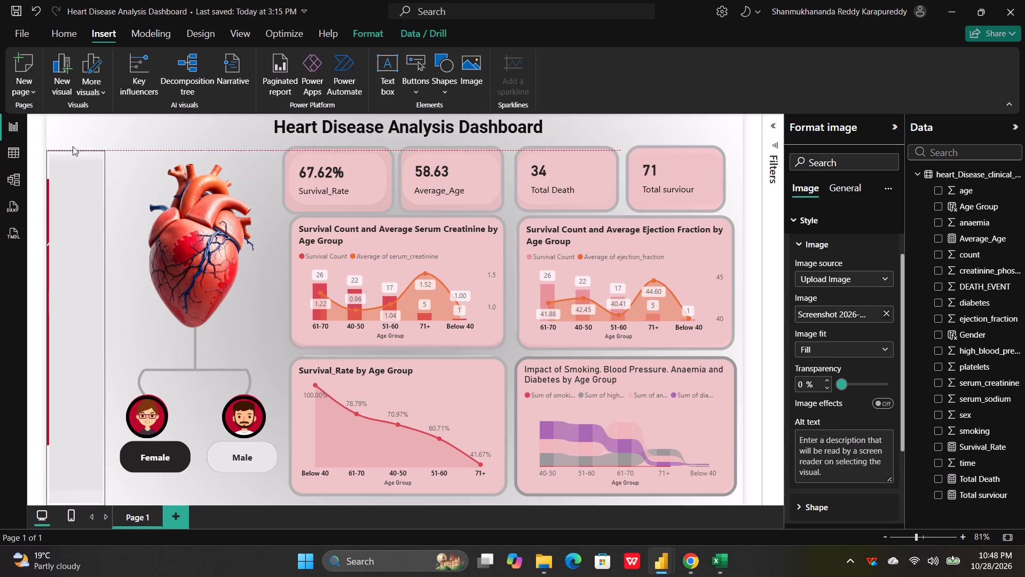
drag(73, 146, 67, 110)
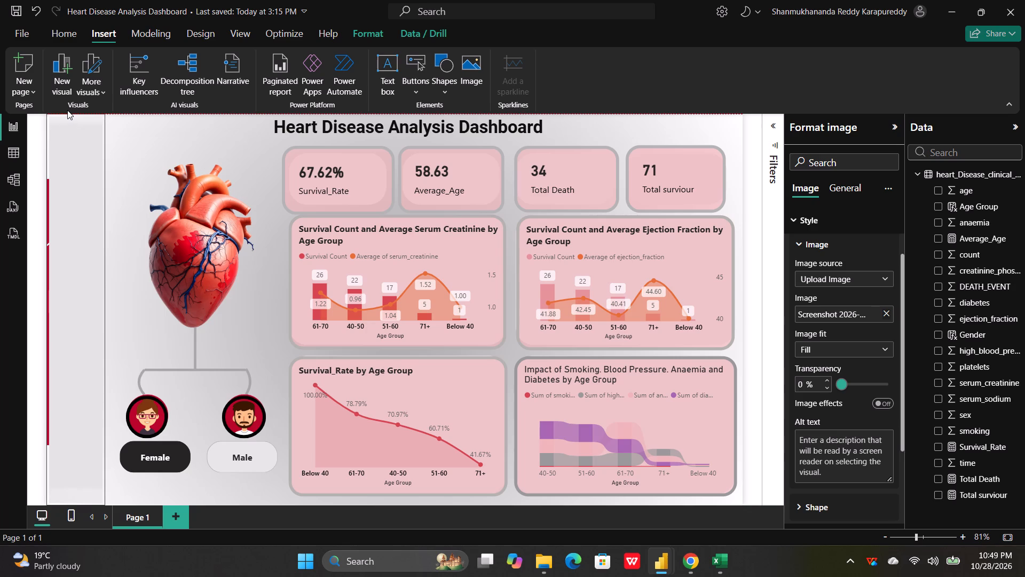
drag(67, 110, 67, 105)
click(117, 258)
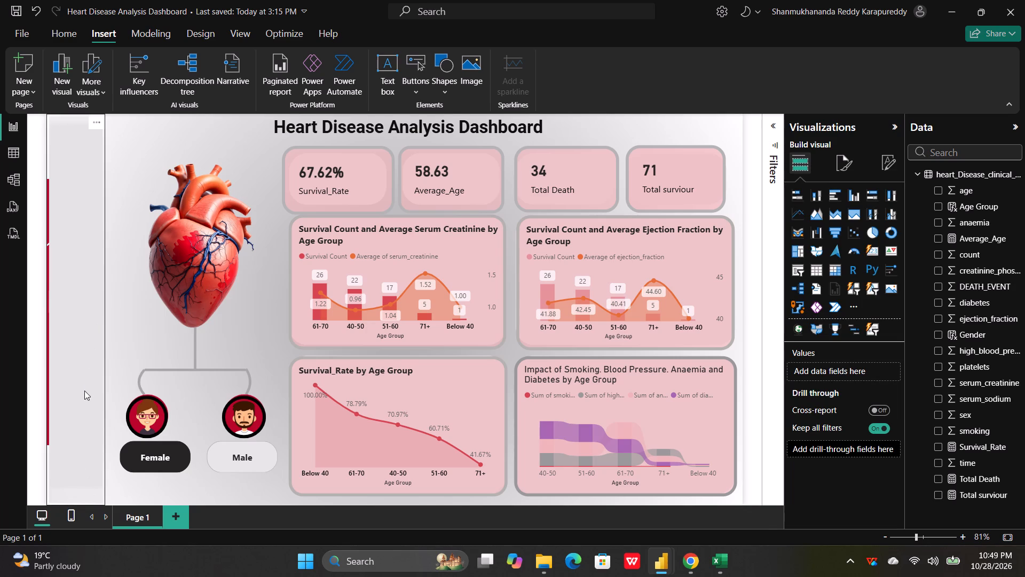
drag(84, 391, 80, 375)
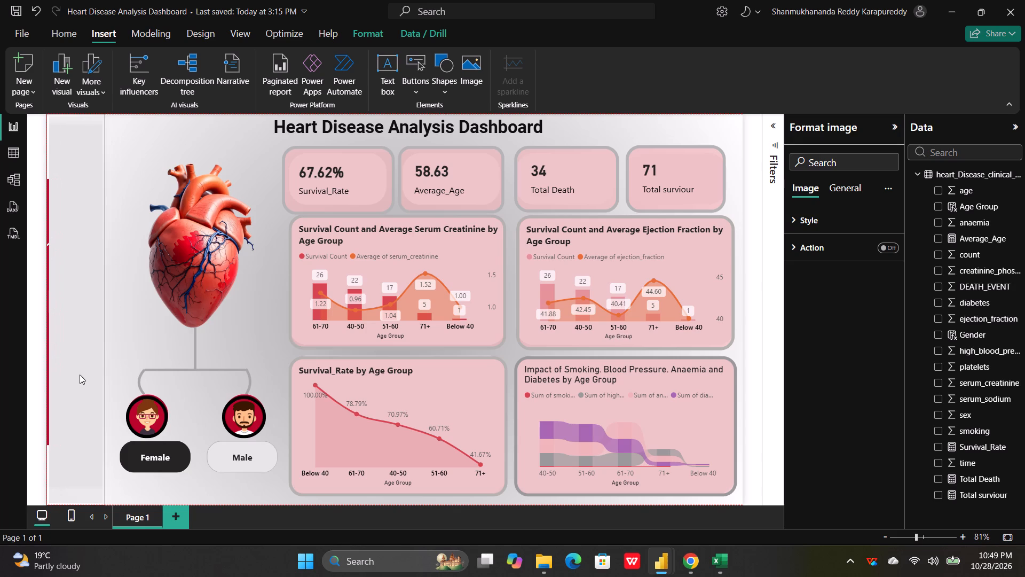
drag(80, 375, 64, 363)
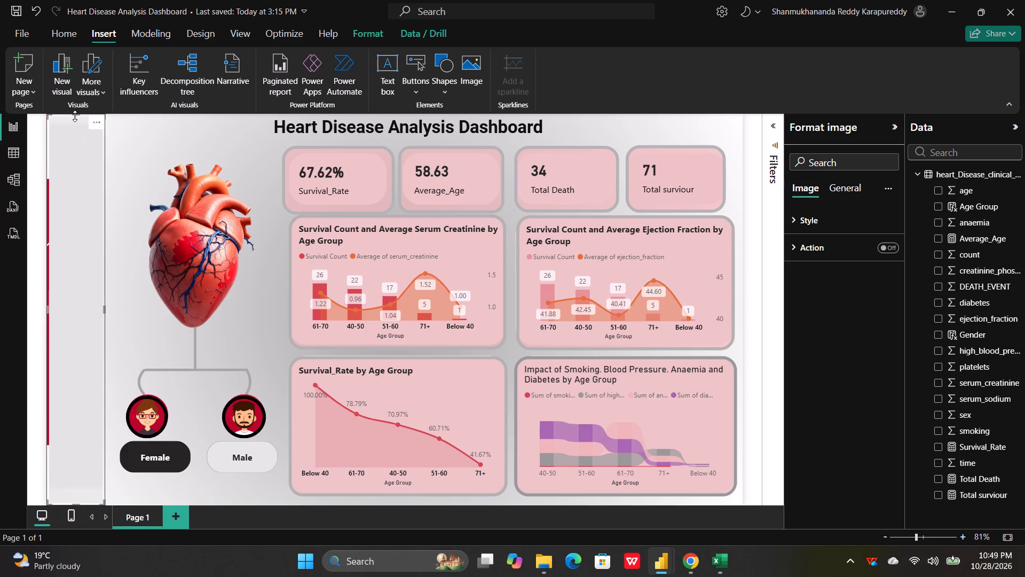
drag(75, 116, 72, 106)
click(119, 199)
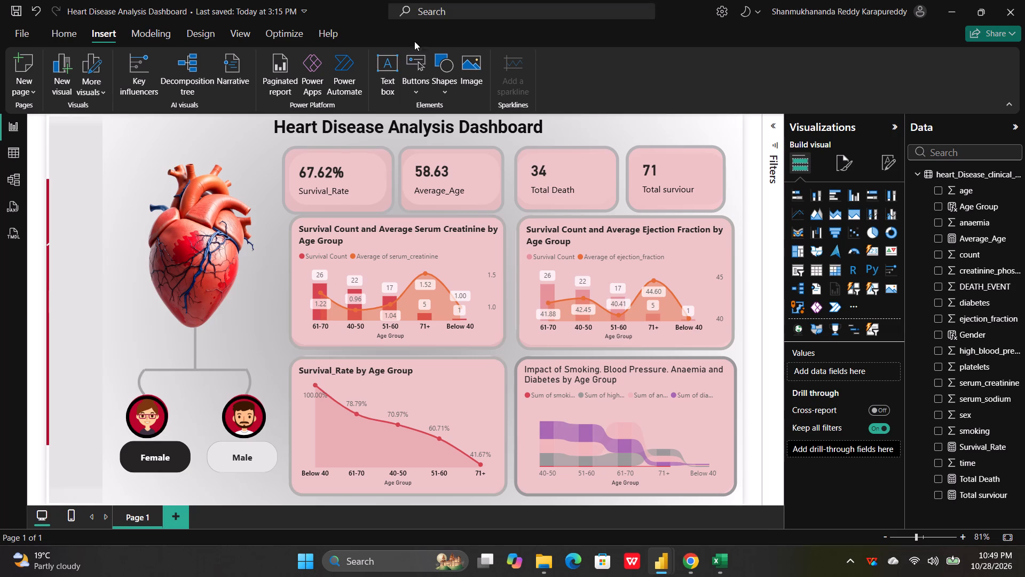
Insert a text box and fit it over the light image panel as a tall, narrow column down to the charts' bottom edge.
click(393, 65)
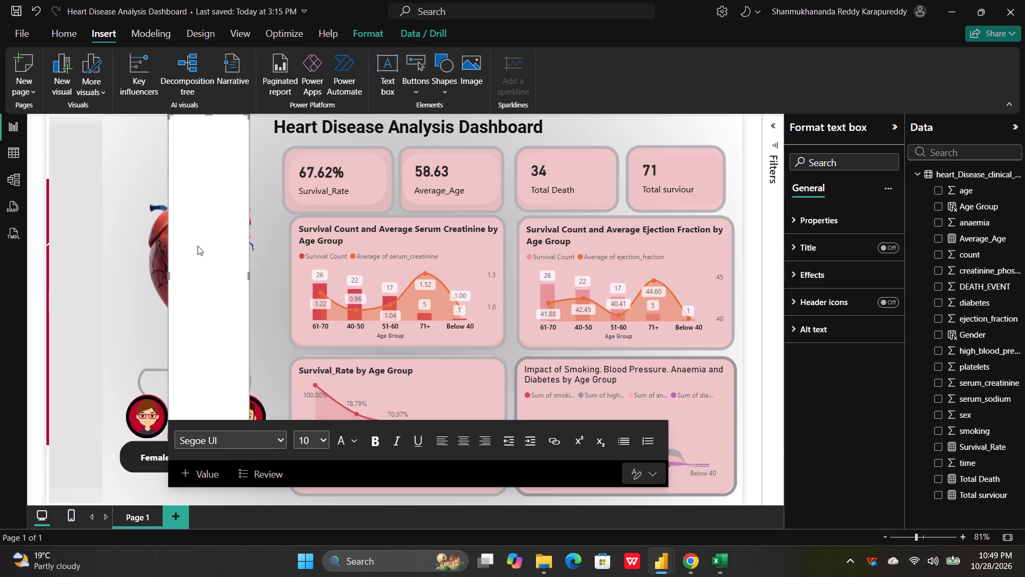
drag(196, 249, 191, 269)
drag(191, 269, 192, 289)
drag(168, 119, 131, 162)
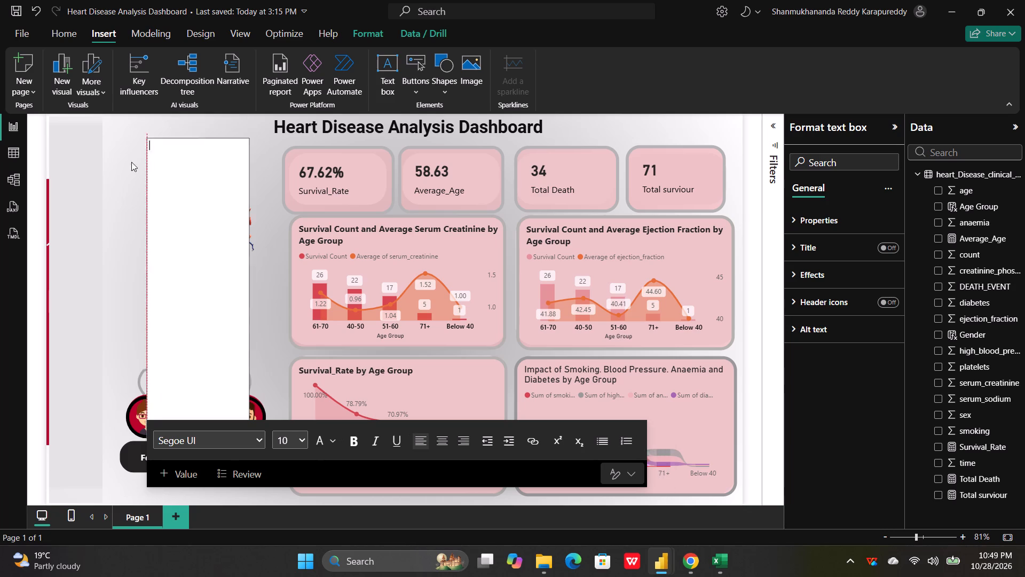
drag(131, 162, 23, 134)
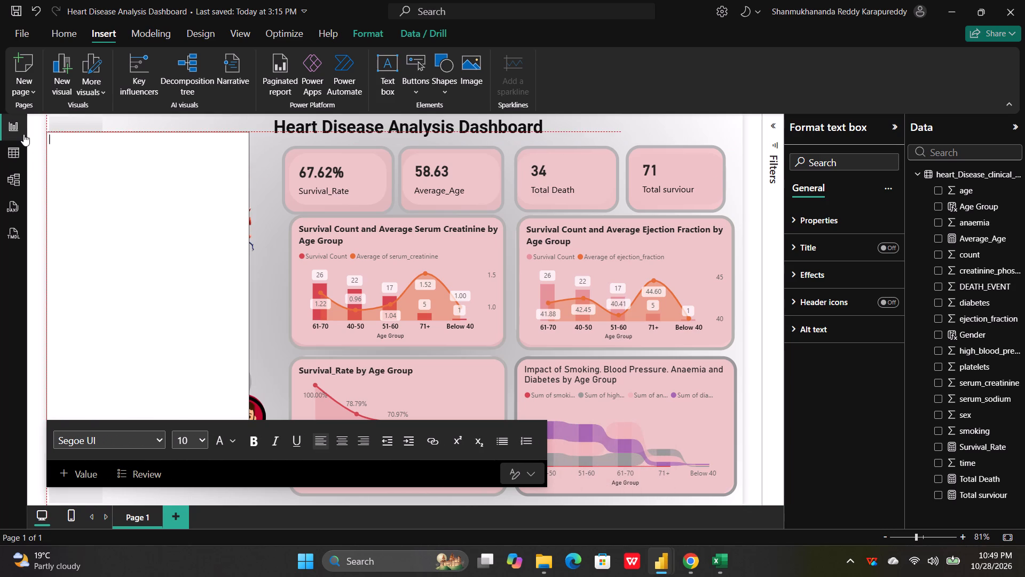
drag(23, 134, 21, 121)
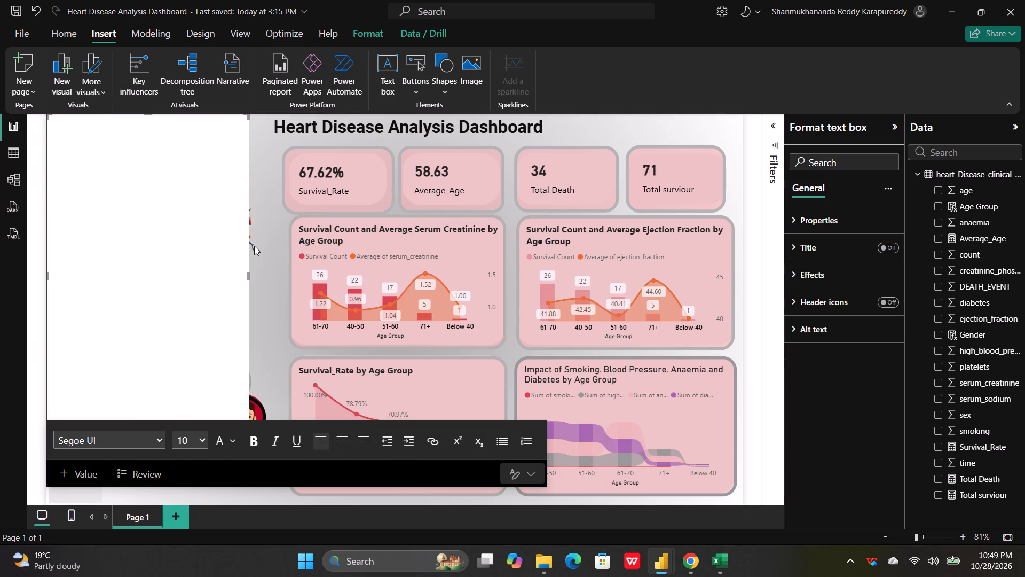
drag(248, 276, 162, 307)
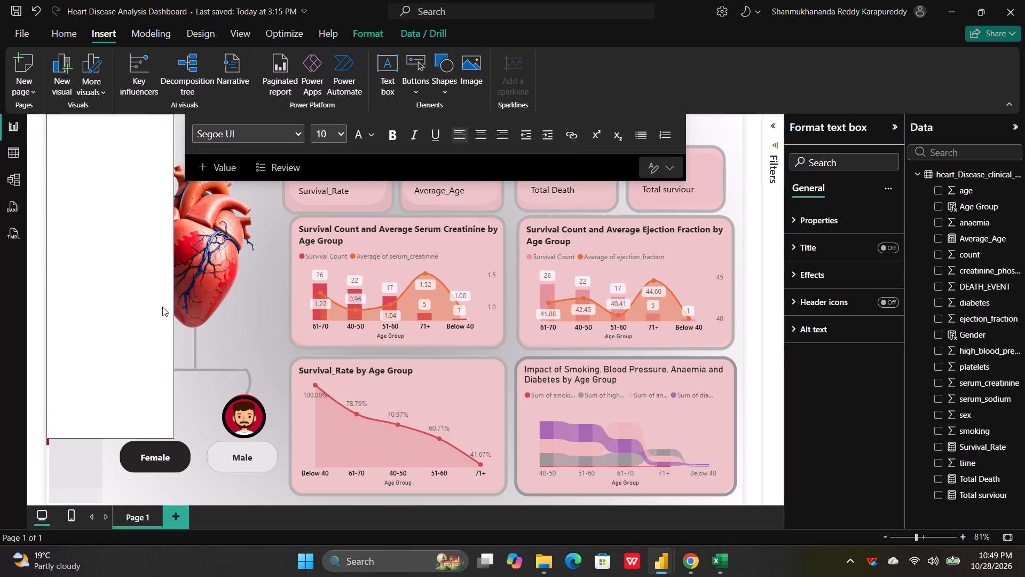
drag(162, 307, 101, 358)
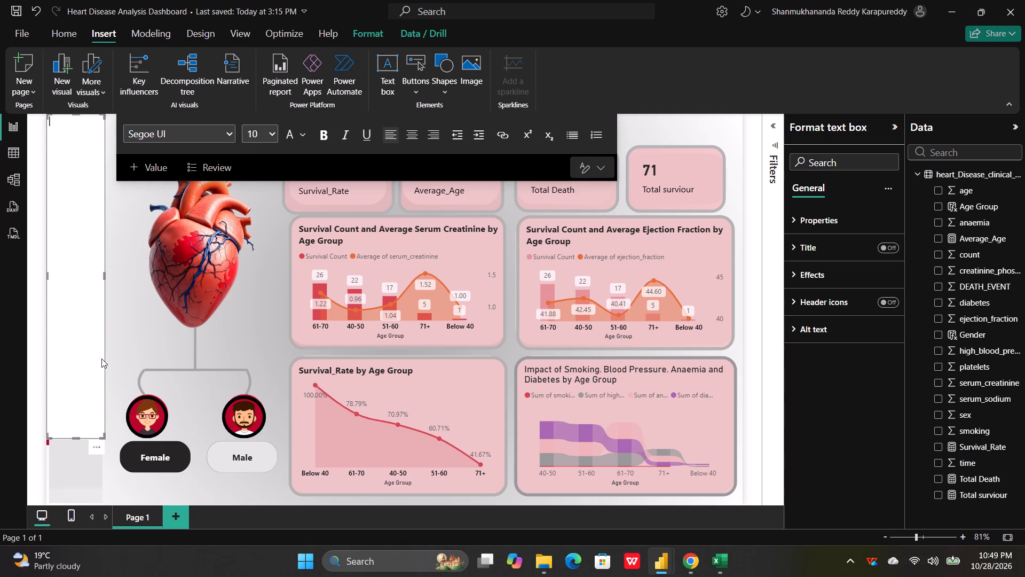
drag(75, 435, 67, 471)
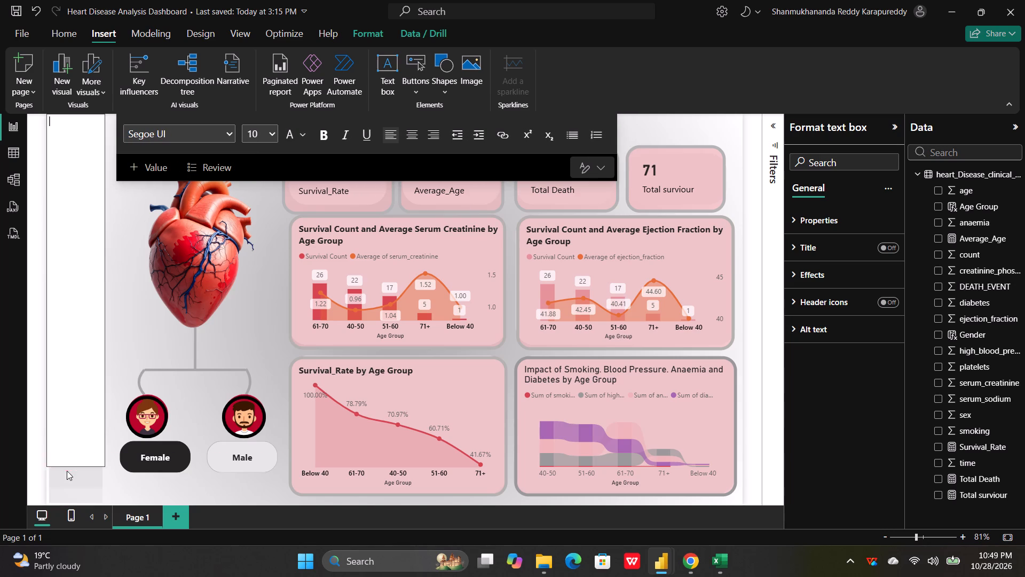
drag(67, 471, 62, 494)
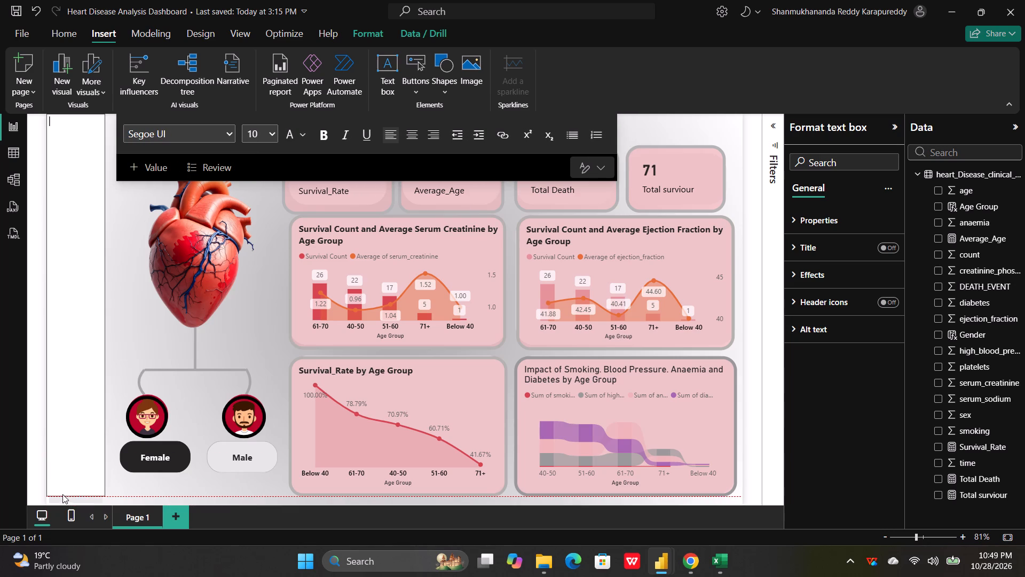
drag(62, 494, 62, 495)
click(116, 362)
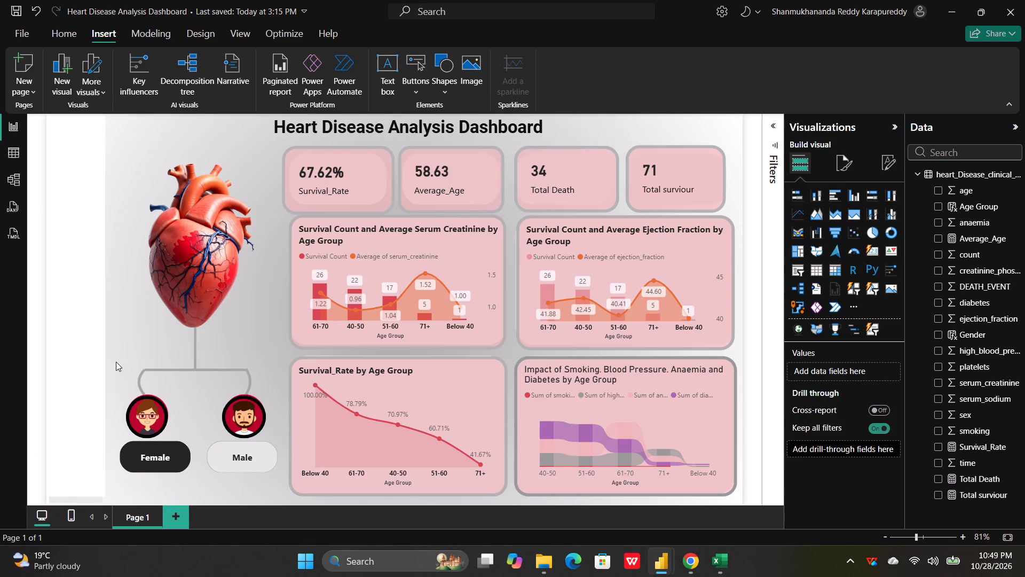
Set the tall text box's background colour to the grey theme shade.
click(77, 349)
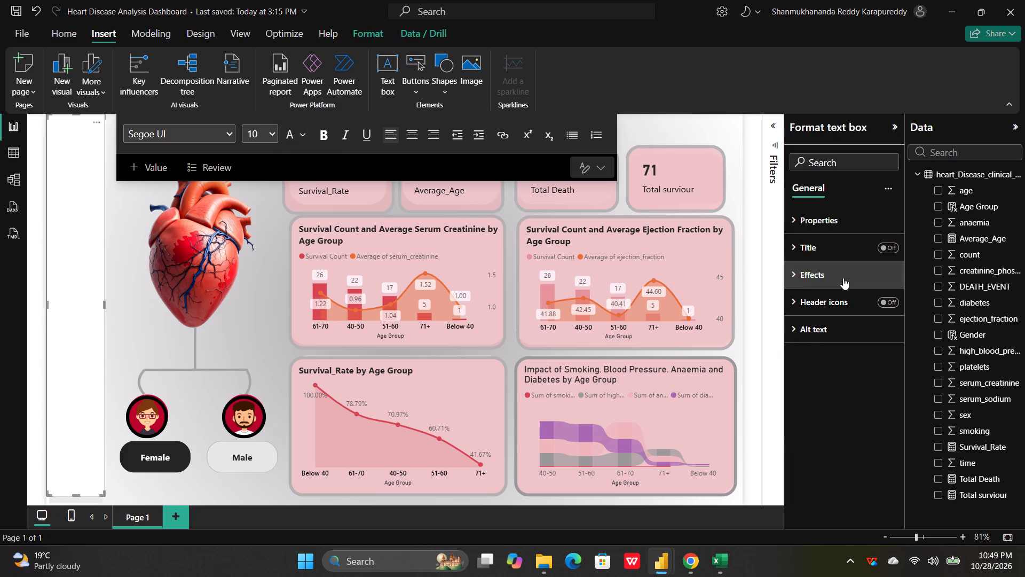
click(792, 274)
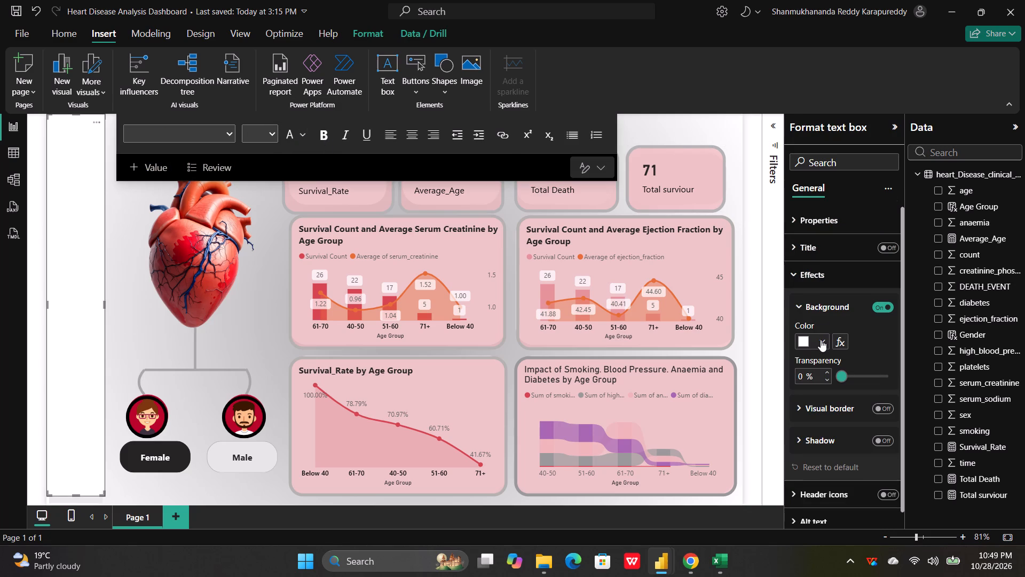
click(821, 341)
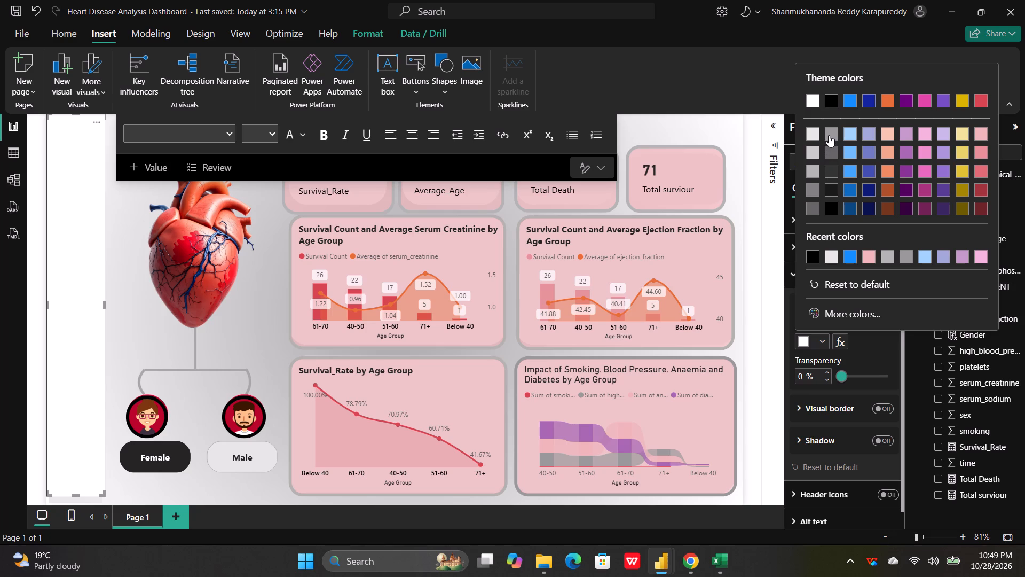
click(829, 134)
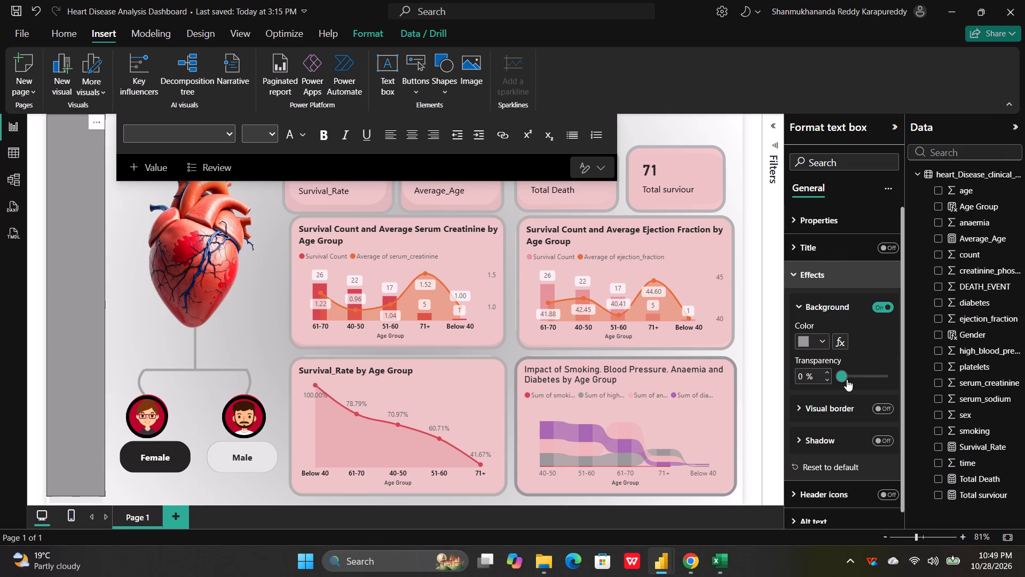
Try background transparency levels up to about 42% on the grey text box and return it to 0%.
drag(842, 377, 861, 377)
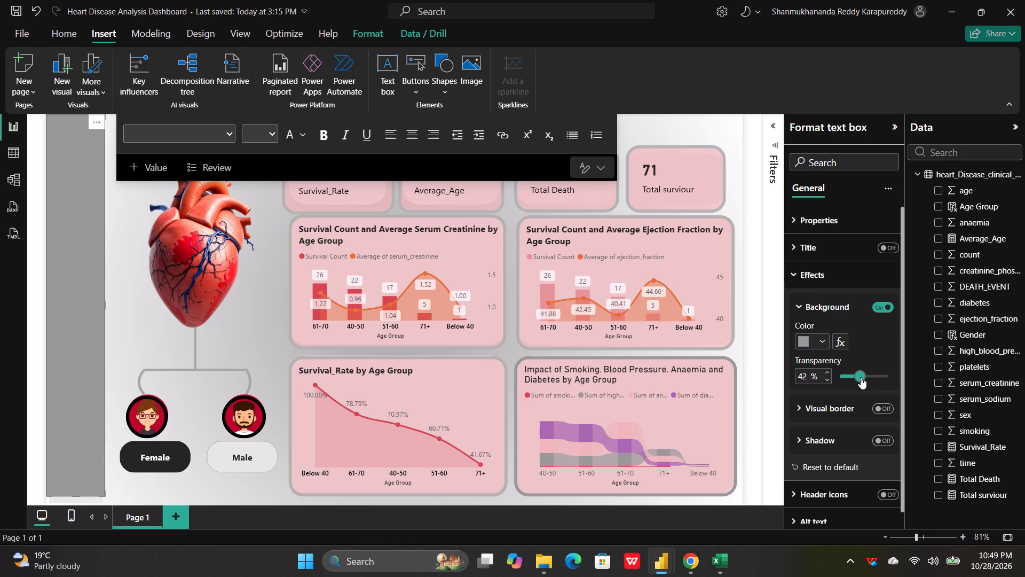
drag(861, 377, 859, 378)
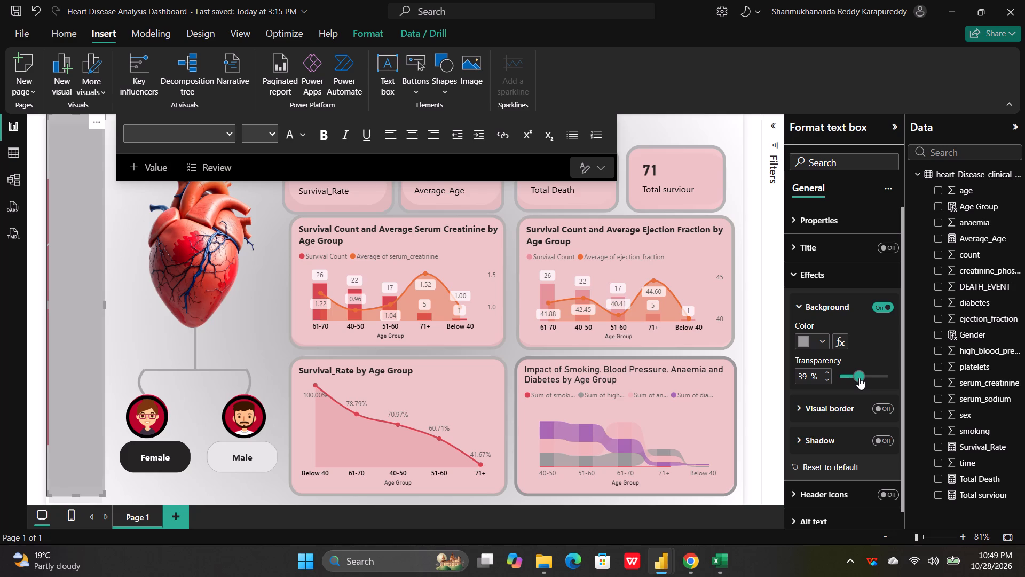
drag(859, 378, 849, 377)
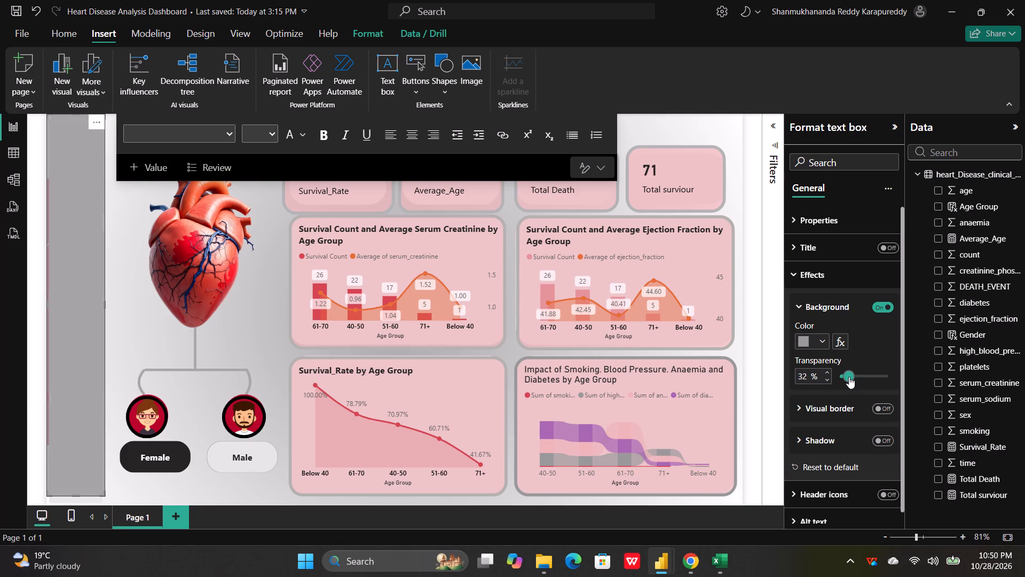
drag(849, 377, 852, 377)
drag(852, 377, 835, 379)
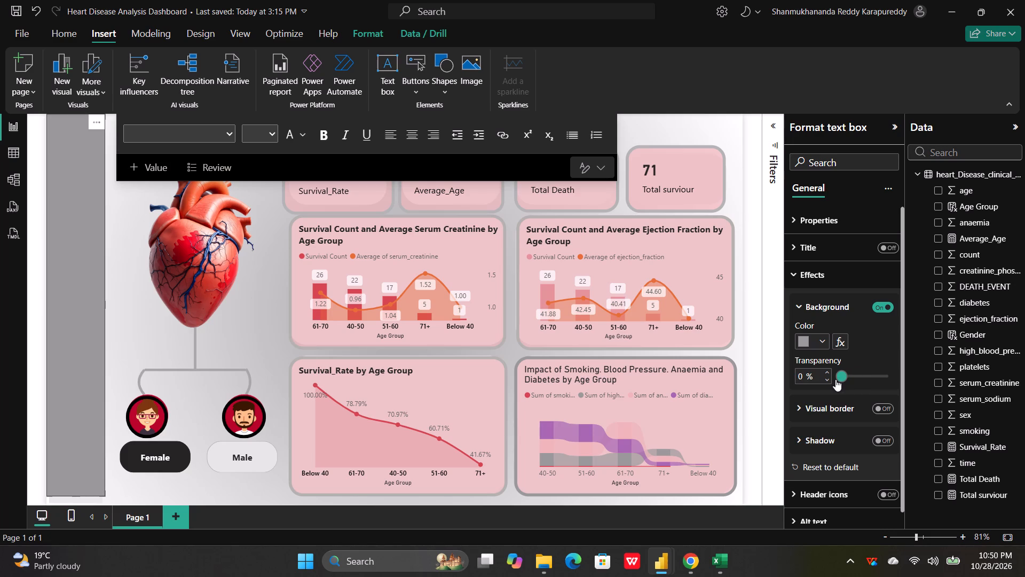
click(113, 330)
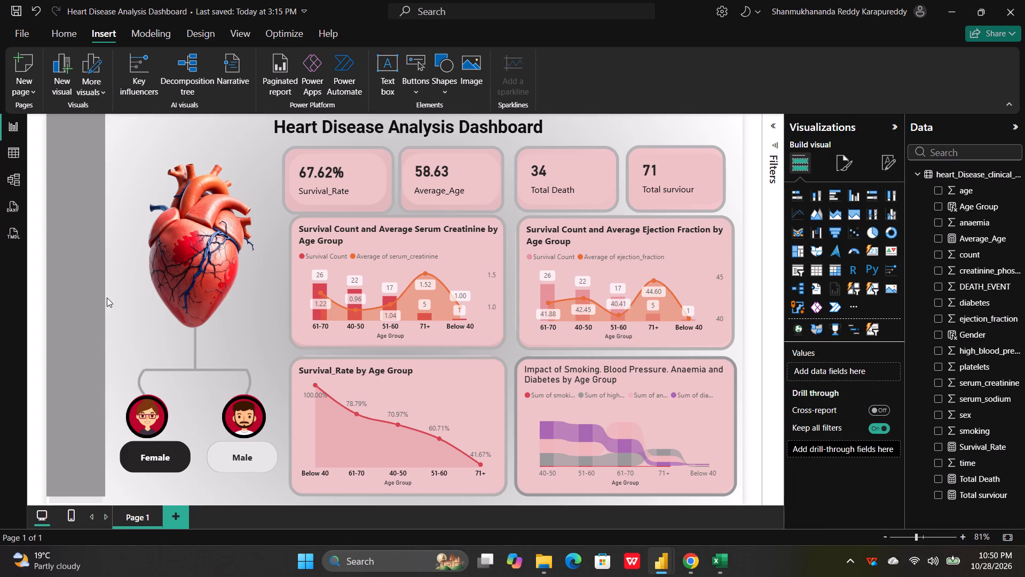
Narrow the grey text box to a very thin vertical strip along the page's left edge.
drag(70, 274, 98, 271)
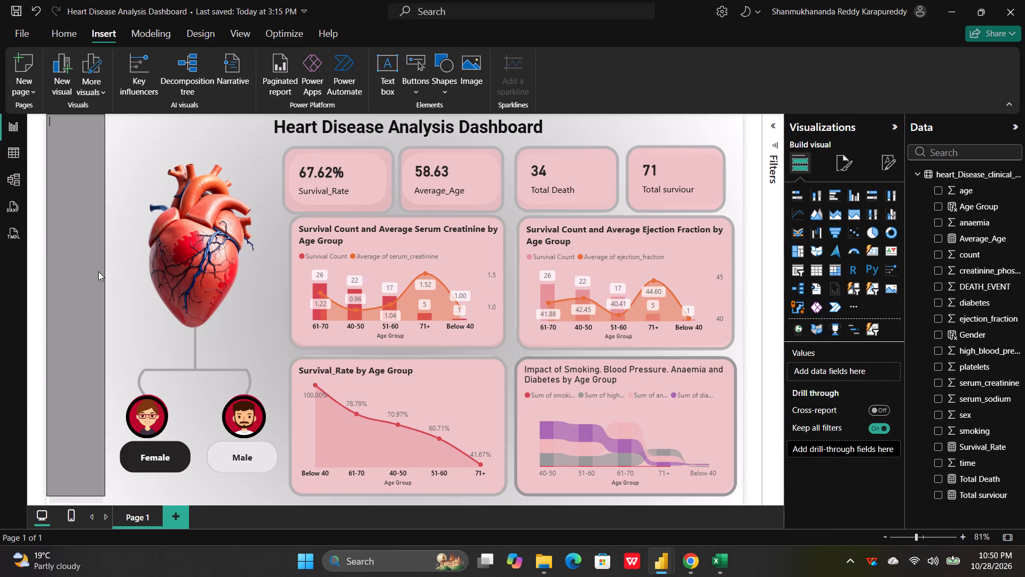
drag(98, 271, 83, 268)
drag(83, 268, 100, 299)
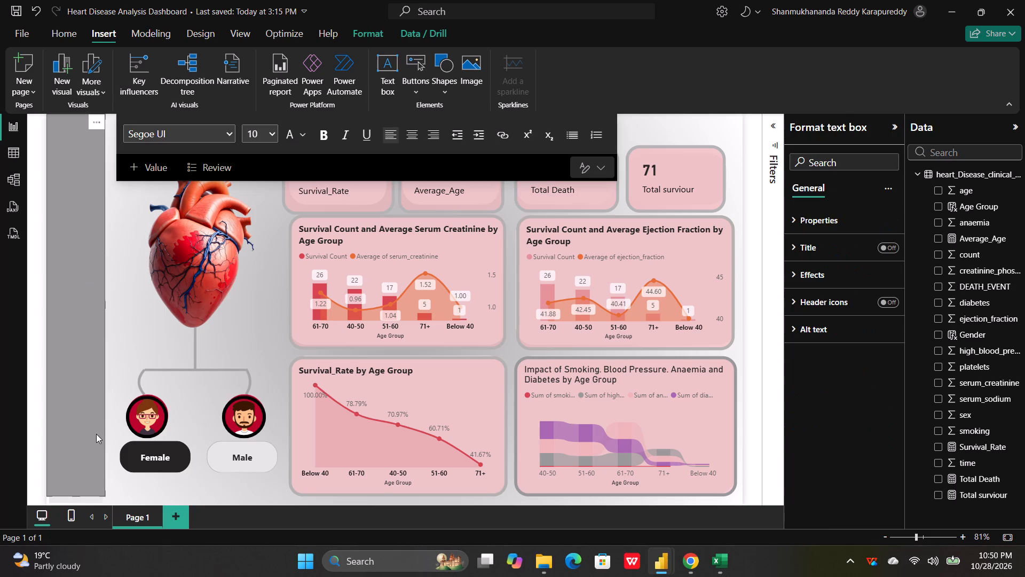
drag(103, 494, 89, 494)
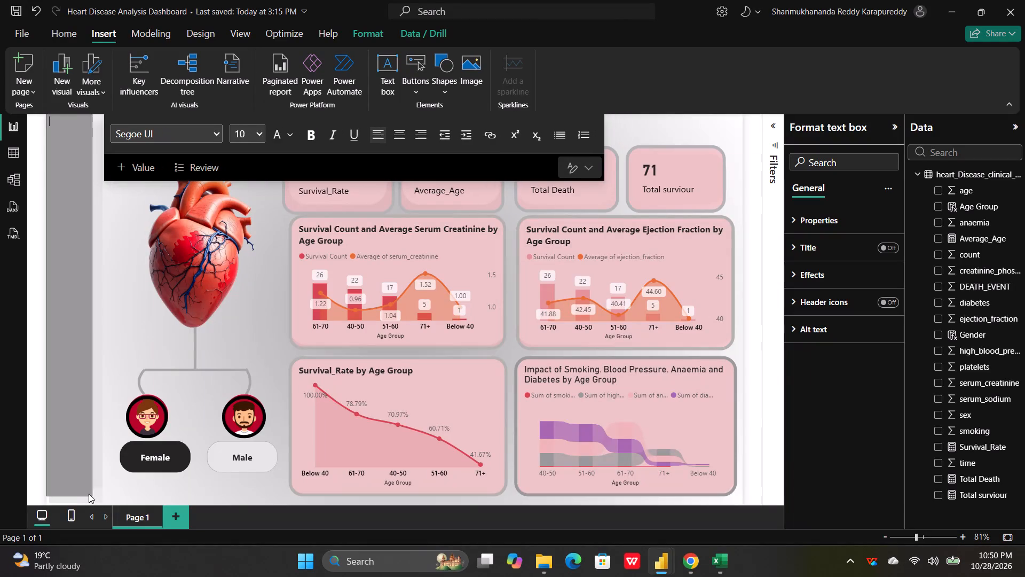
drag(89, 494, 48, 493)
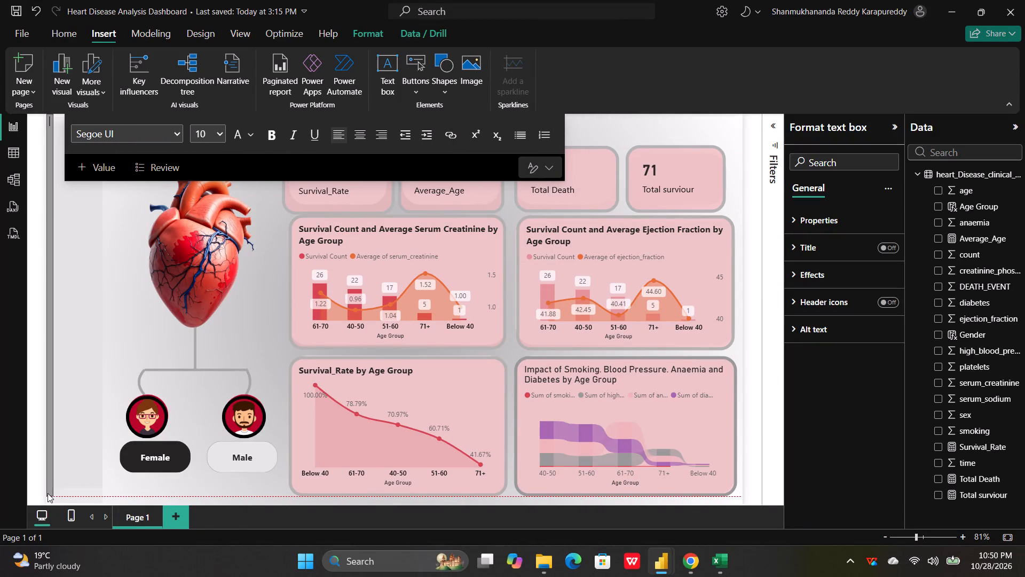
drag(48, 493, 43, 490)
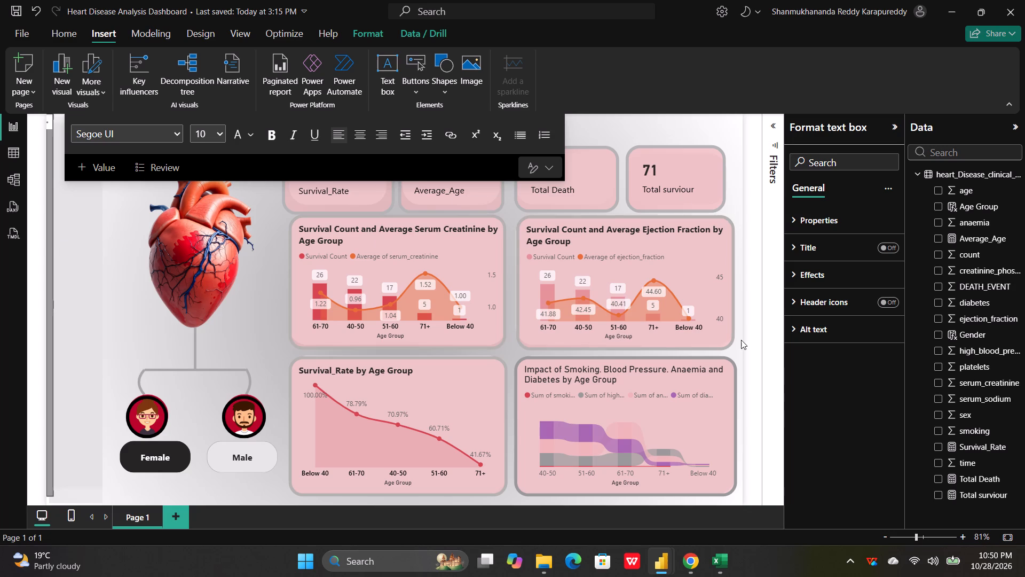
Set the thin strip's background colour to black.
click(795, 270)
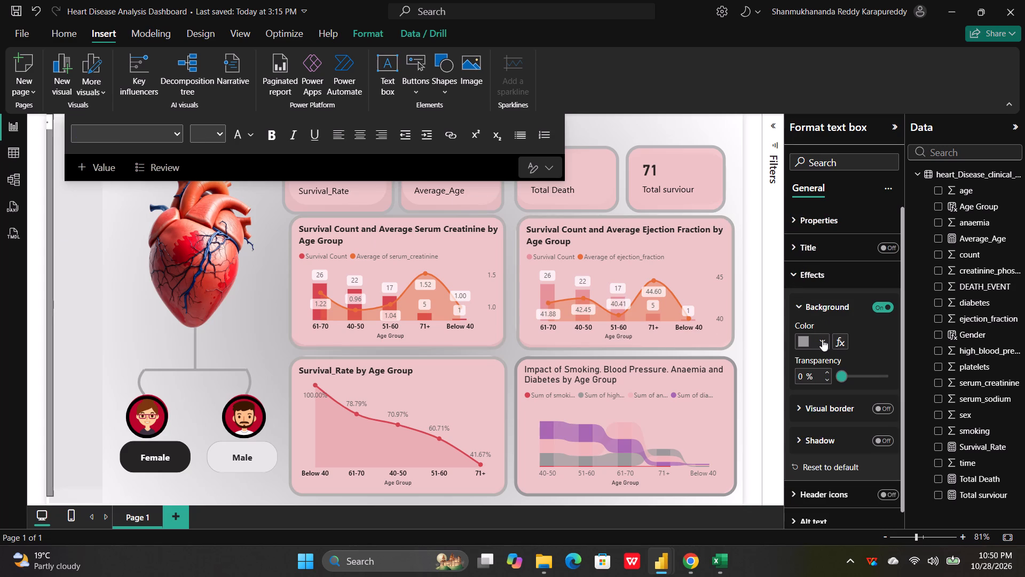
click(822, 339)
click(832, 256)
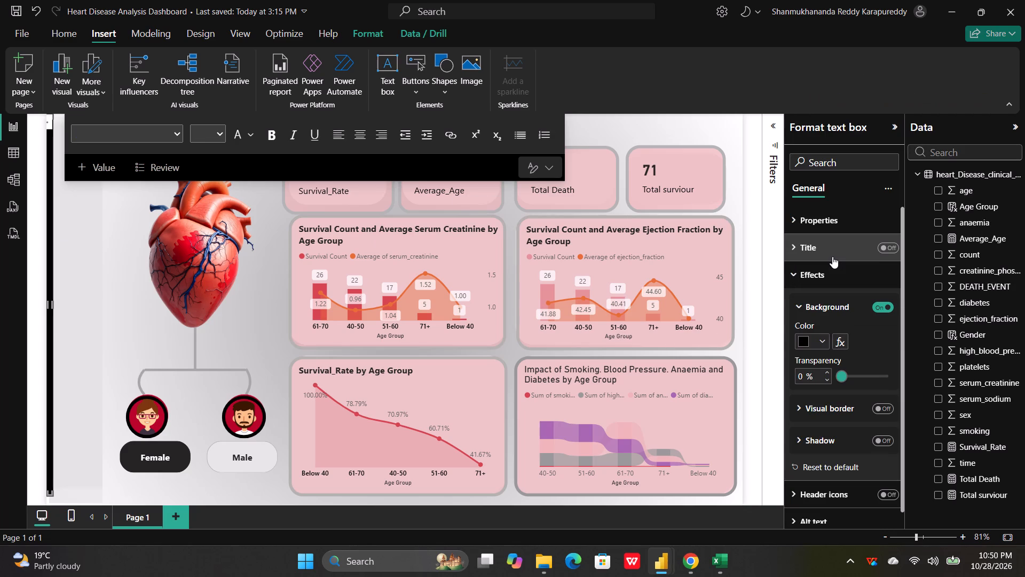
Shift the light side panel image slightly so it sits right beside the black strip at the page's left edge.
click(105, 319)
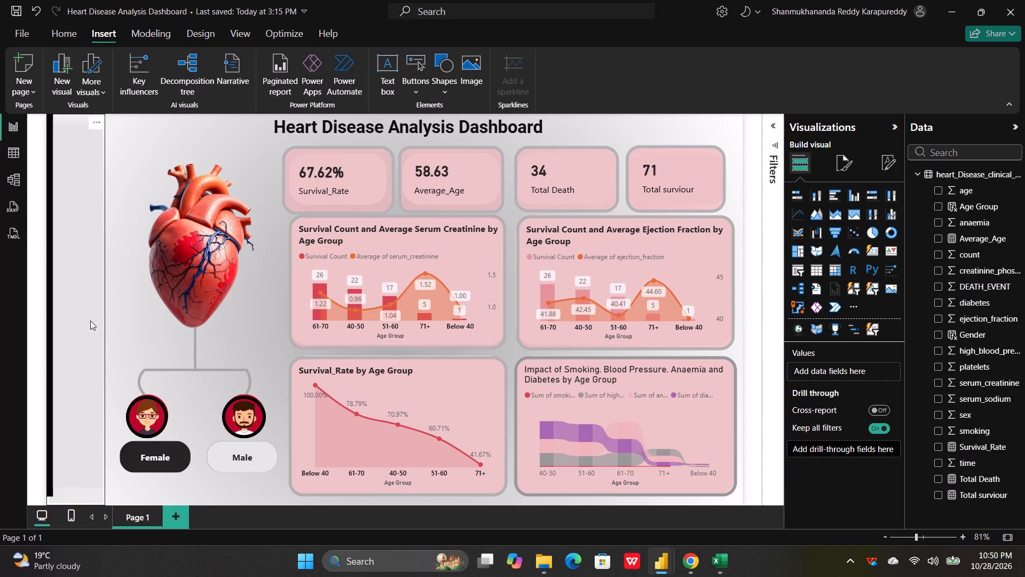
drag(90, 321, 91, 325)
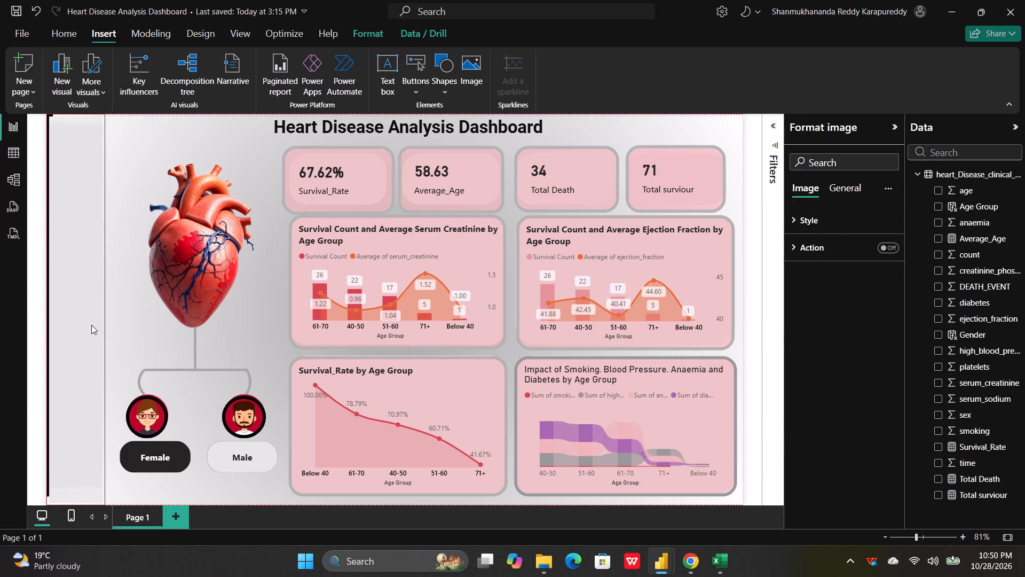
drag(91, 325, 92, 315)
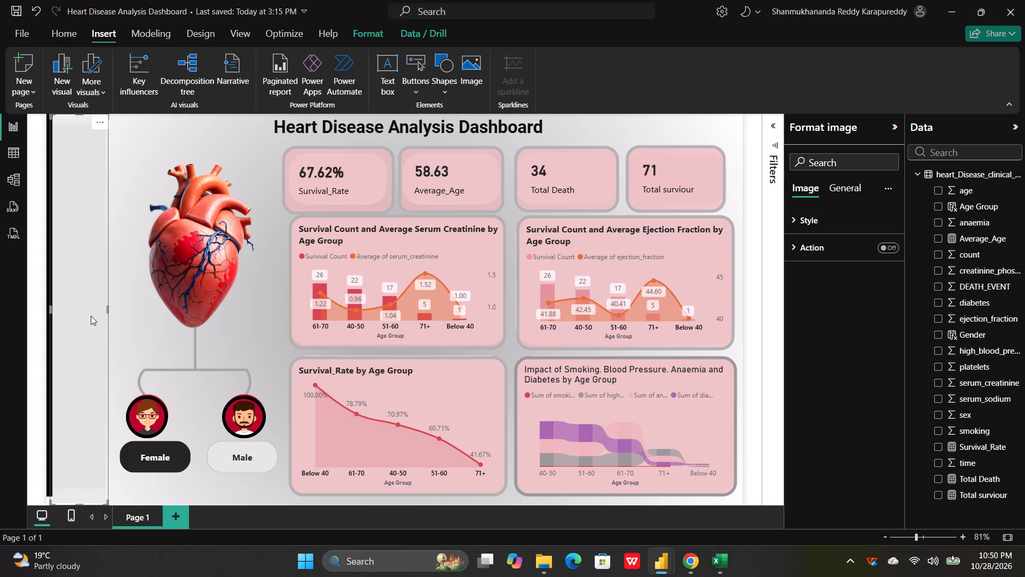
click(127, 298)
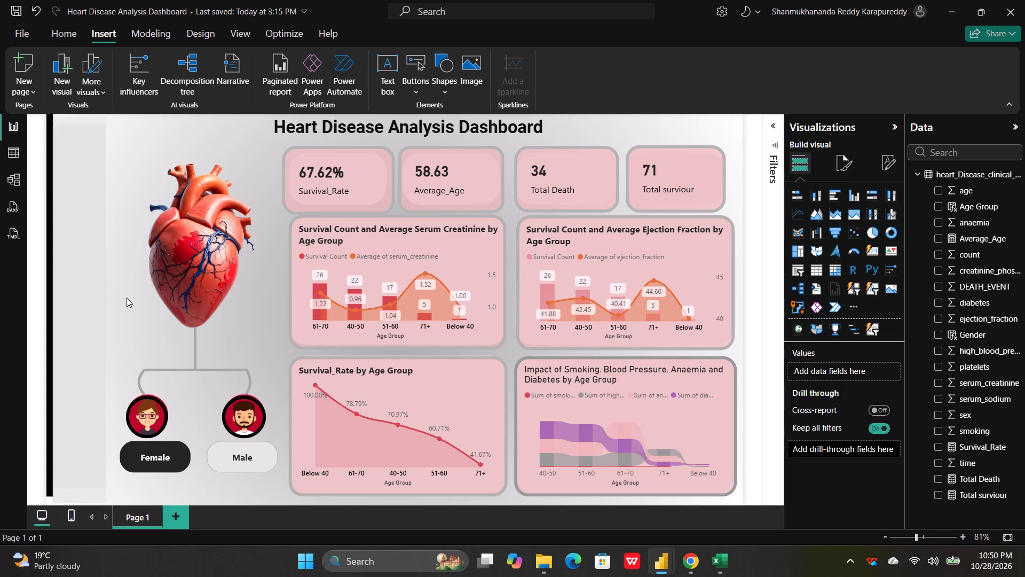
Insert a text box and resize it into a tall narrow panel covering the black strip and the light side panel.
click(392, 59)
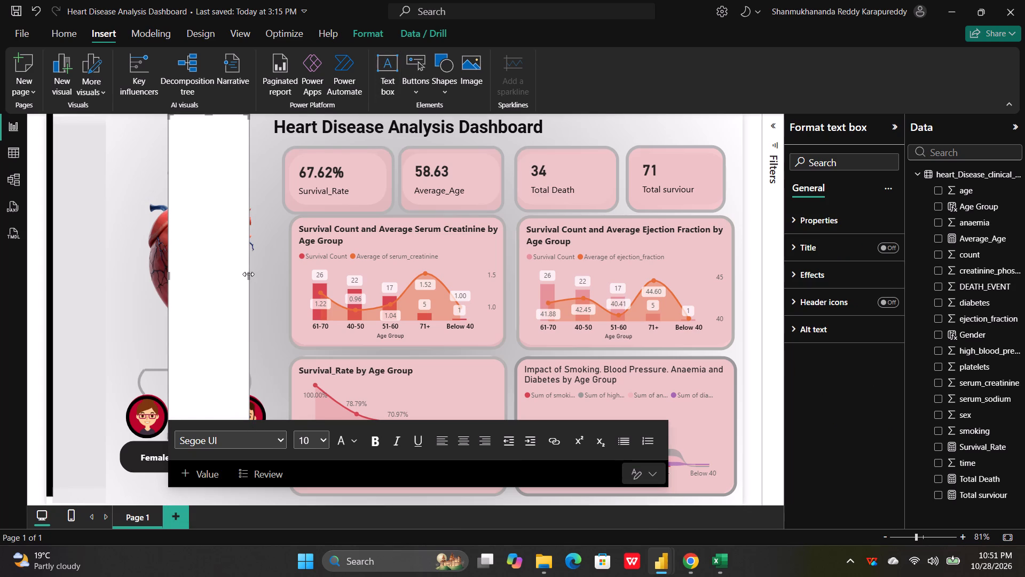
drag(248, 274, 239, 306)
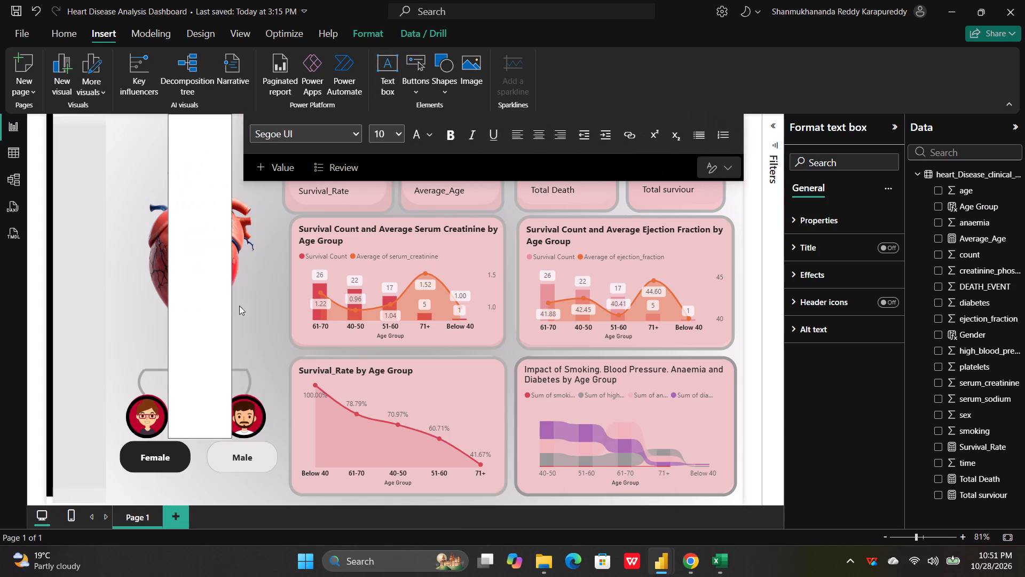
drag(239, 306, 243, 307)
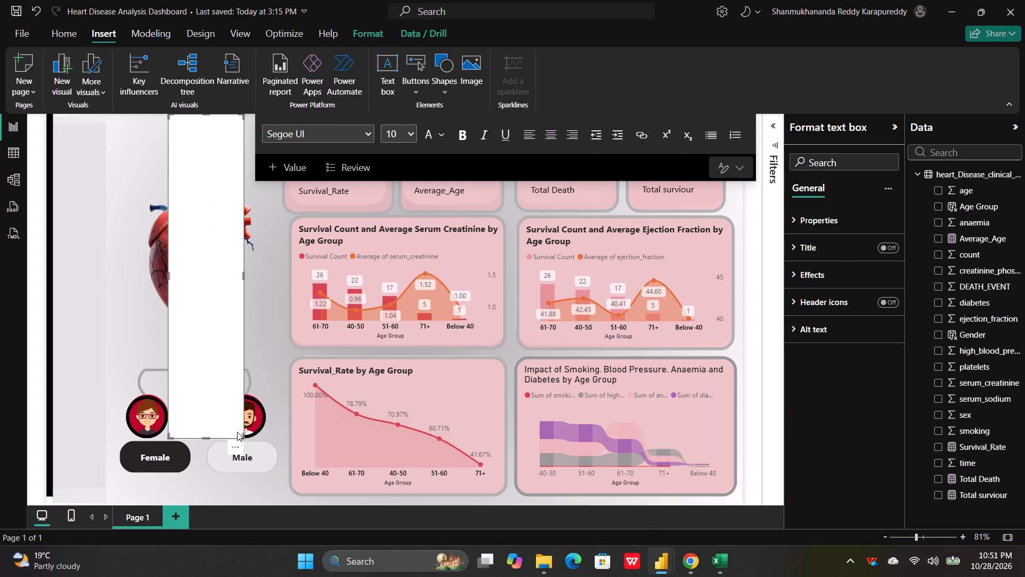
drag(241, 434, 143, 470)
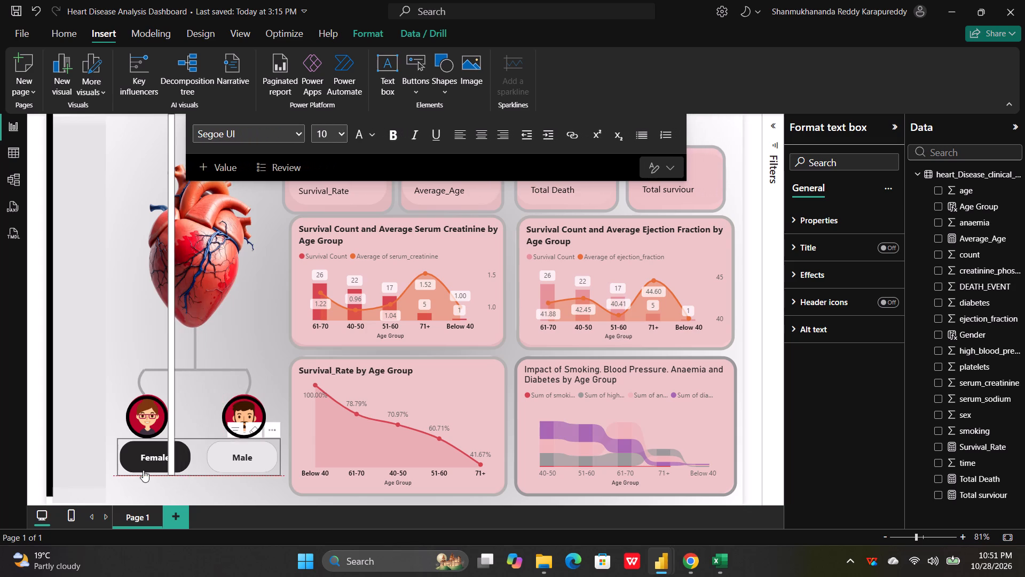
drag(143, 470, 222, 455)
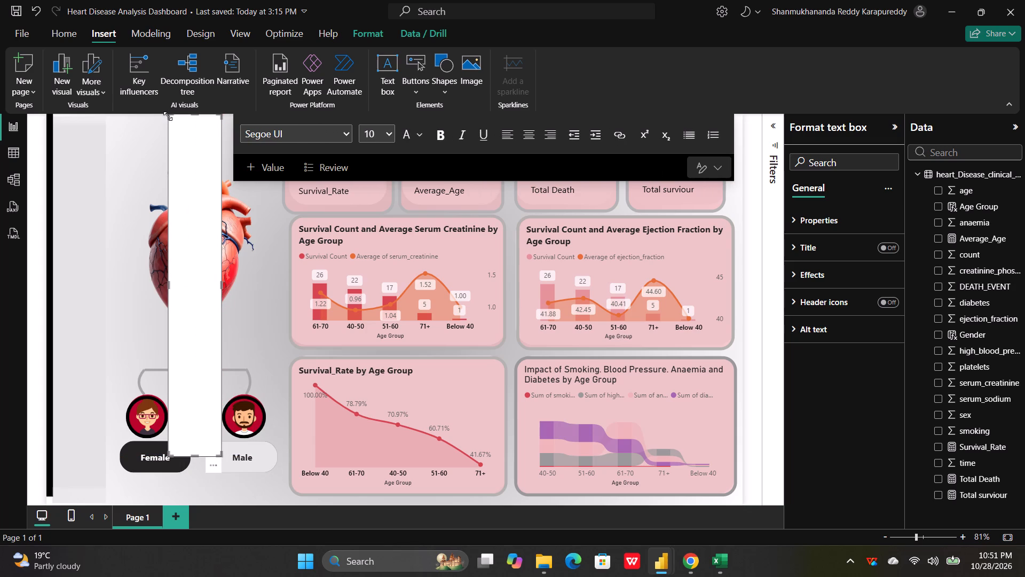
drag(168, 117, 48, 142)
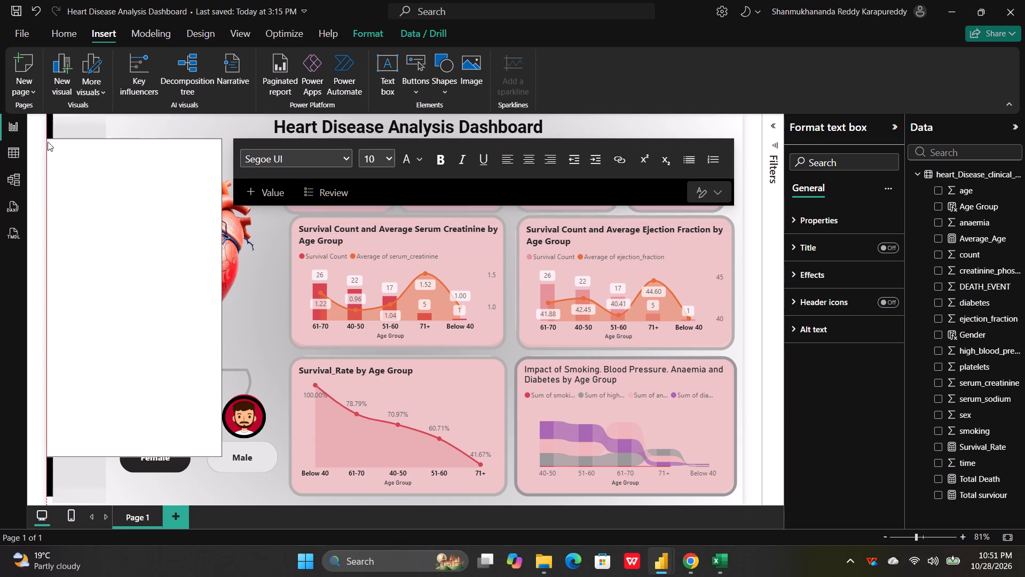
drag(48, 142, 49, 145)
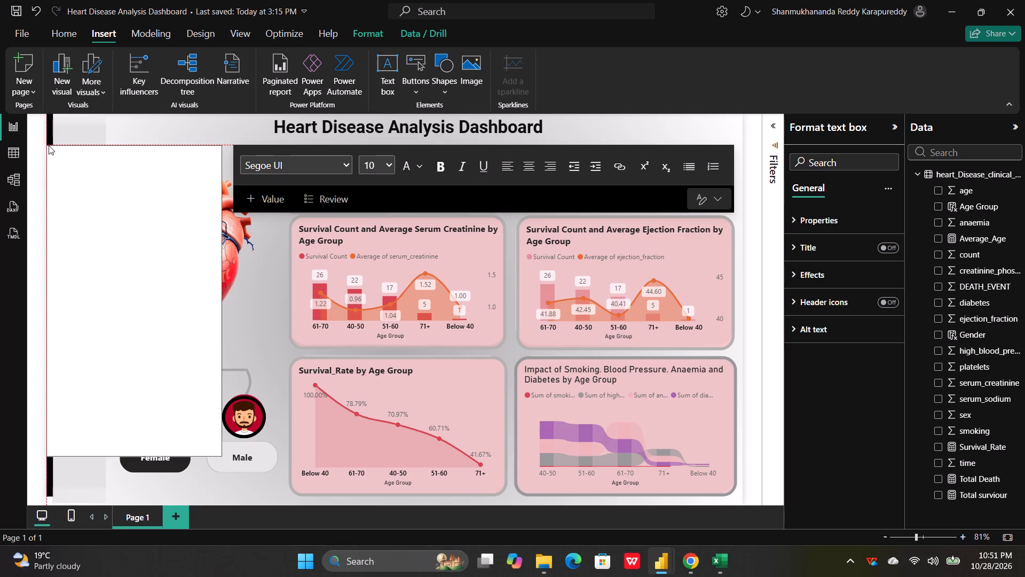
drag(49, 145, 45, 147)
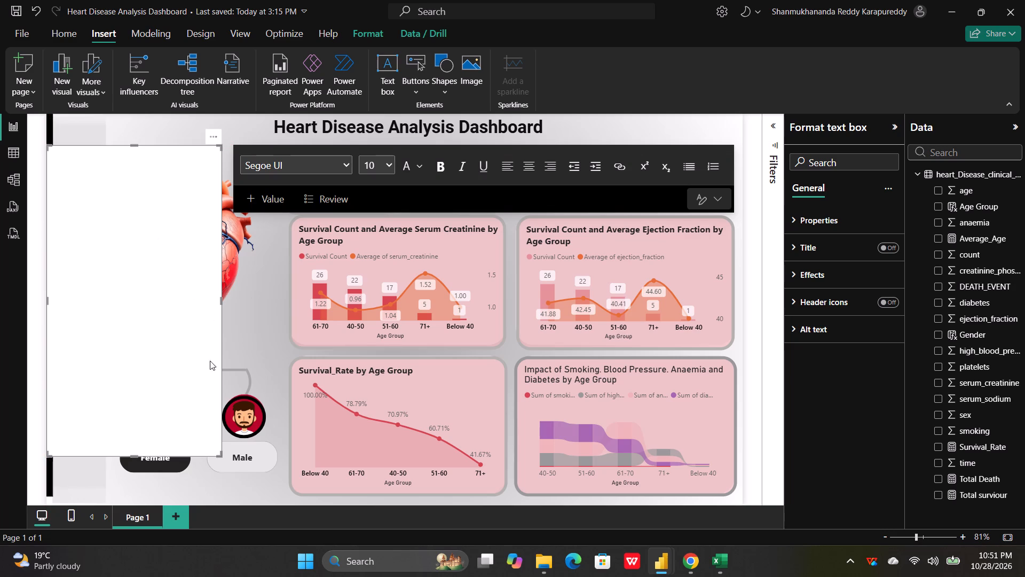
drag(220, 455, 127, 489)
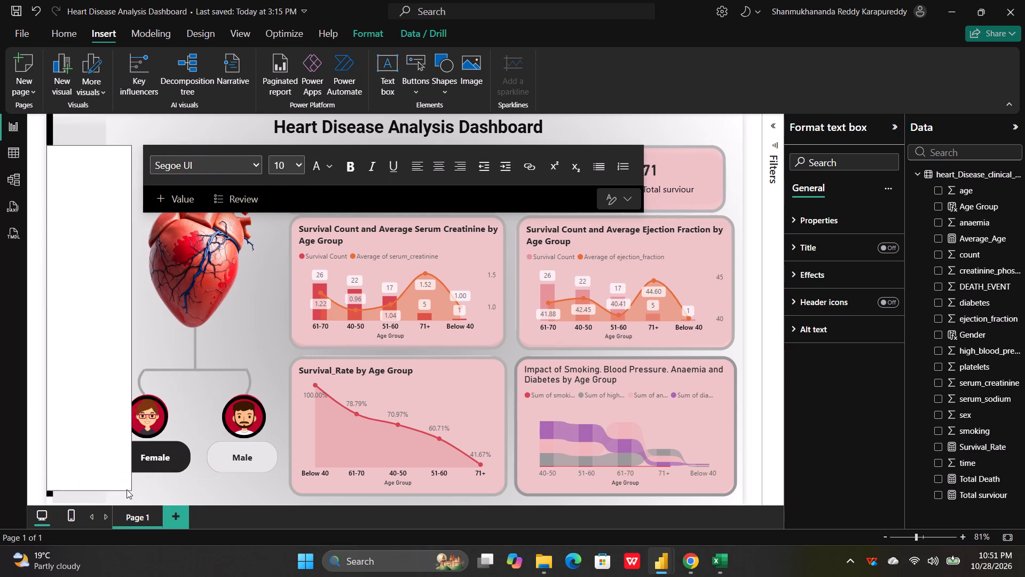
drag(127, 489, 104, 492)
drag(79, 149, 74, 127)
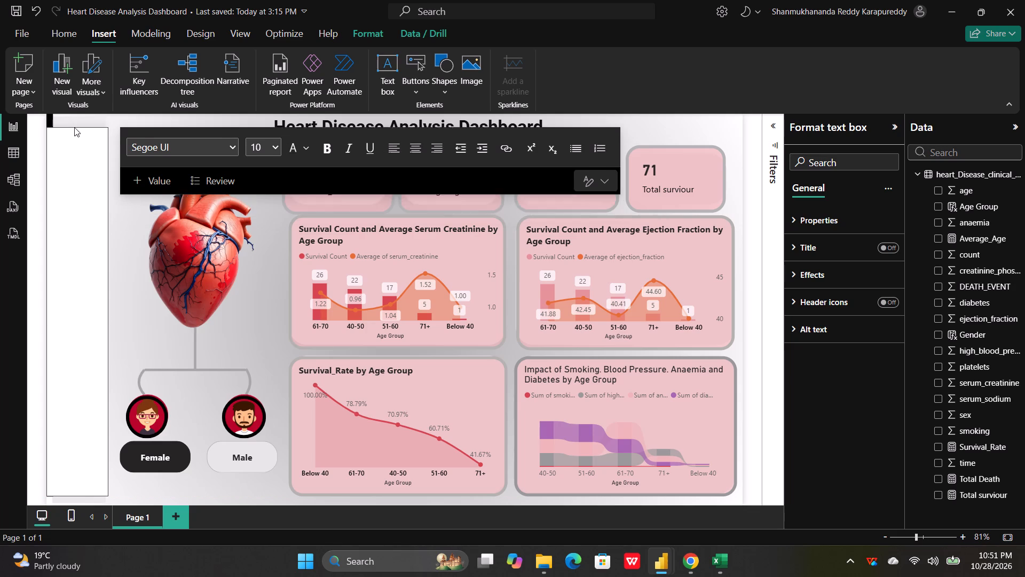
drag(74, 127, 72, 116)
click(126, 259)
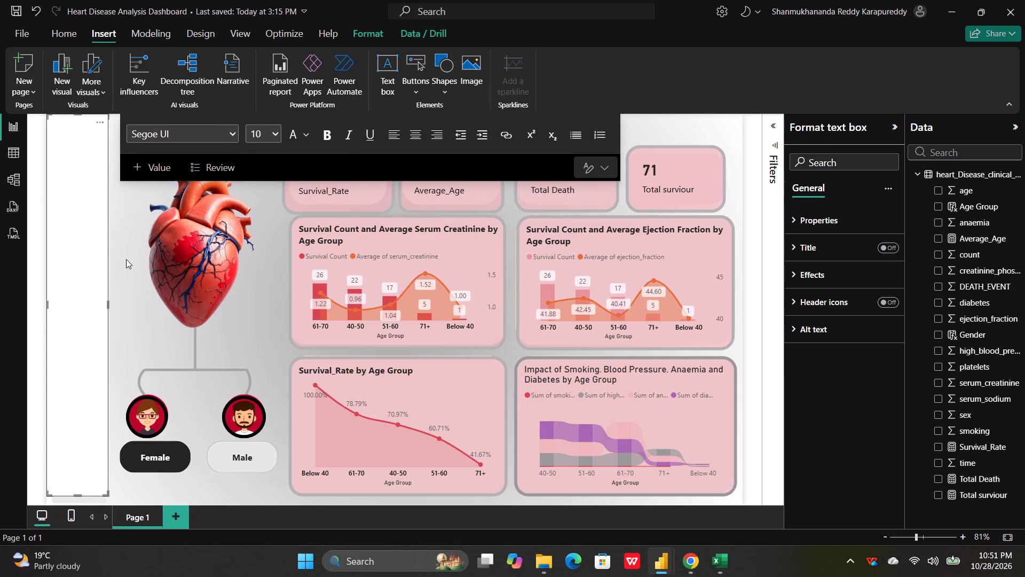
Set the new tall text box's background colour to the mid-grey theme shade in the white column.
click(88, 286)
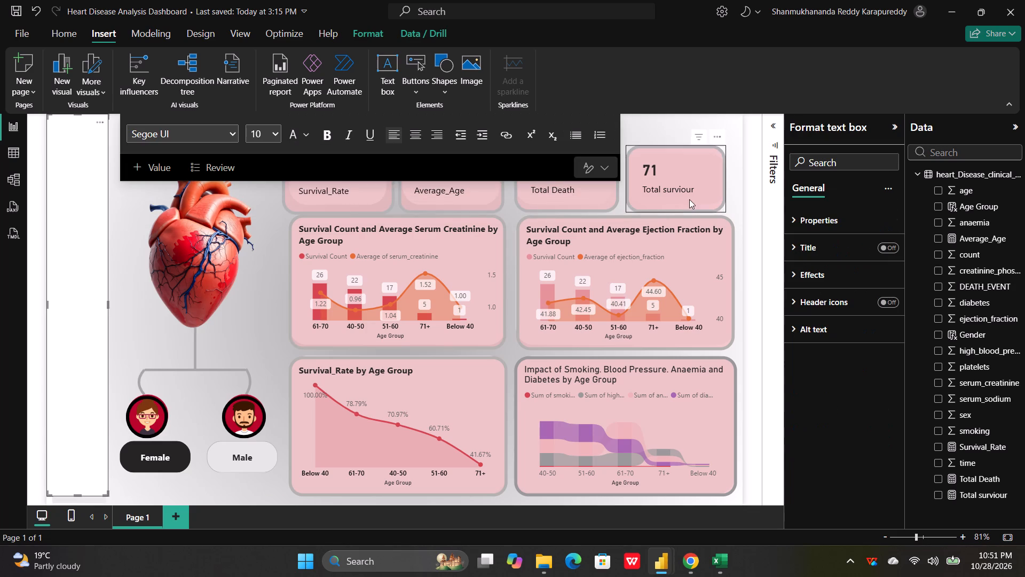
click(794, 272)
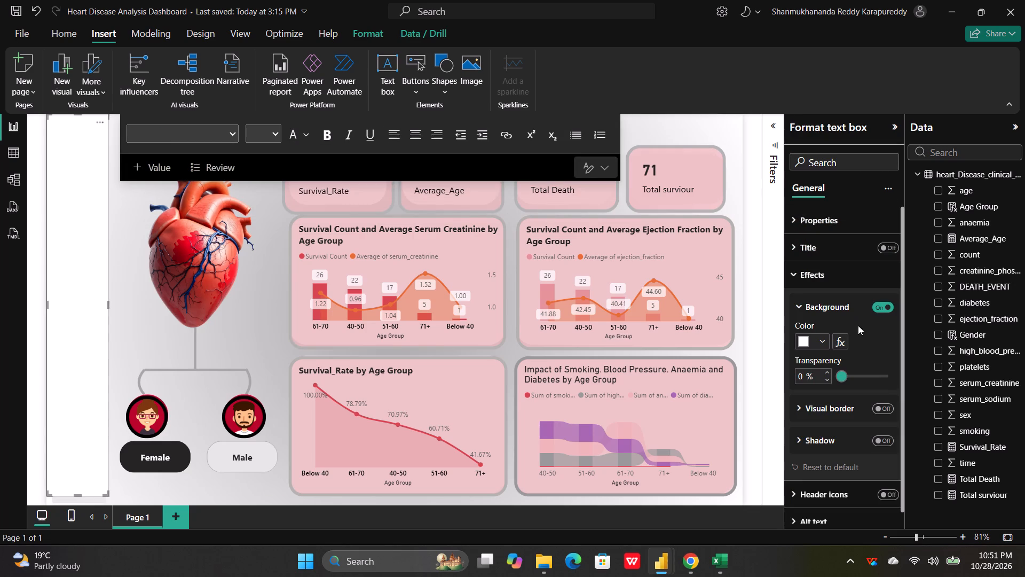
click(824, 340)
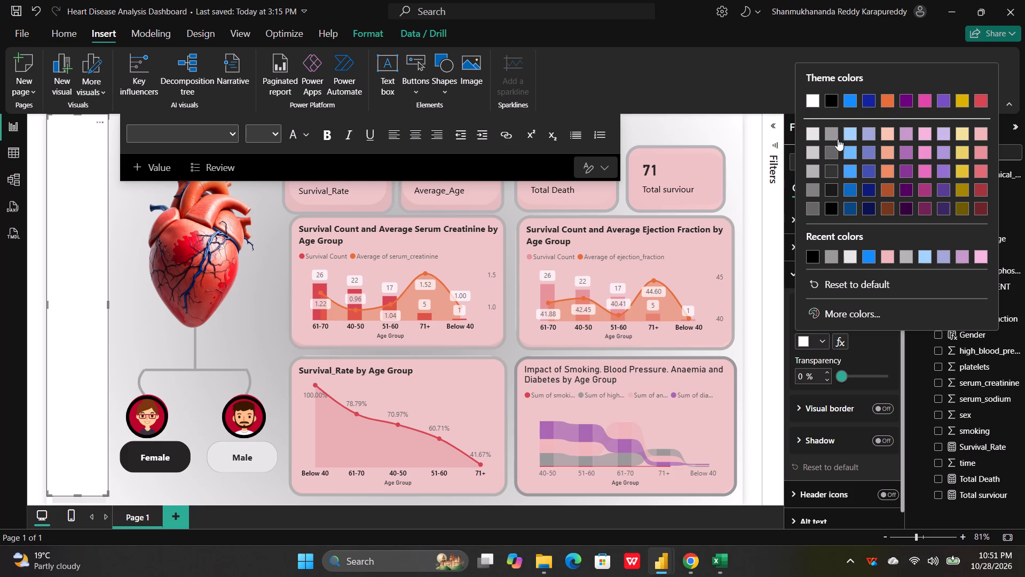
click(815, 174)
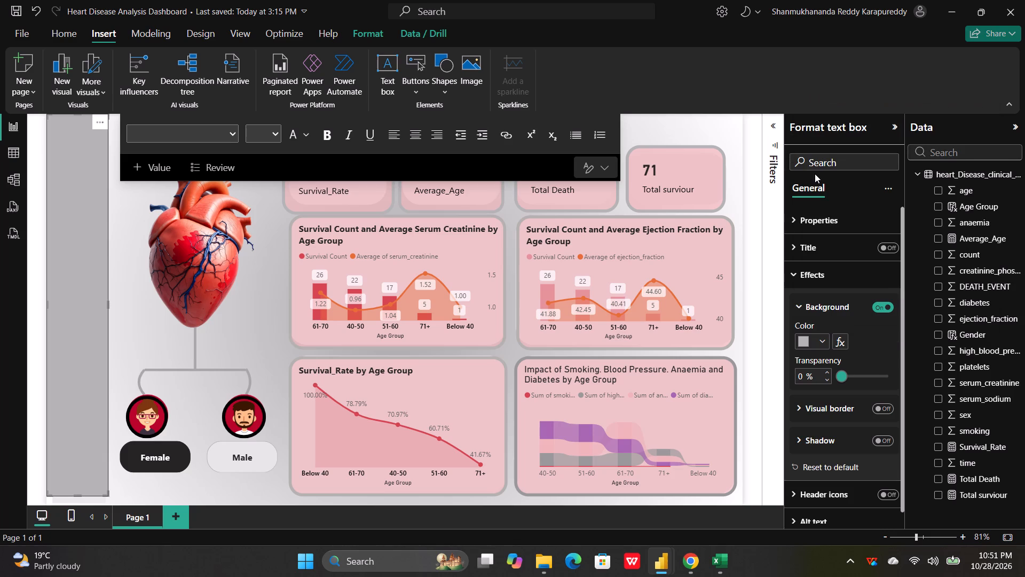
Set the grey text box's background transparency to 47%.
drag(840, 377, 848, 377)
drag(848, 377, 855, 377)
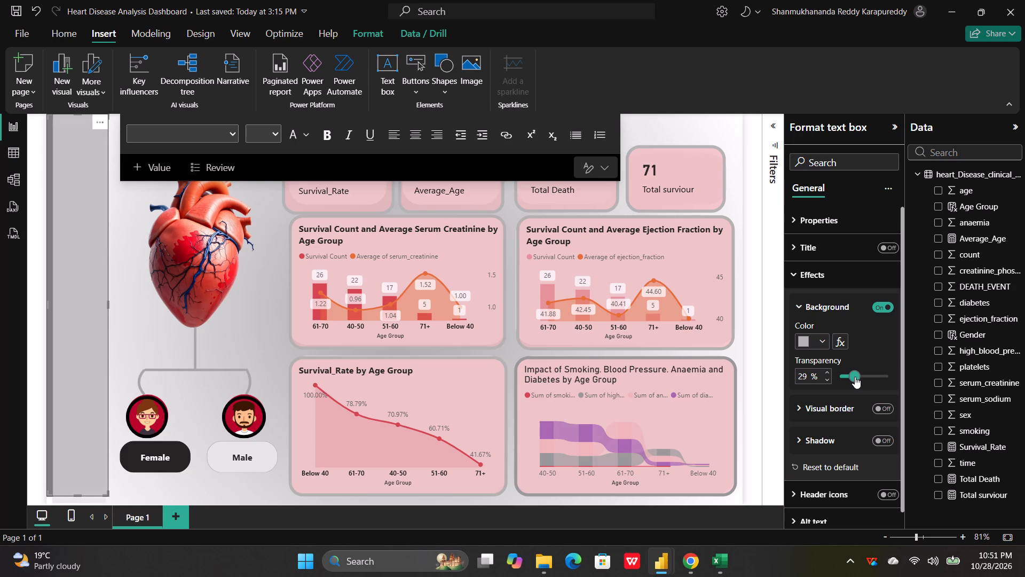
drag(855, 377, 863, 377)
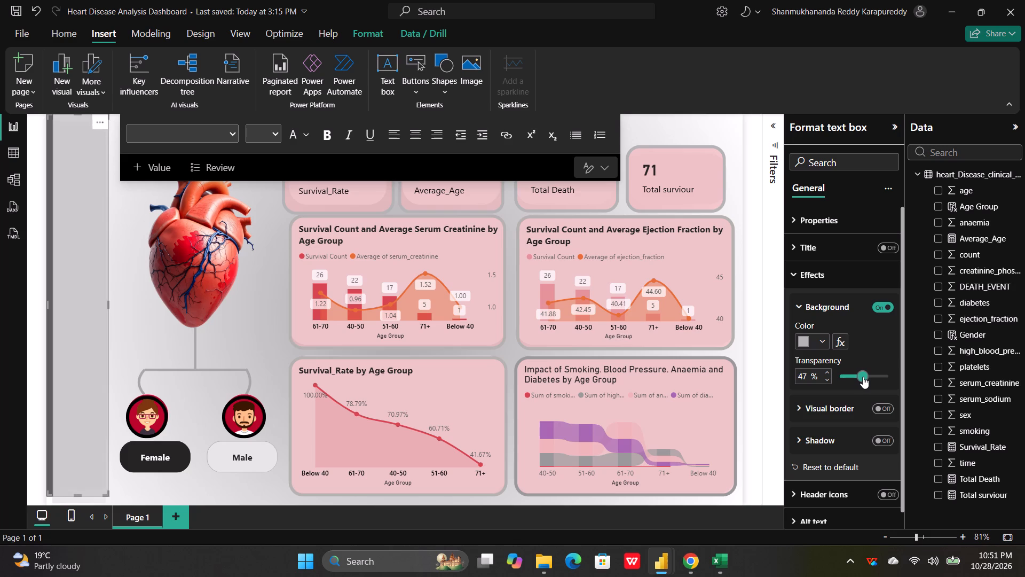
click(130, 342)
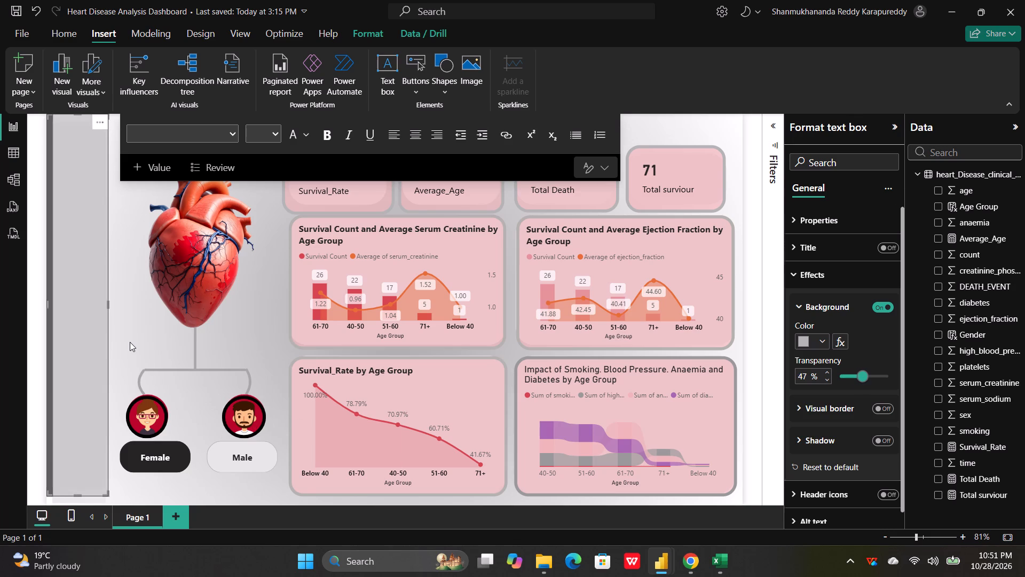
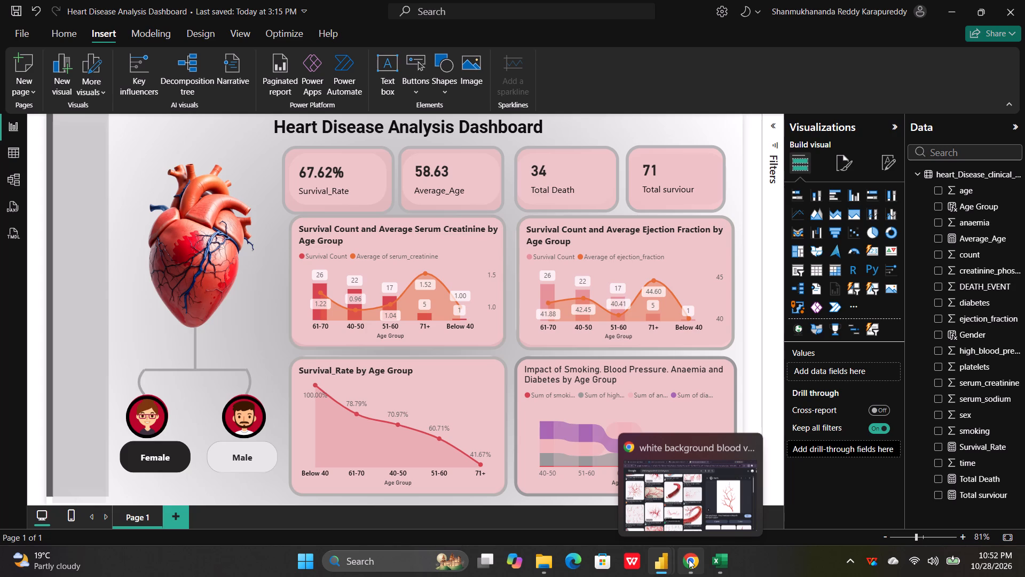
Insert the downloaded vein picture images.jpg from the Downloads folder as a new image and place it over the heart's lower part.
click(689, 559)
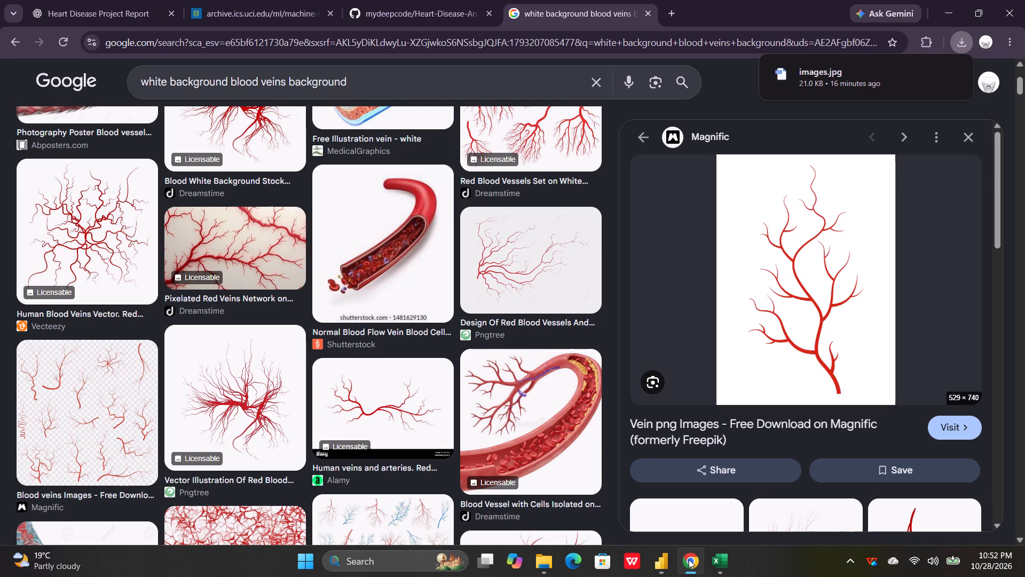
click(943, 5)
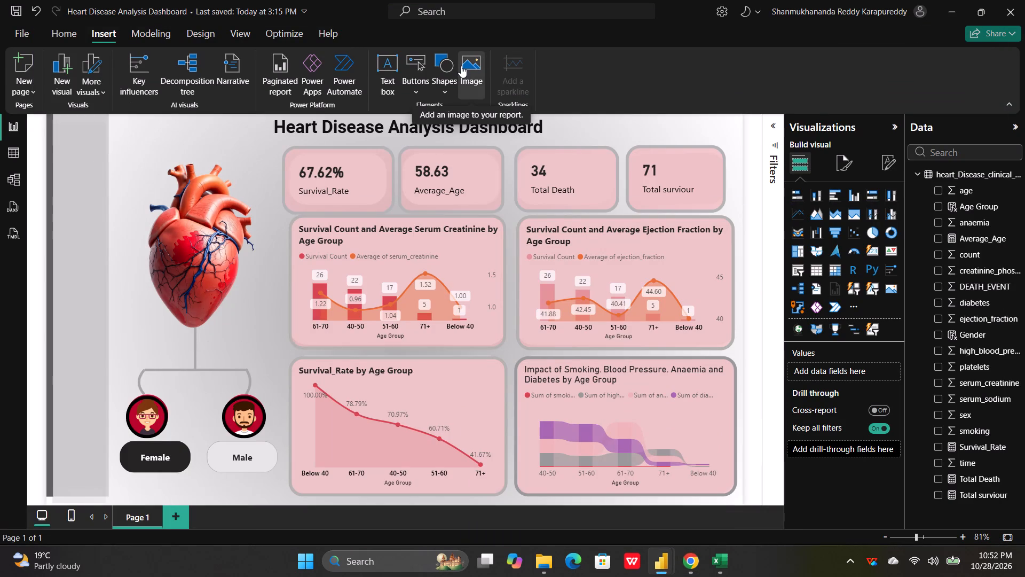
click(469, 64)
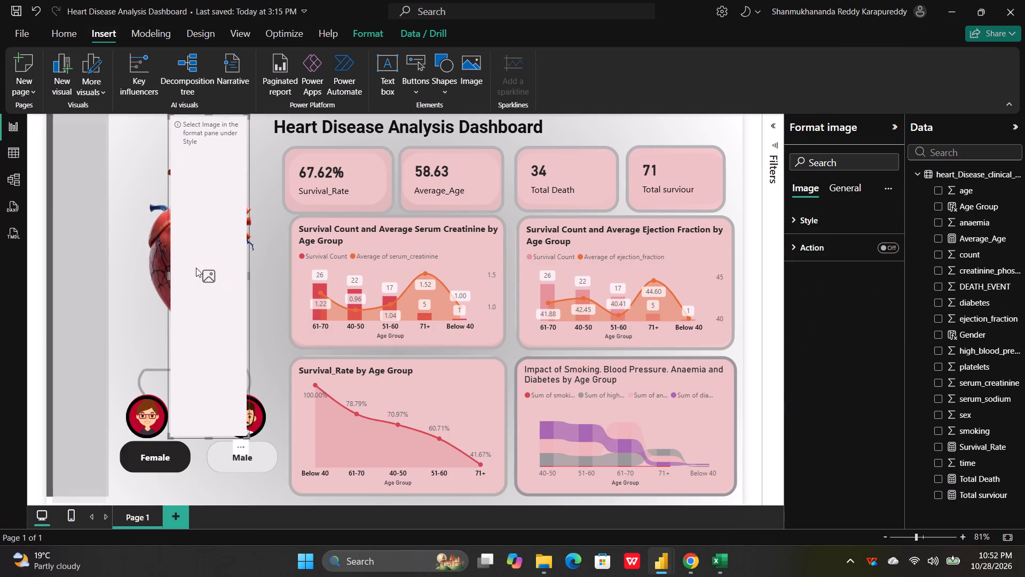
drag(196, 265, 180, 341)
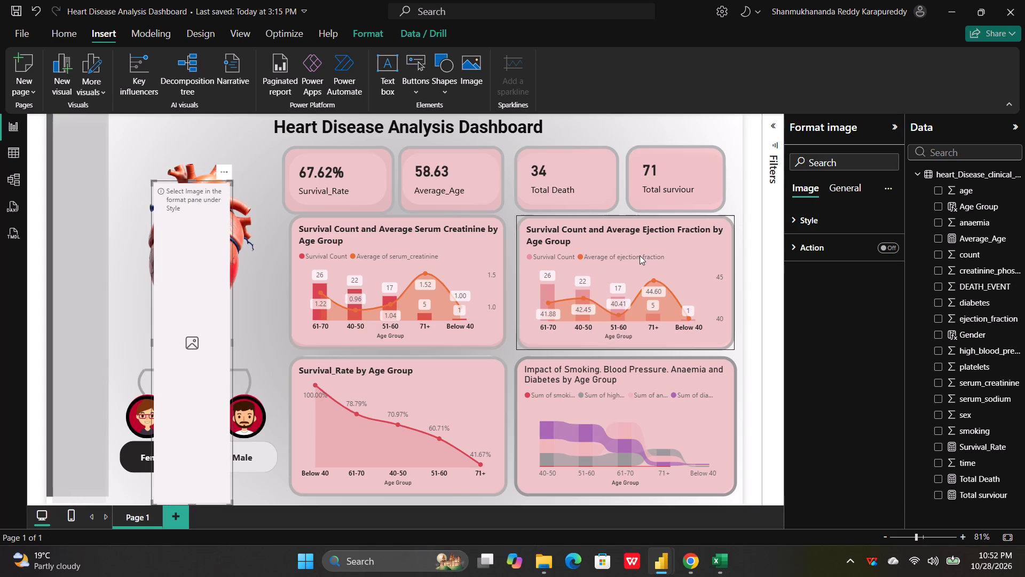
click(791, 224)
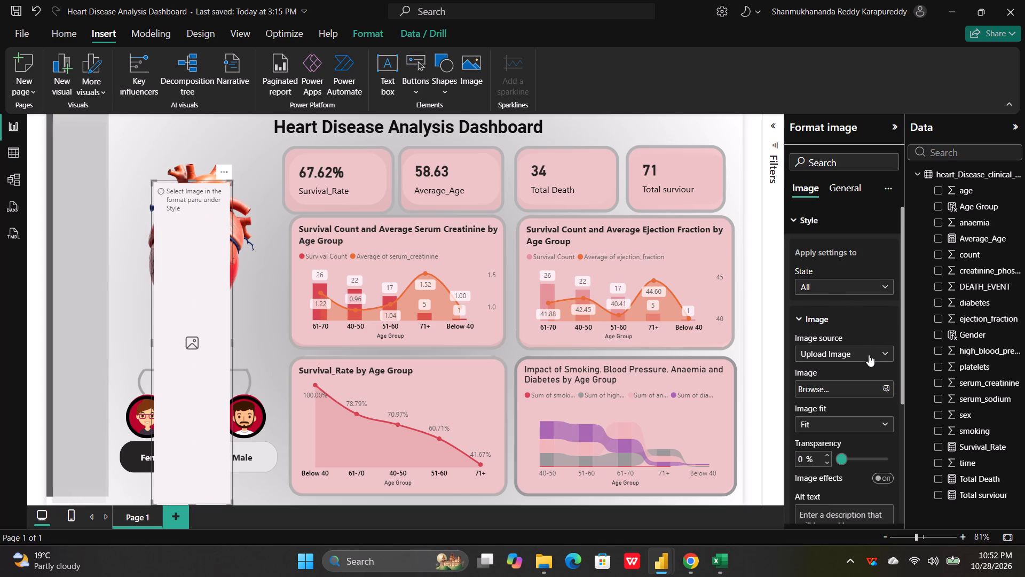
click(885, 390)
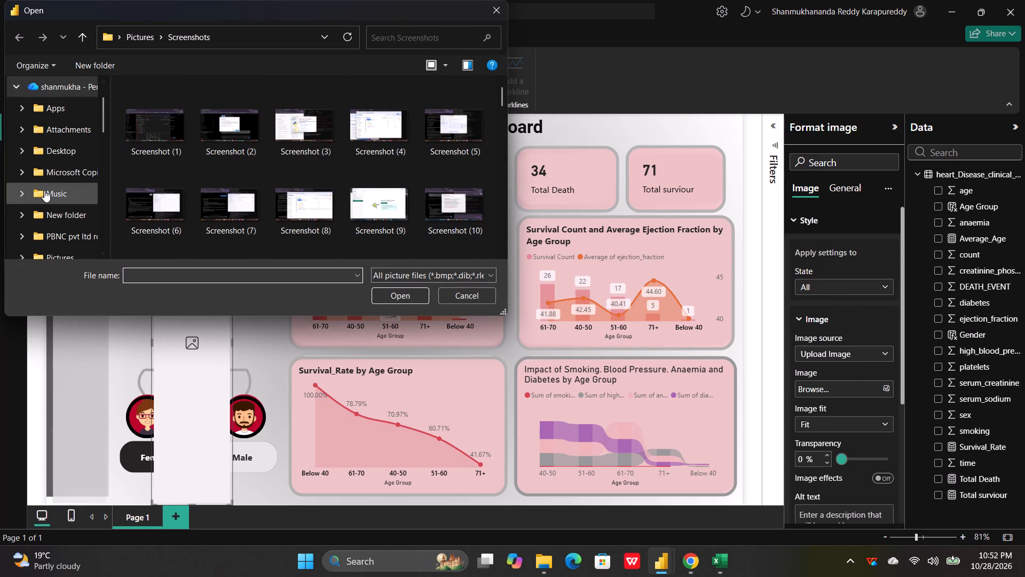
scroll(44, 190, down, 1)
scroll(56, 180, up, 1)
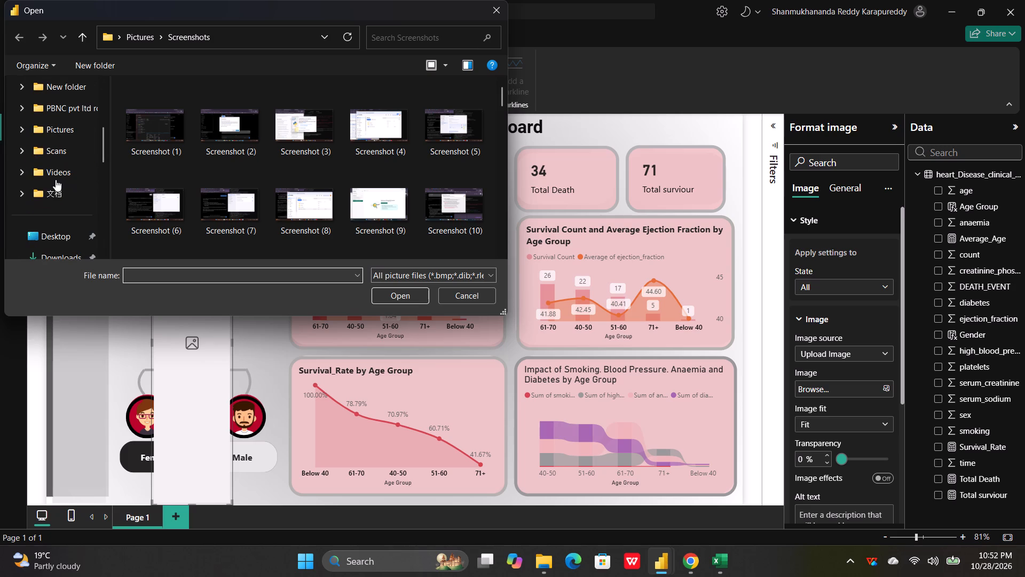
scroll(58, 131, up, 1)
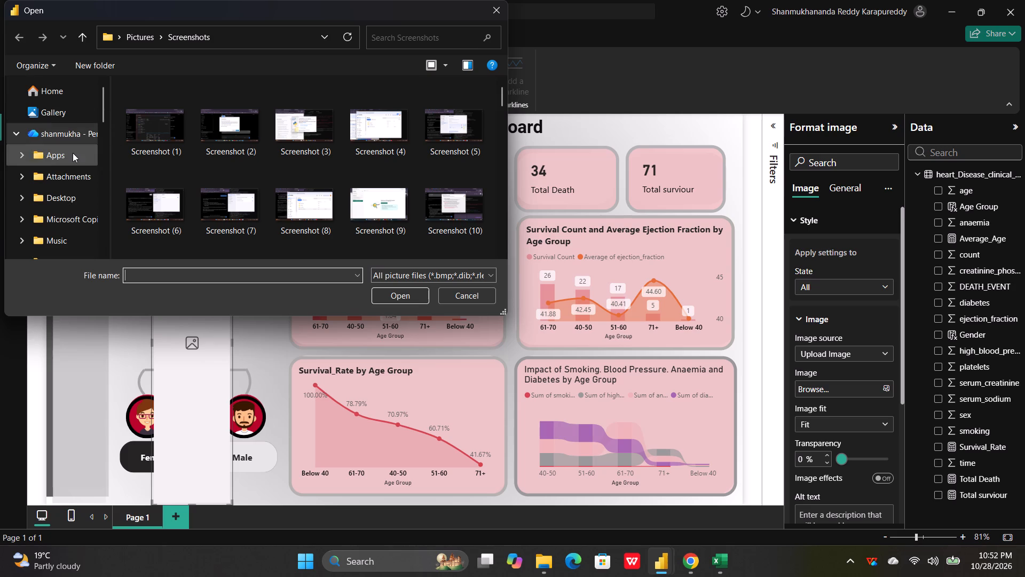
scroll(73, 153, down, 1)
click(51, 177)
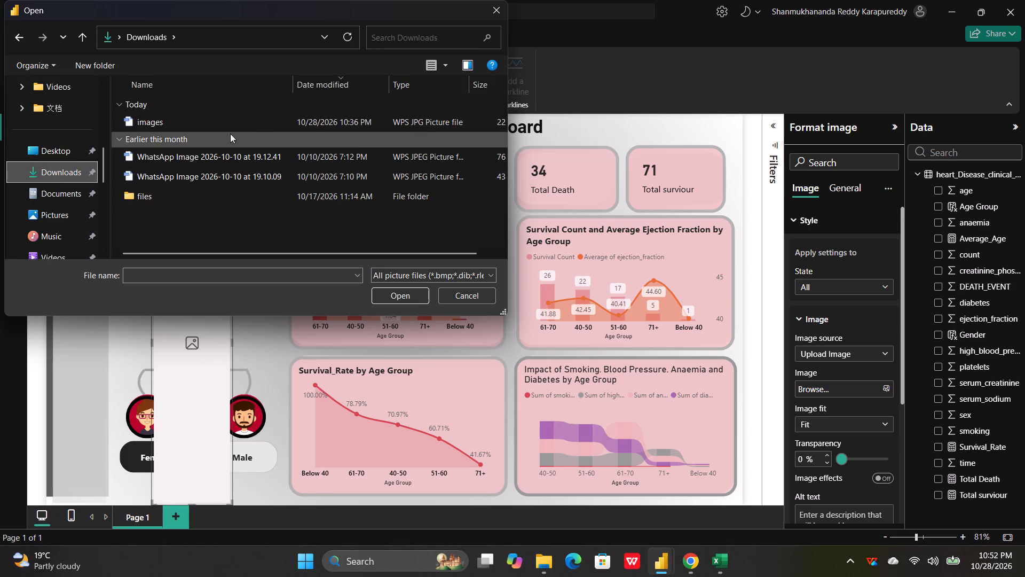
double_click(184, 117)
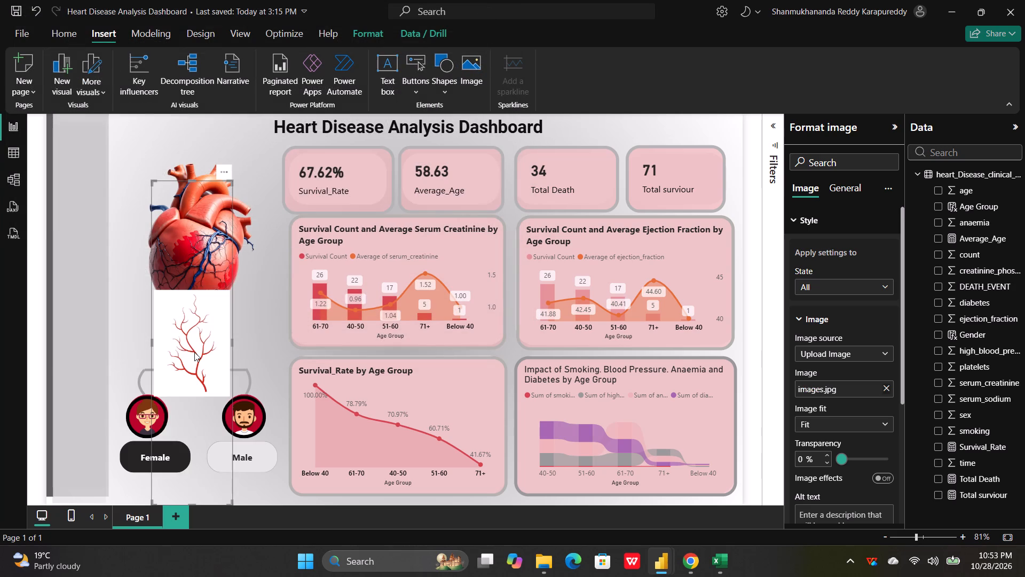
drag(194, 352, 190, 301)
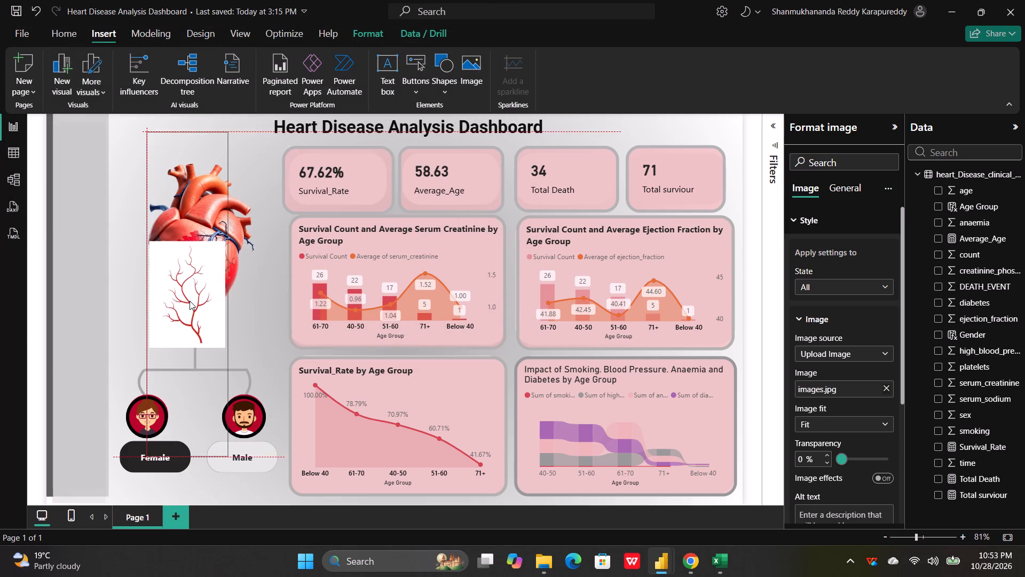
drag(190, 301, 194, 330)
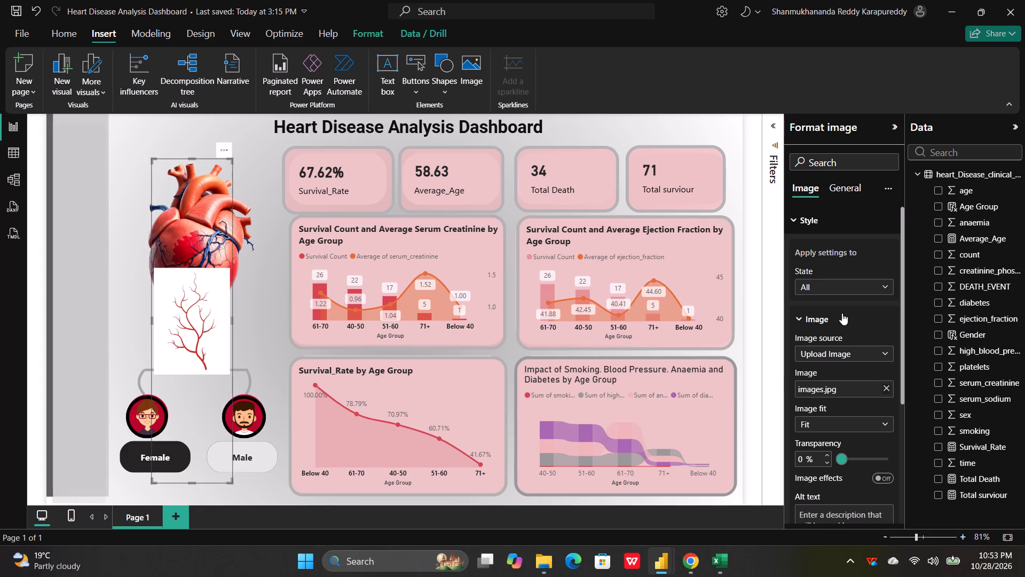
Set the vein image's fit to Stretch.
scroll(842, 313, down, 5)
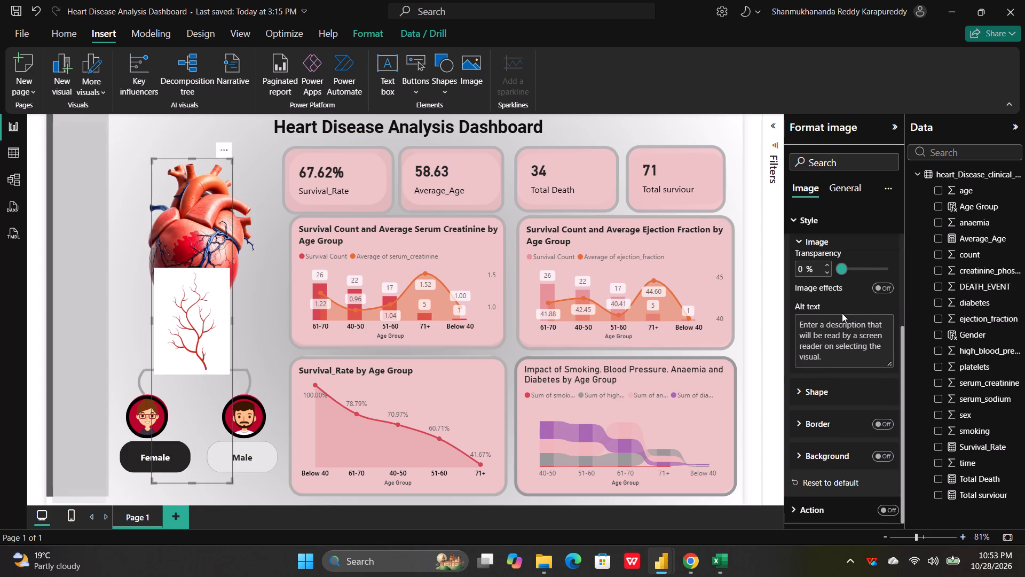
scroll(830, 461, up, 3)
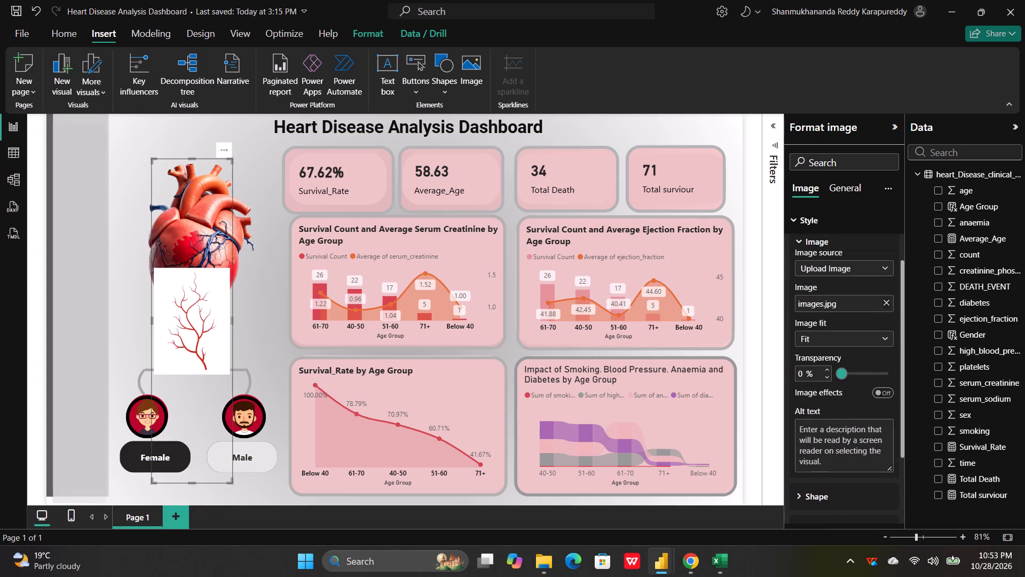
scroll(830, 461, up, 1)
click(881, 373)
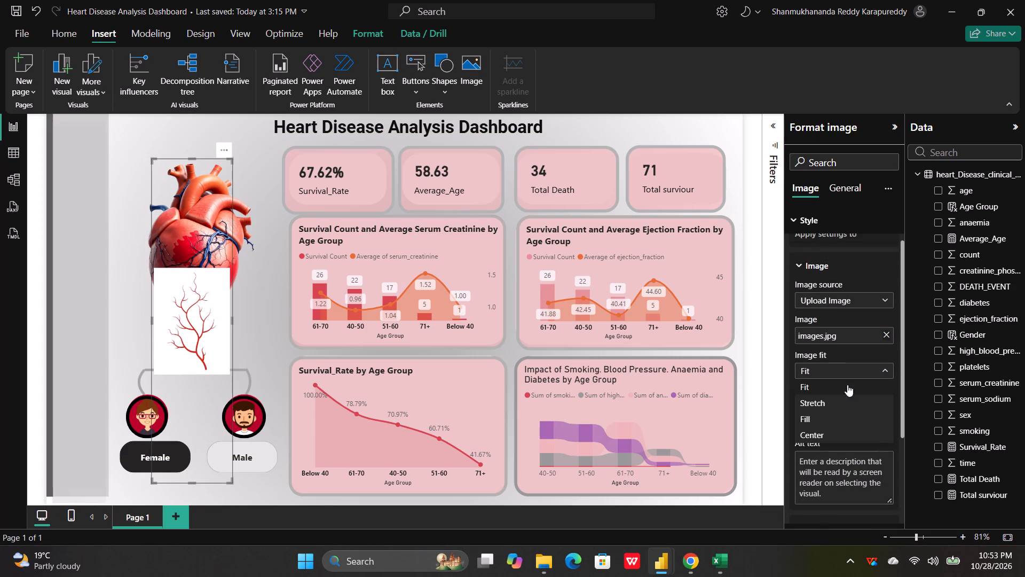
click(816, 402)
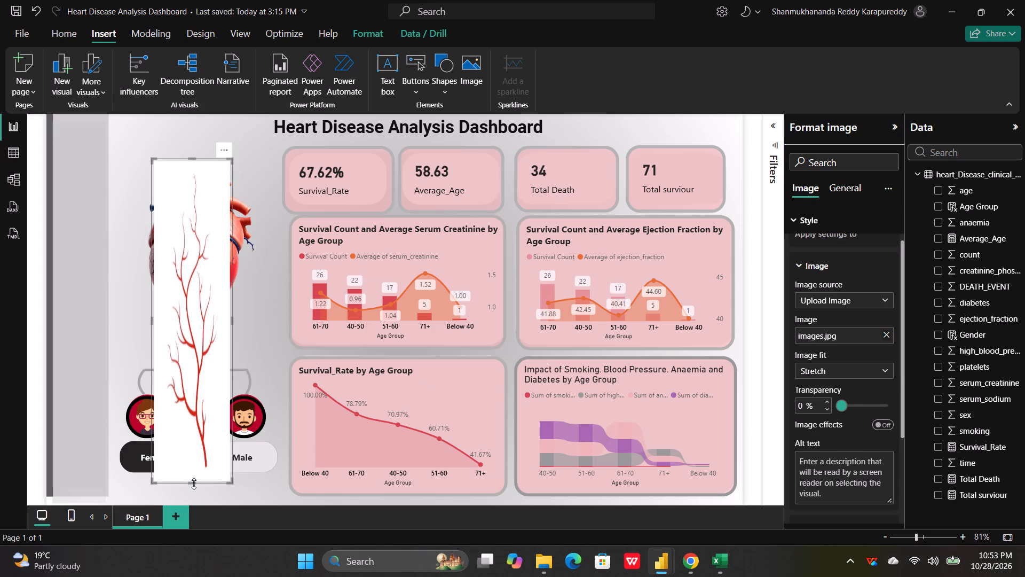
Shorten the vein image to about a third of its height and move it over the lower part of the heart.
drag(192, 483, 192, 271)
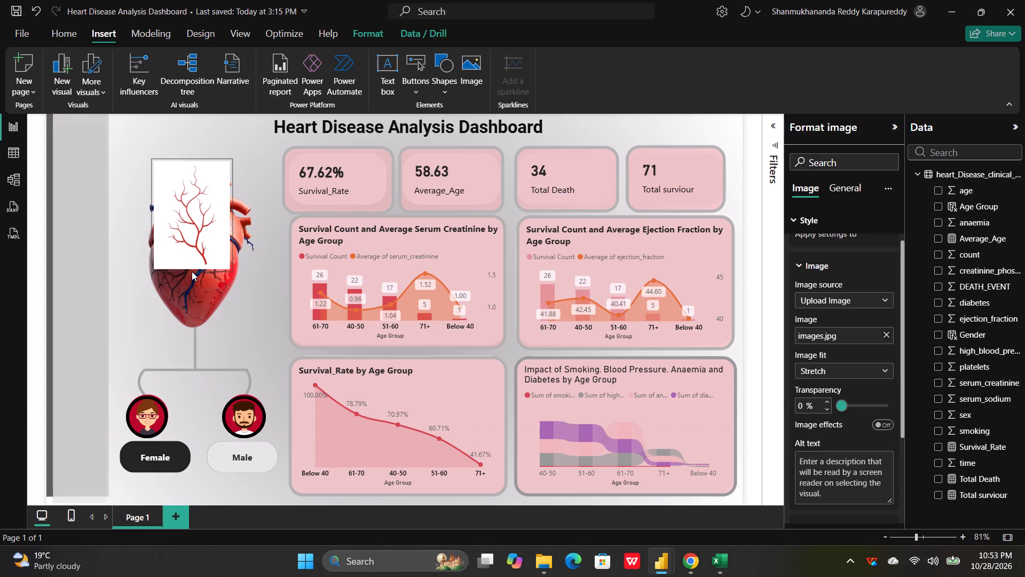
drag(192, 271, 192, 273)
drag(191, 196, 178, 294)
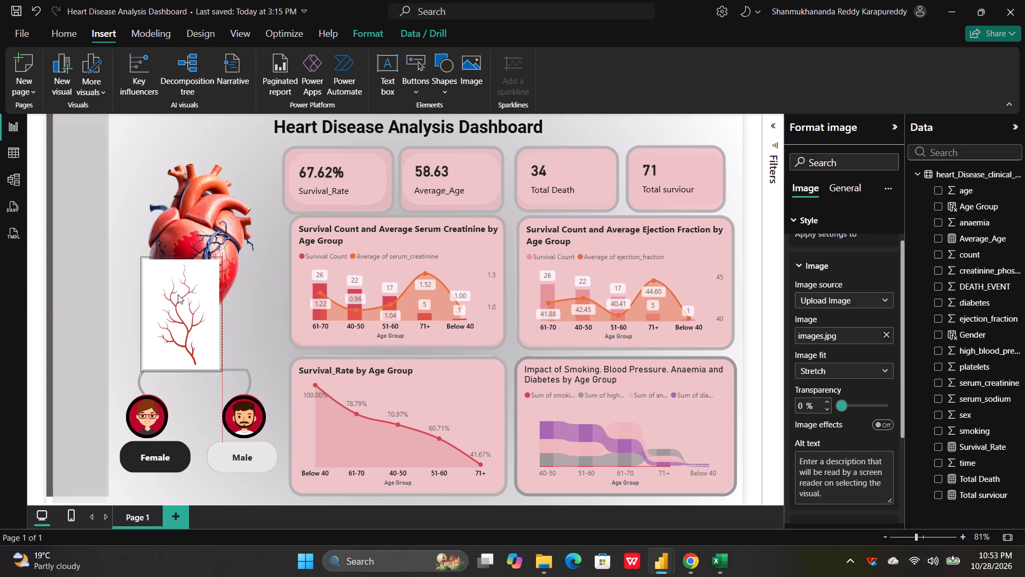
drag(178, 294, 188, 299)
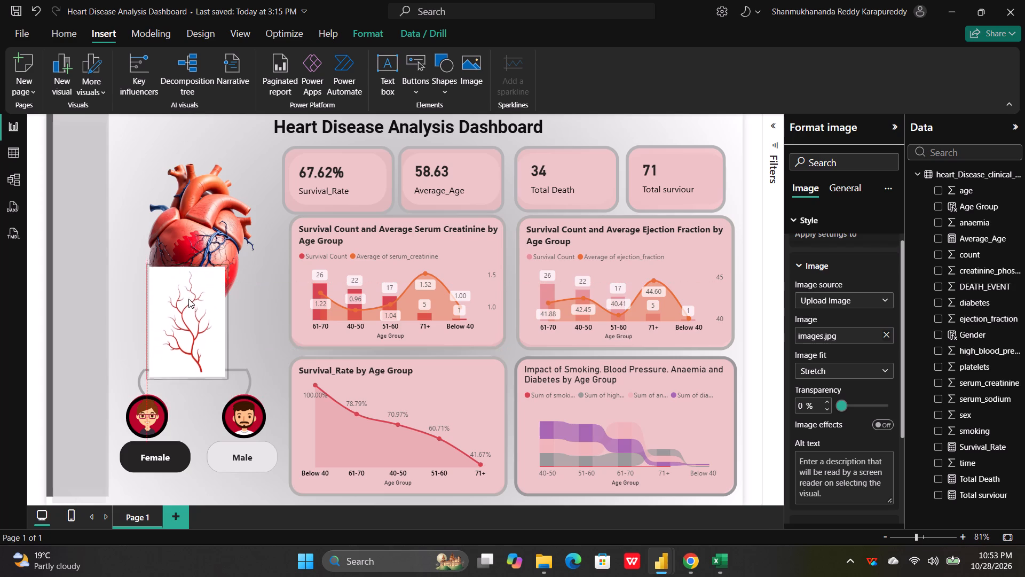
drag(188, 299, 188, 299)
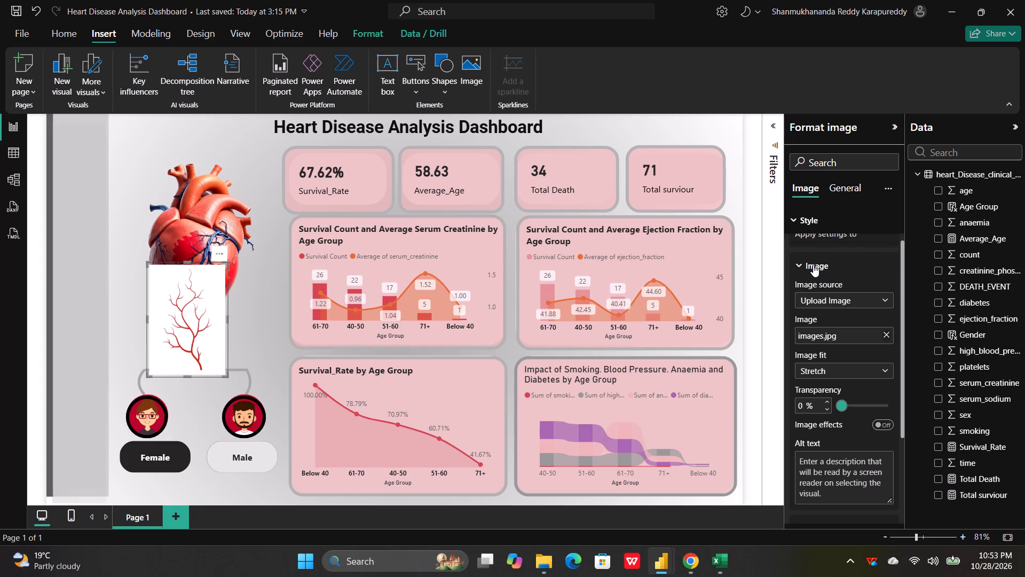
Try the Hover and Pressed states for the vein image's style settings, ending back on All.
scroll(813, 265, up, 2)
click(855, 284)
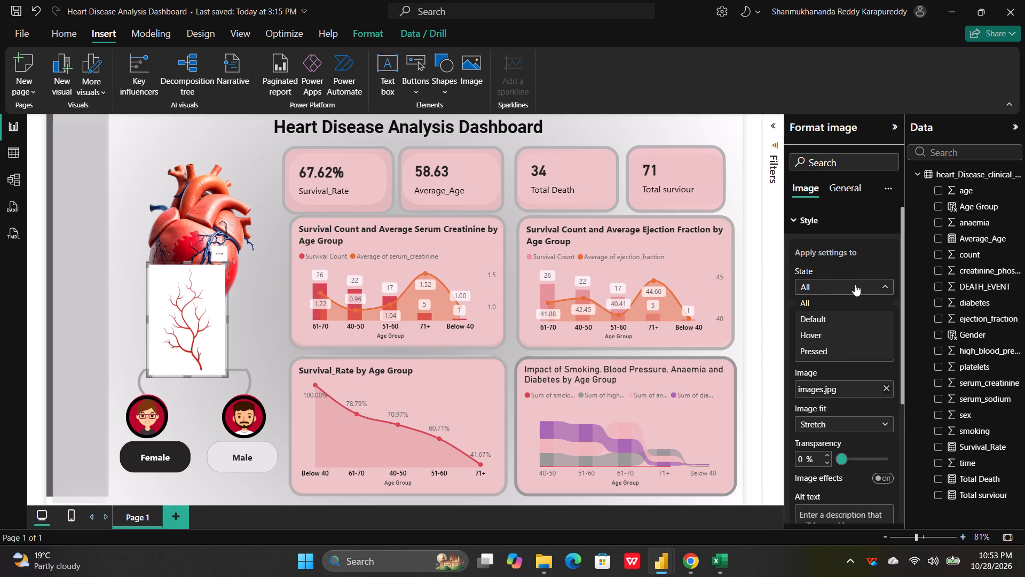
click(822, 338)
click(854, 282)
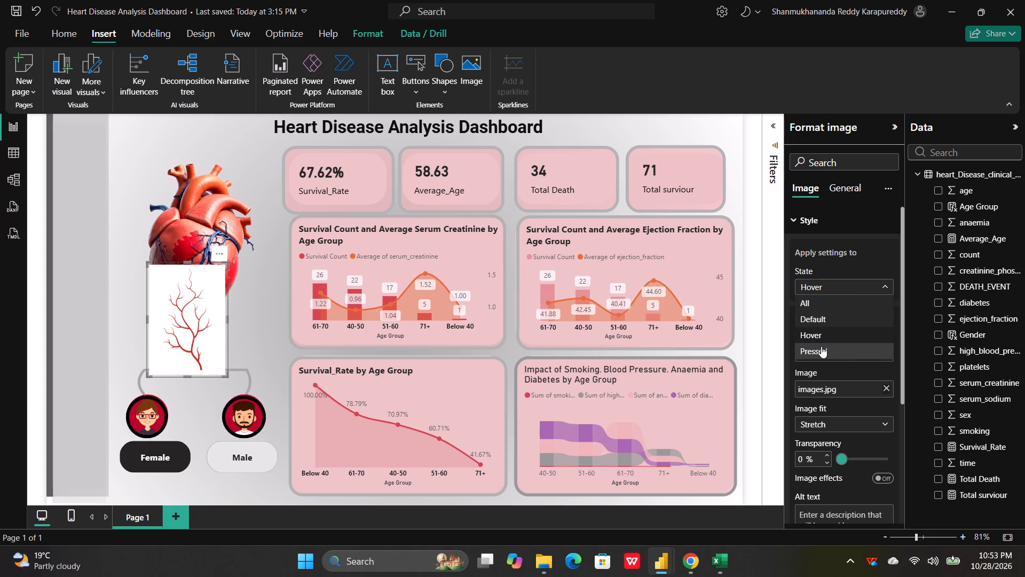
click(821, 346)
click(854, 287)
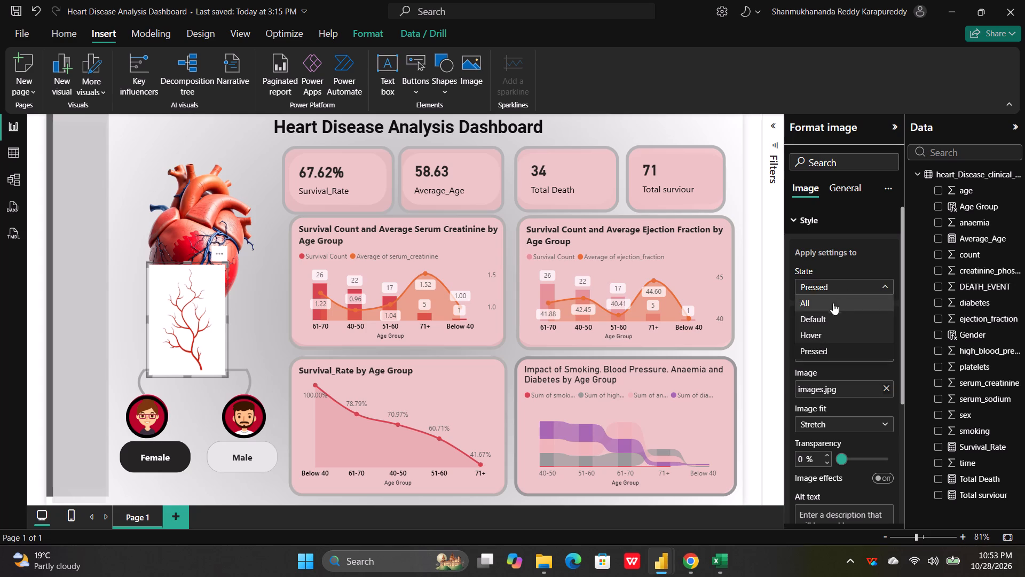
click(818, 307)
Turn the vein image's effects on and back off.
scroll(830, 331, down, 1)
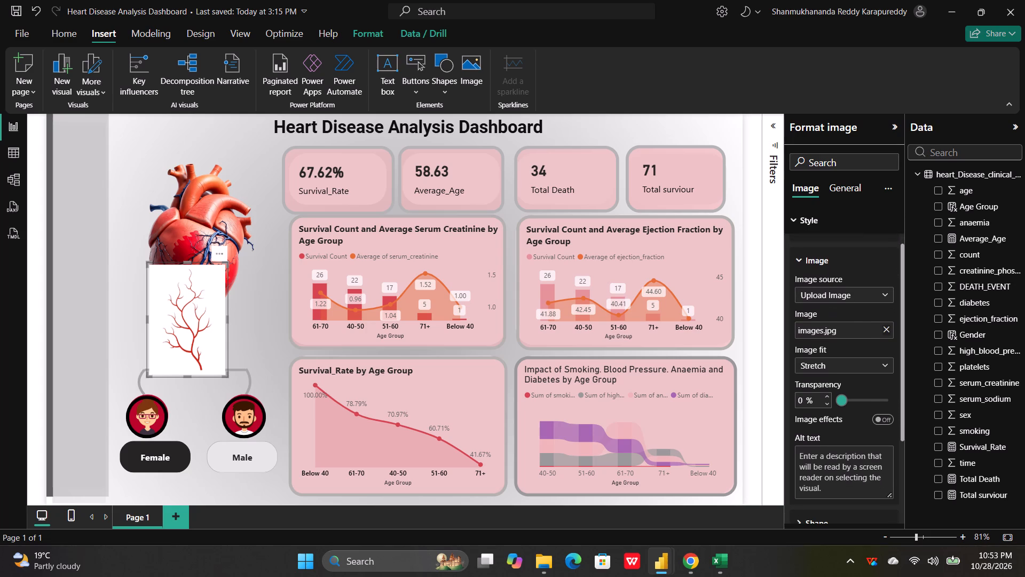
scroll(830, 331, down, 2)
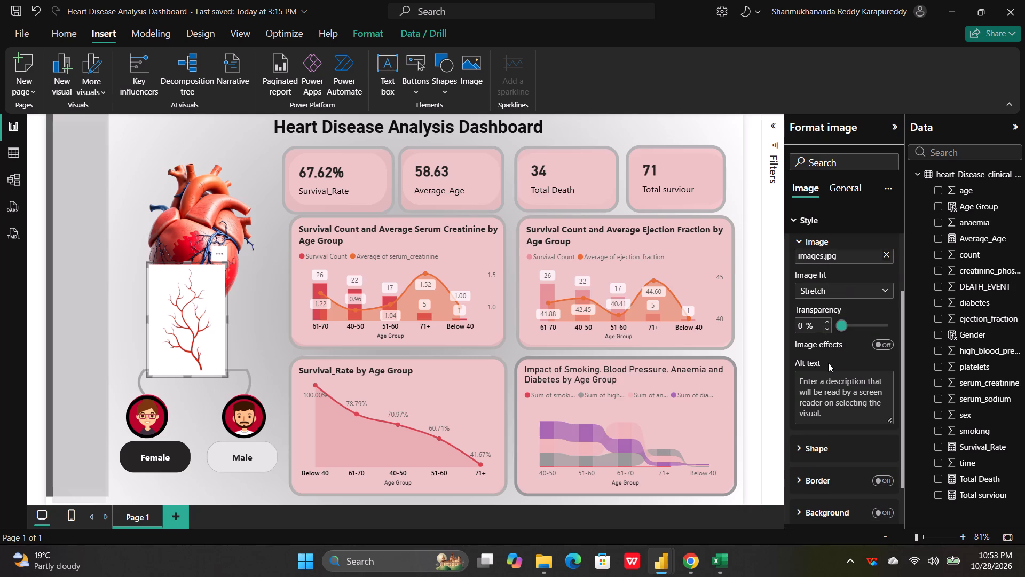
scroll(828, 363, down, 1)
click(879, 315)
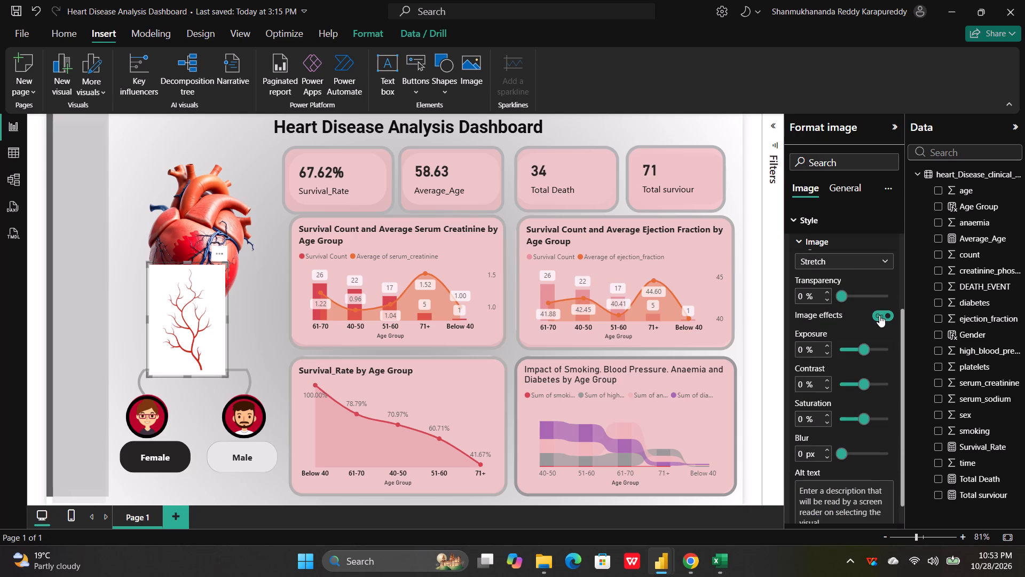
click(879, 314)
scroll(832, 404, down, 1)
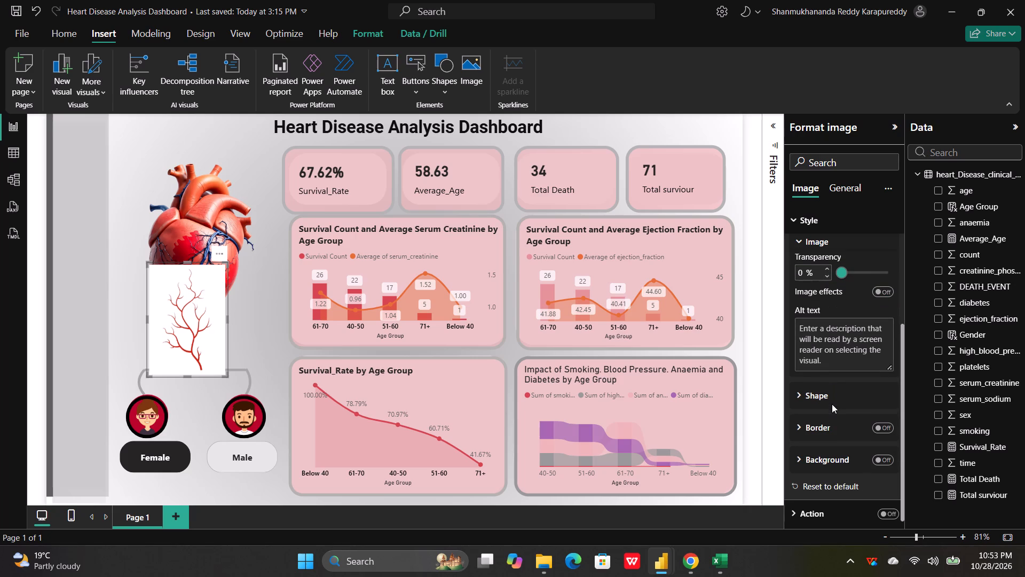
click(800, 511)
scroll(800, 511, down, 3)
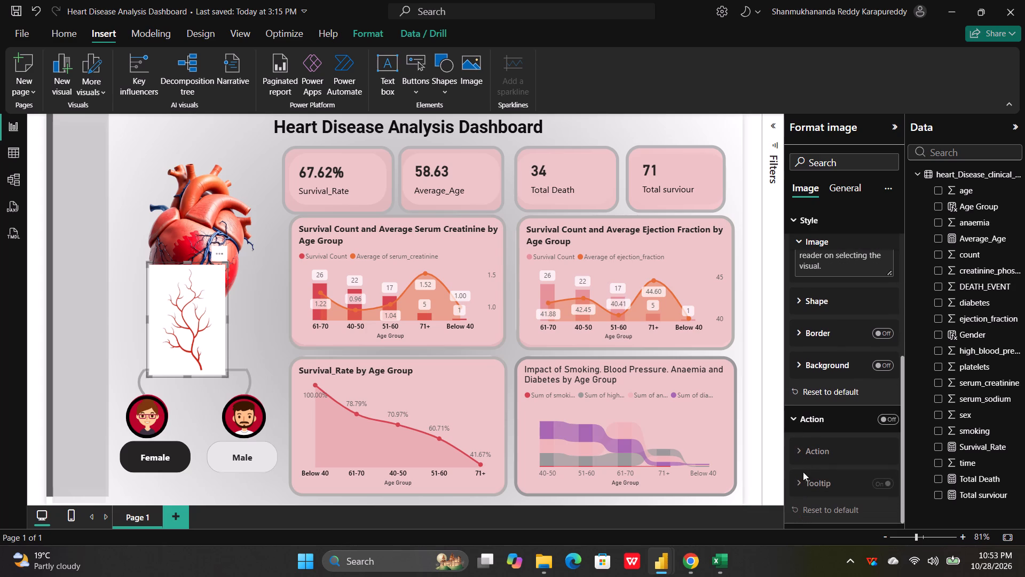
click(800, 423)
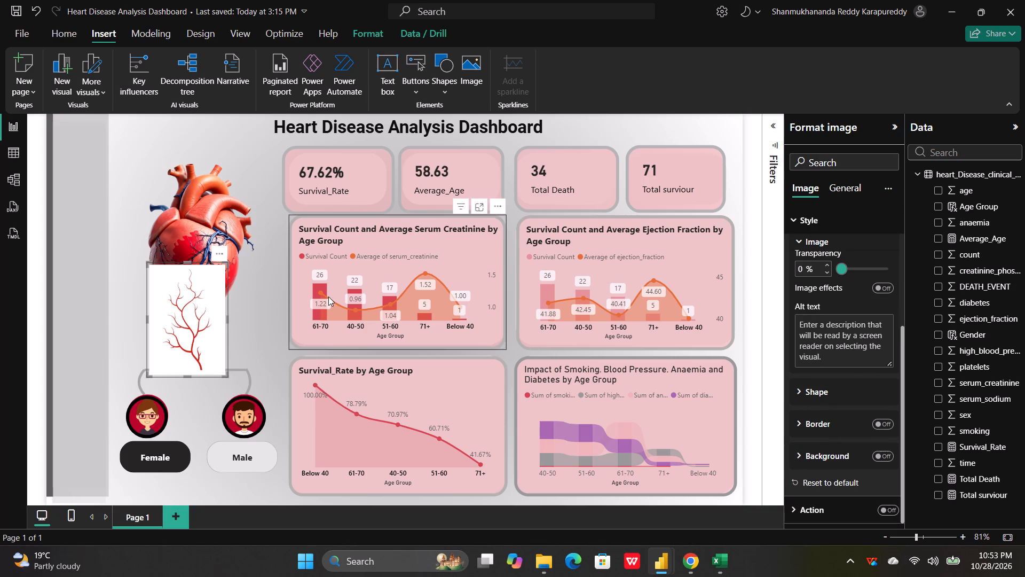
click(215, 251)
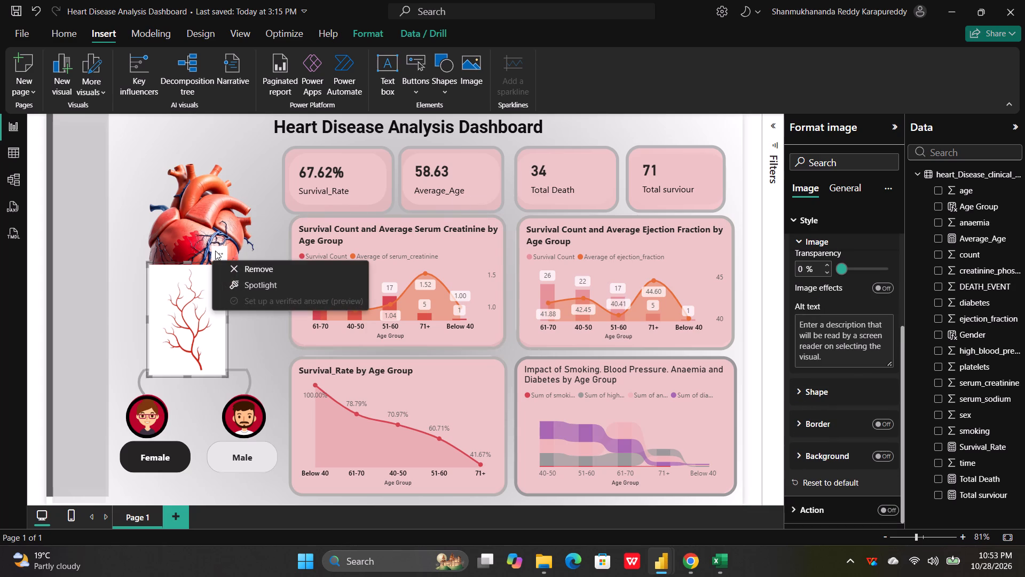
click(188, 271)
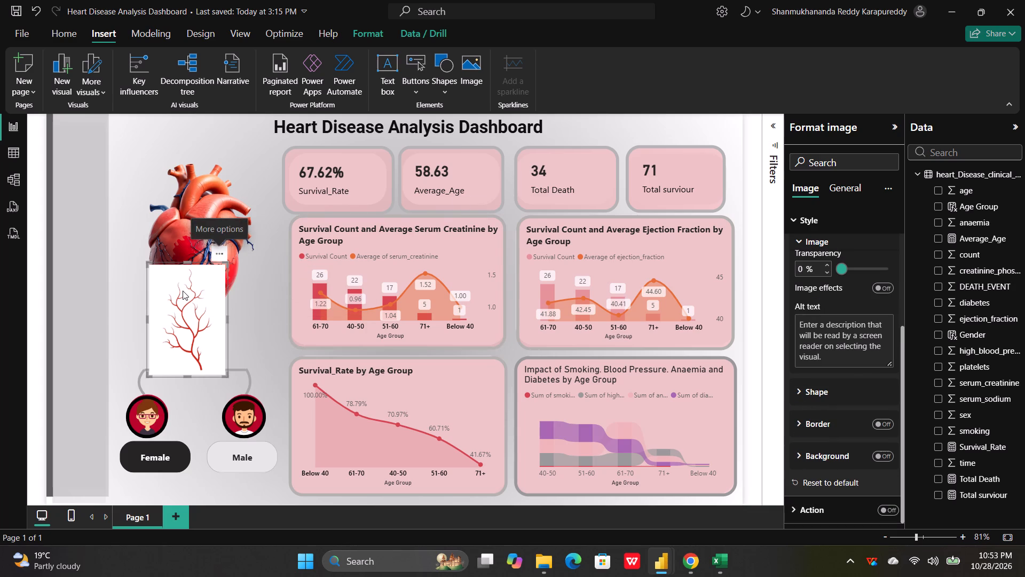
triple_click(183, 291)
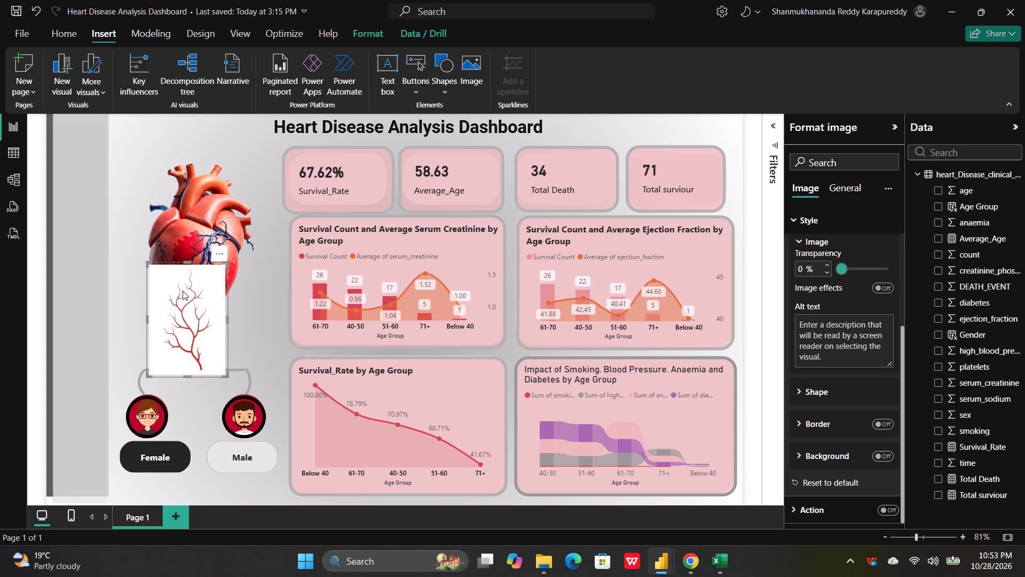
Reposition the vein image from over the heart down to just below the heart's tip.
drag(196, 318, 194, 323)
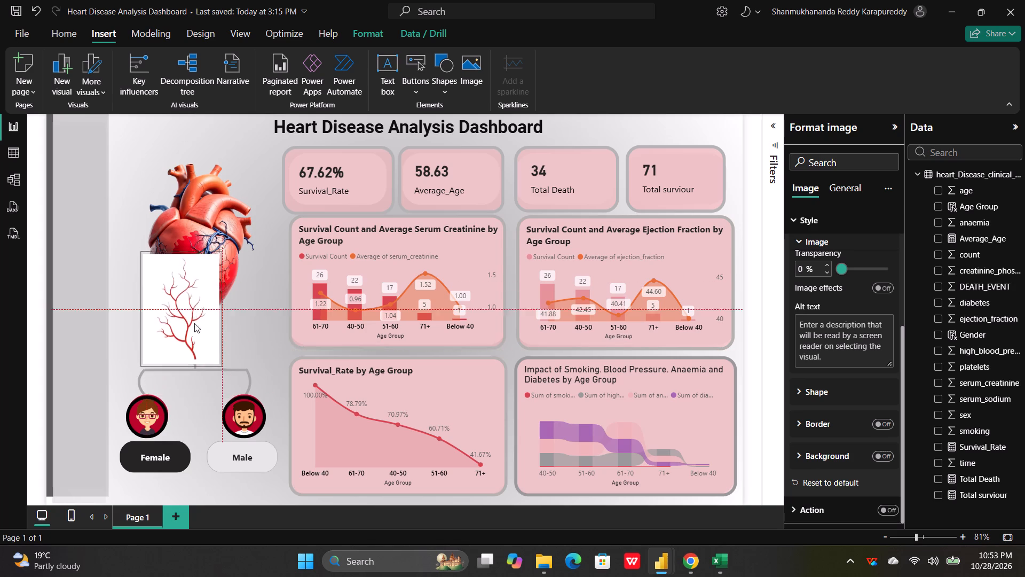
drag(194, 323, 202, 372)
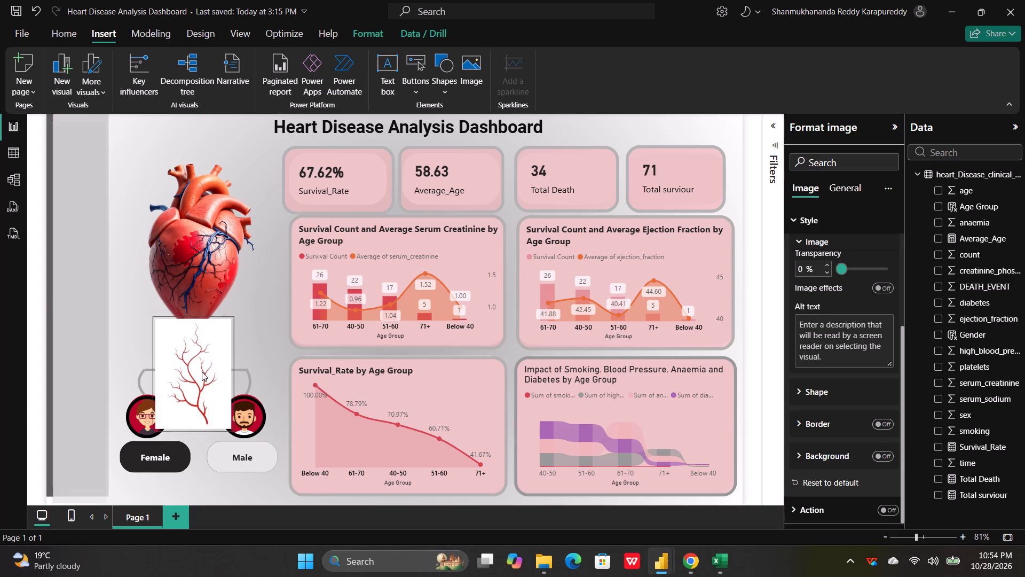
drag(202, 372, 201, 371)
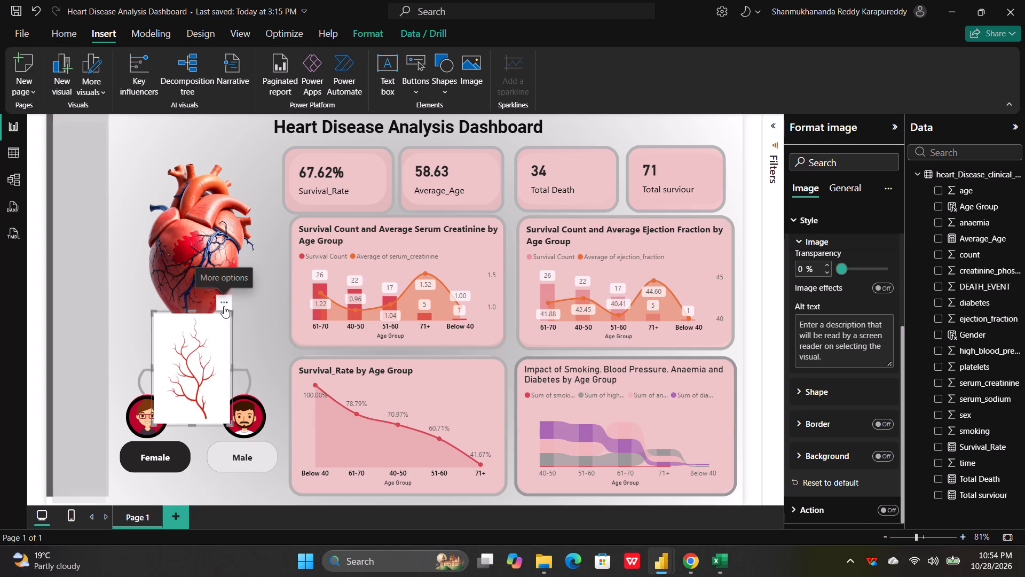
Remove the vein image from the dashboard page.
click(224, 306)
click(271, 314)
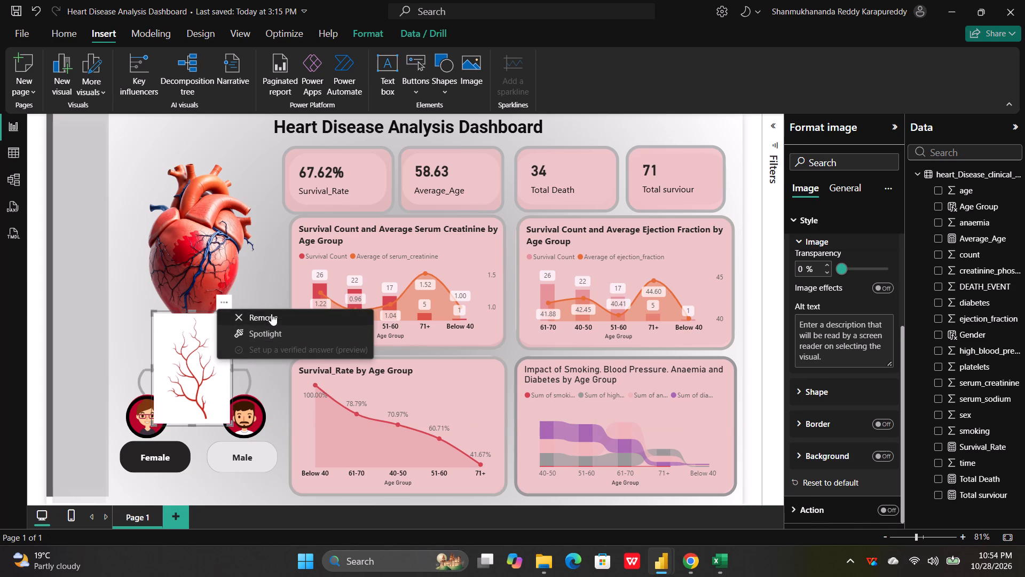
Switch to File Explorer and open the Downloads folder.
click(541, 566)
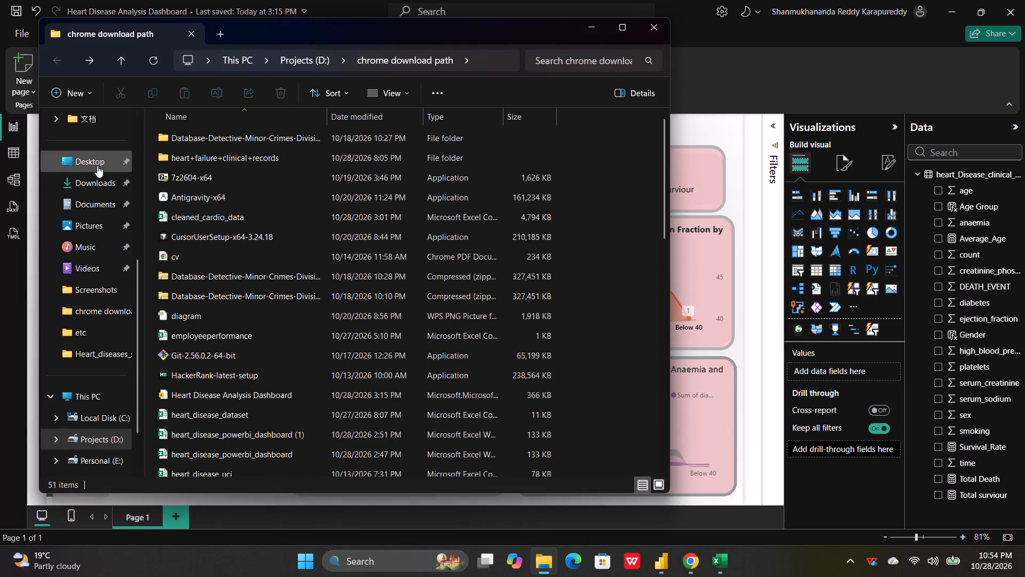
click(93, 178)
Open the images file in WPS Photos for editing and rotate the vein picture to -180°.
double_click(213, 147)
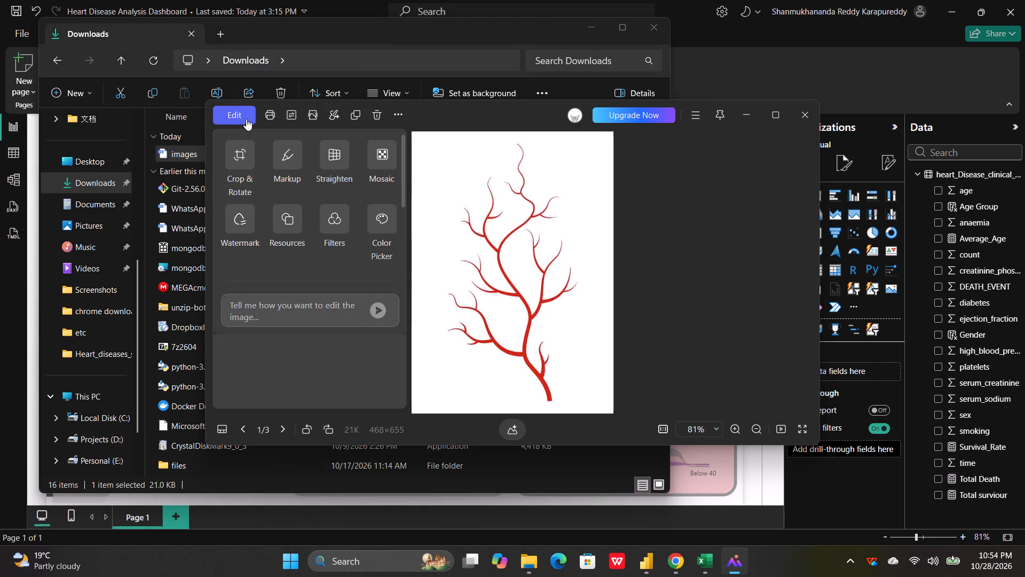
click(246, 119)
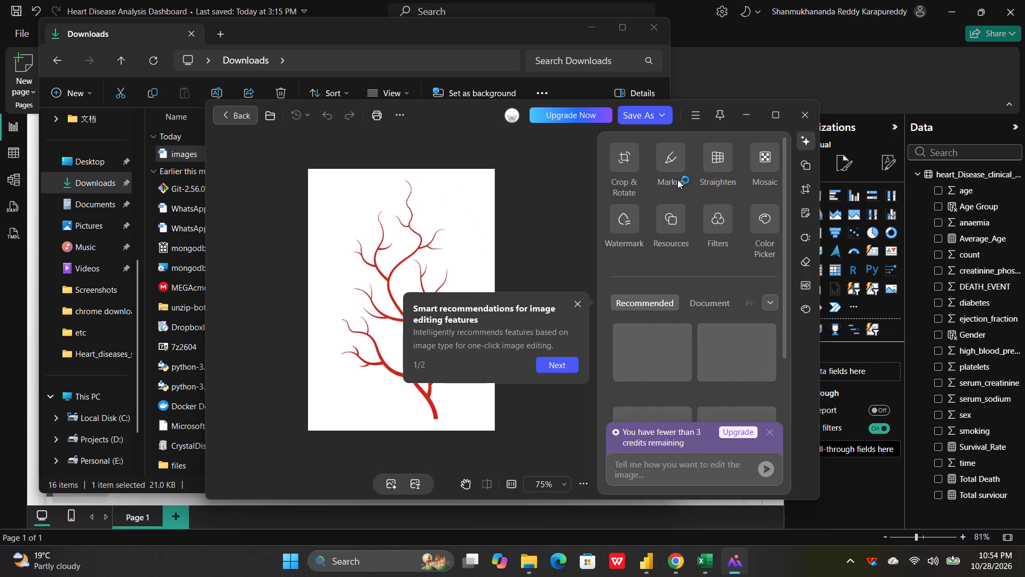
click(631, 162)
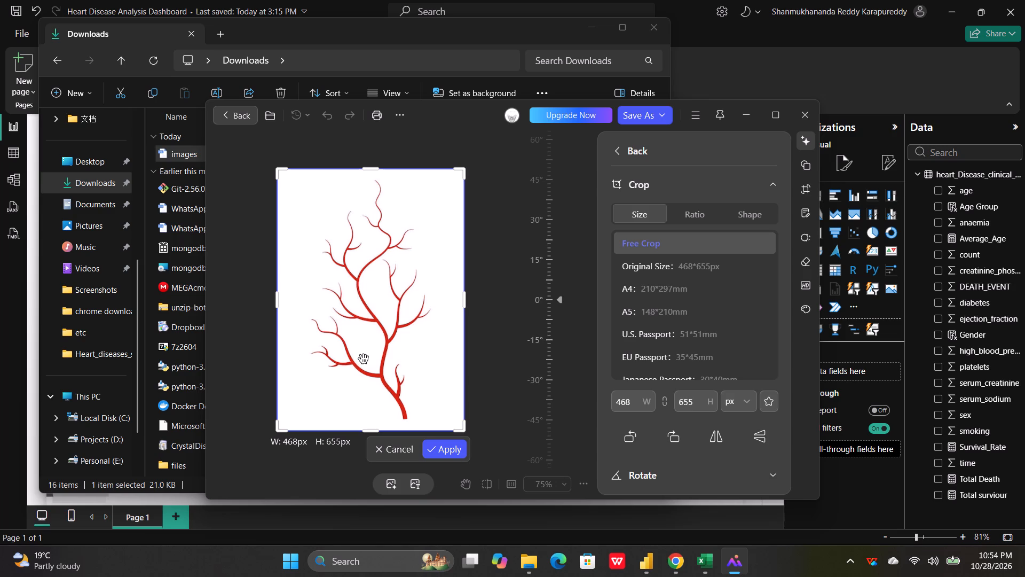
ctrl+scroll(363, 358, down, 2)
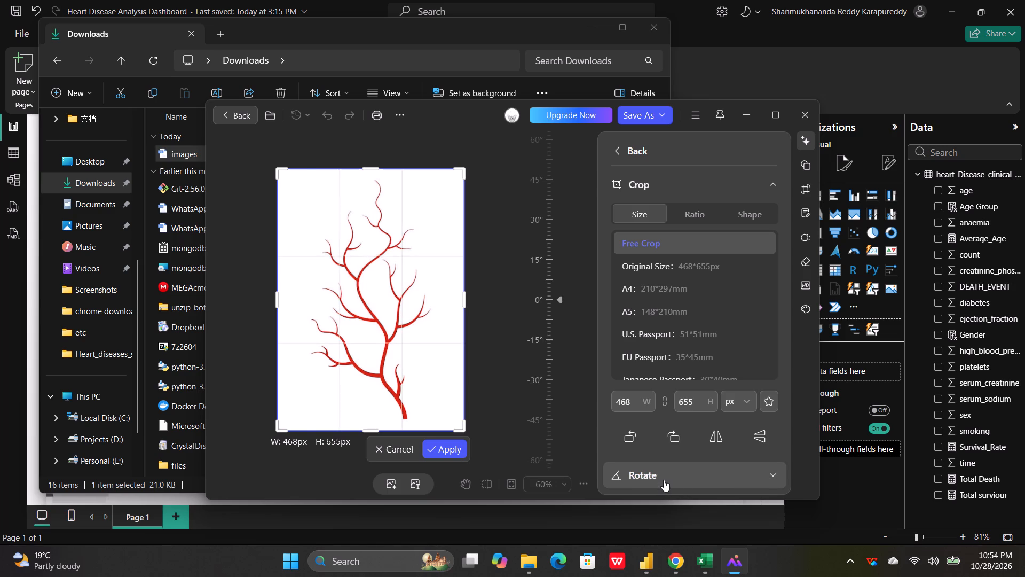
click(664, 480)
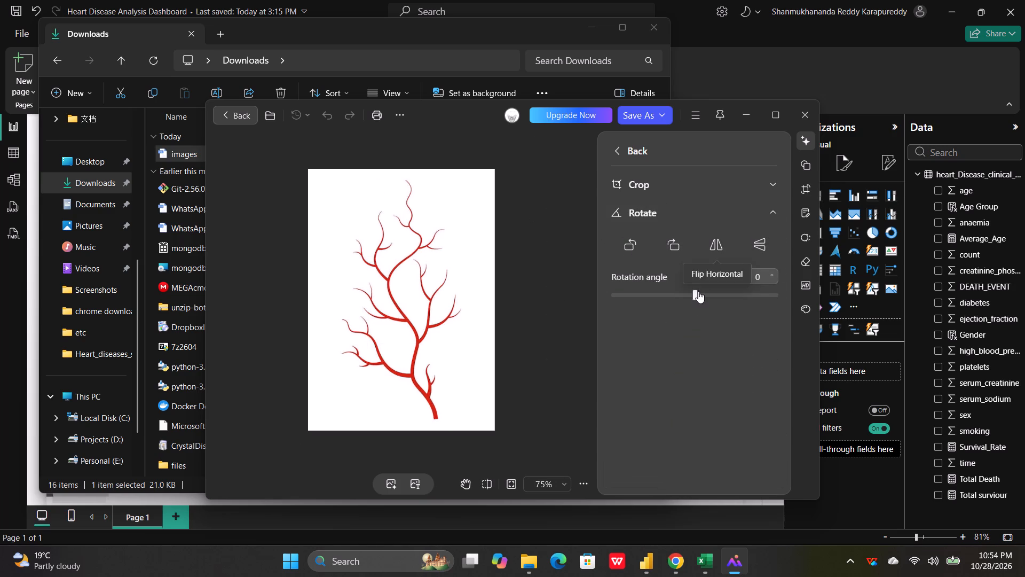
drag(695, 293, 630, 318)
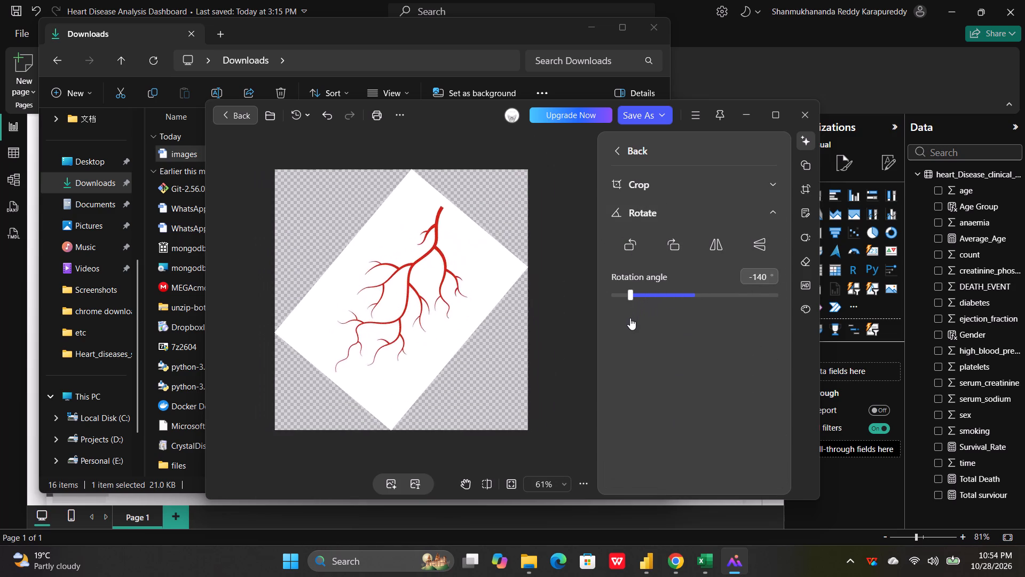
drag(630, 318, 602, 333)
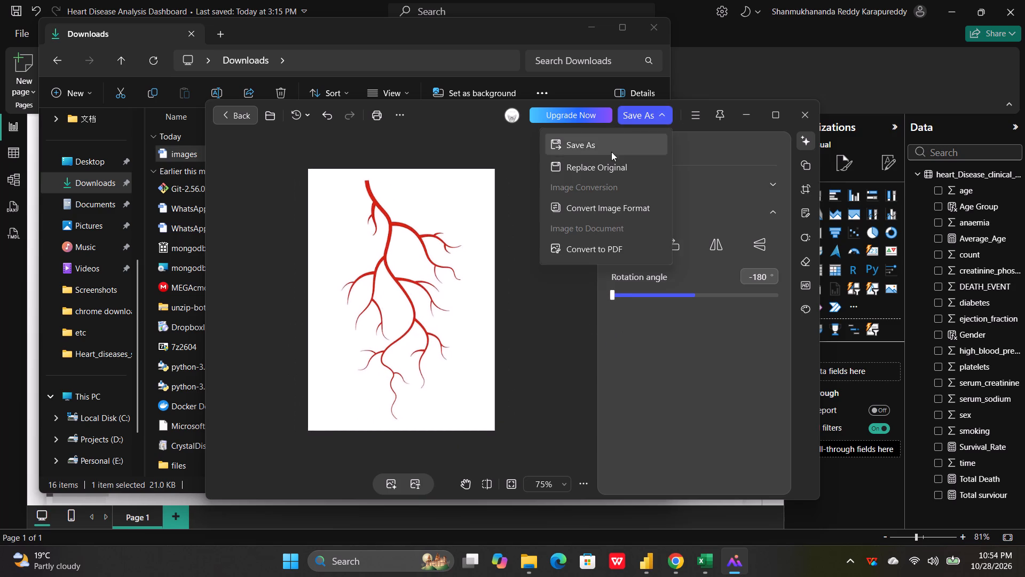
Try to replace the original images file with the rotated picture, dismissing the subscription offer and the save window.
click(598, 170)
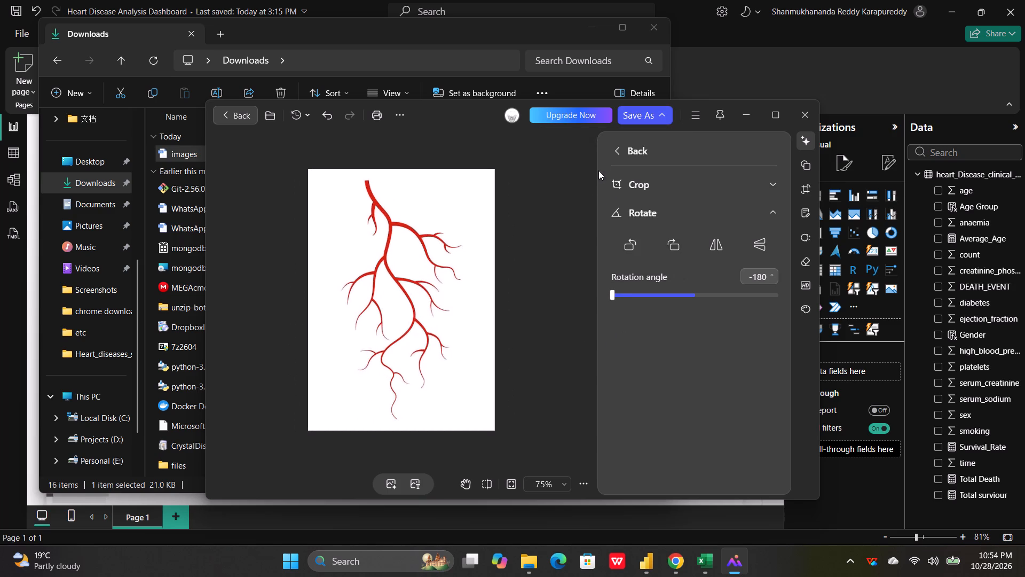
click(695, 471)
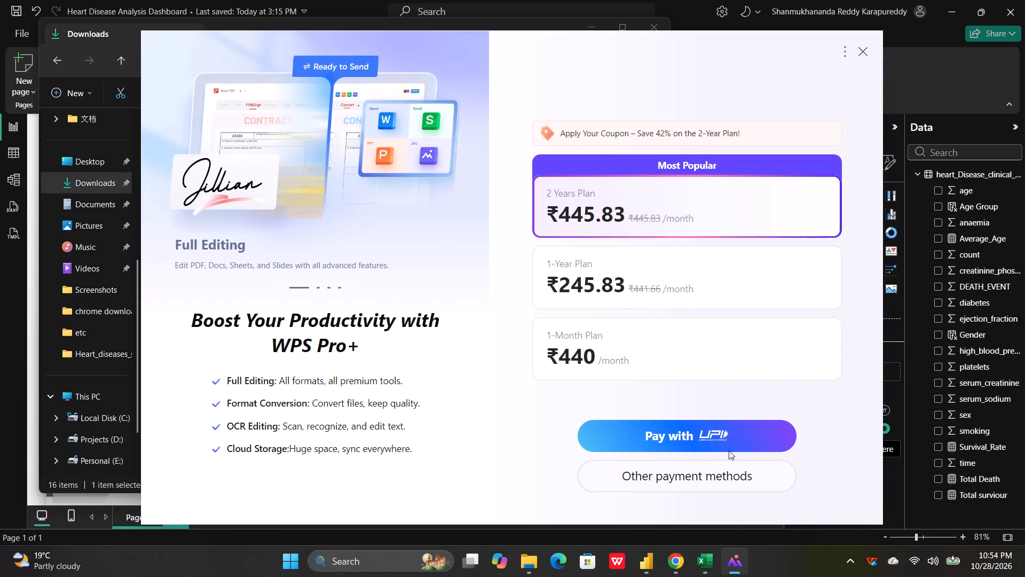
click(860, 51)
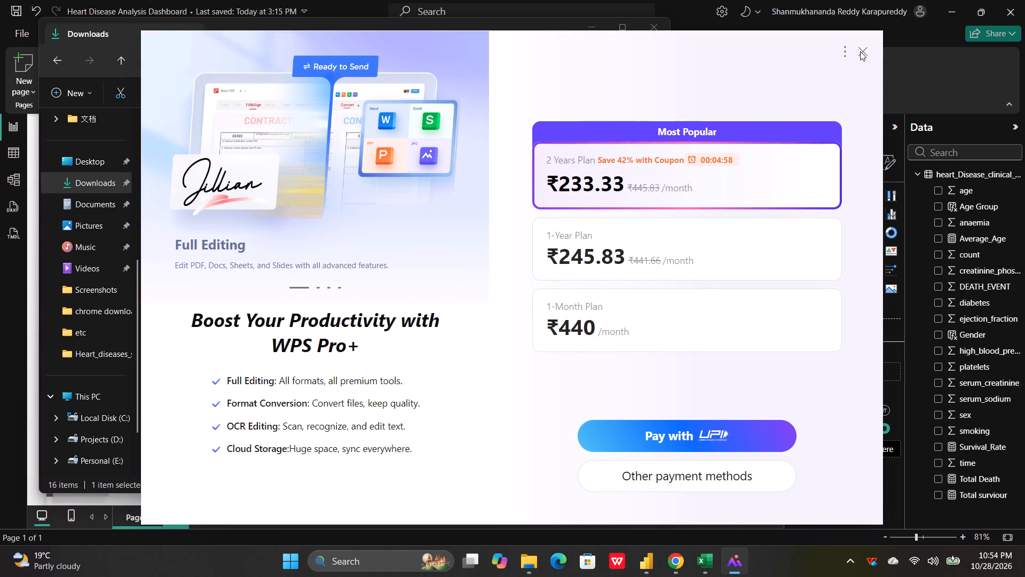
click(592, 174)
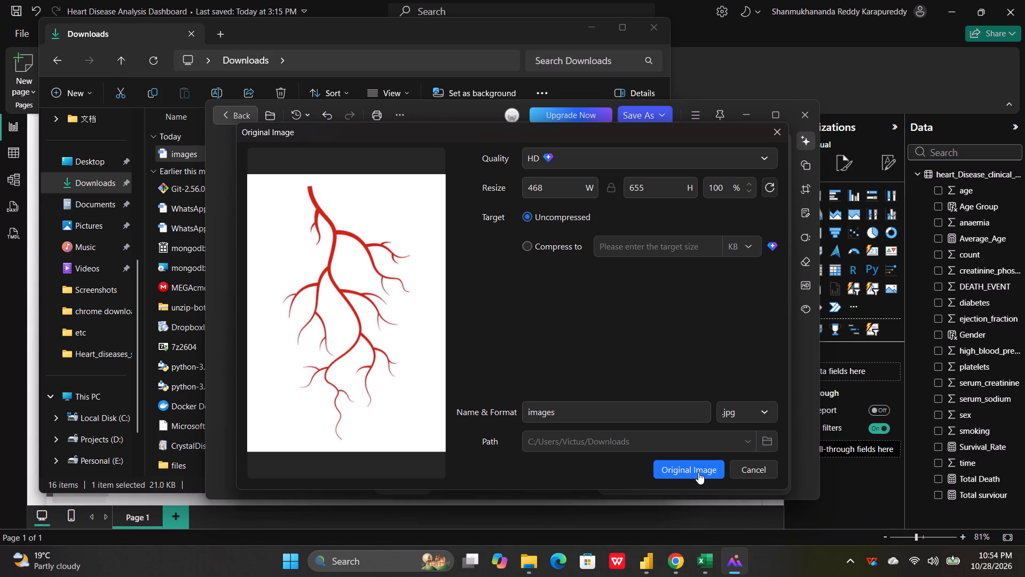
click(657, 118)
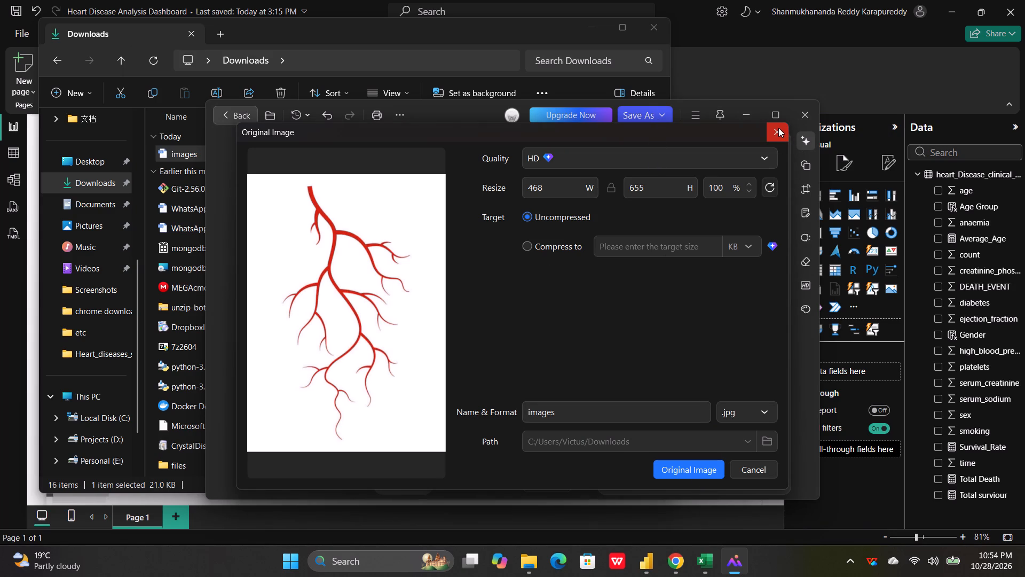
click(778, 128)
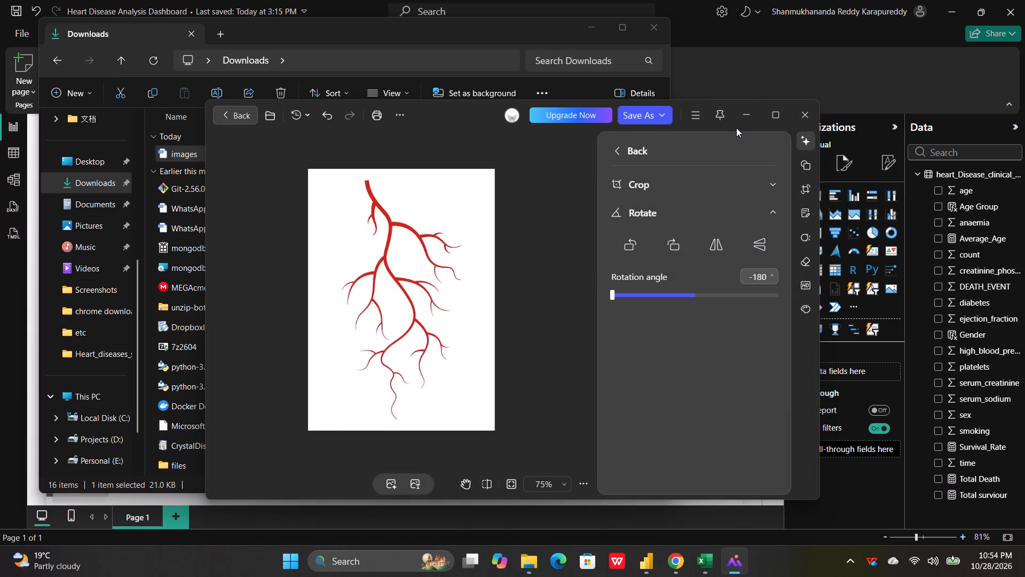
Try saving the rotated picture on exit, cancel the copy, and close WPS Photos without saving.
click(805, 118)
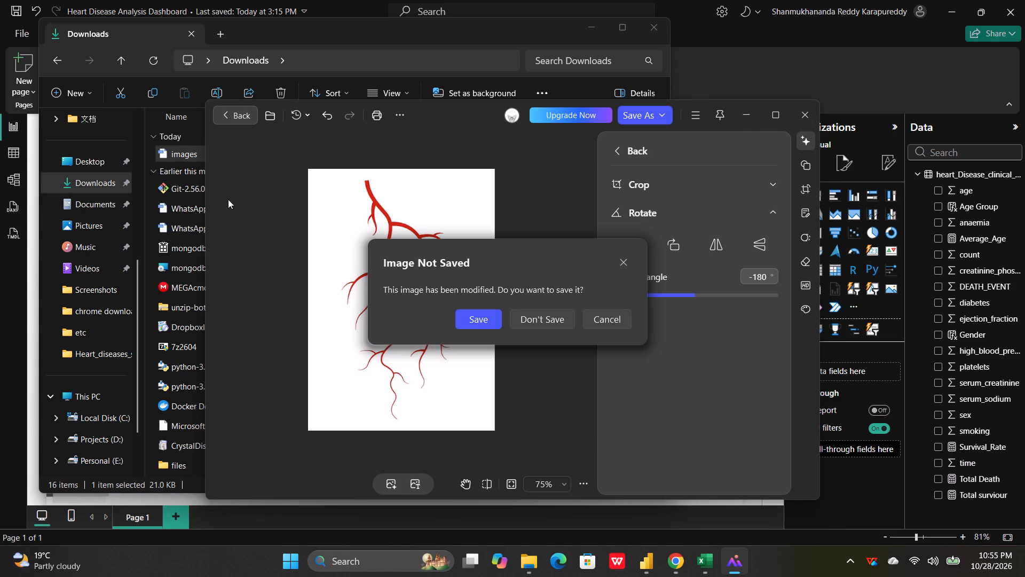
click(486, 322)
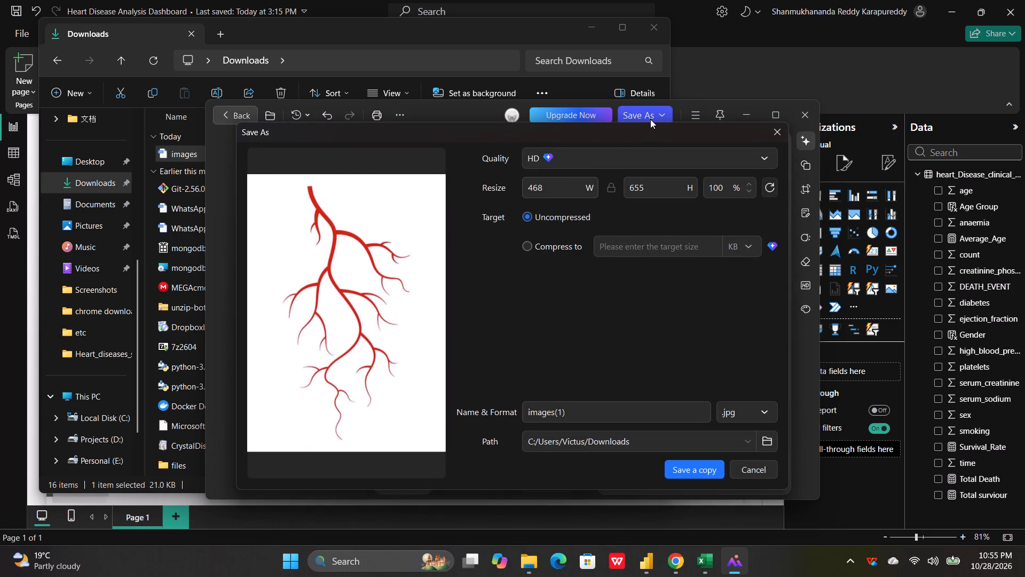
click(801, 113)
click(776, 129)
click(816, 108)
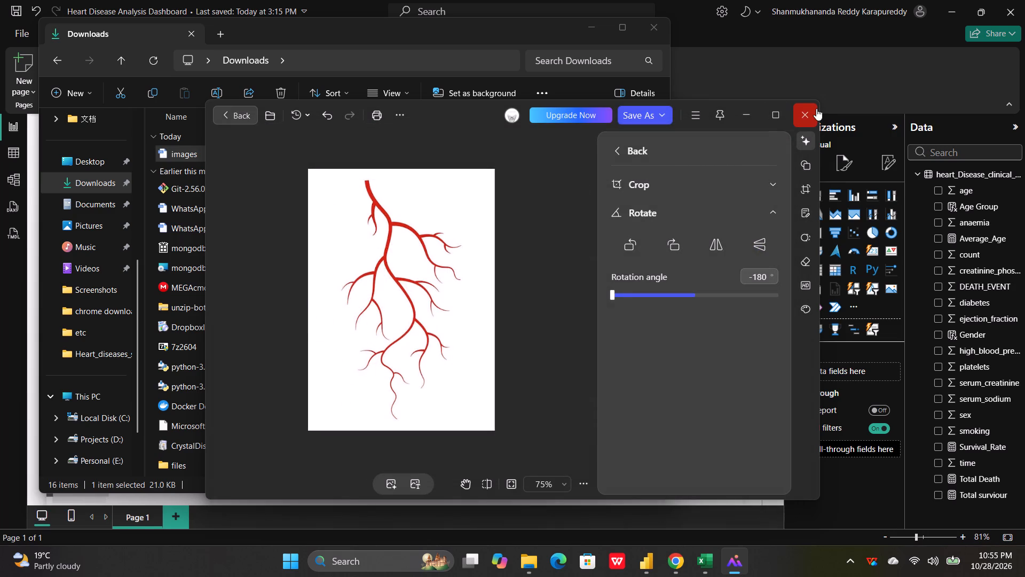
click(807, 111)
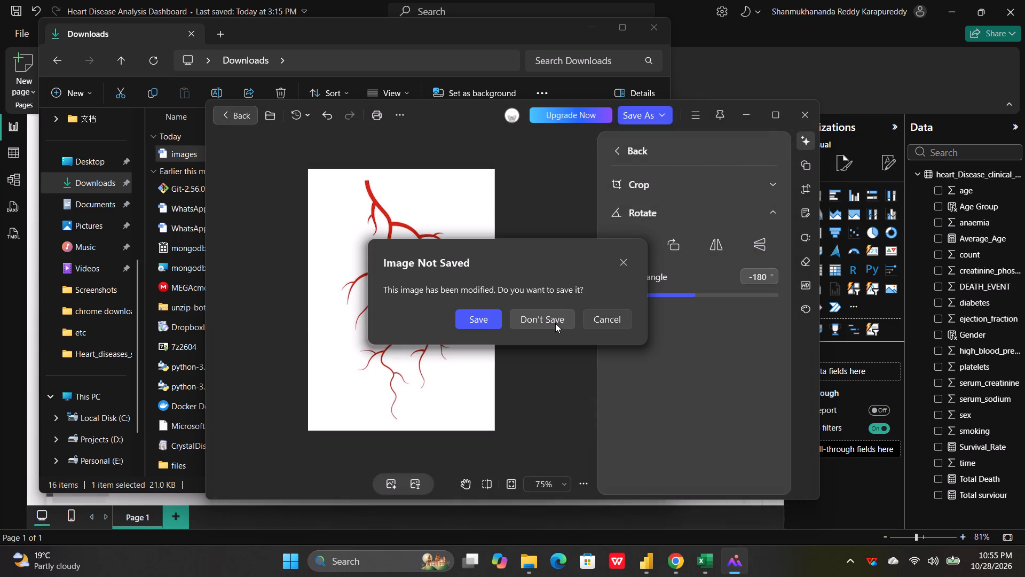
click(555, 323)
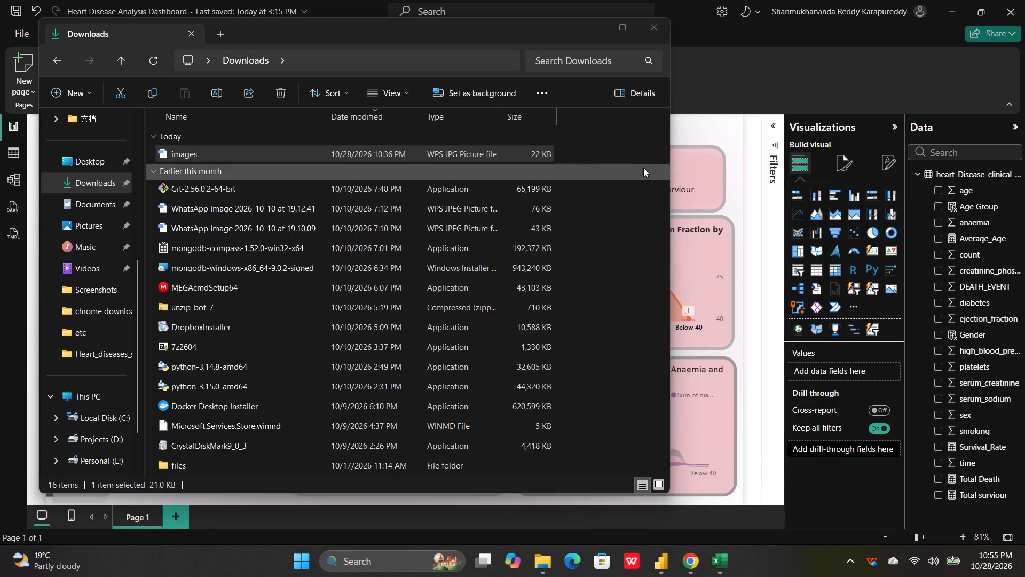
Open the images file from Downloads with Photos and start editing it.
click(201, 154)
right_click(201, 154)
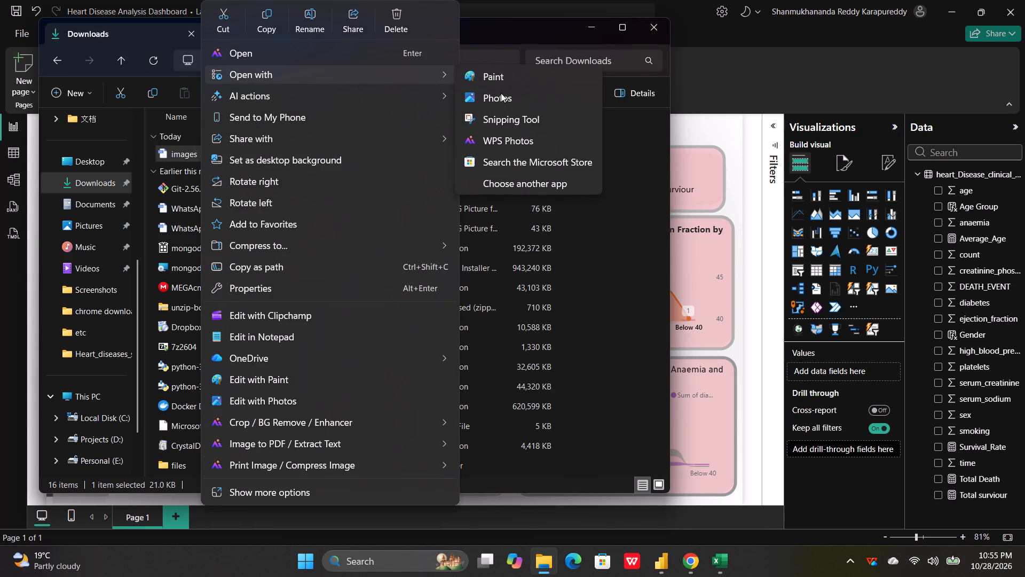
click(499, 96)
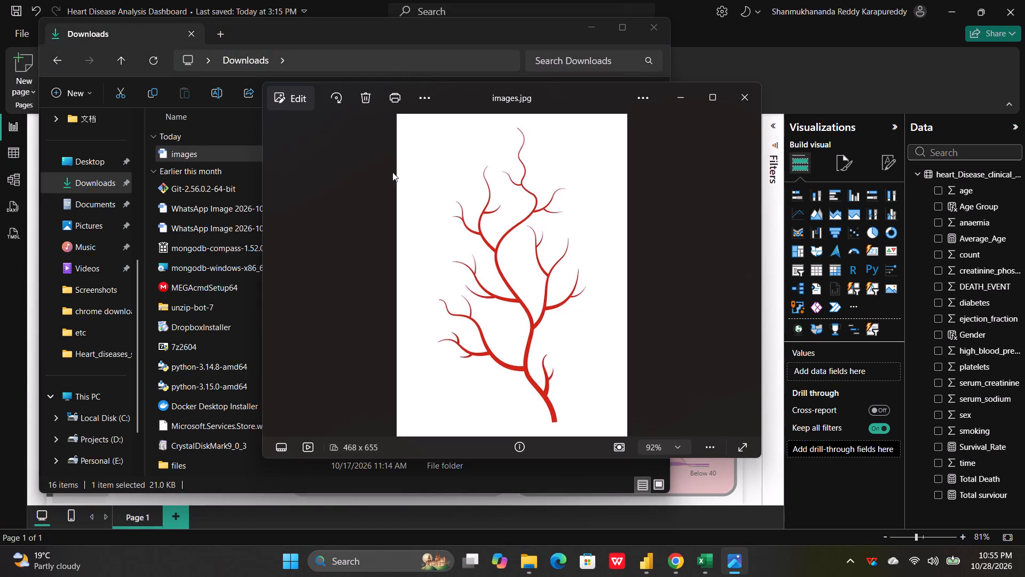
click(286, 100)
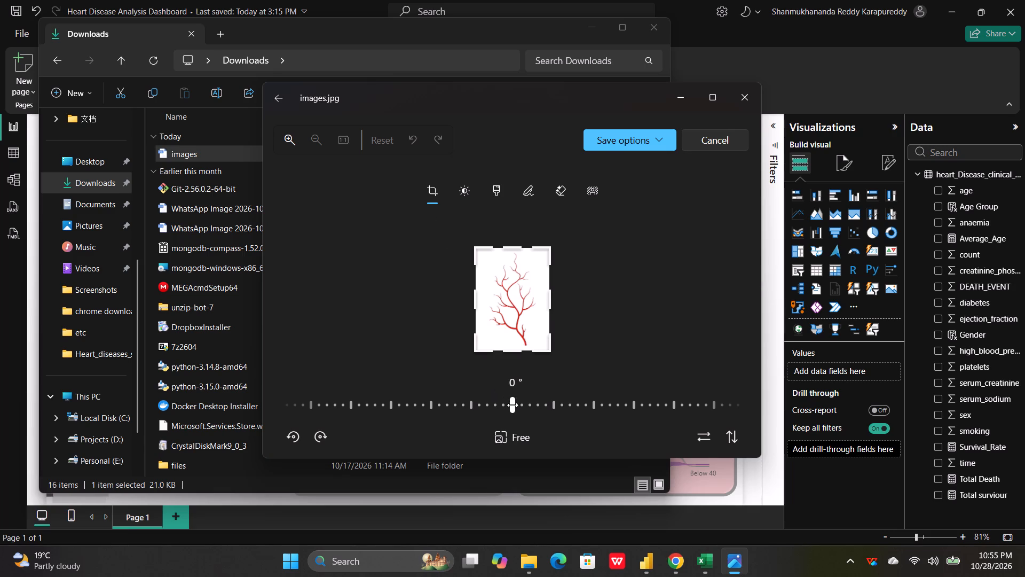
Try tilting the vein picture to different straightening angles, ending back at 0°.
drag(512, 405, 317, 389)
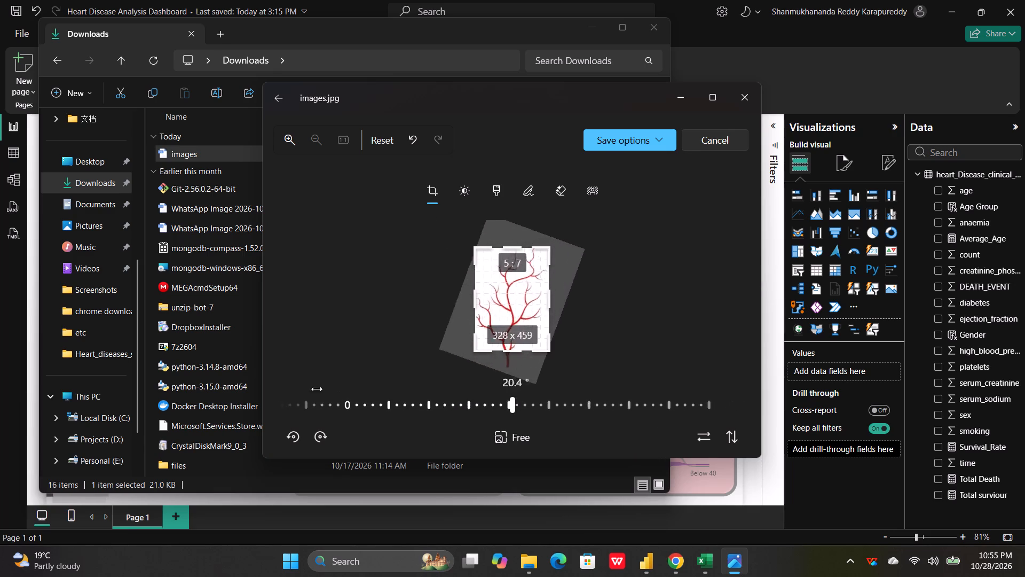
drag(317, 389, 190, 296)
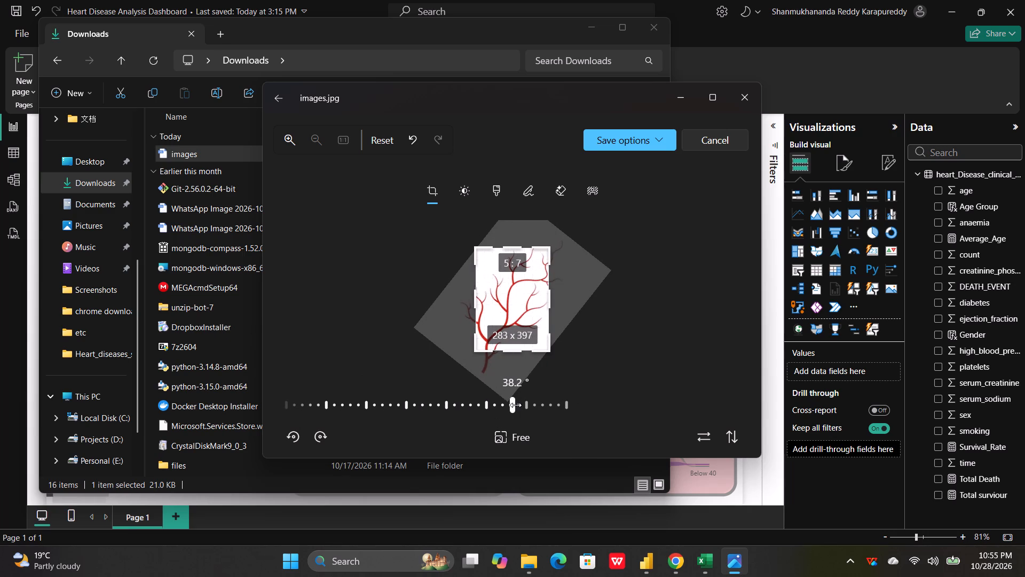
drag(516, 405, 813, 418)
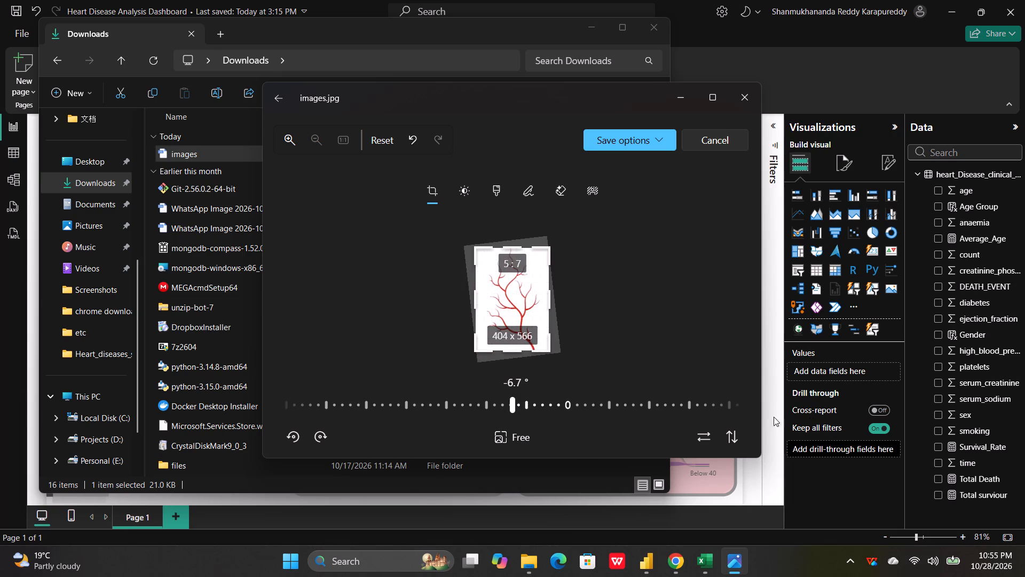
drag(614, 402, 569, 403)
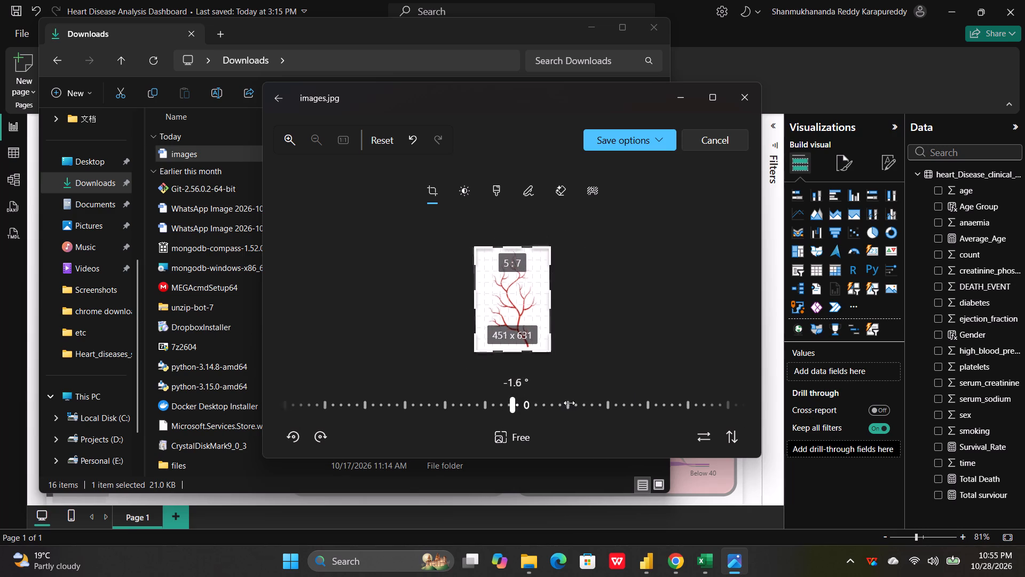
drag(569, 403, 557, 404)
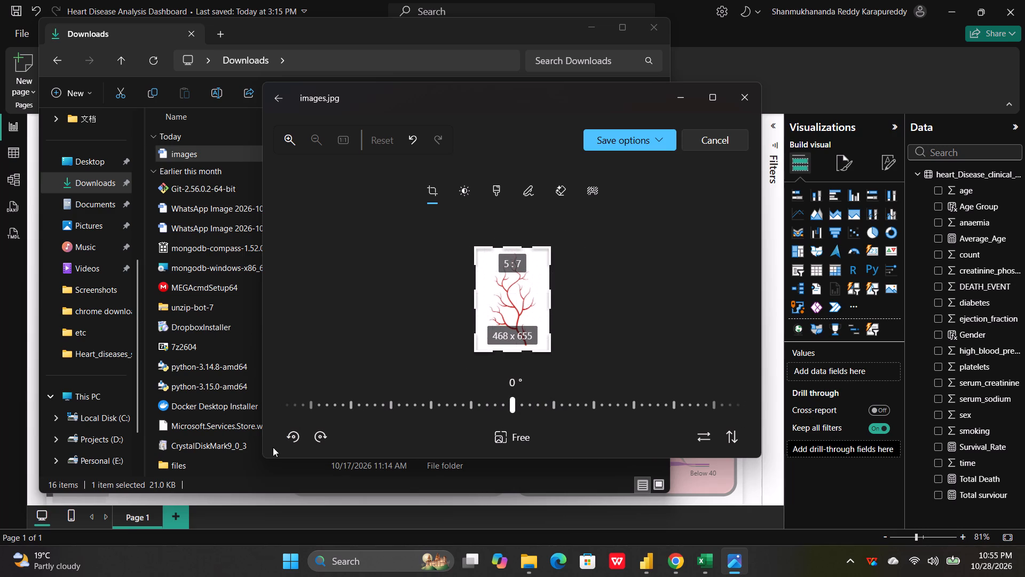
Rotate the vein picture clockwise by two quarter turns and save it over the original images file.
click(320, 432)
click(320, 432)
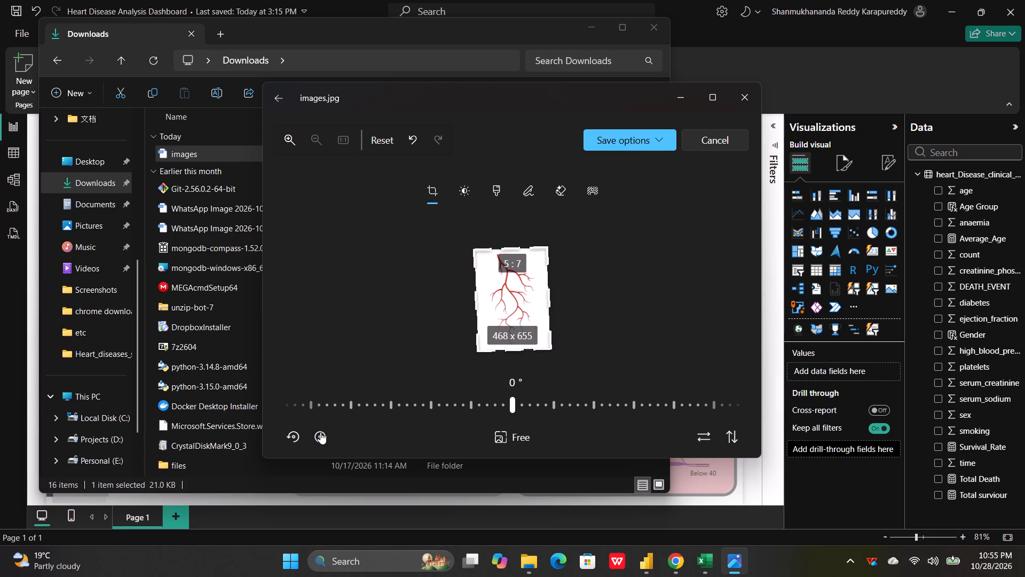
click(630, 147)
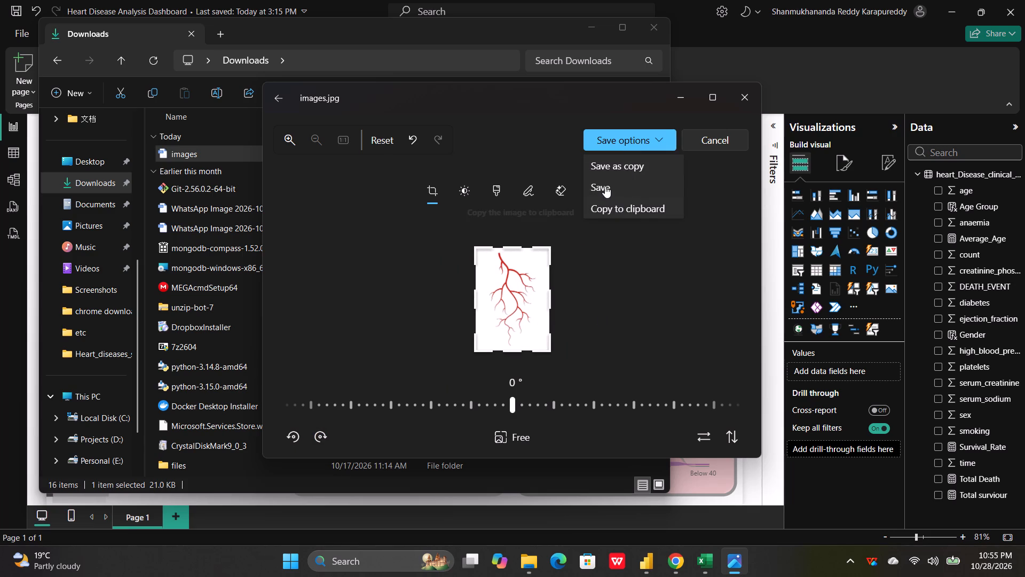
click(605, 186)
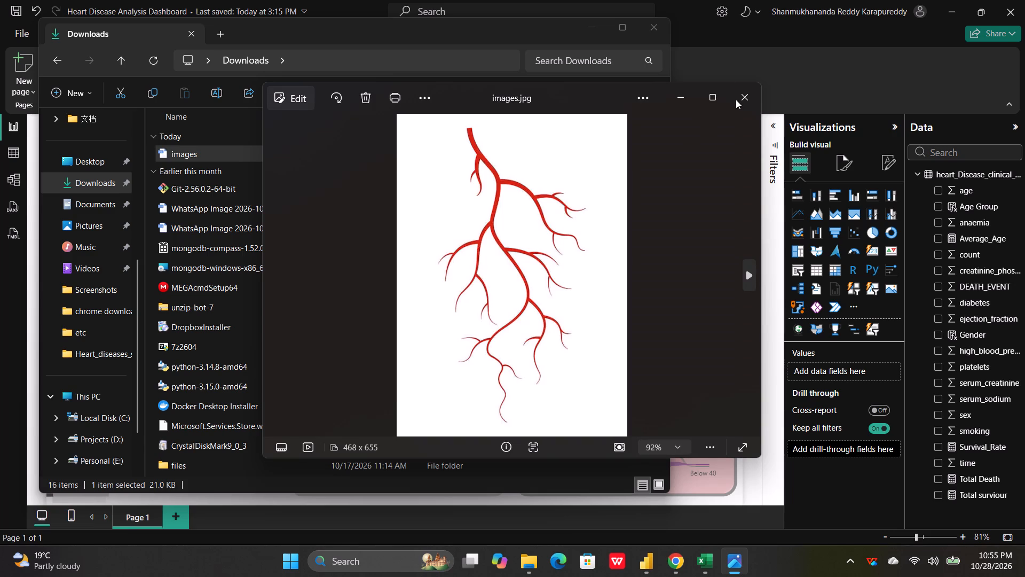
Close the picture and Downloads windows, insert the images file from Downloads on the dashboard page, and set its image fit to Stretch.
click(744, 97)
click(651, 32)
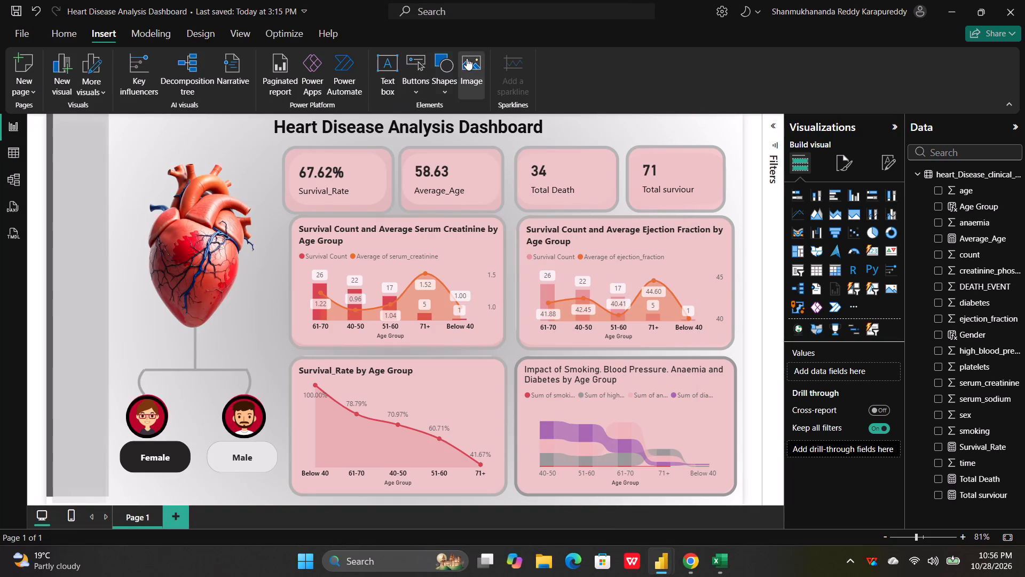
click(467, 58)
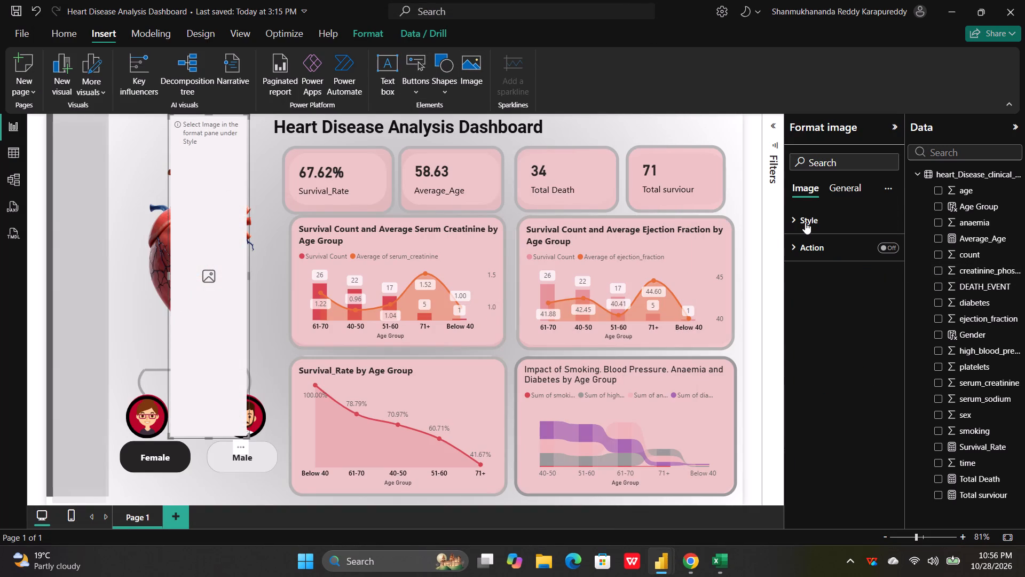
click(805, 222)
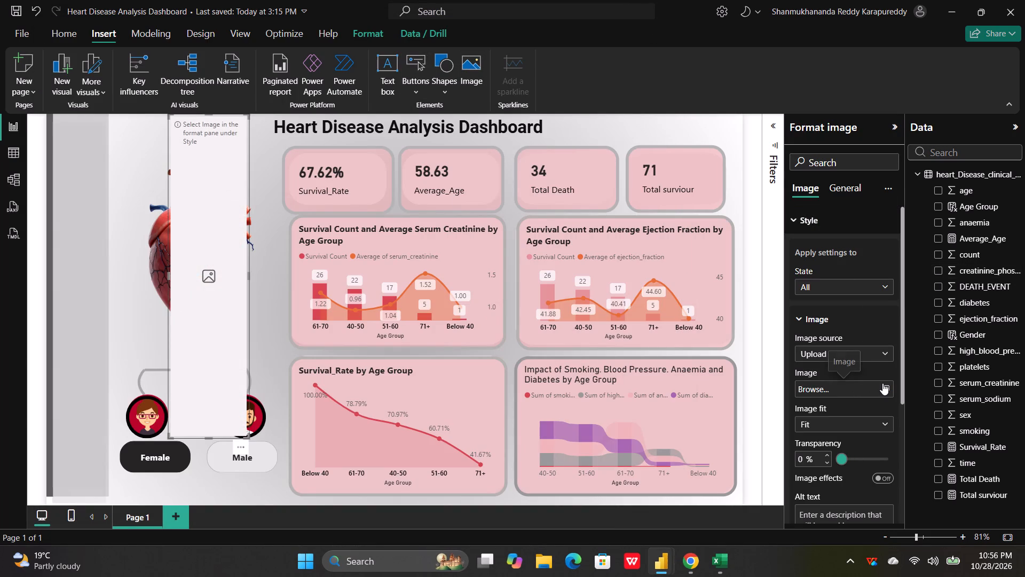
click(882, 383)
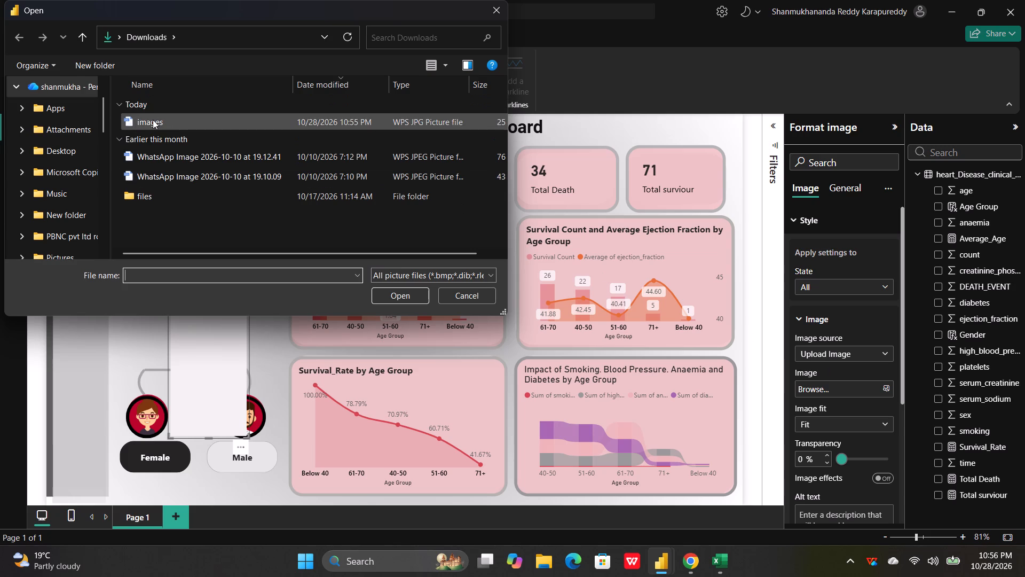
double_click(153, 118)
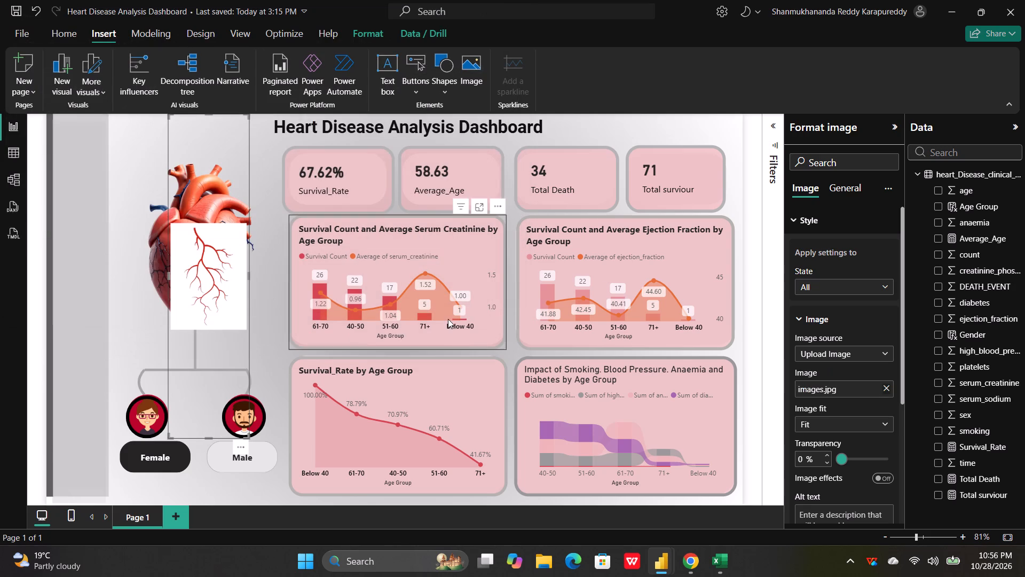
click(849, 425)
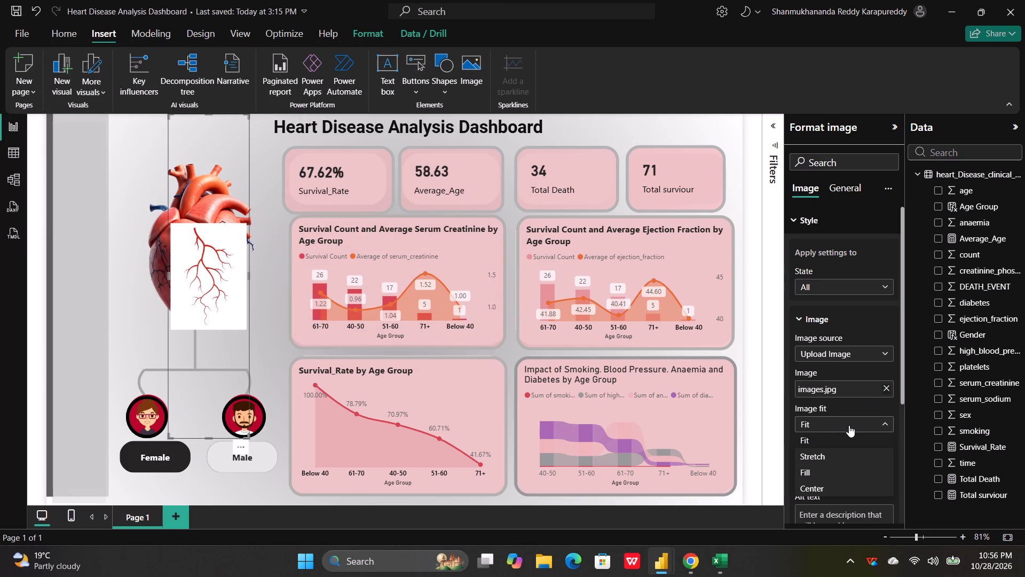
click(814, 454)
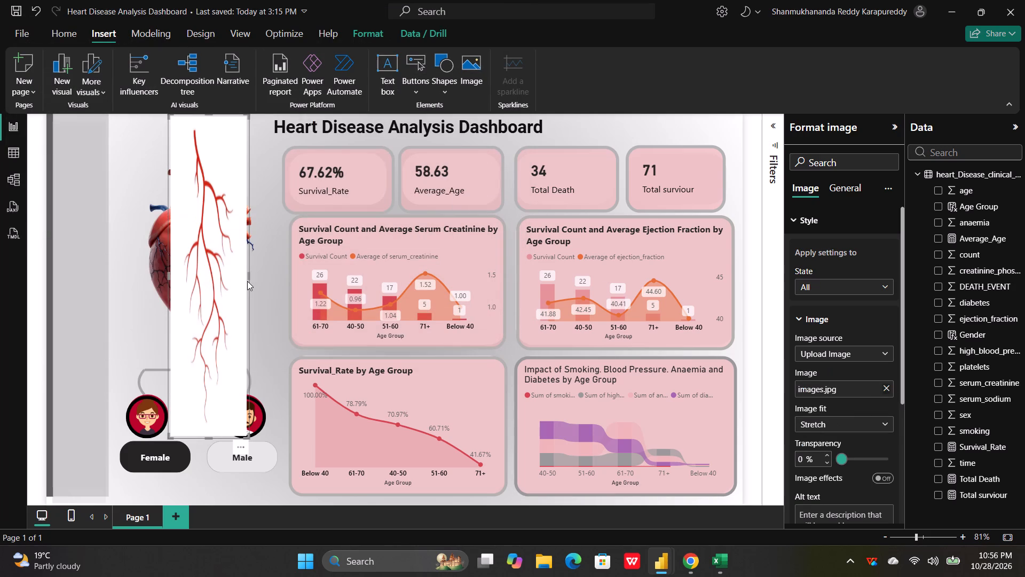
Shrink the vein picture's height to a near-square and move it directly beneath the tip of the heart.
drag(207, 437, 207, 435)
drag(207, 435, 194, 198)
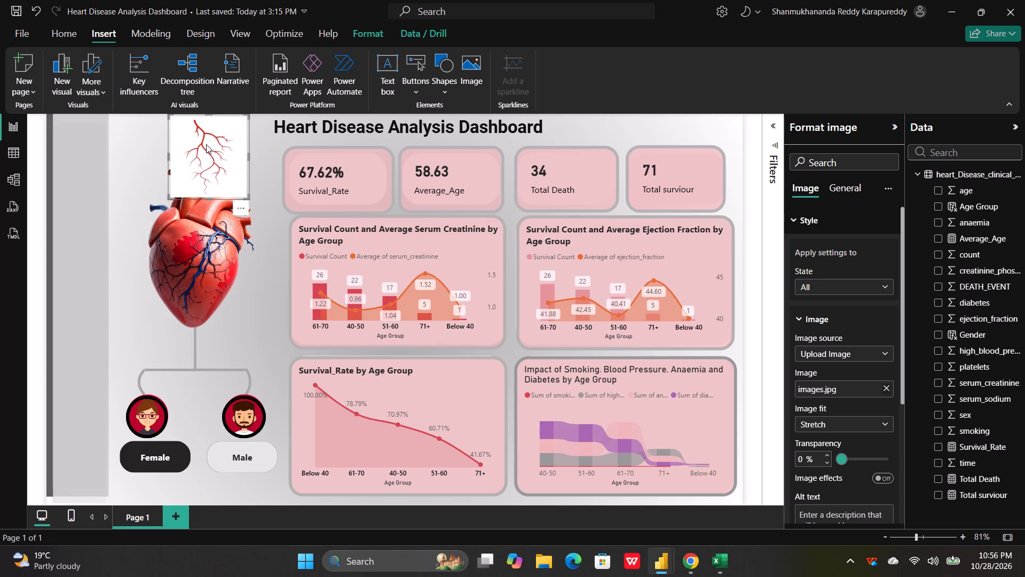
drag(207, 139, 191, 334)
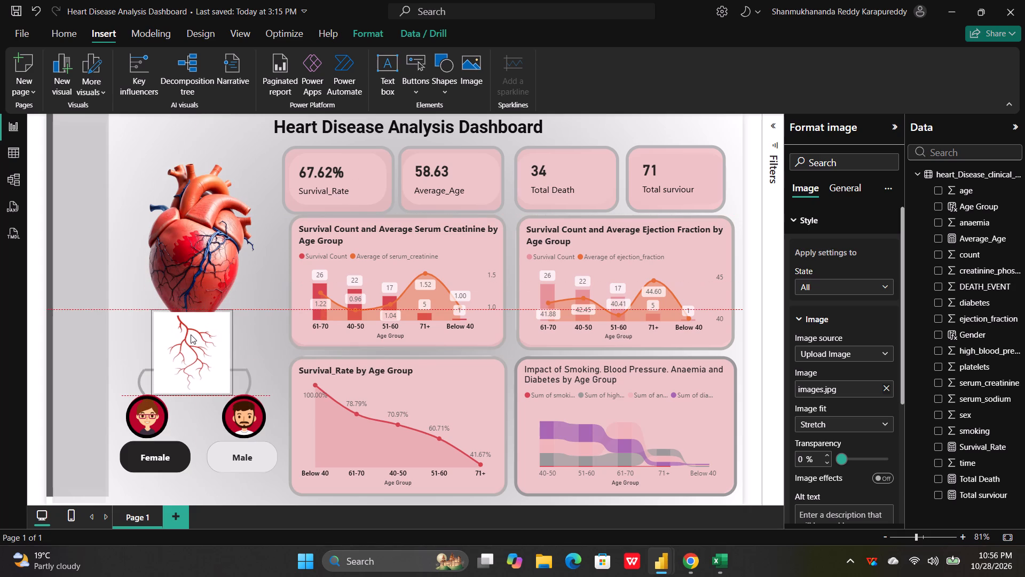
drag(191, 334, 192, 348)
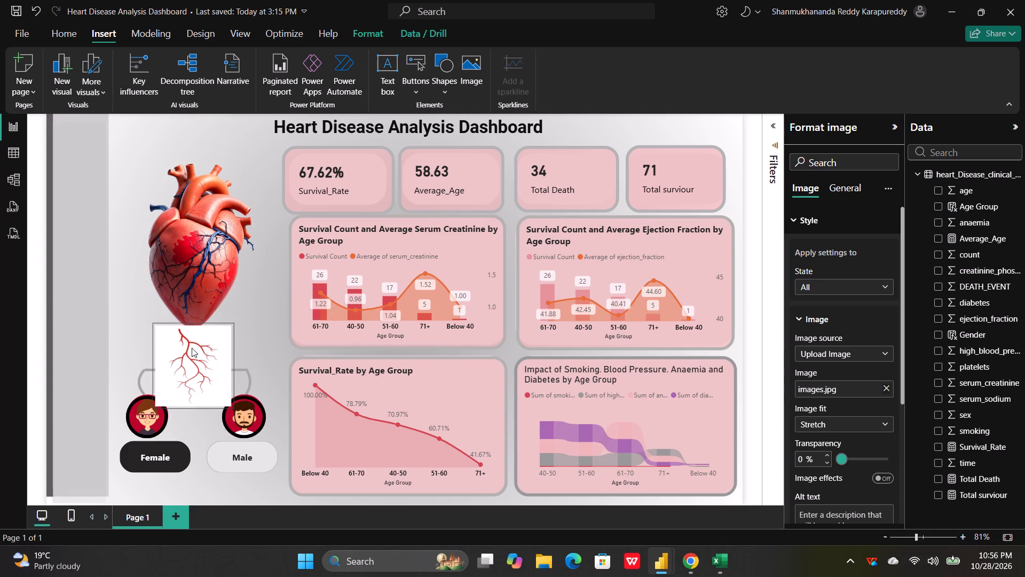
drag(192, 348, 192, 354)
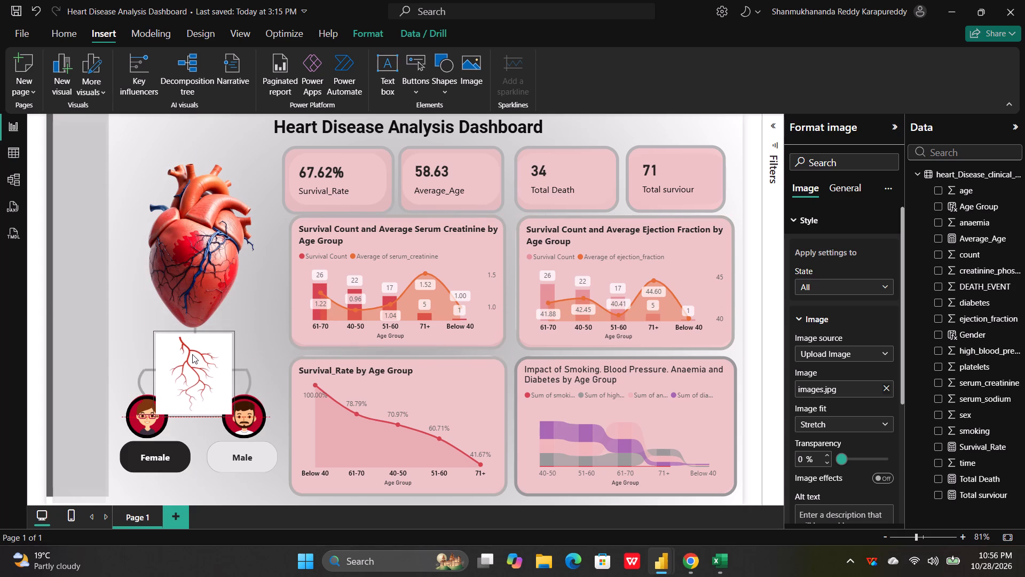
drag(192, 354, 192, 351)
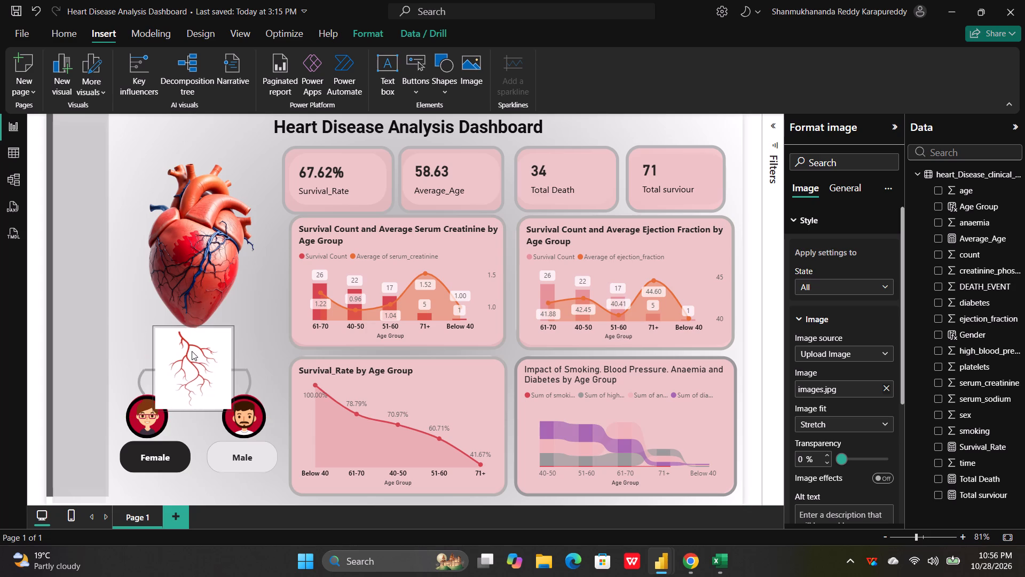
drag(192, 351, 193, 353)
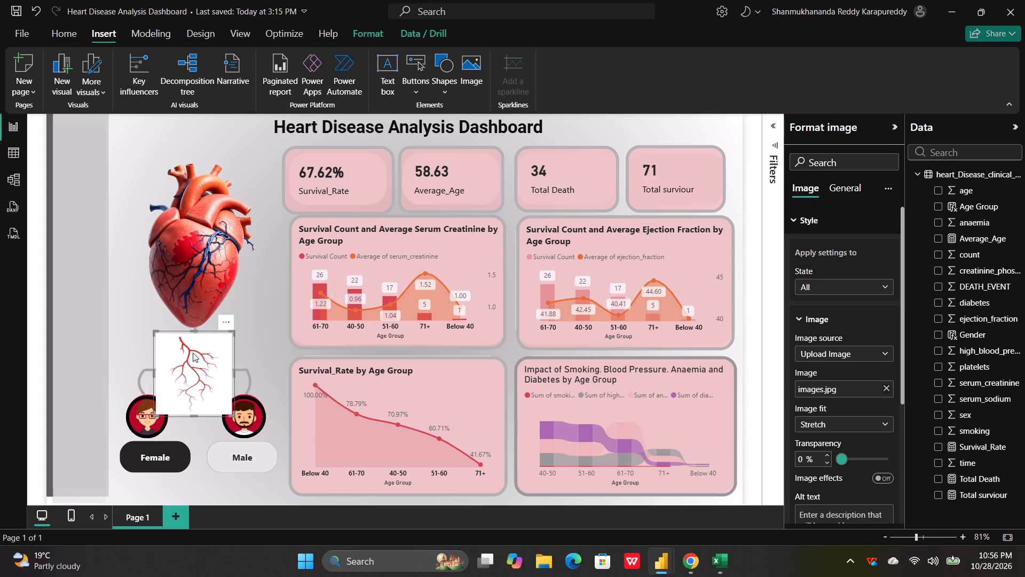
Shorten the vein picture slightly and reposition it between the heart and the Female and Male icons.
drag(195, 414, 195, 397)
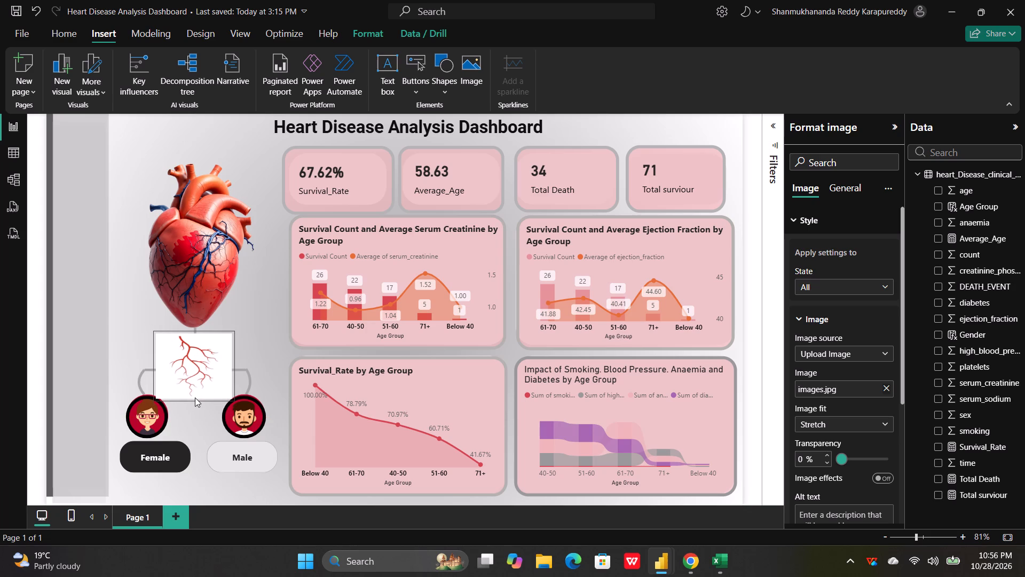
drag(195, 397, 202, 407)
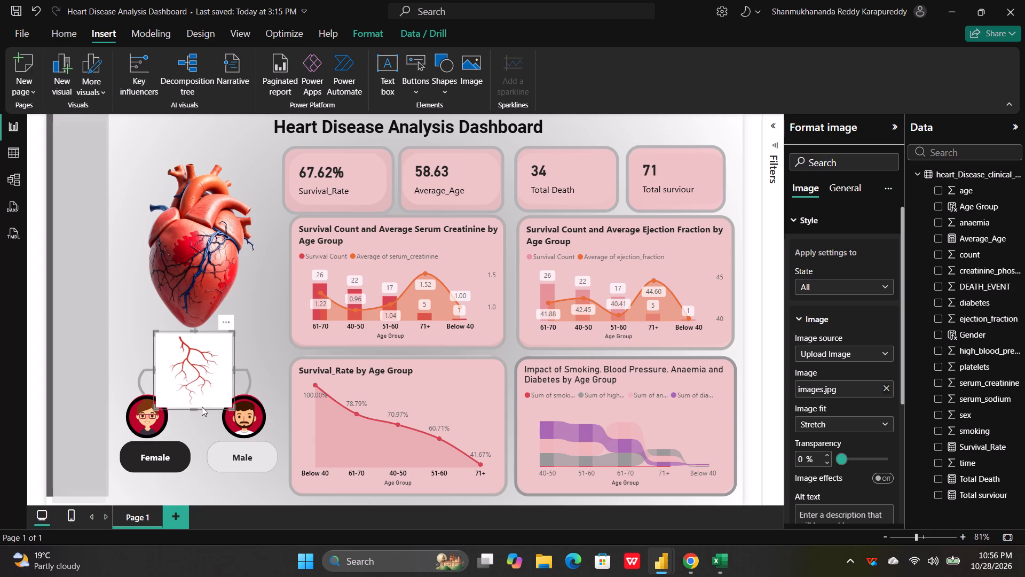
drag(194, 352, 205, 336)
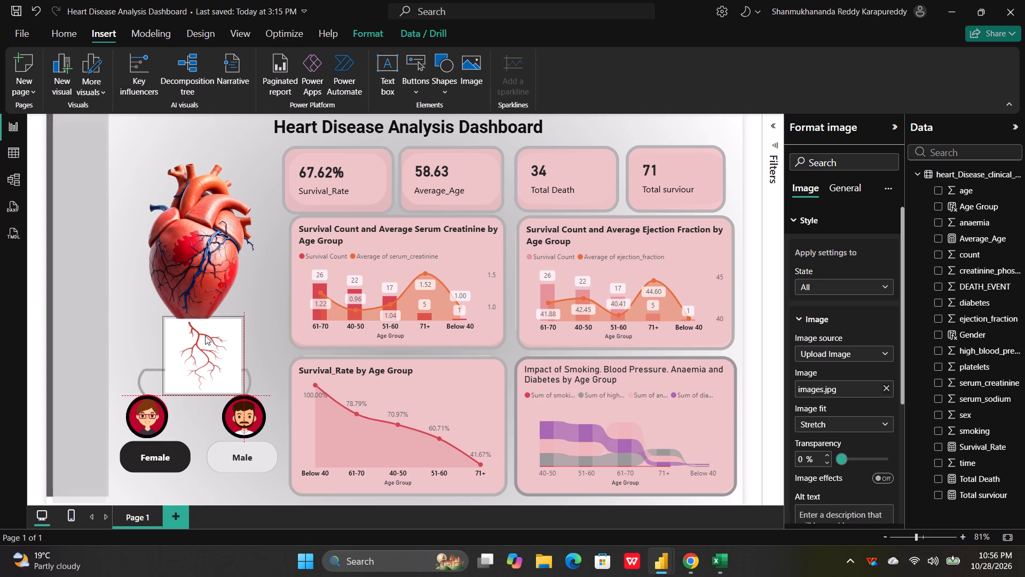
drag(205, 336, 200, 340)
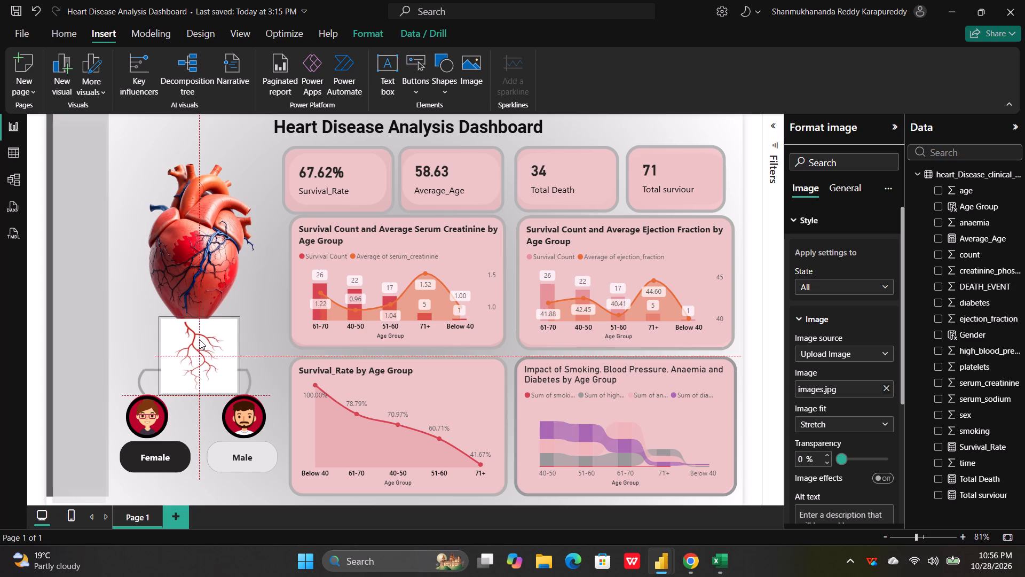
drag(200, 340, 199, 342)
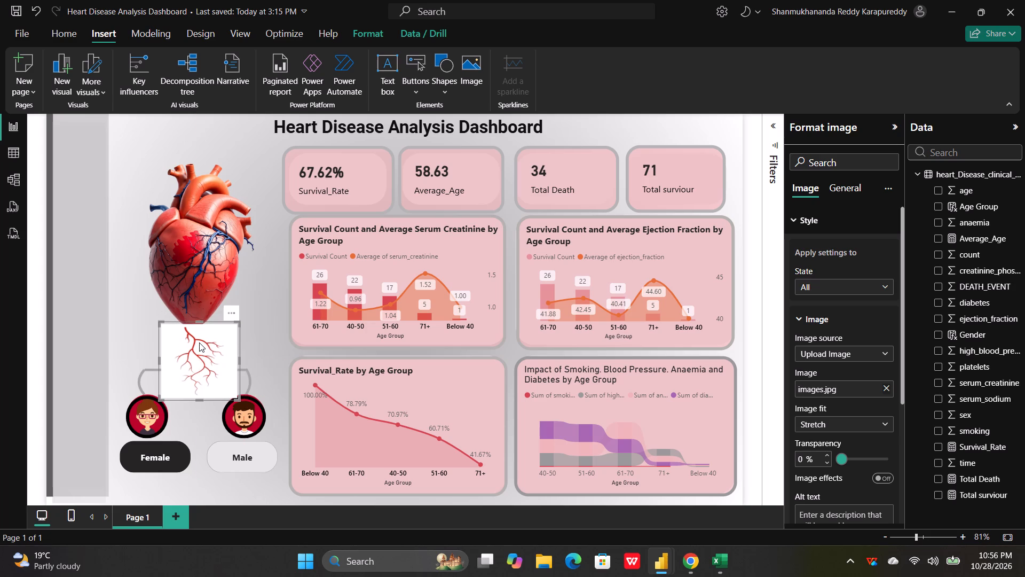
click(143, 347)
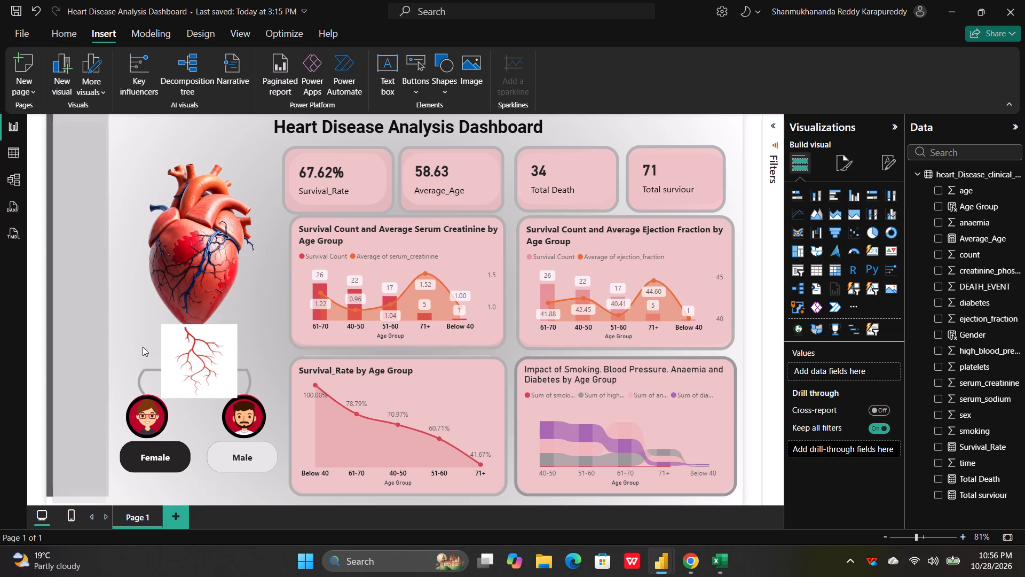
drag(202, 359, 197, 358)
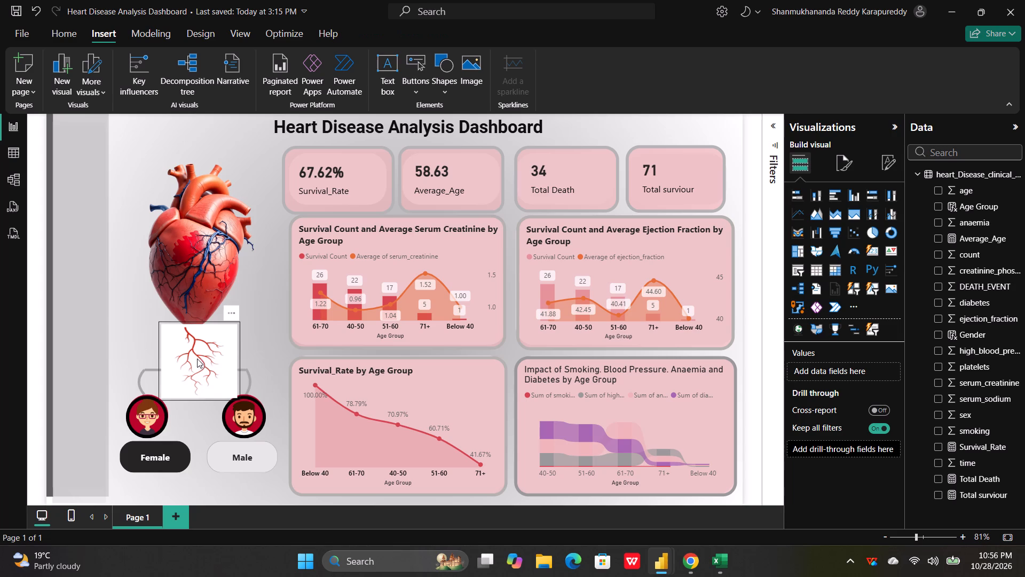
drag(197, 358, 195, 358)
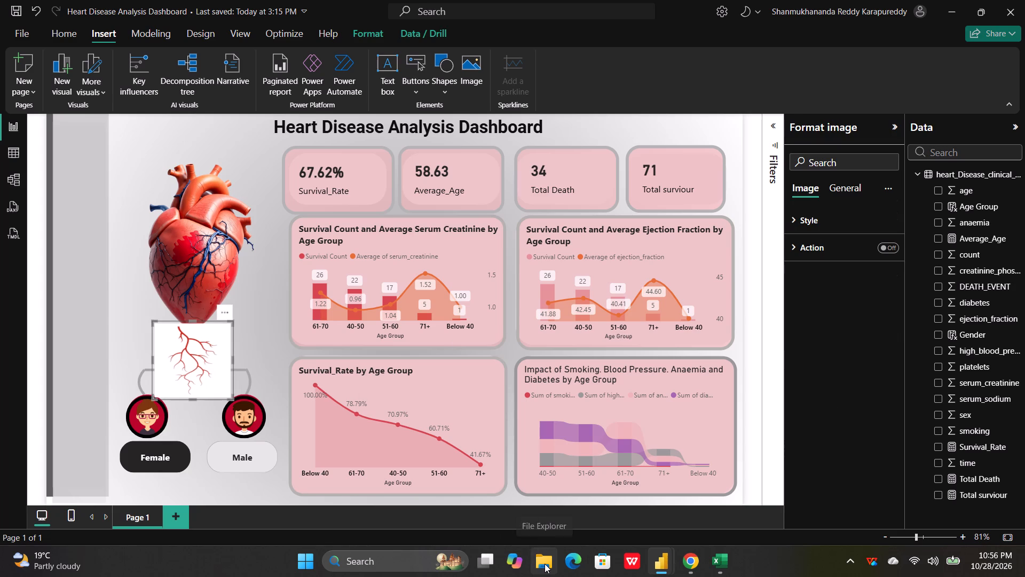
Switch to Chrome, search for "remove background" in a new tab, and open the remove.bg site.
click(690, 563)
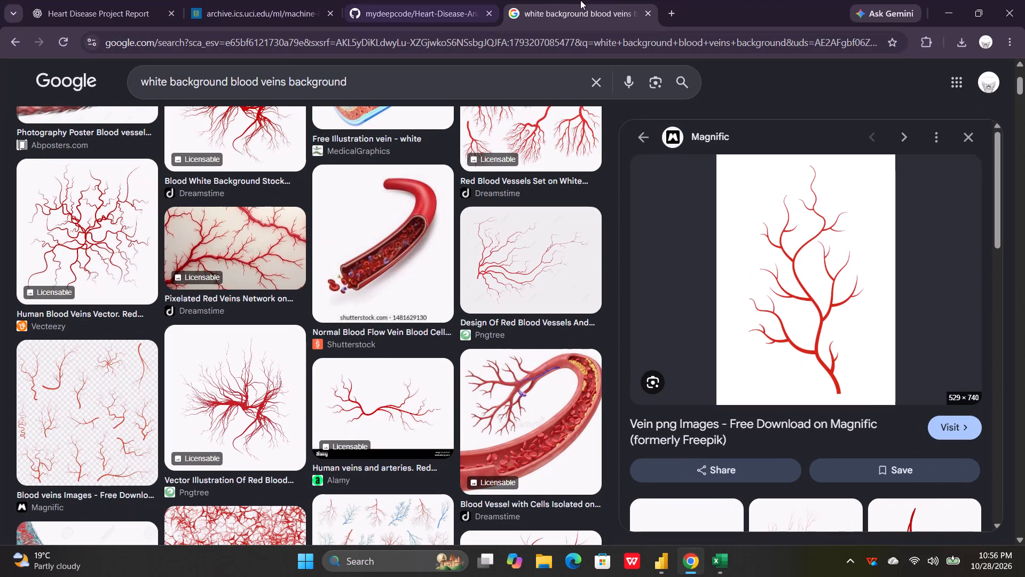
click(664, 9)
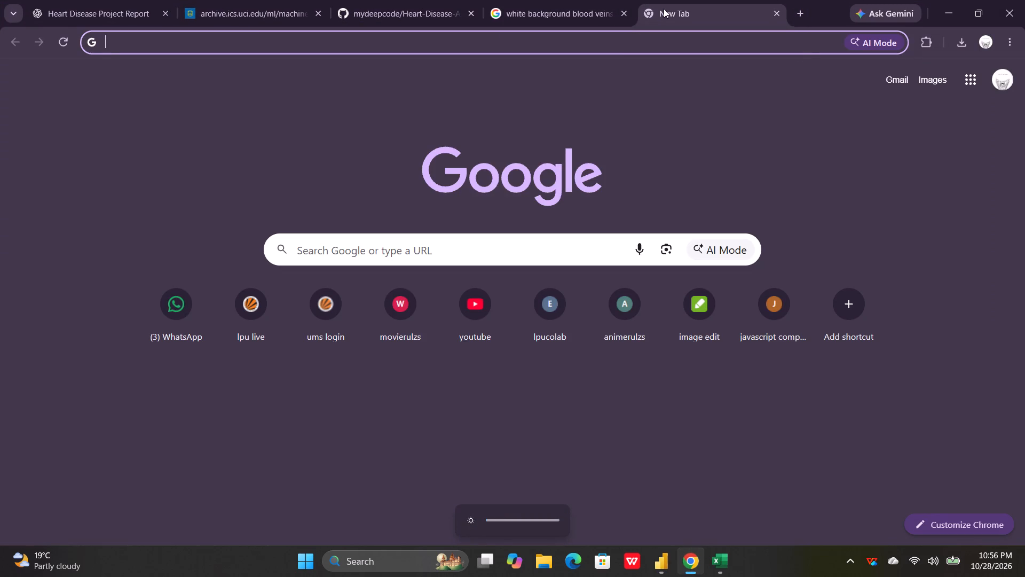
text(remove backr)
key(BackSpace)
key(BackSpace)
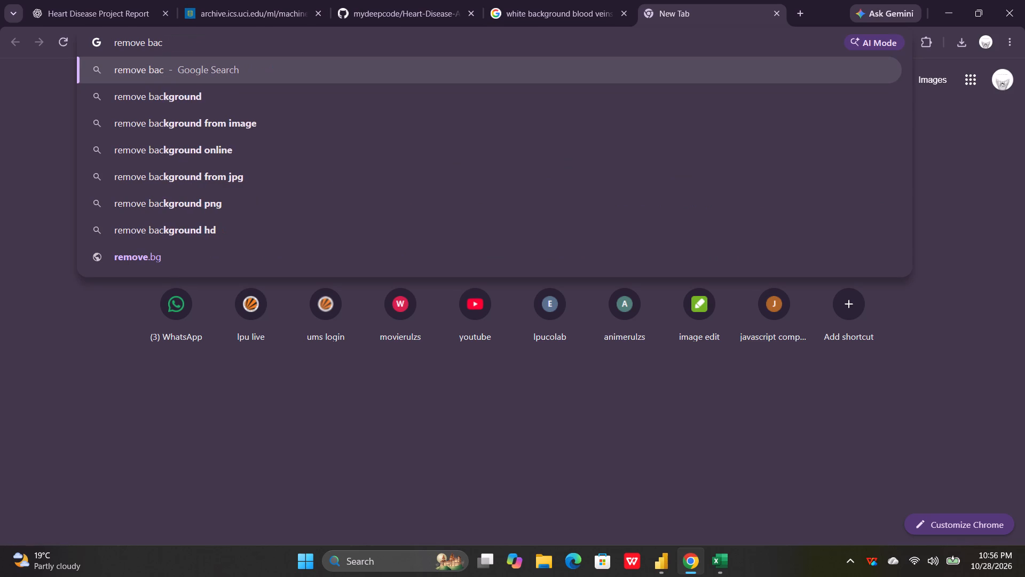
text(kground)
key(Return)
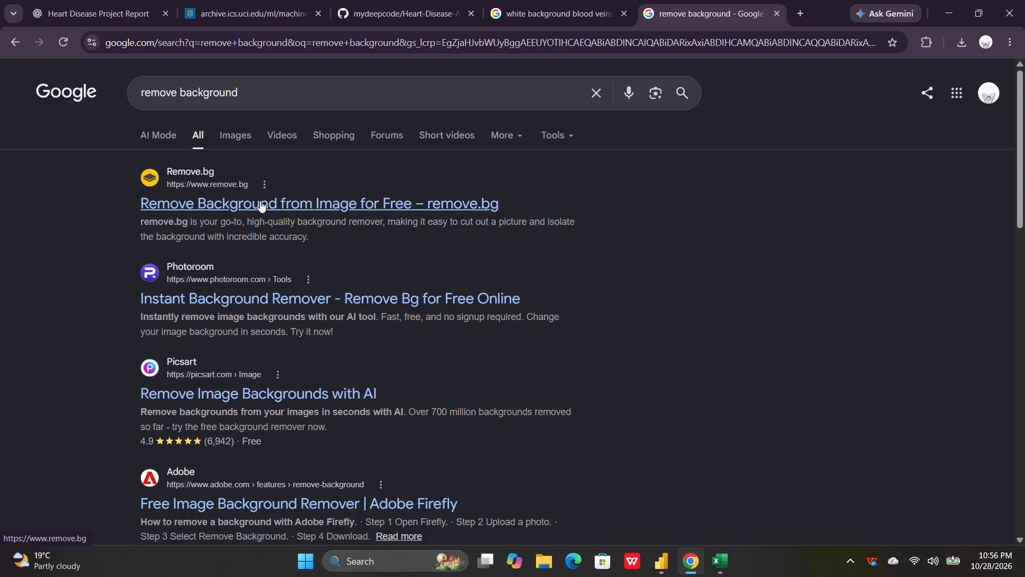
click(260, 201)
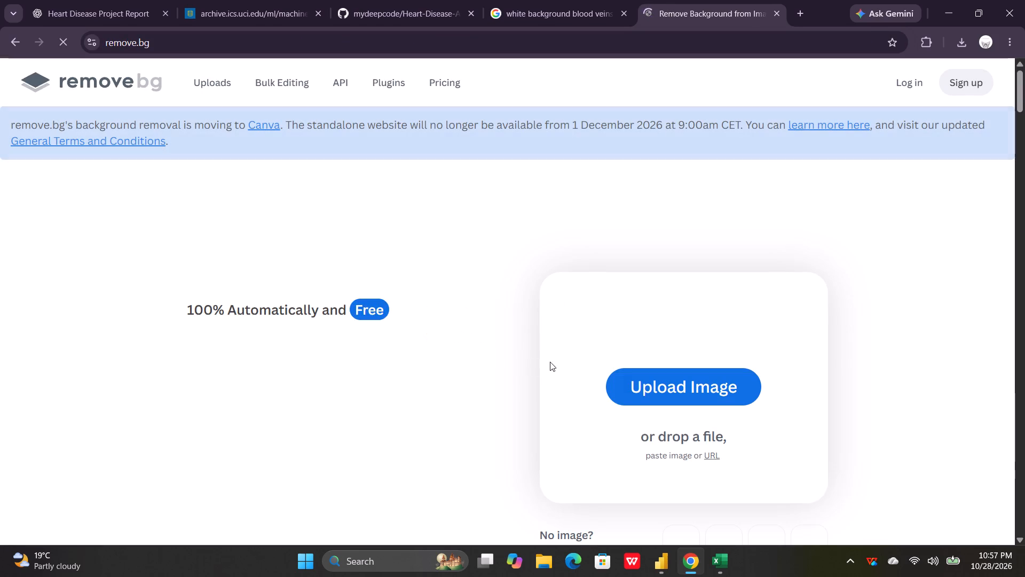
Upload the images file from Downloads to remove.bg for background removal and dismiss the cookie notice.
click(674, 385)
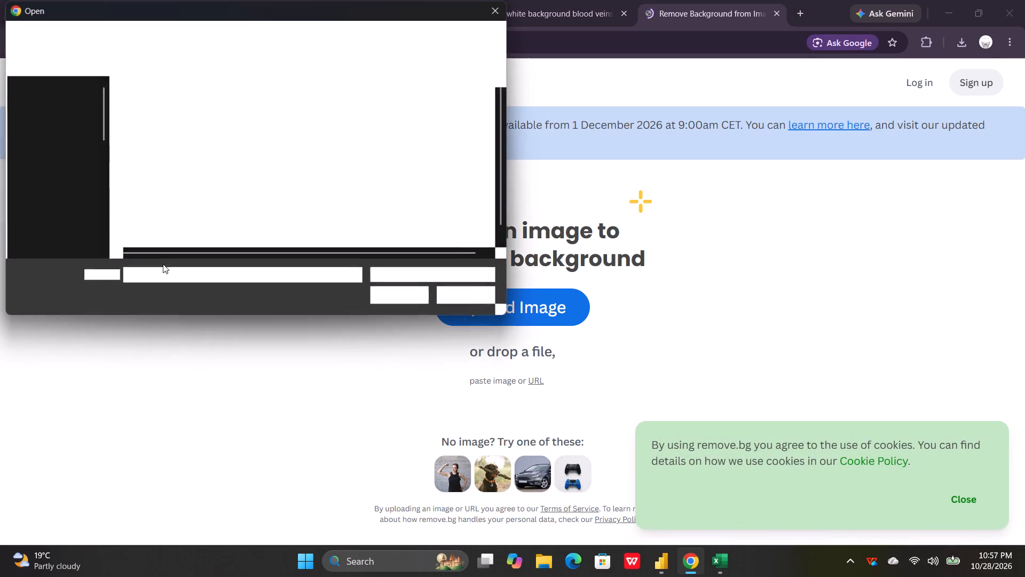
scroll(47, 183, down, 1)
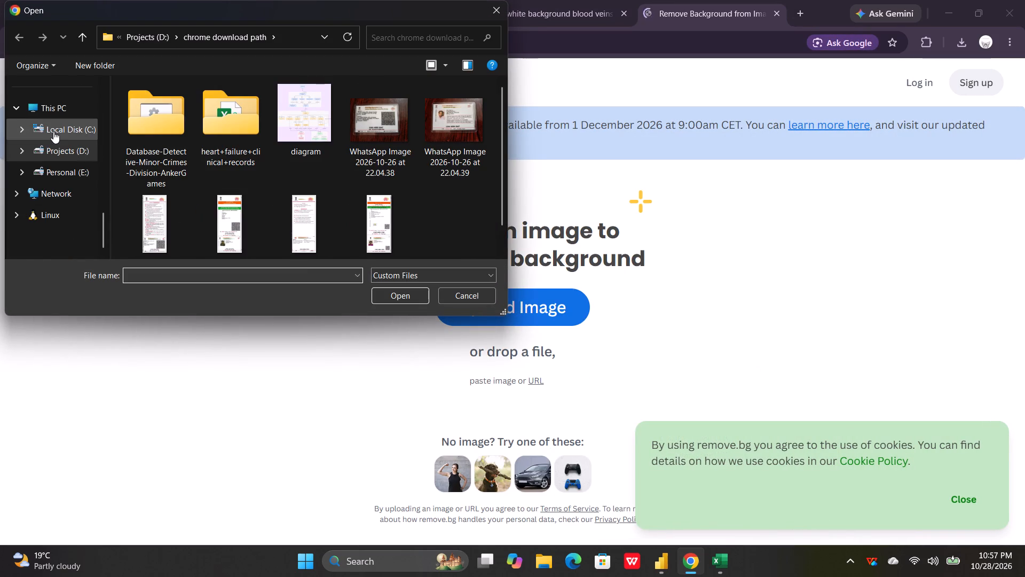
scroll(53, 131, up, 2)
scroll(52, 170, down, 1)
scroll(43, 131, up, 1)
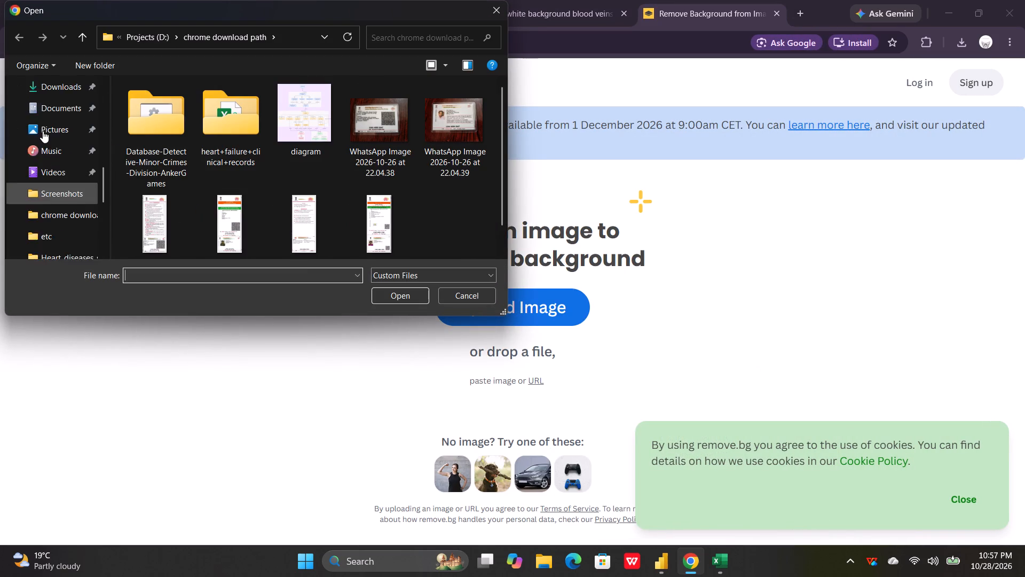
scroll(43, 131, up, 1)
click(50, 149)
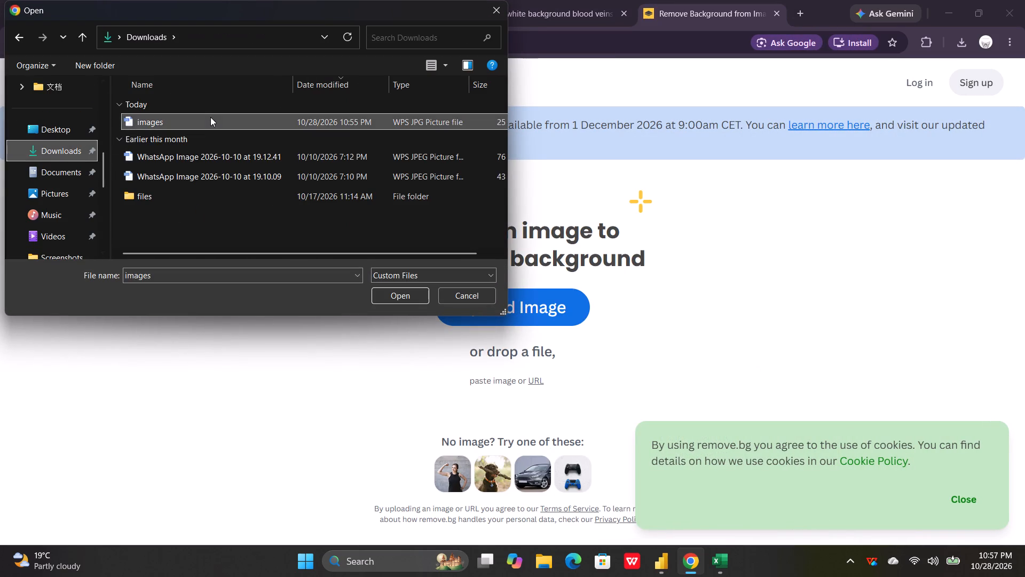
double_click(210, 117)
scroll(515, 376, down, 1)
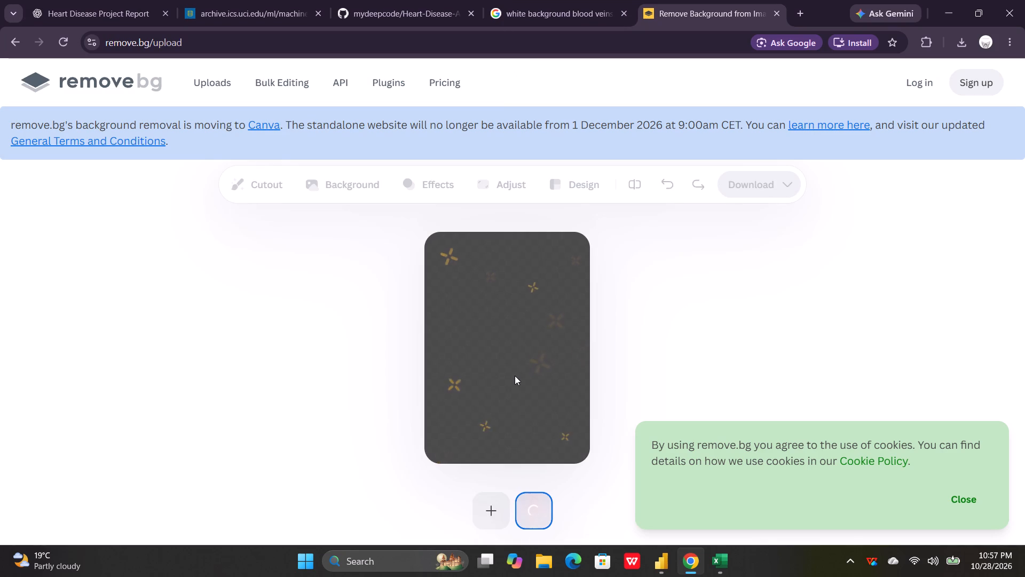
click(973, 501)
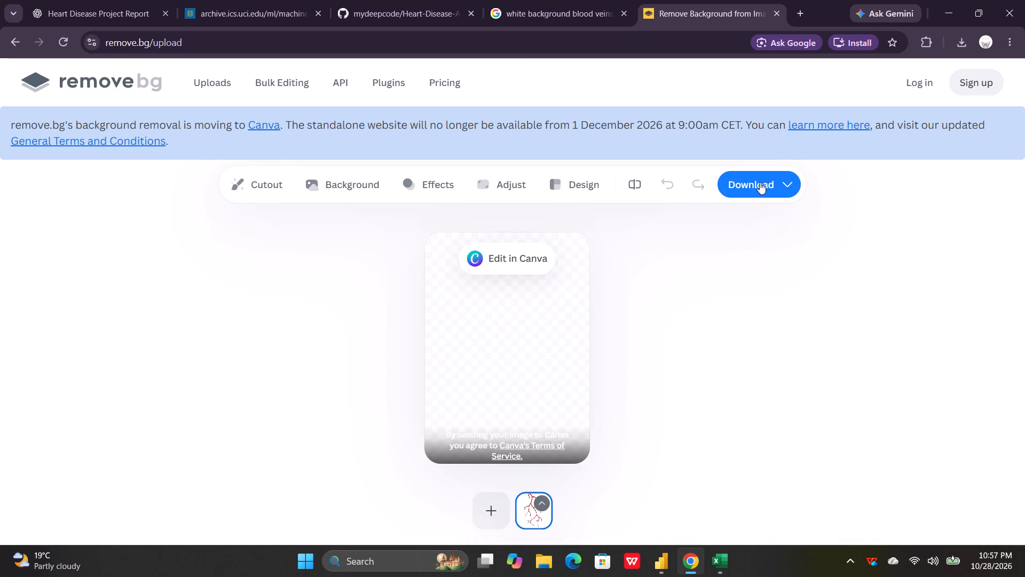
Download the free 422 x 591 preview of the background-free vein image and open the downloaded file for a check.
click(760, 182)
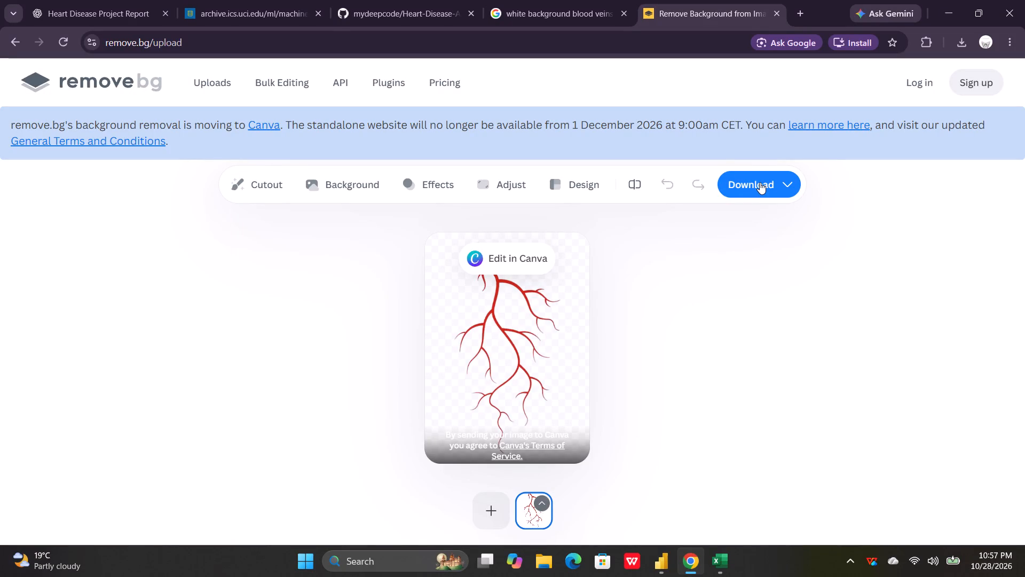
click(760, 182)
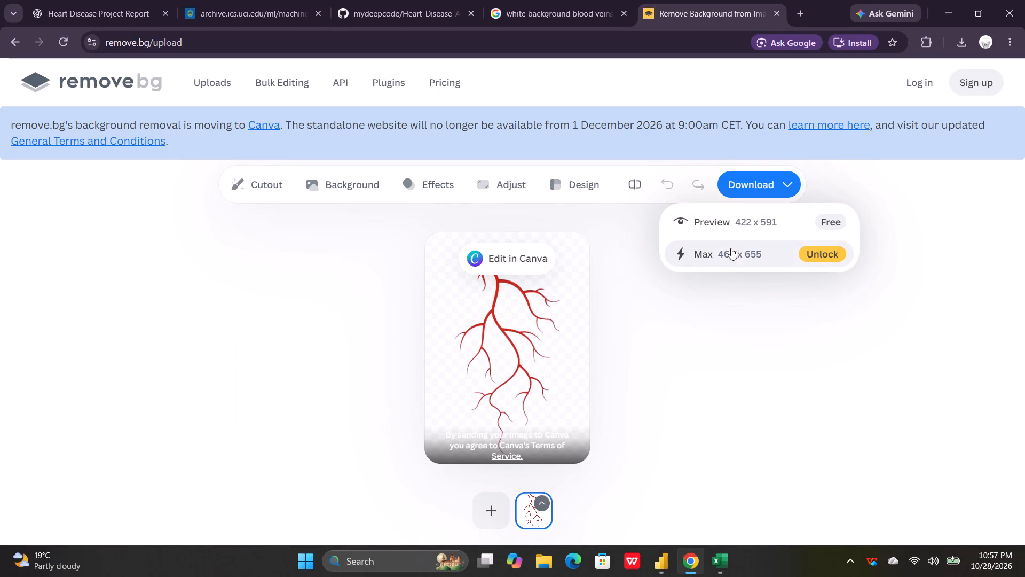
click(719, 217)
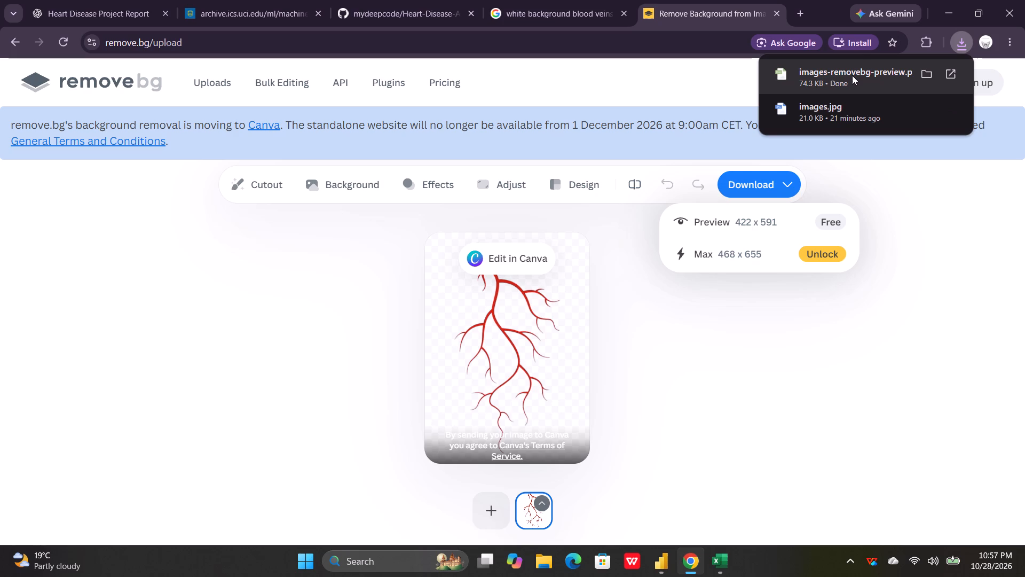
click(852, 75)
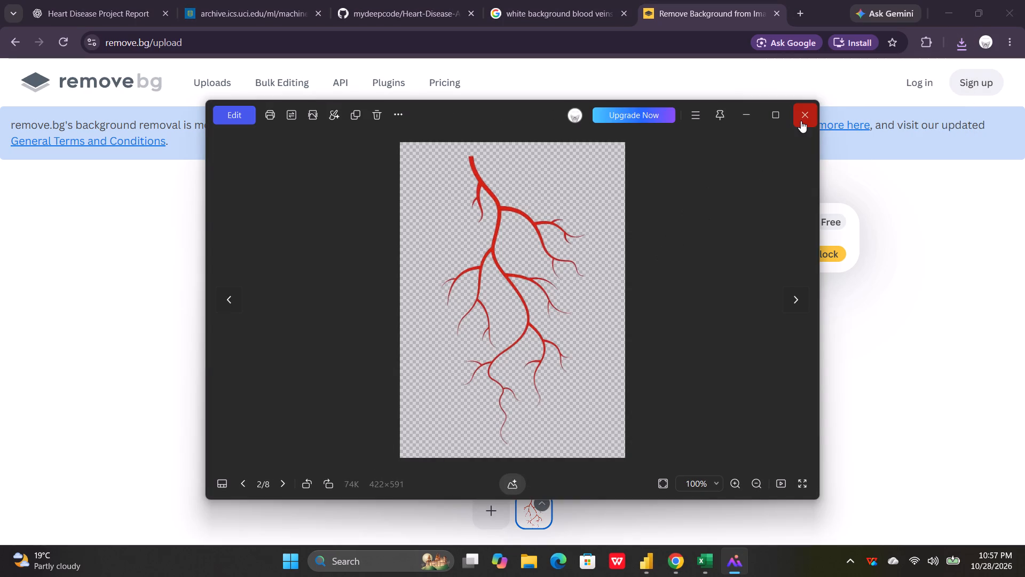
click(747, 115)
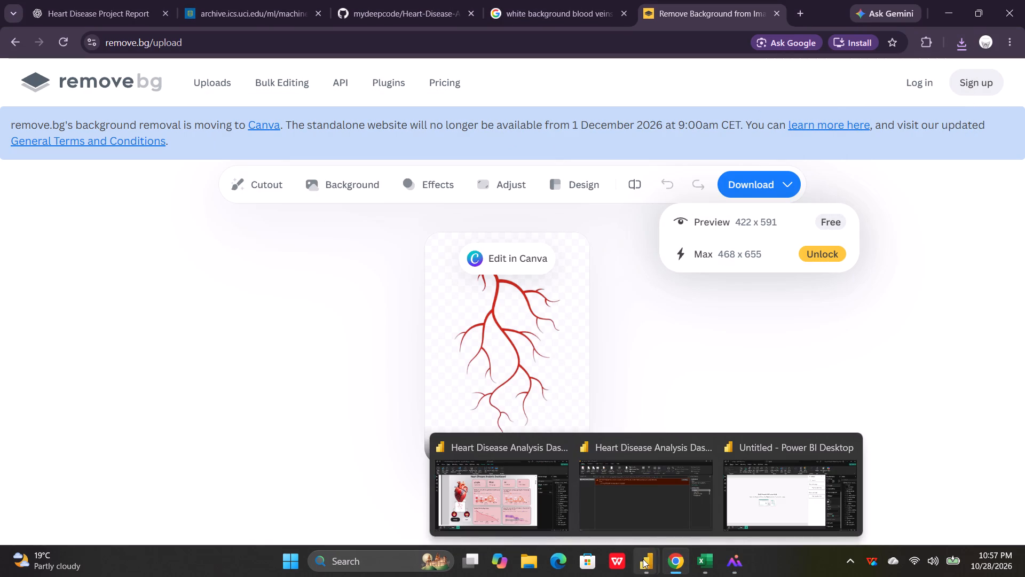
Switch to the Power BI dashboard and replace the vein picture's images.jpg with images-removebg-preview from the chrome download path folder.
click(643, 559)
click(449, 498)
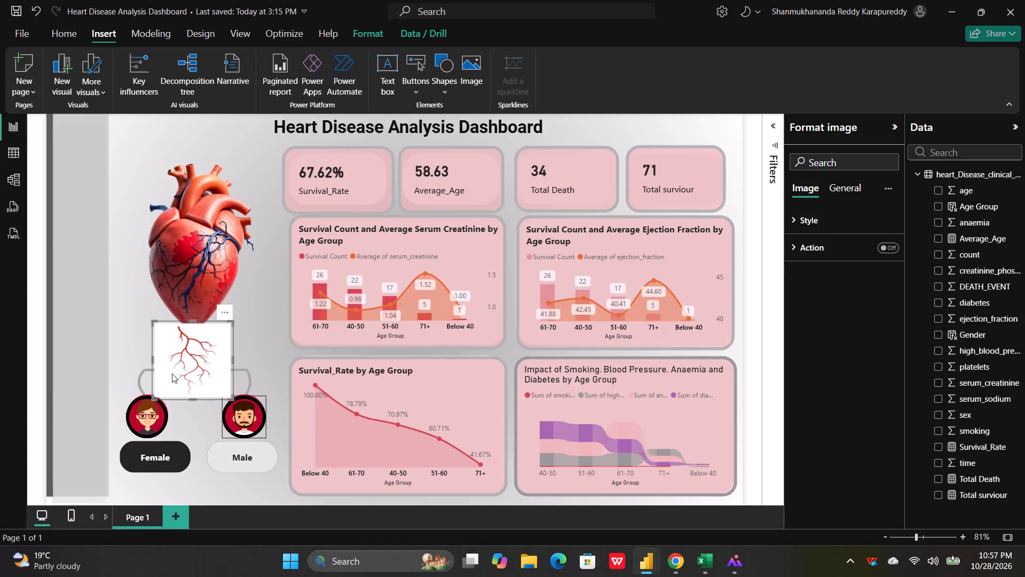
click(204, 360)
click(803, 217)
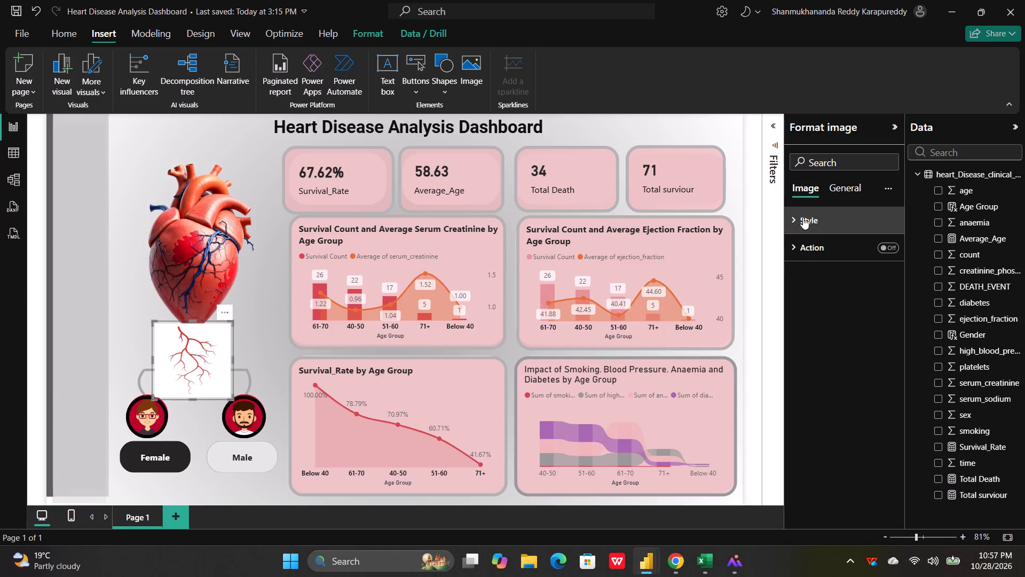
scroll(861, 381, down, 1)
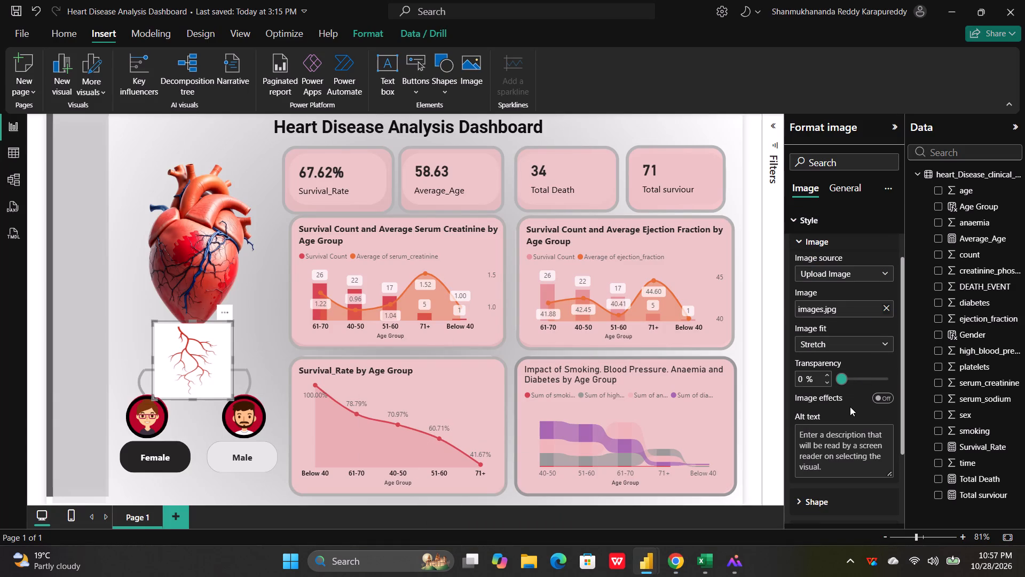
click(884, 308)
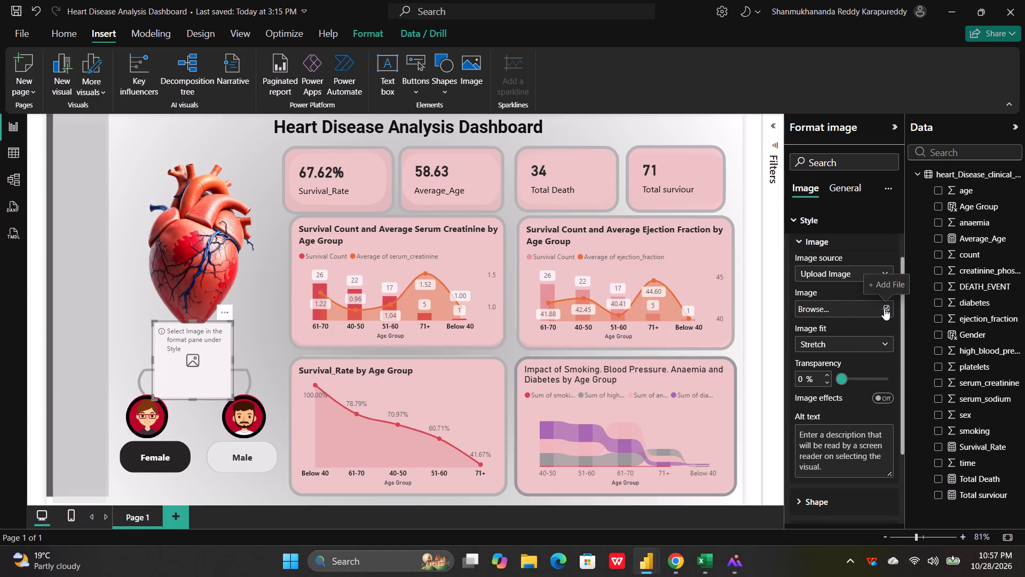
click(884, 308)
scroll(92, 206, down, 5)
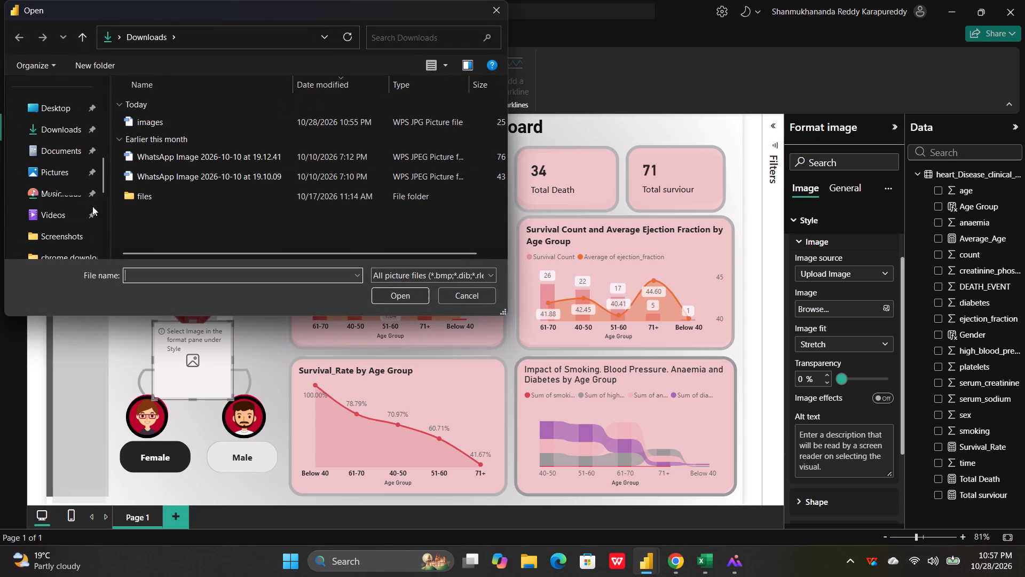
click(72, 149)
double_click(188, 126)
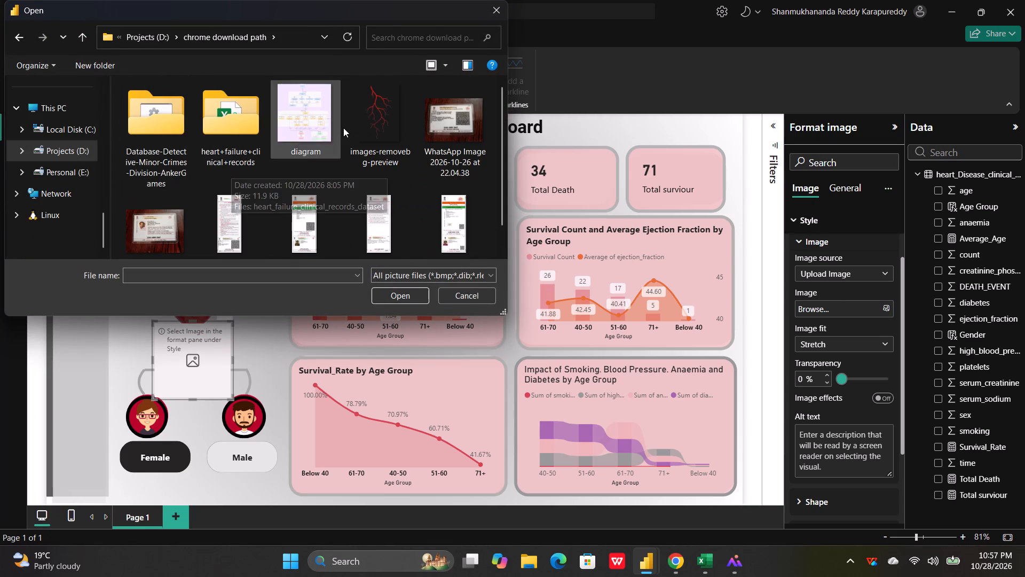
double_click(366, 121)
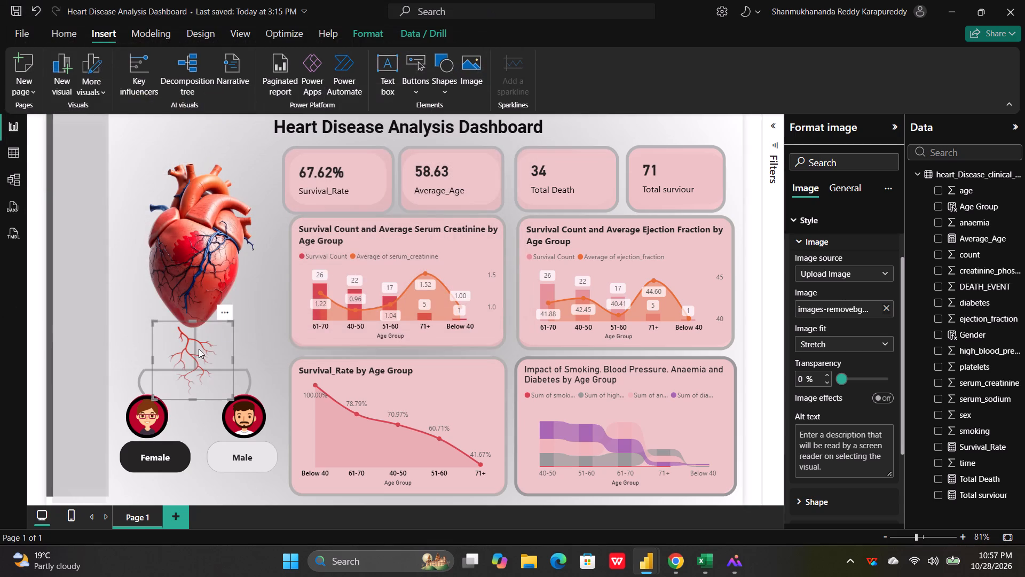
Enlarge the transparent vein picture and align it beneath the heart's tip, extending down to the Female and Male icons.
drag(193, 353, 203, 356)
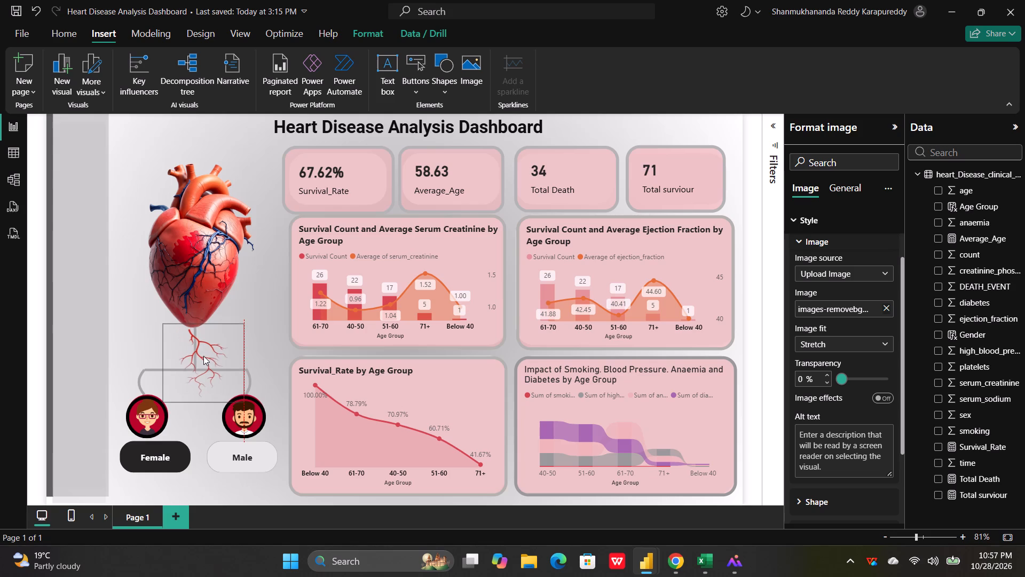
drag(203, 356, 205, 354)
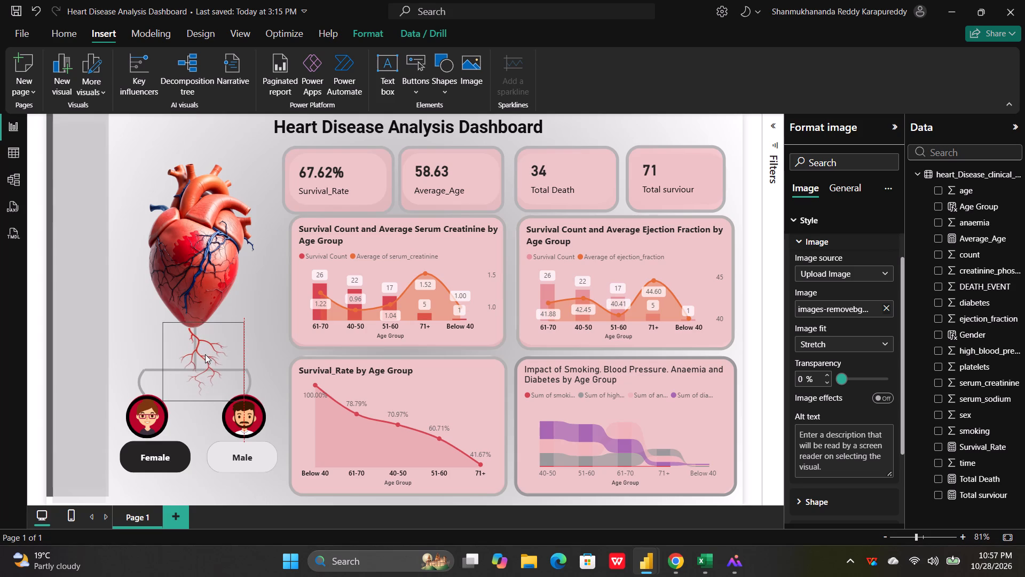
drag(205, 354, 203, 357)
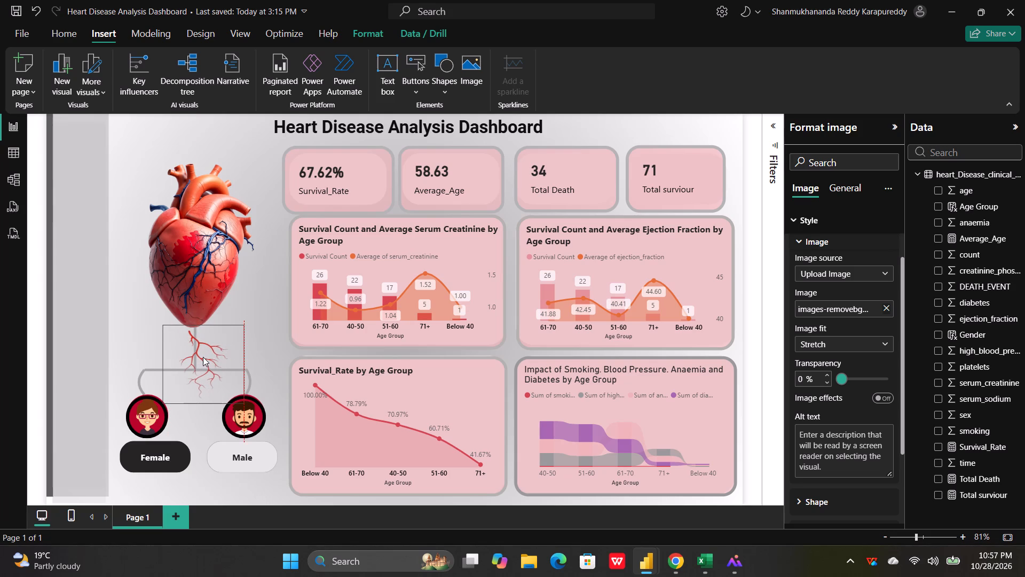
drag(203, 357, 201, 356)
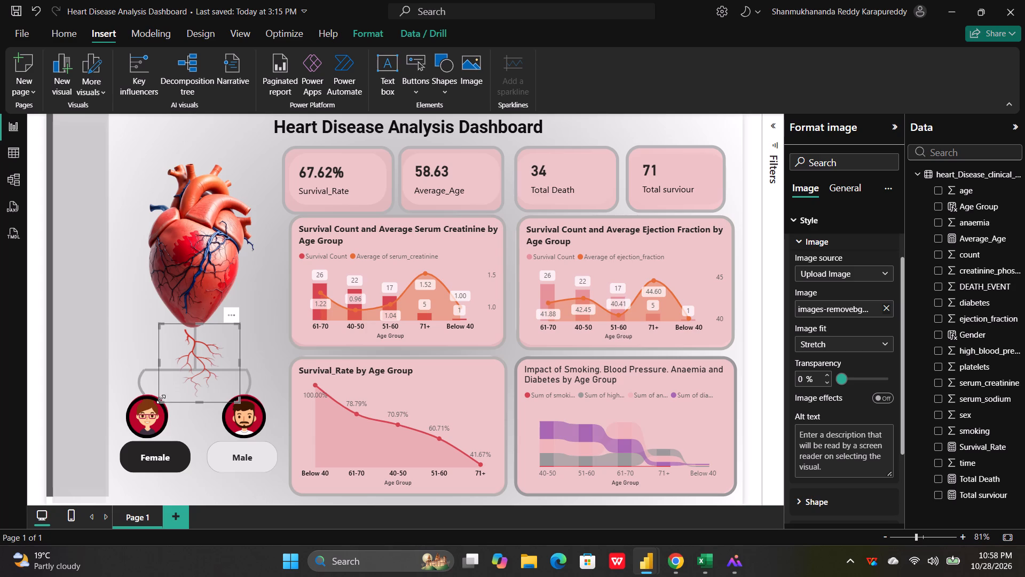
drag(161, 399, 122, 383)
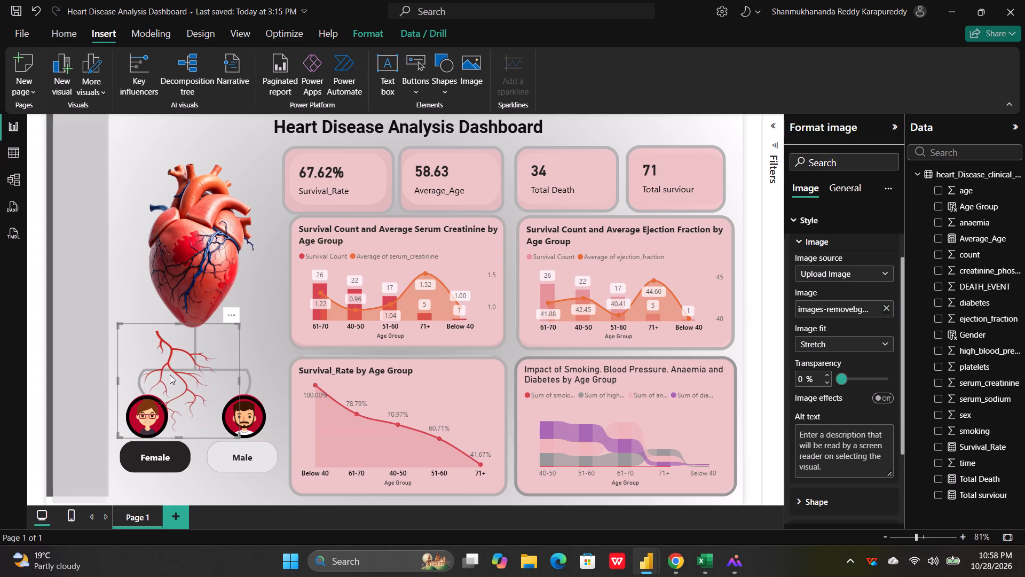
drag(169, 374, 196, 369)
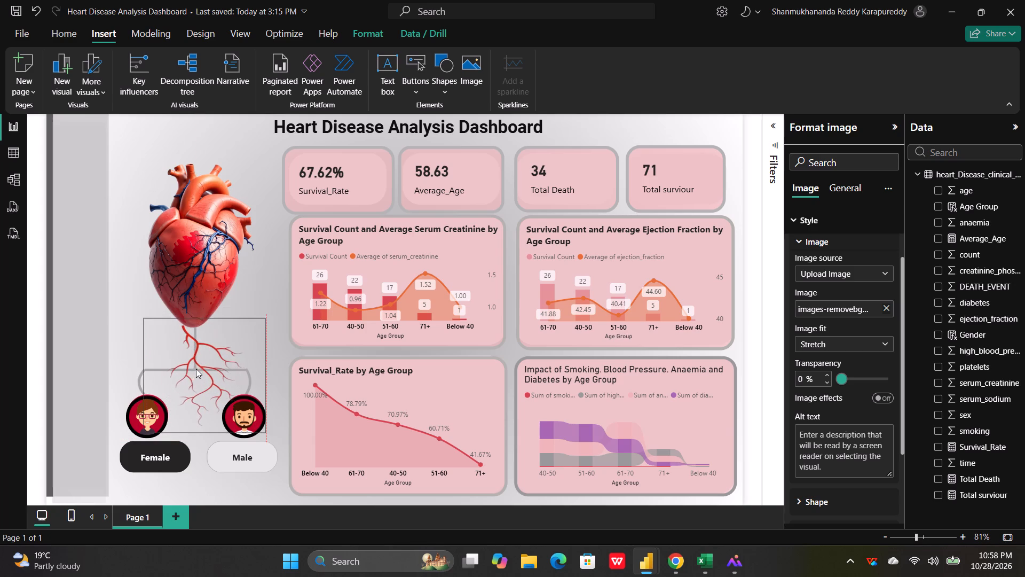
drag(196, 369, 191, 369)
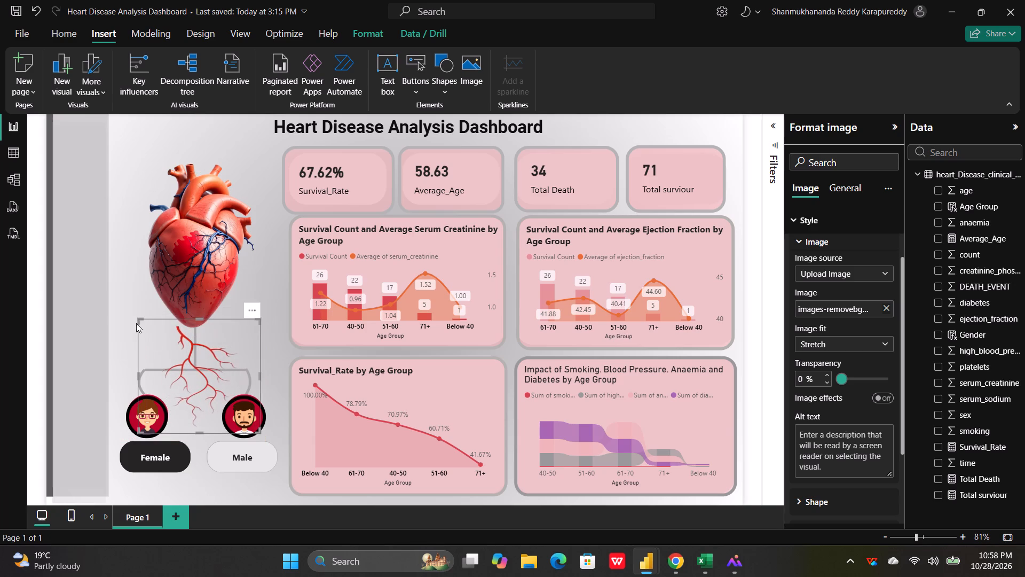
click(127, 323)
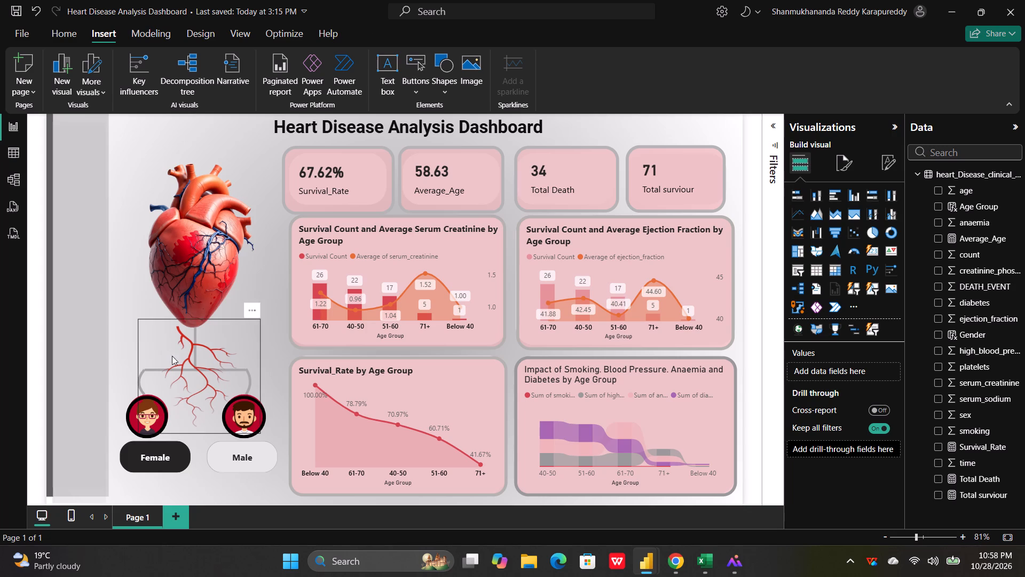
Move the vein picture aside over the Survival_Rate by Age Group chart, clear of the grey connector lines.
drag(179, 361, 364, 346)
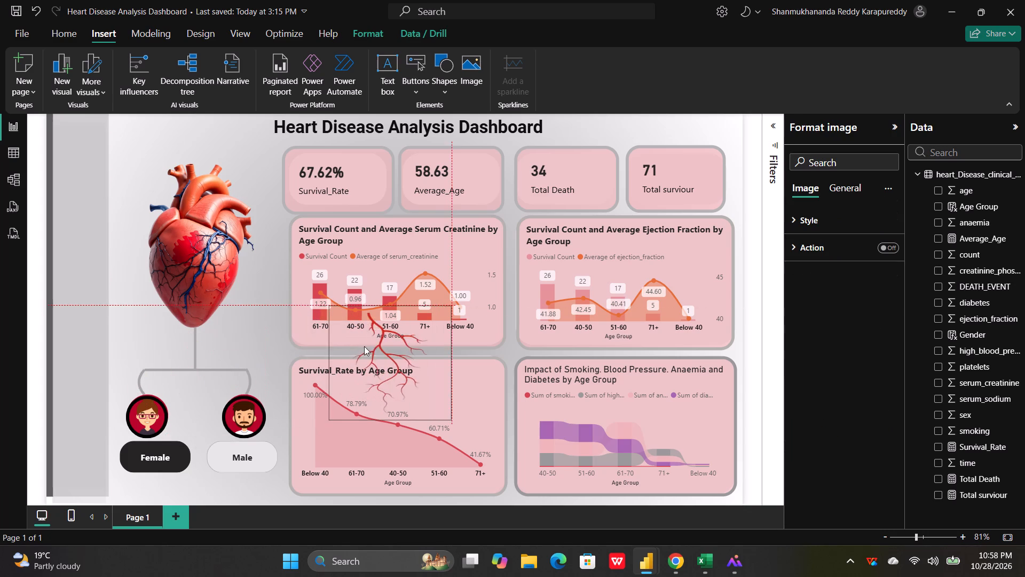
drag(364, 346, 358, 345)
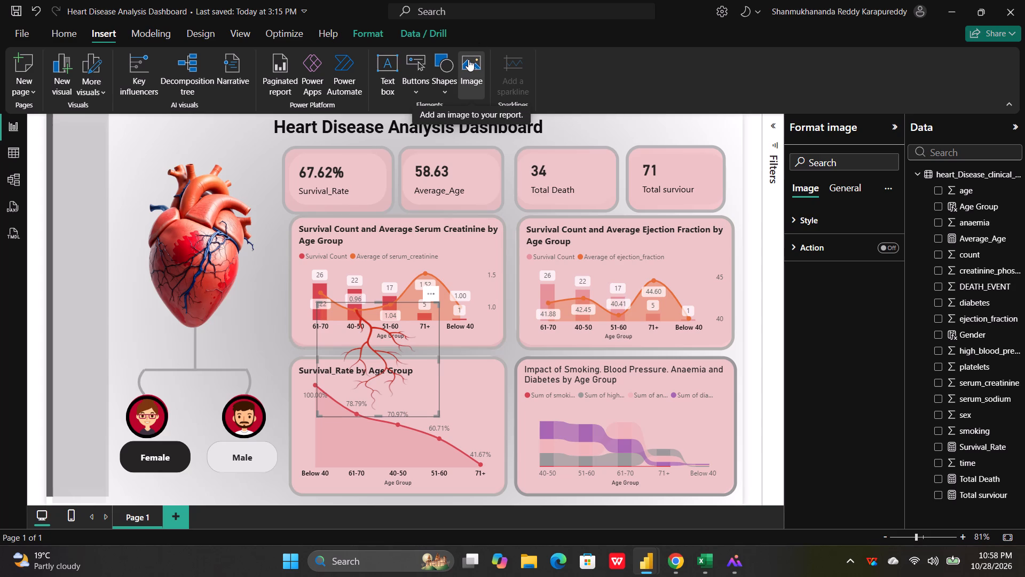
drag(384, 320, 432, 330)
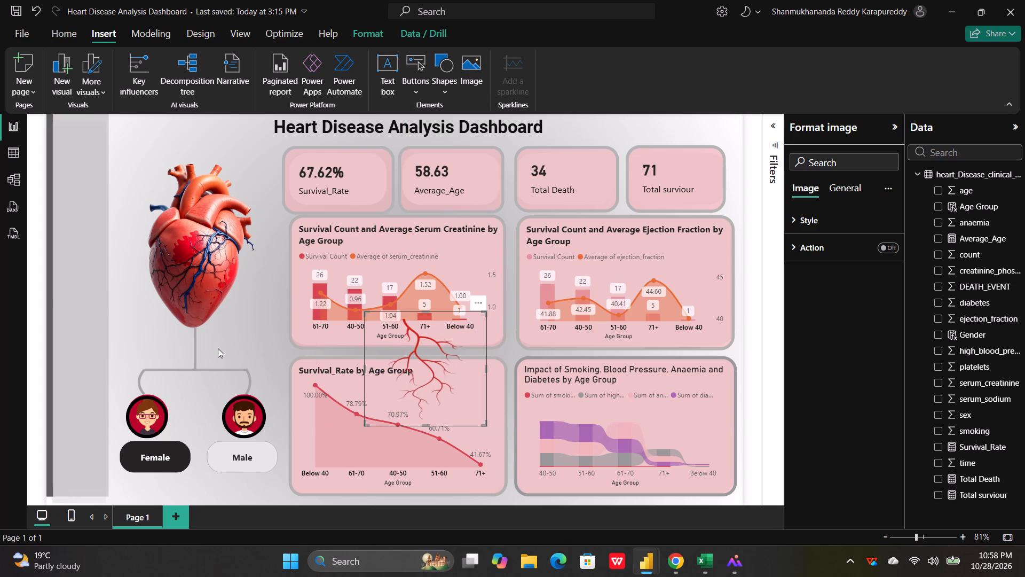
Capture a screenshot of the plain grey page background beside the connector line below the heart.
key(Print)
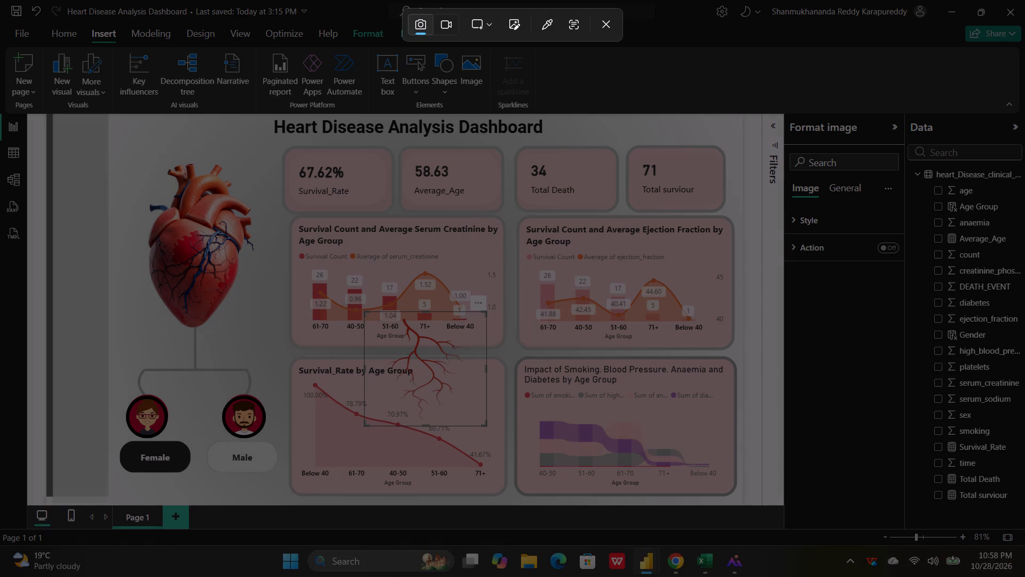
drag(215, 323, 272, 346)
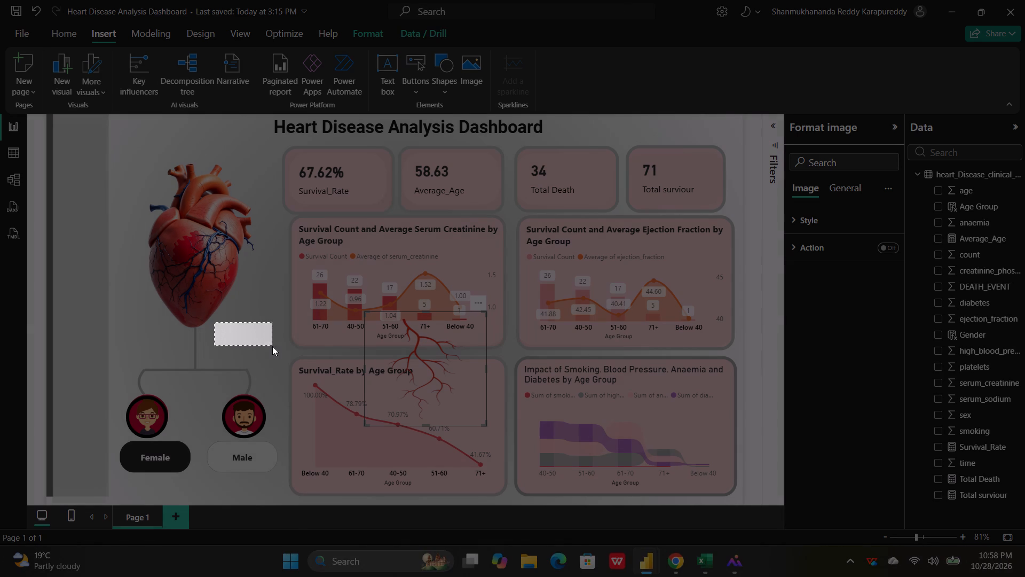
drag(272, 346, 278, 364)
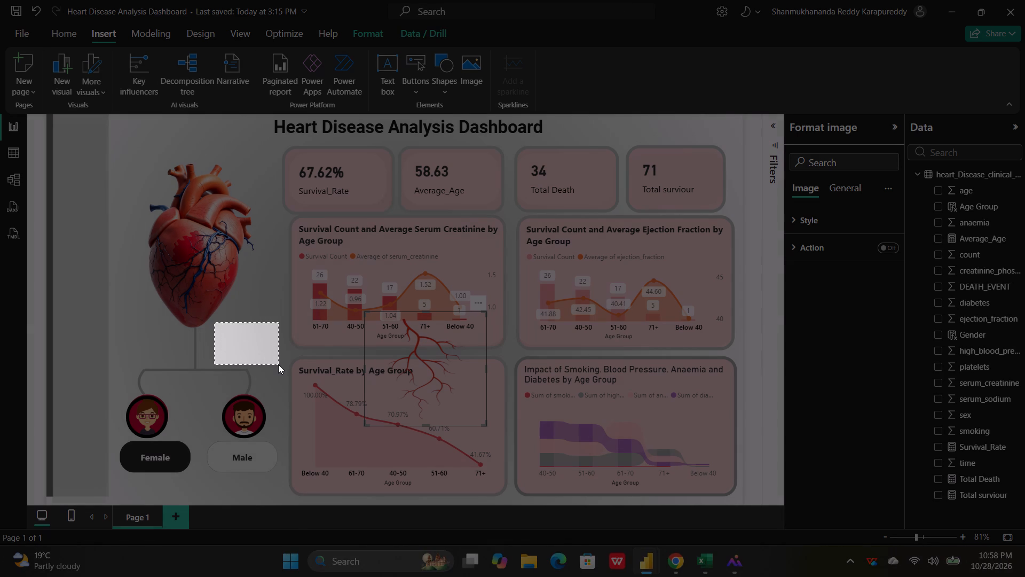
drag(278, 364, 283, 363)
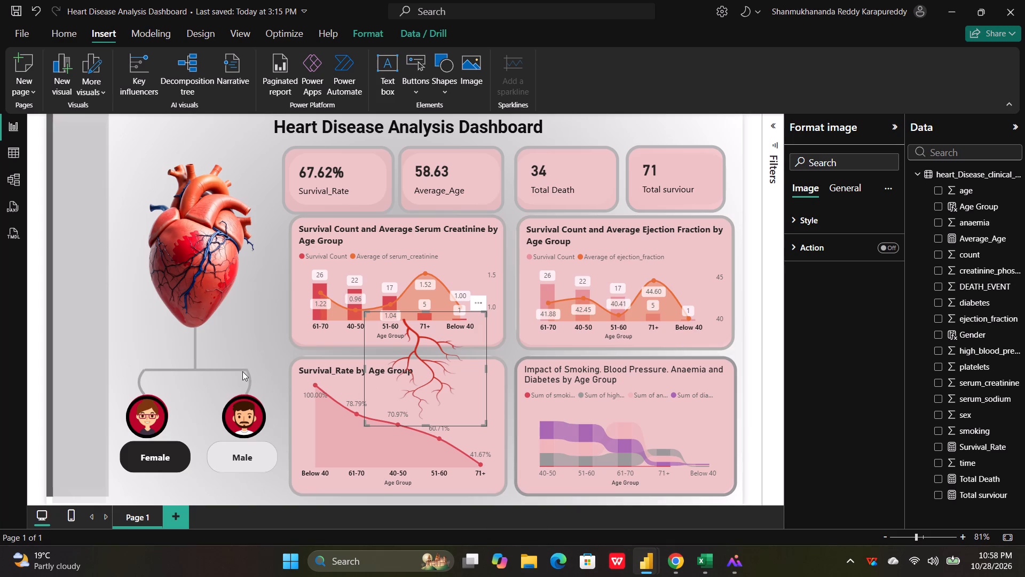
click(470, 61)
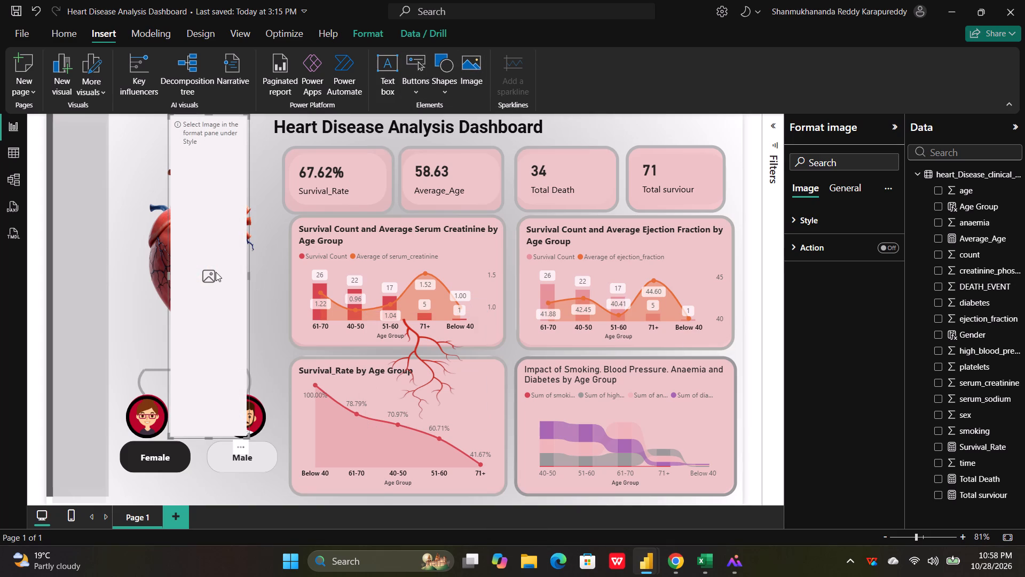
click(800, 221)
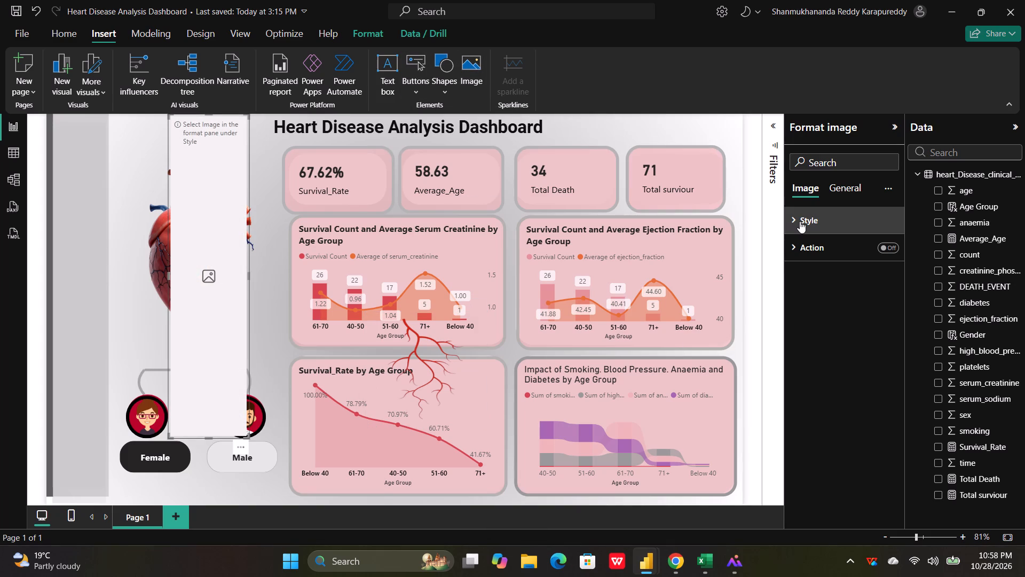
click(885, 382)
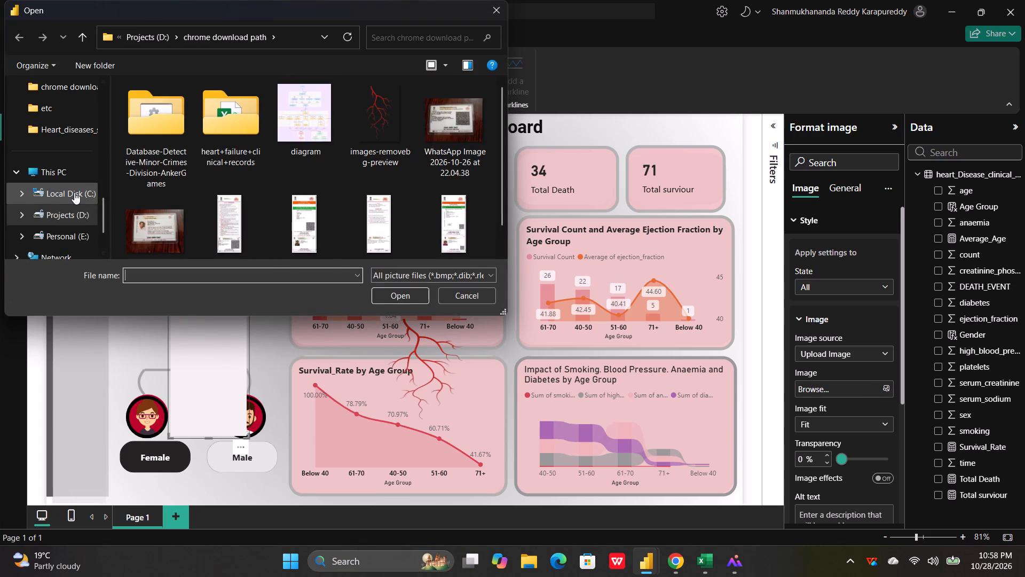
scroll(73, 192, up, 2)
scroll(58, 227, down, 1)
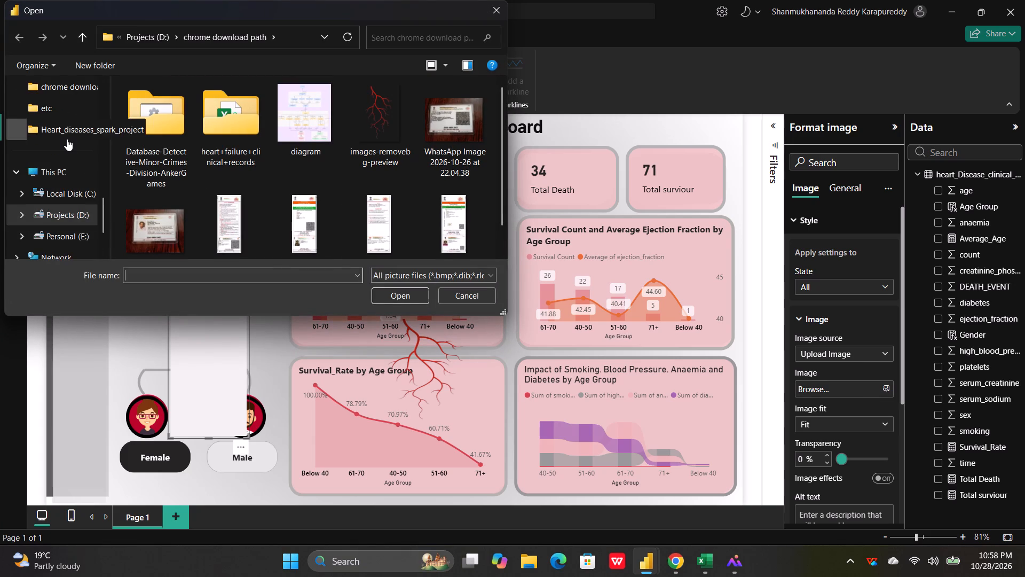
scroll(67, 139, up, 1)
click(53, 130)
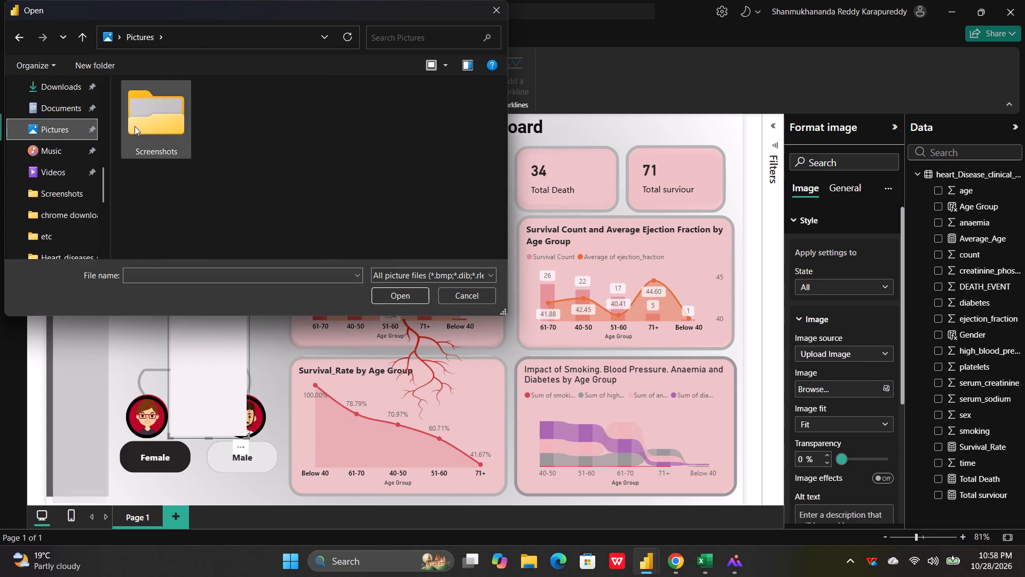
double_click(136, 125)
scroll(251, 182, down, 20)
scroll(251, 182, down, 3)
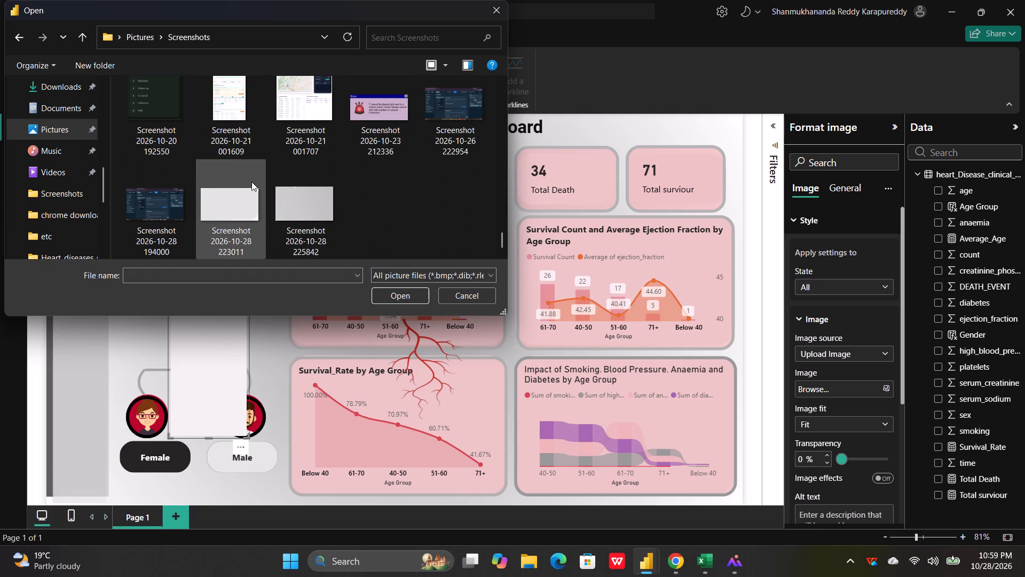
double_click(325, 204)
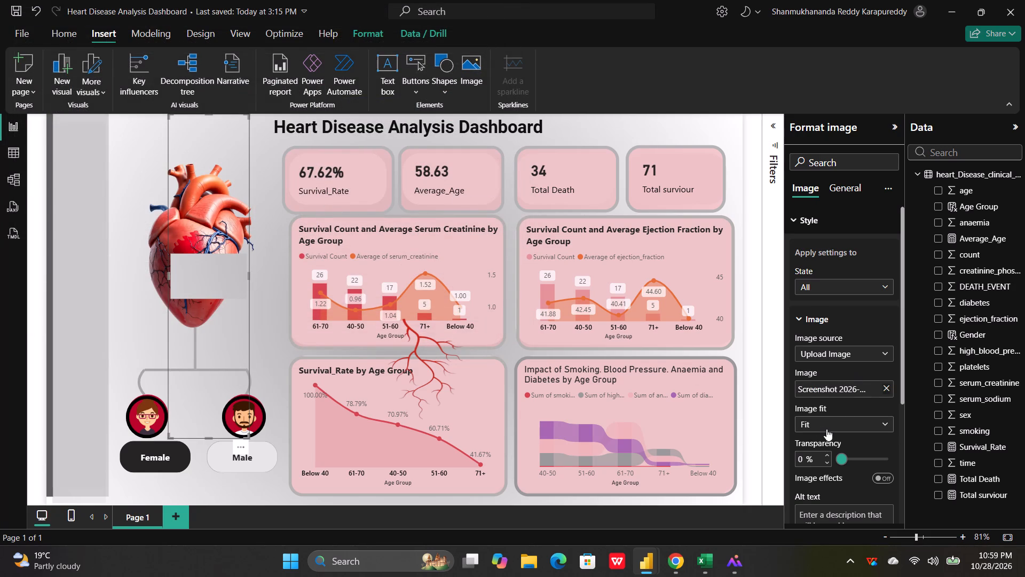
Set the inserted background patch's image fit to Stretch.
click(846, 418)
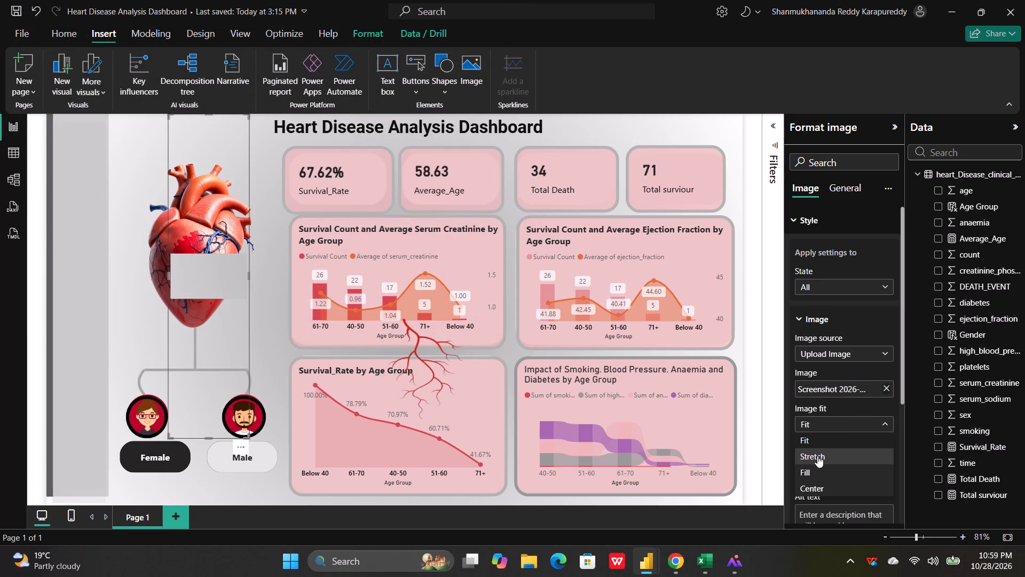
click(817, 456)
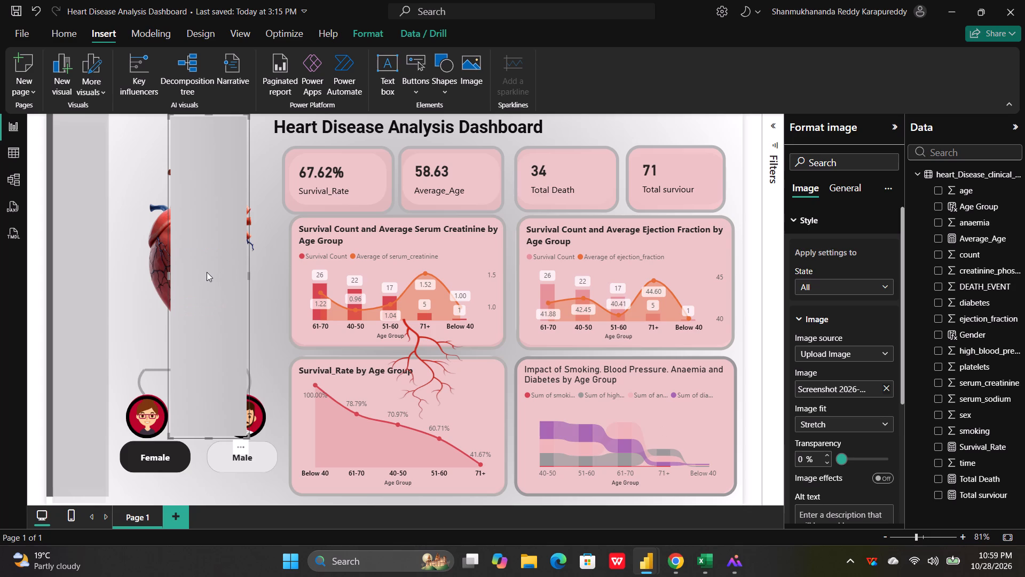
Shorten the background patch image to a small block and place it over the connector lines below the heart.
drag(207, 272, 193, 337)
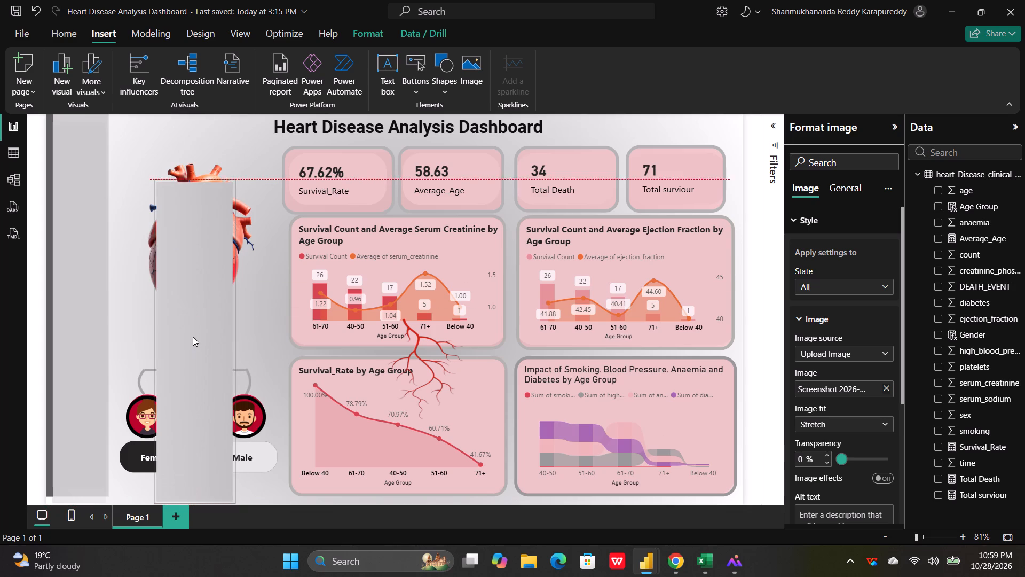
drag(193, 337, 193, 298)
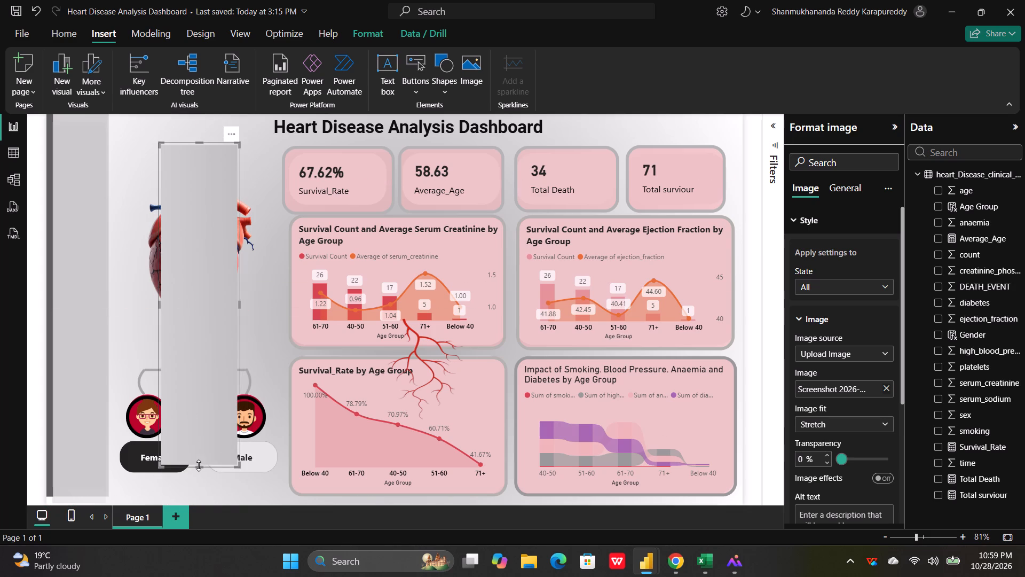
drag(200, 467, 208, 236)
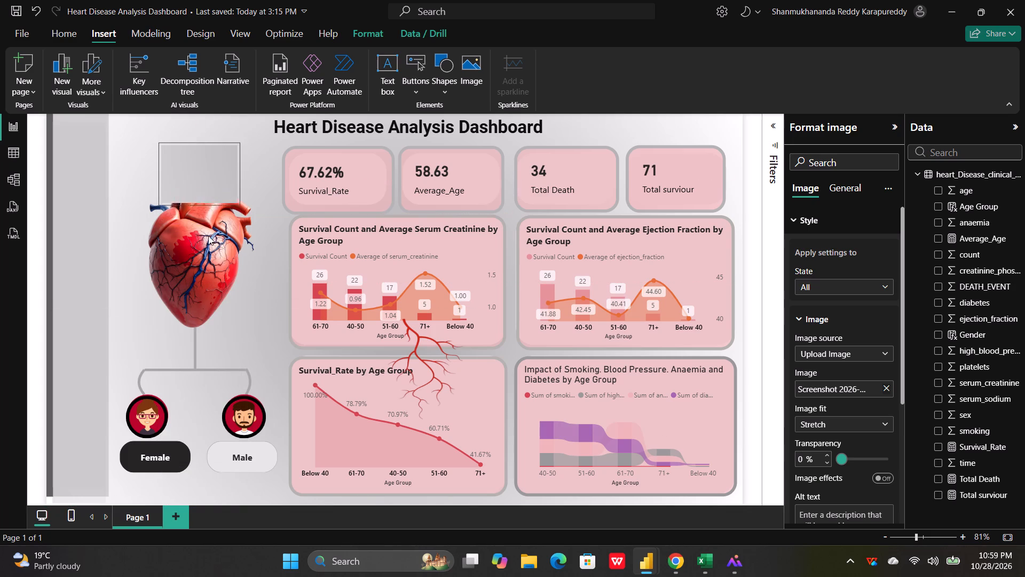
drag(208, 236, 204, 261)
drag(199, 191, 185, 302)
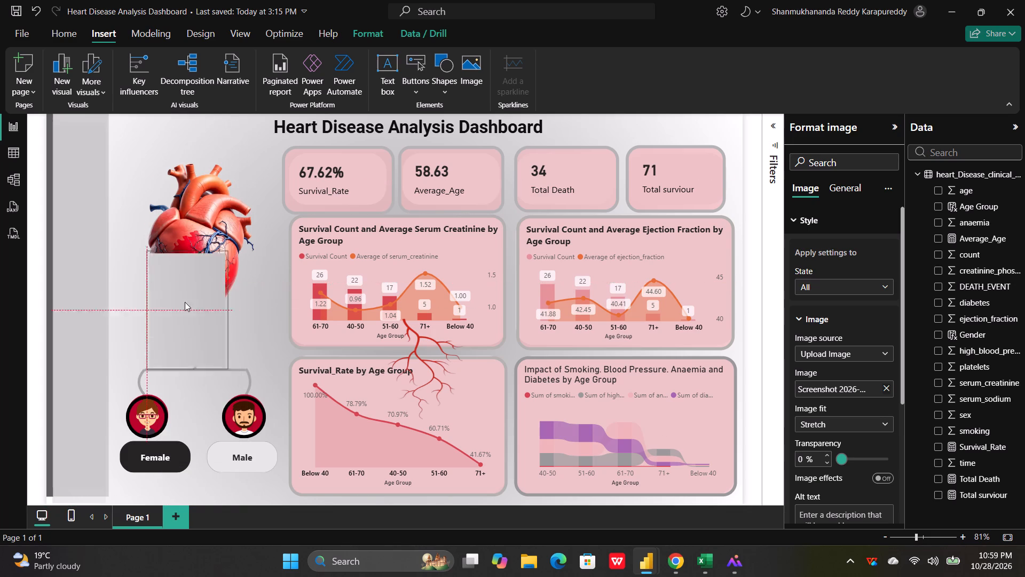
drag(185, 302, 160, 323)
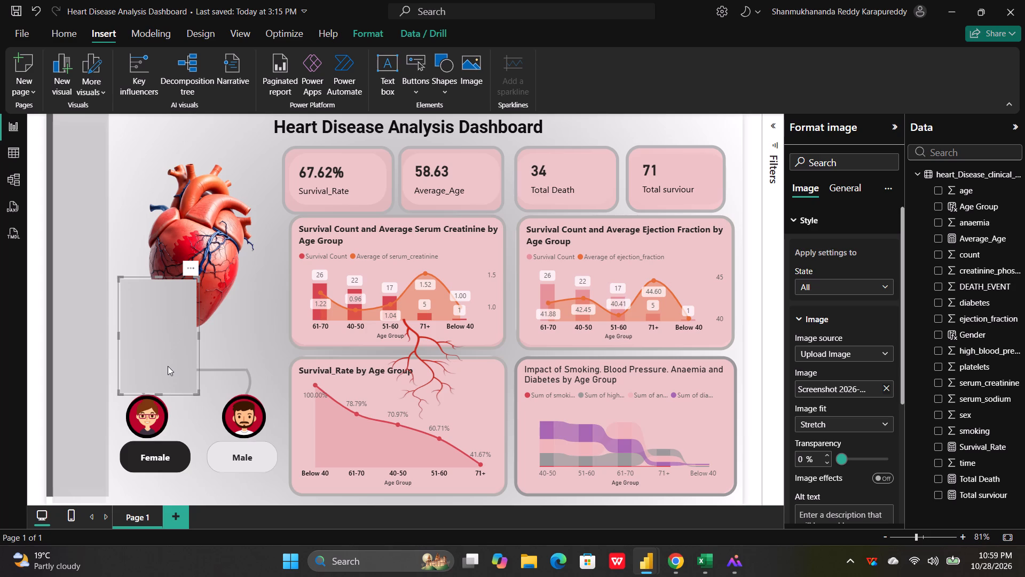
Remove the background patch image from the report page.
click(190, 267)
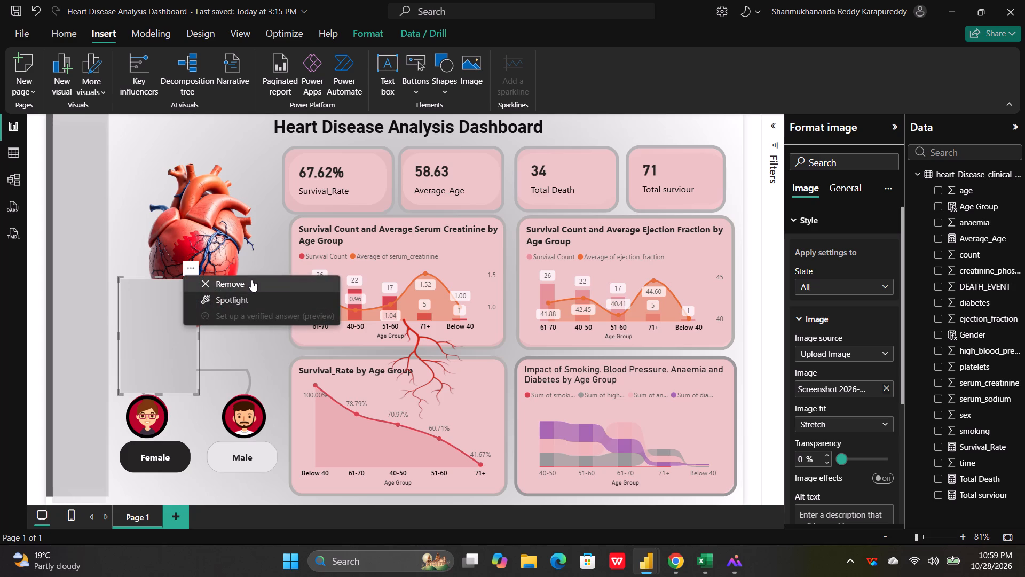
click(245, 283)
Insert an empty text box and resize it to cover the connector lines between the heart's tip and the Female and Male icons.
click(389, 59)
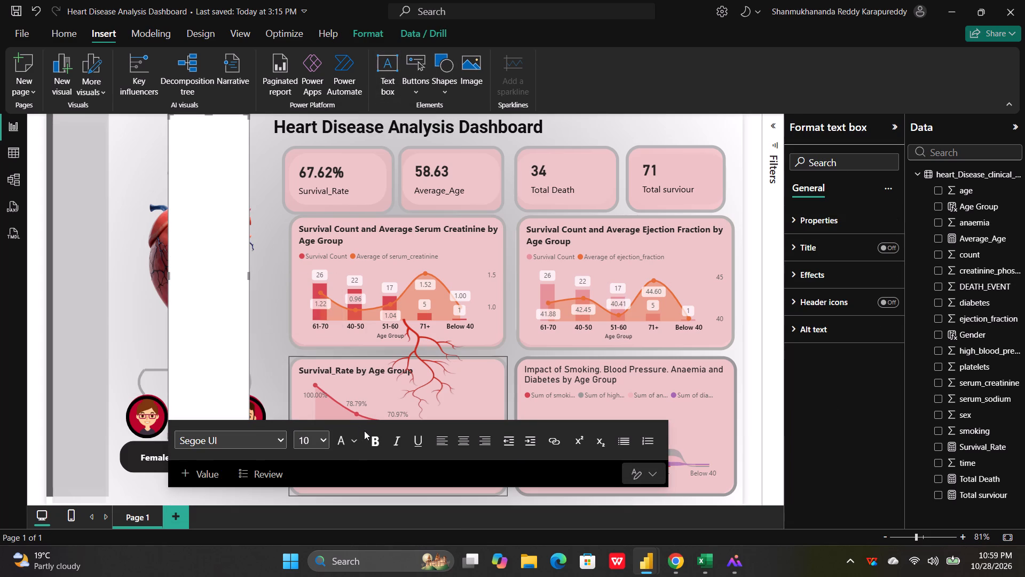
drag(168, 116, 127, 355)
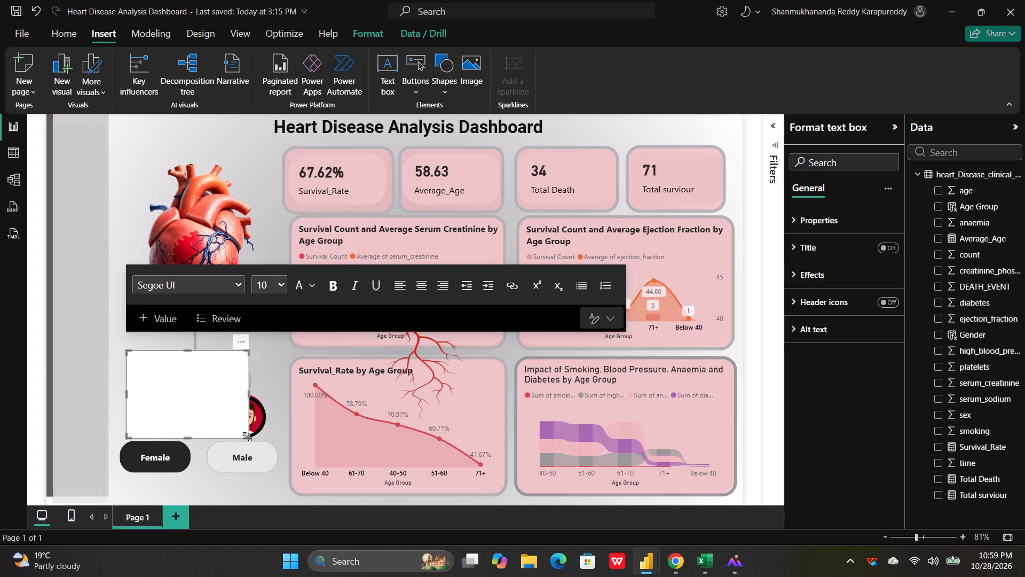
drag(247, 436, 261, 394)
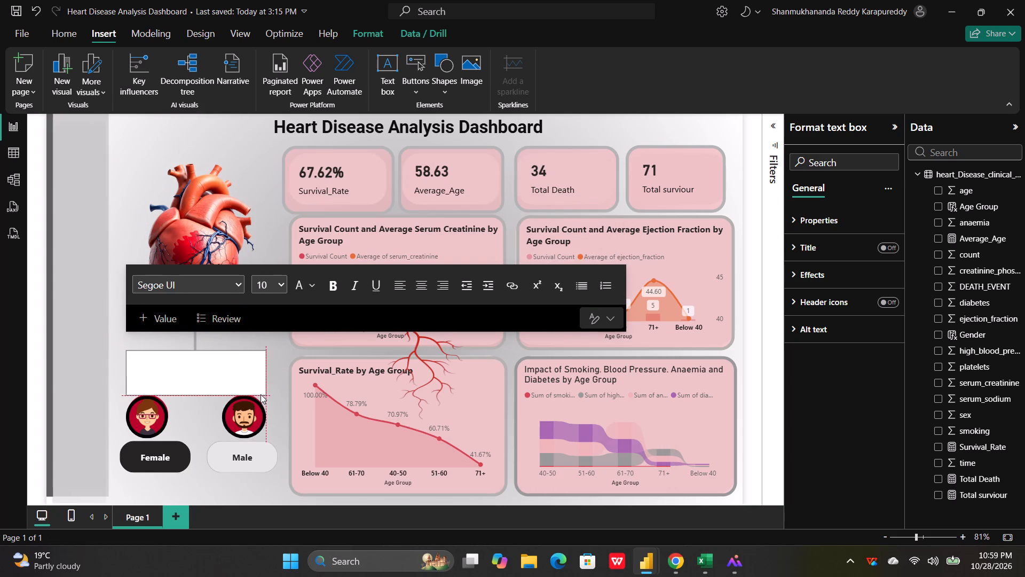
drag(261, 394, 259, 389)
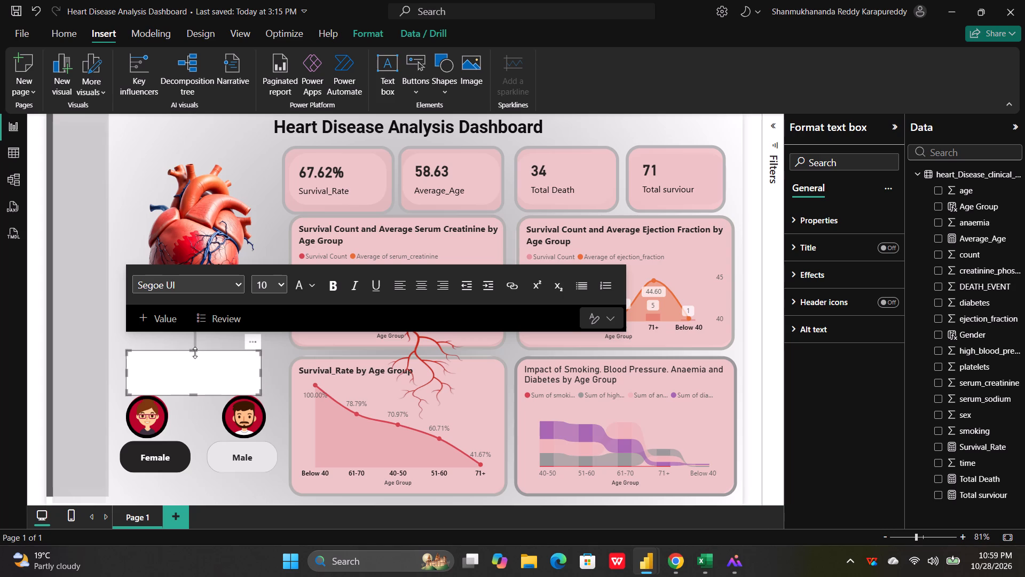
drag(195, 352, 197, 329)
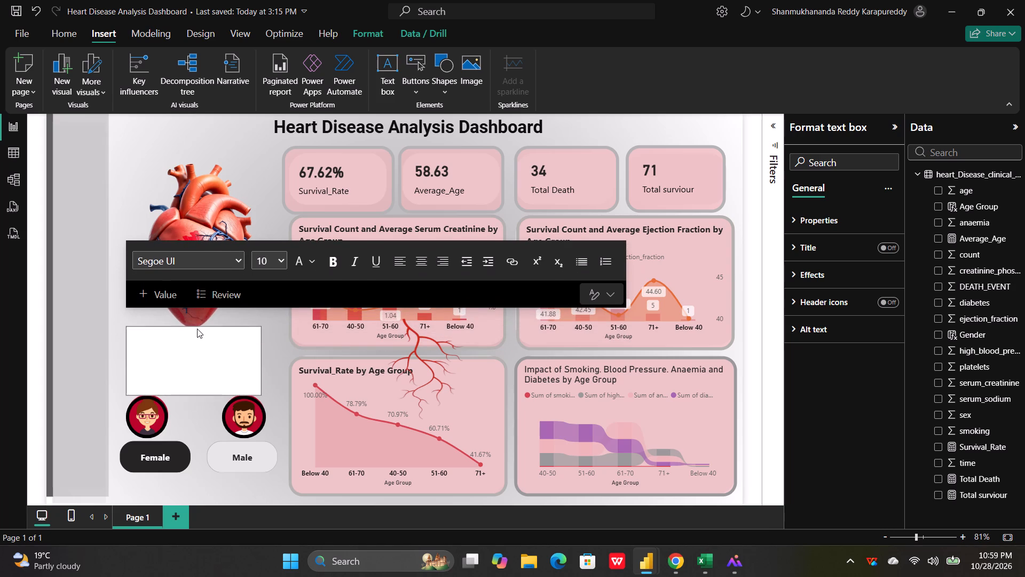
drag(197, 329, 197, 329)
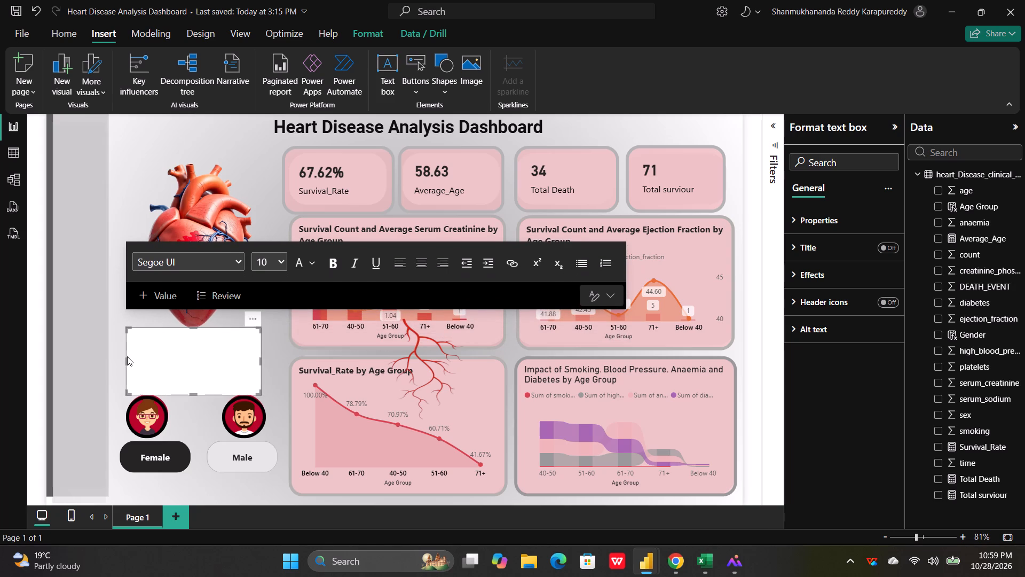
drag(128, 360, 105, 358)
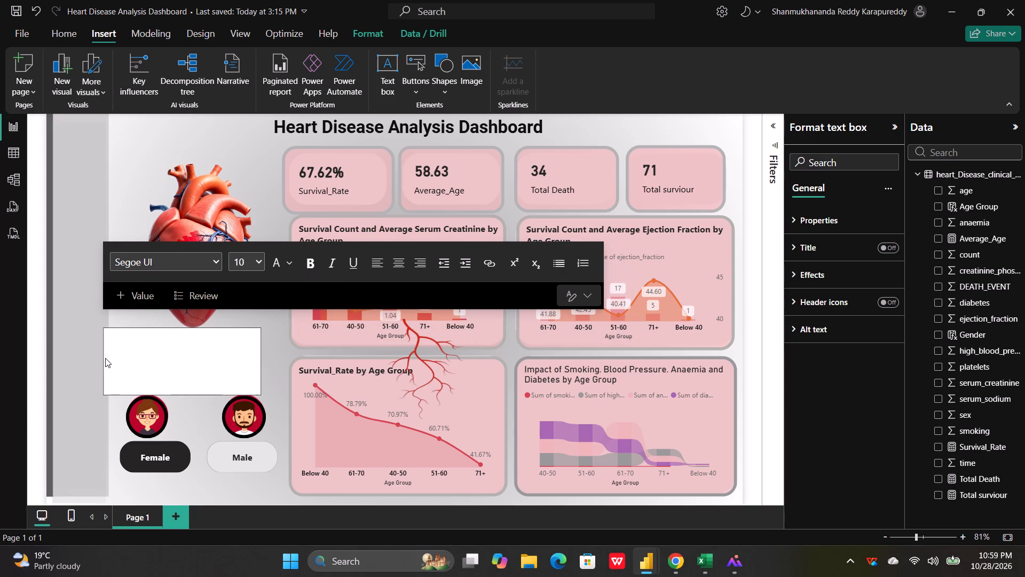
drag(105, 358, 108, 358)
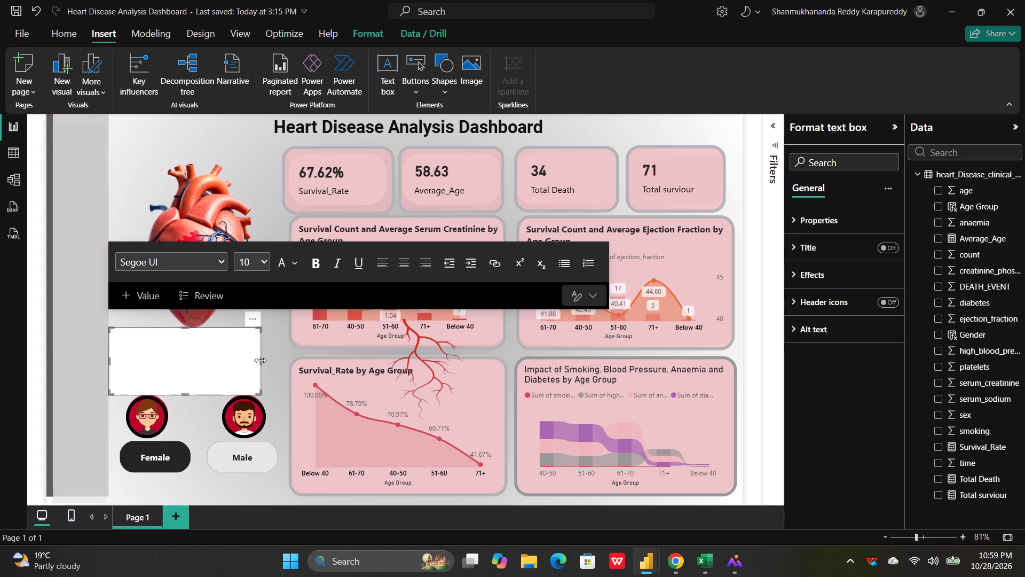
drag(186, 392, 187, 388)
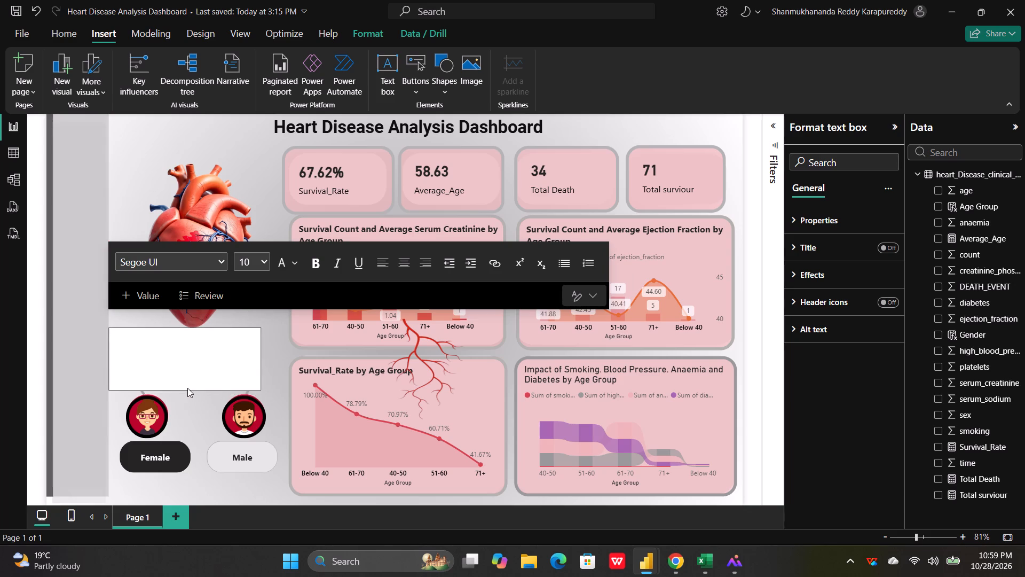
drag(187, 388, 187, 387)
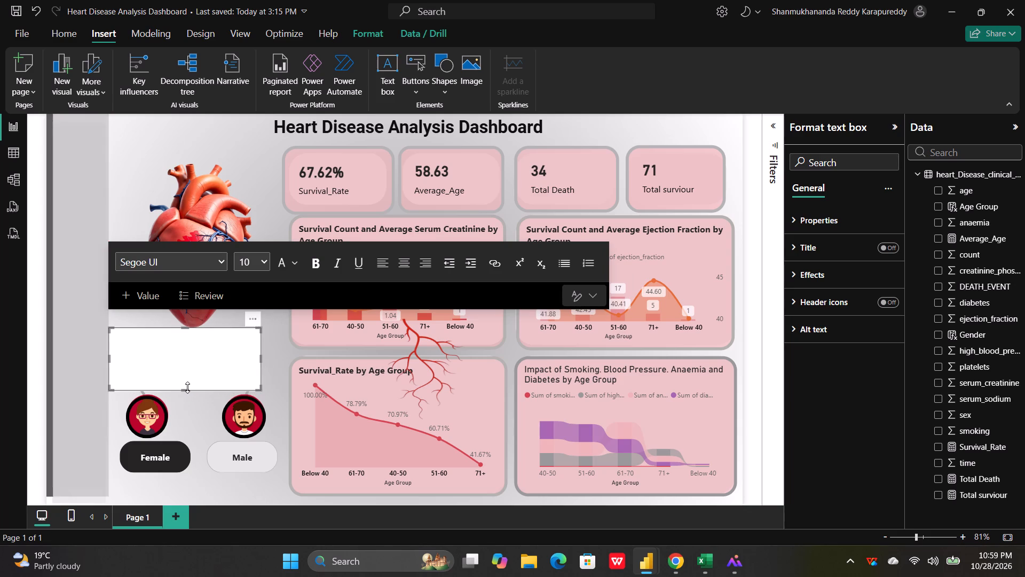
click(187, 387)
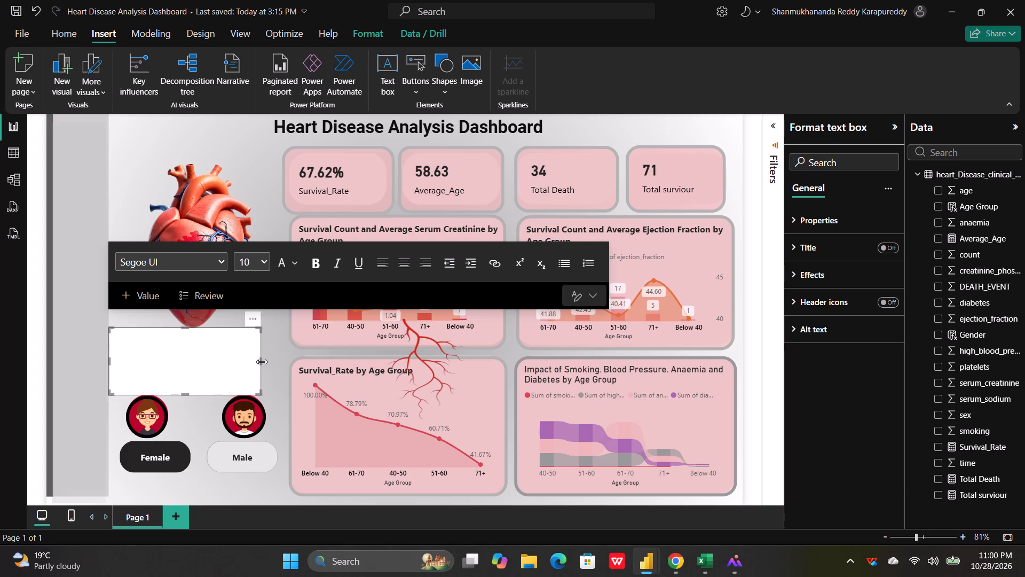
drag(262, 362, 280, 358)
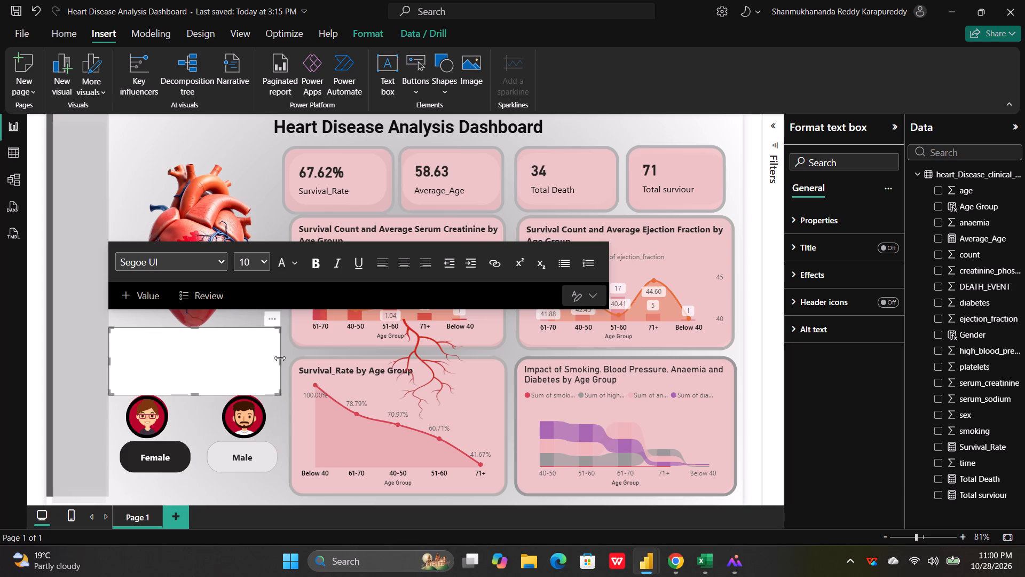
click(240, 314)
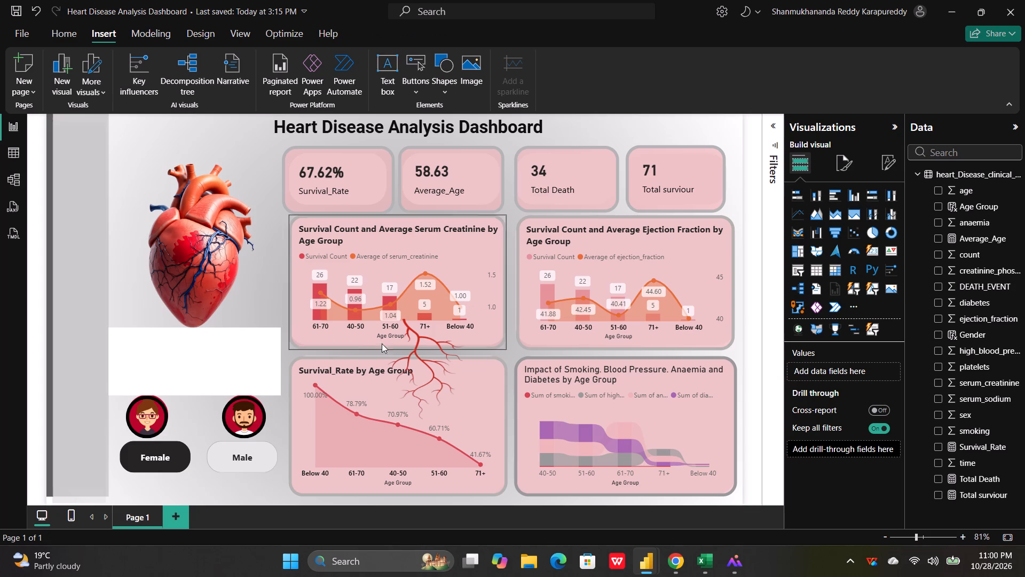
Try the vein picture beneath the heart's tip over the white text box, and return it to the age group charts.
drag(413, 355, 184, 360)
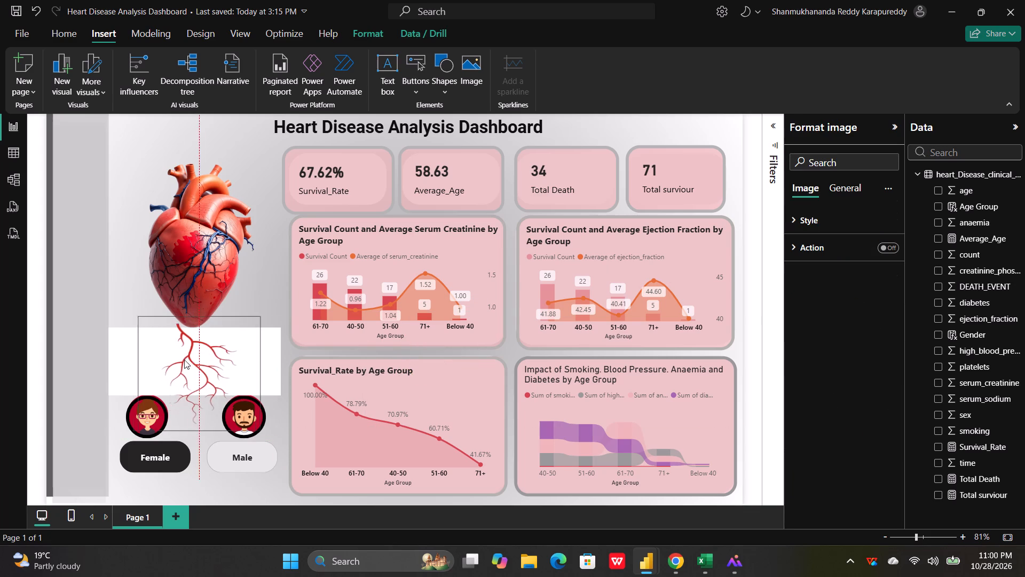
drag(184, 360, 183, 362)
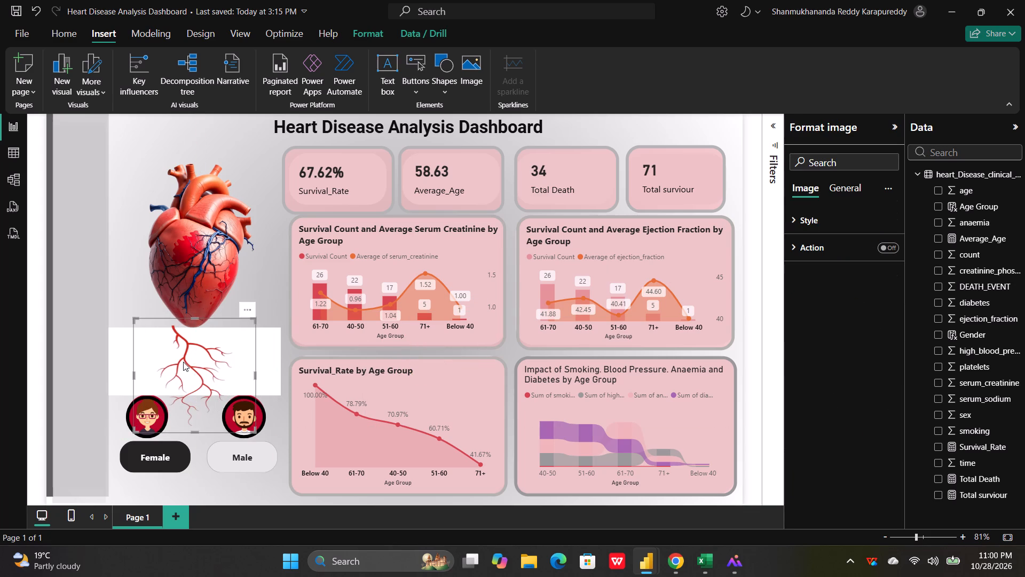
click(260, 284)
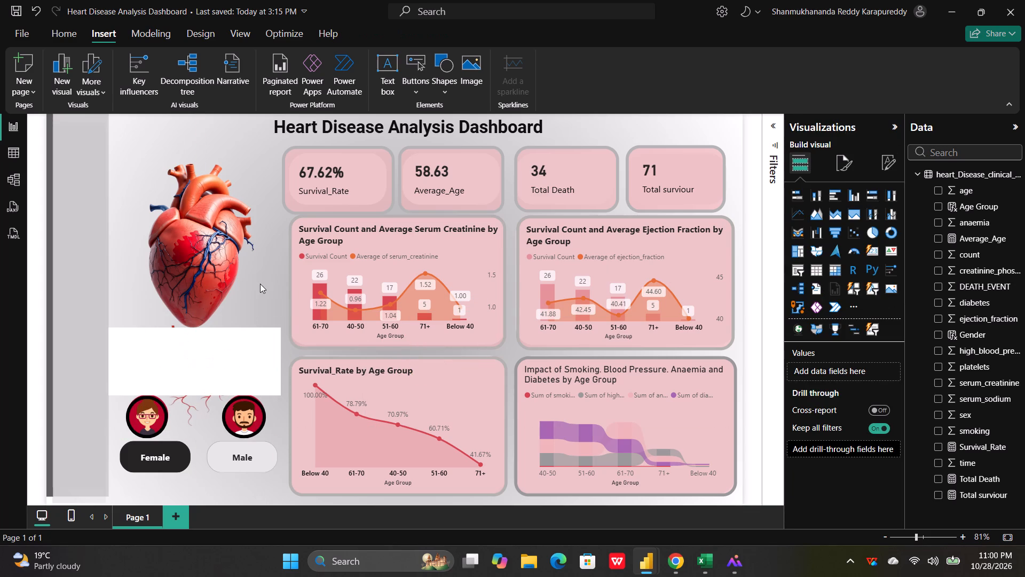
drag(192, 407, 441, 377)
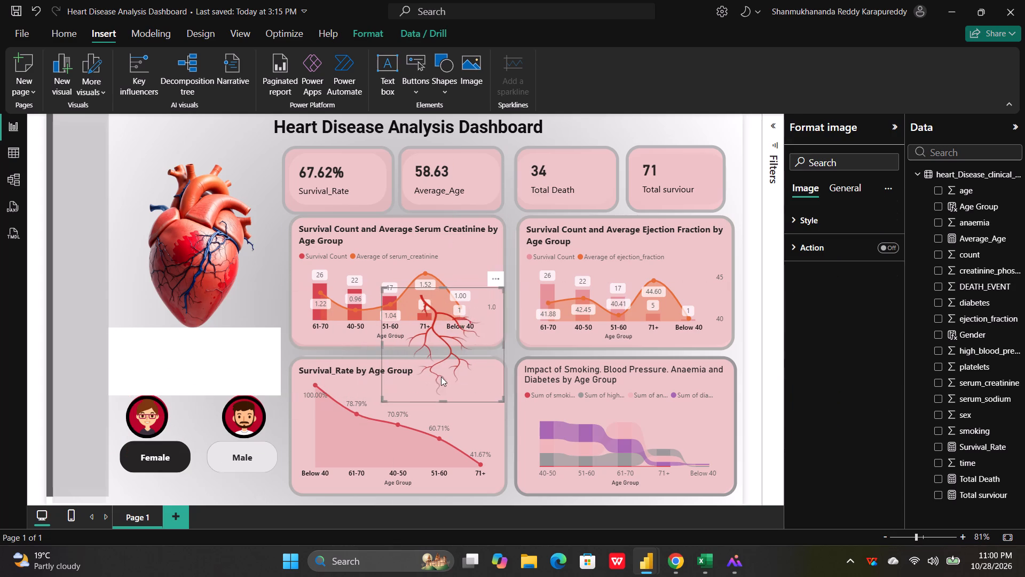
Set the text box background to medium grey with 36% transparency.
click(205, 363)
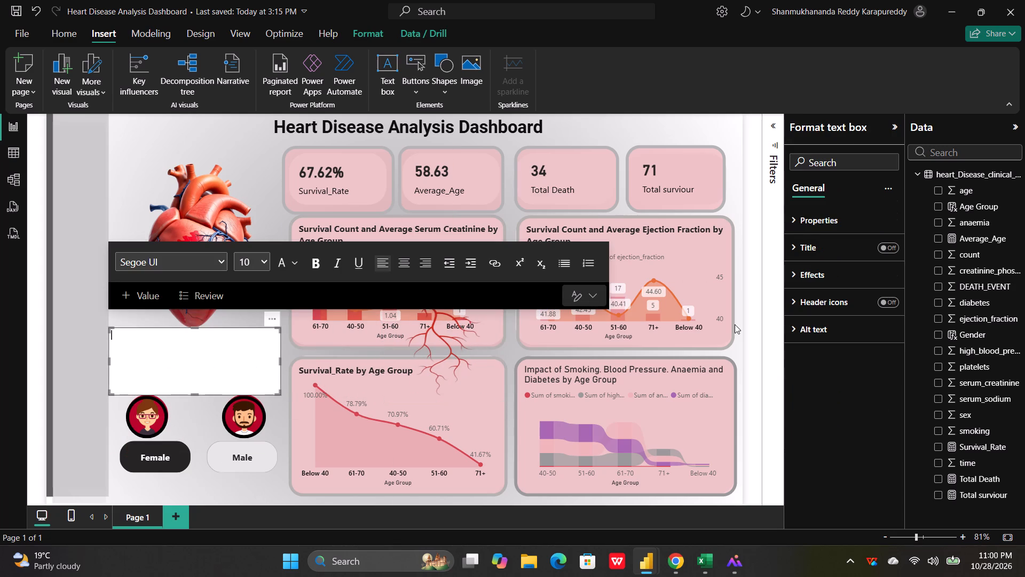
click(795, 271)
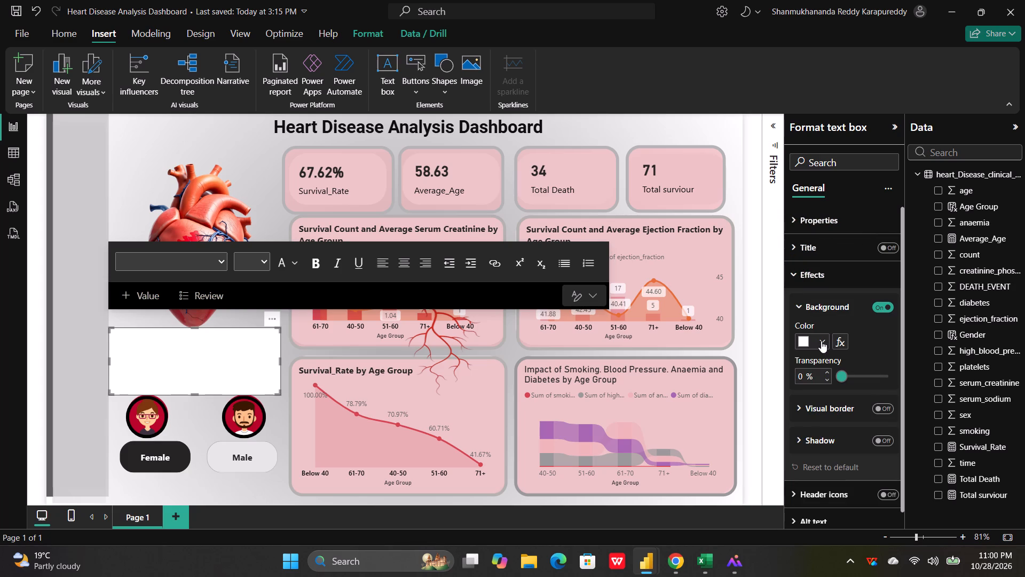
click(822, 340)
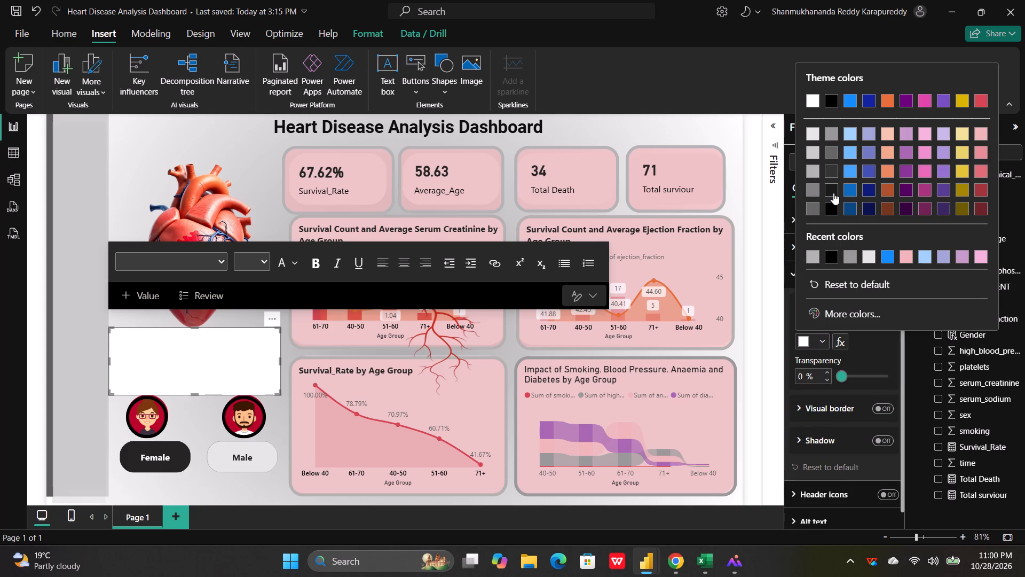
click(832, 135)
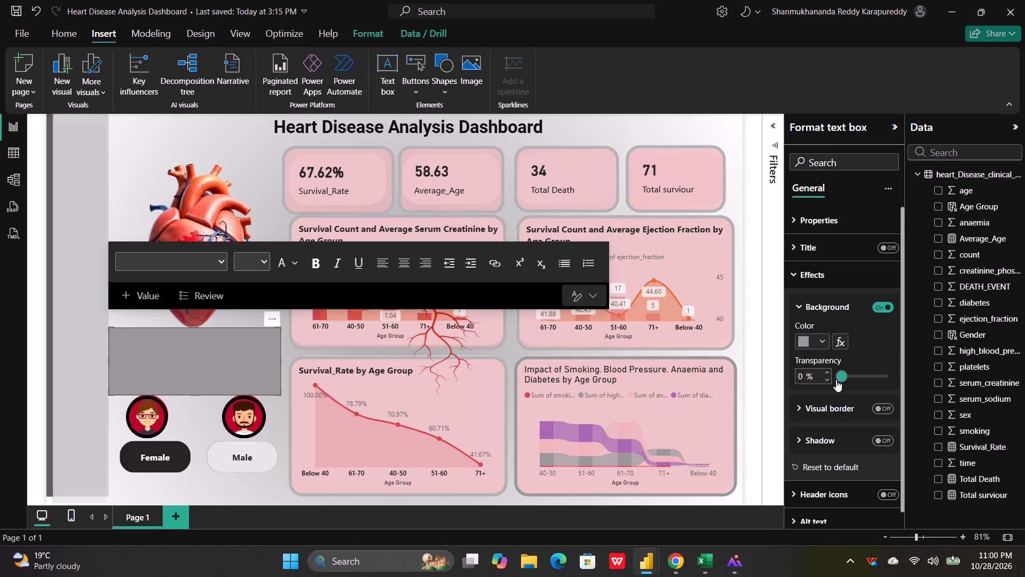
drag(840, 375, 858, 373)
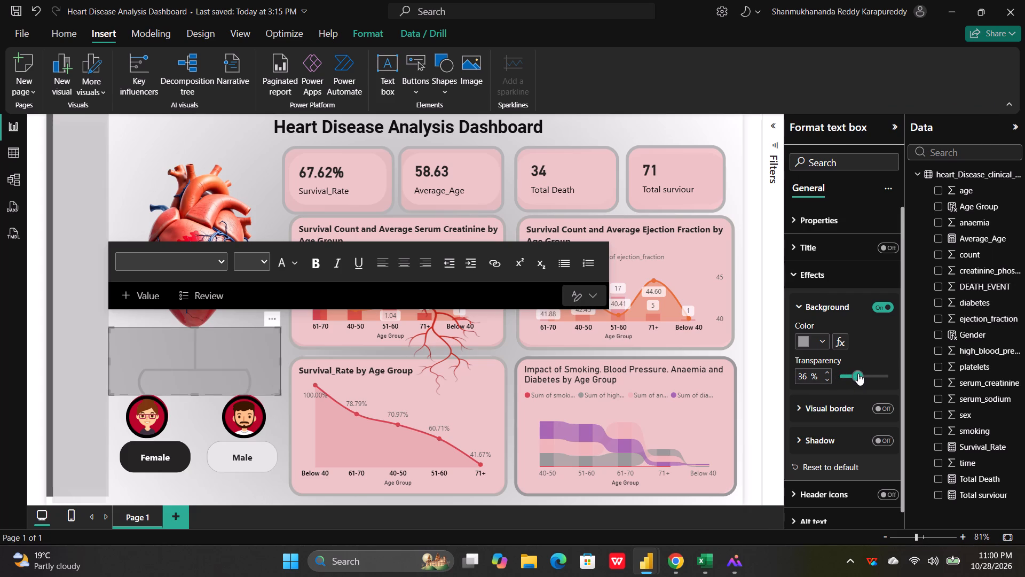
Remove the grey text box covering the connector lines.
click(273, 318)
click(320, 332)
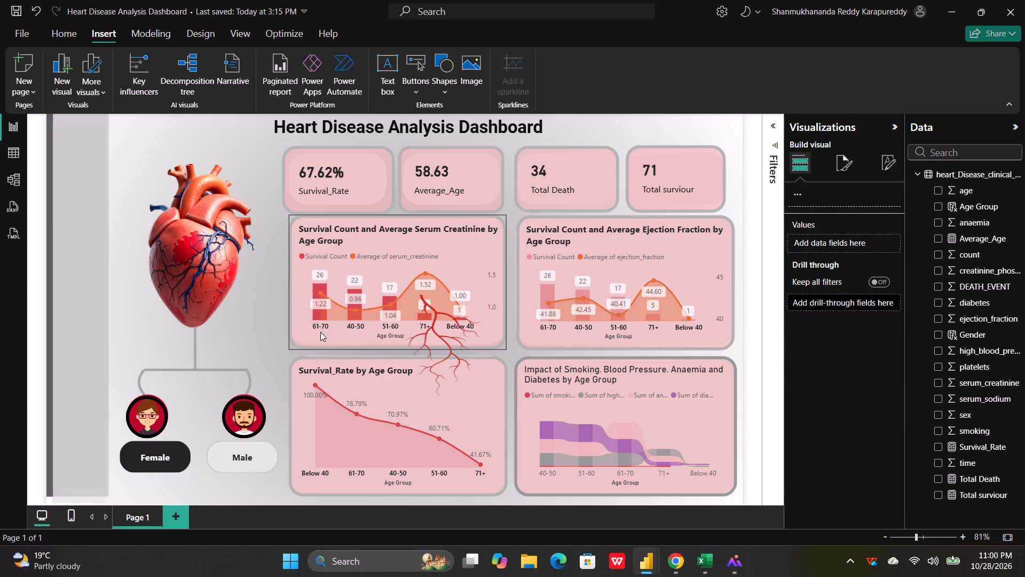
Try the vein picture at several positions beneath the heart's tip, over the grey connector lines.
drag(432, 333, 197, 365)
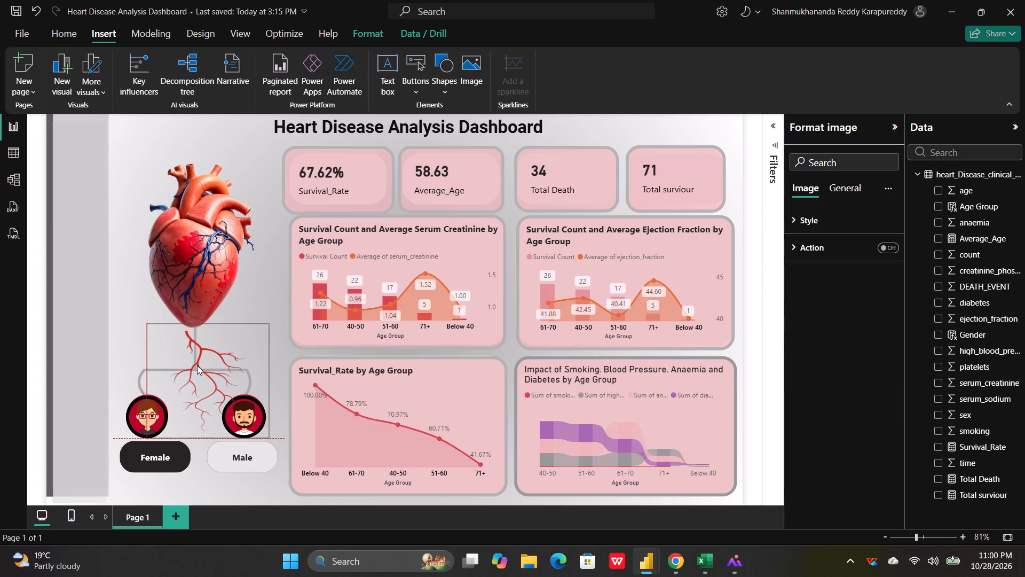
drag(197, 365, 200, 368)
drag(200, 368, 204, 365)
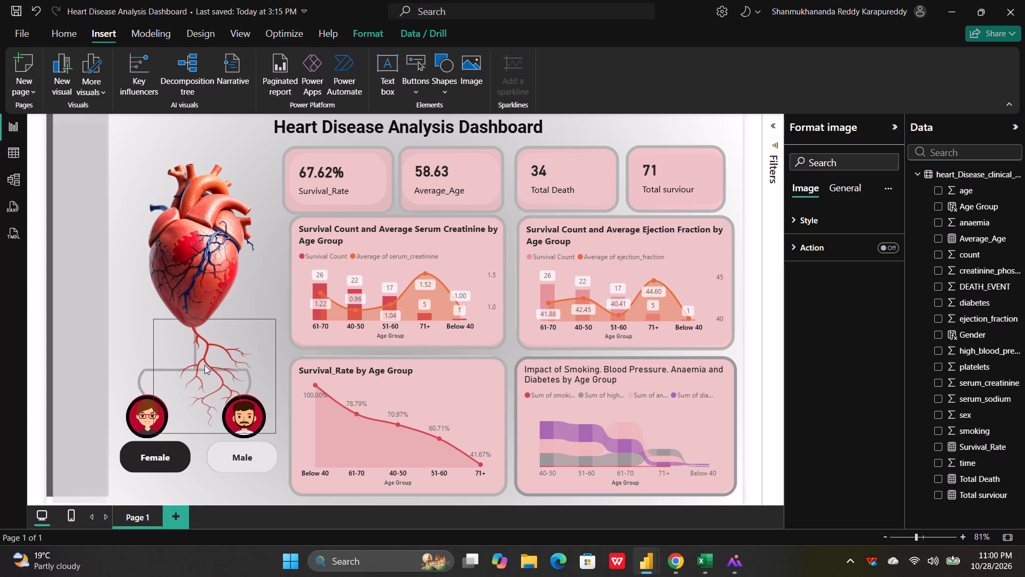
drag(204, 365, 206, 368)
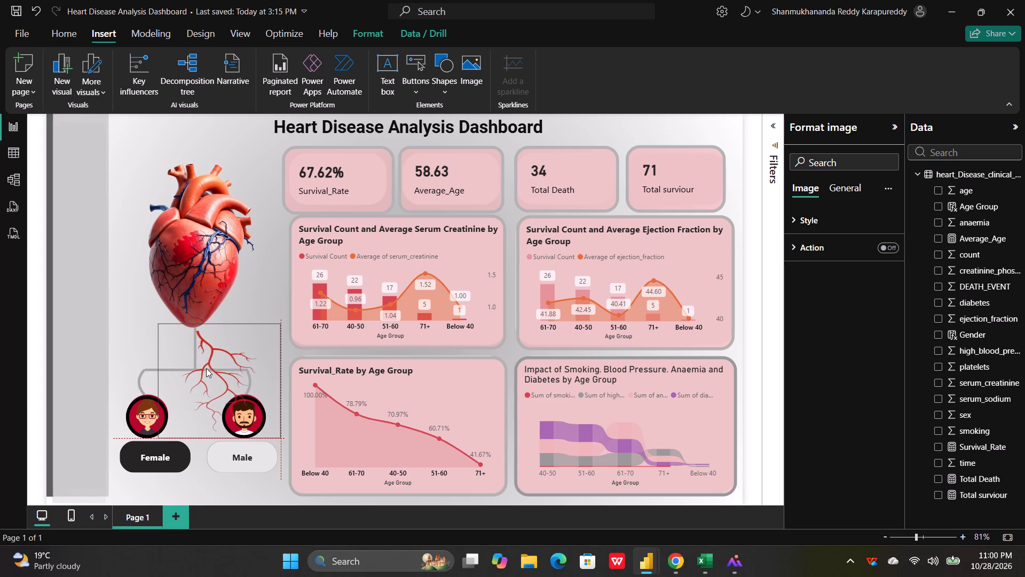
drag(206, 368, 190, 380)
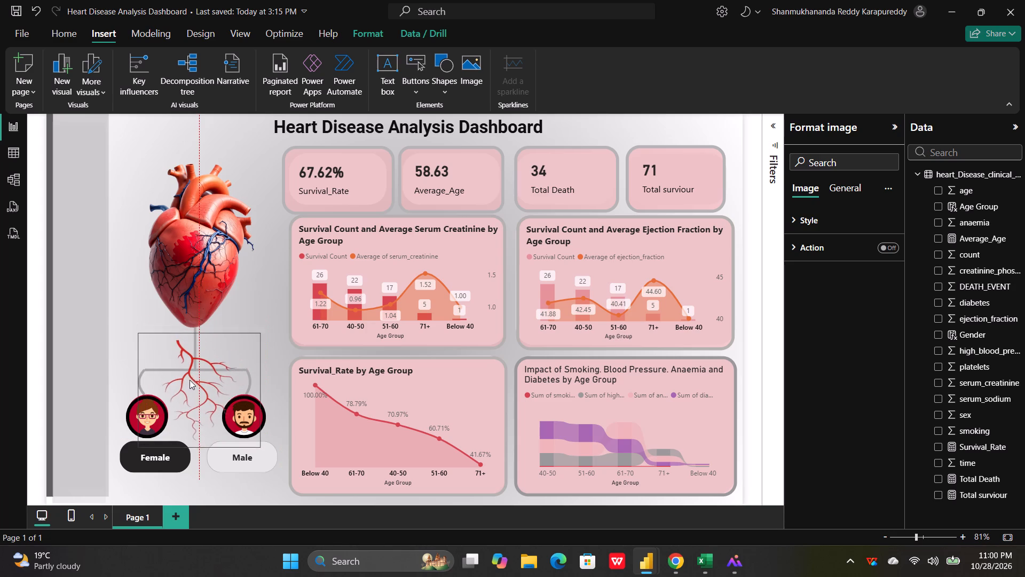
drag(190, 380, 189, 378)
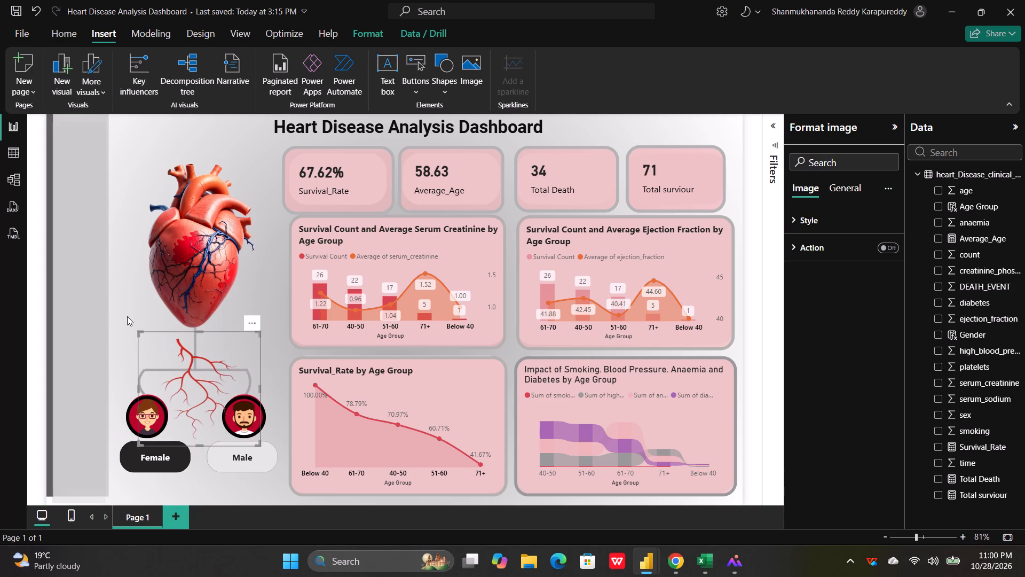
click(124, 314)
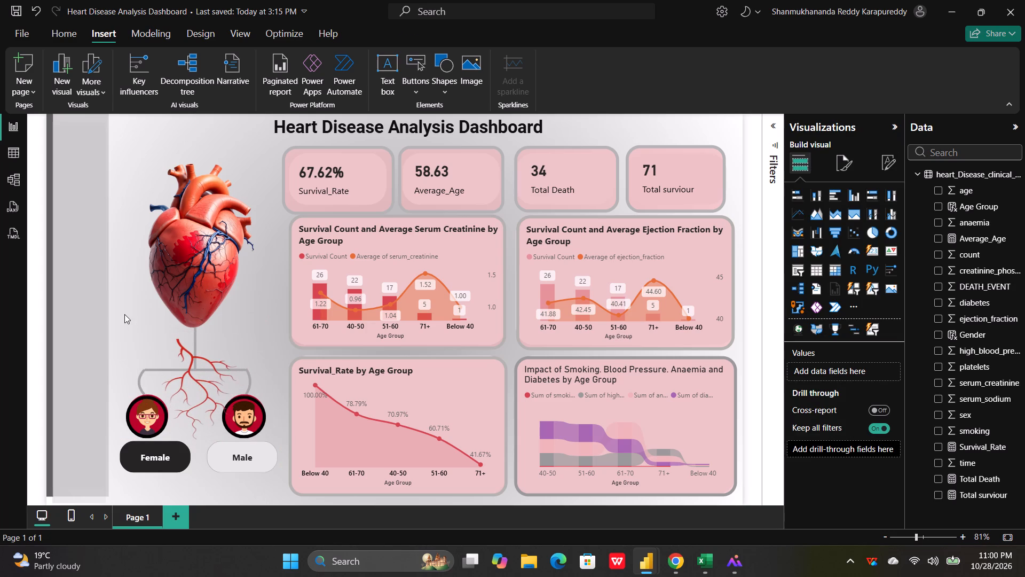
Move the vein picture across the heart and onto the grey vertical strip beside it, against the page edge.
drag(195, 376, 194, 245)
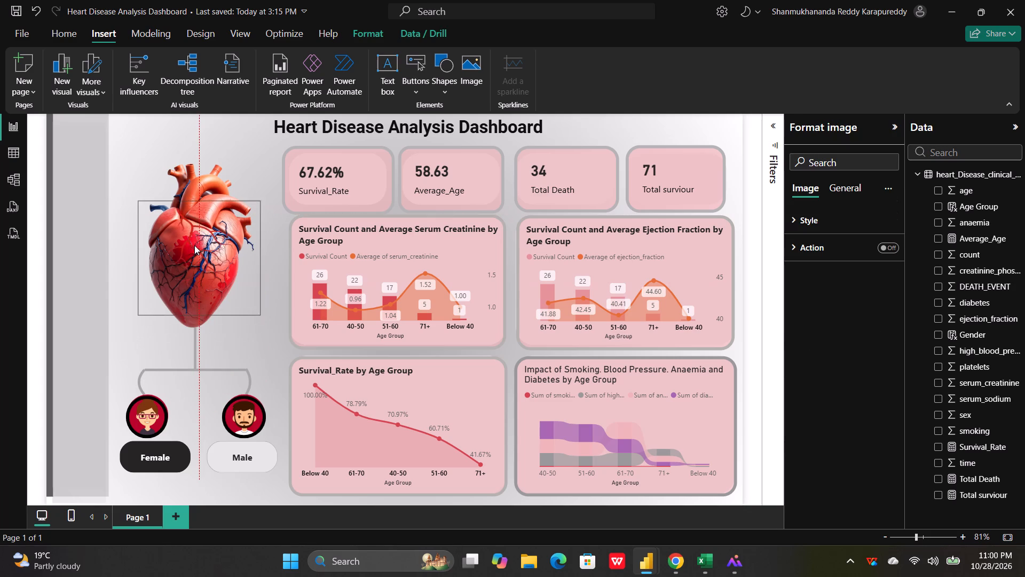
drag(194, 245, 178, 219)
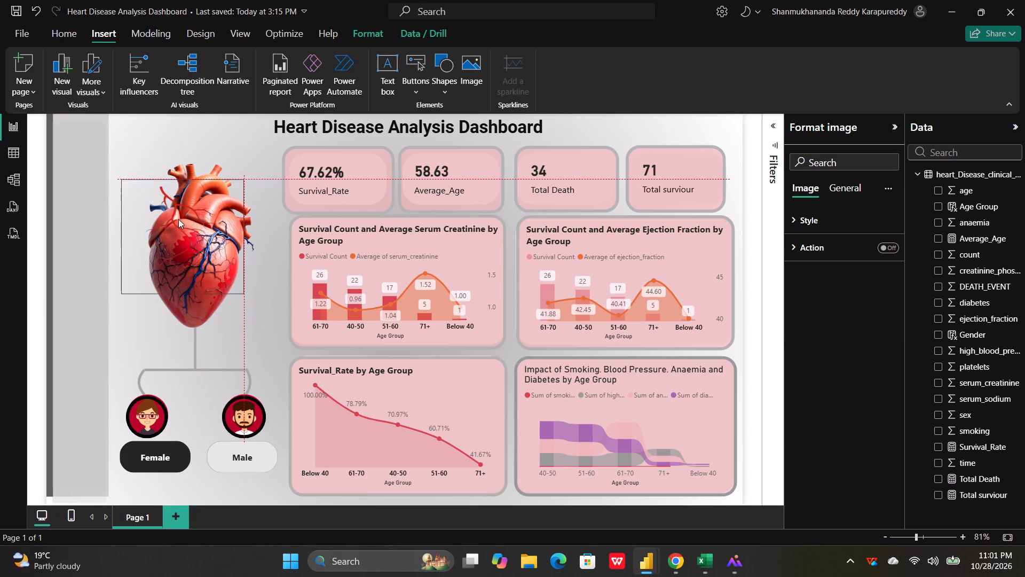
drag(178, 219, 189, 179)
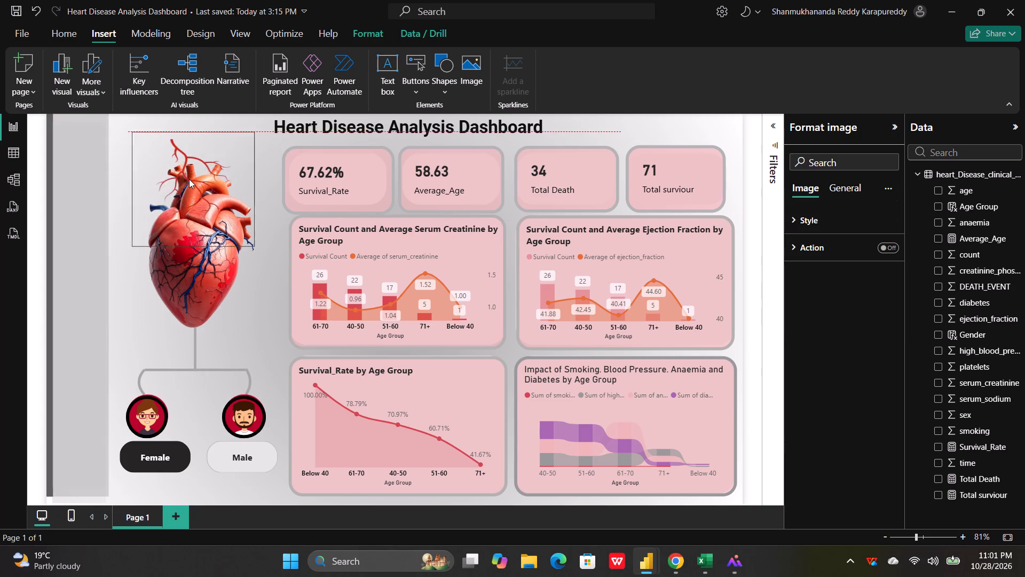
drag(189, 179, 98, 243)
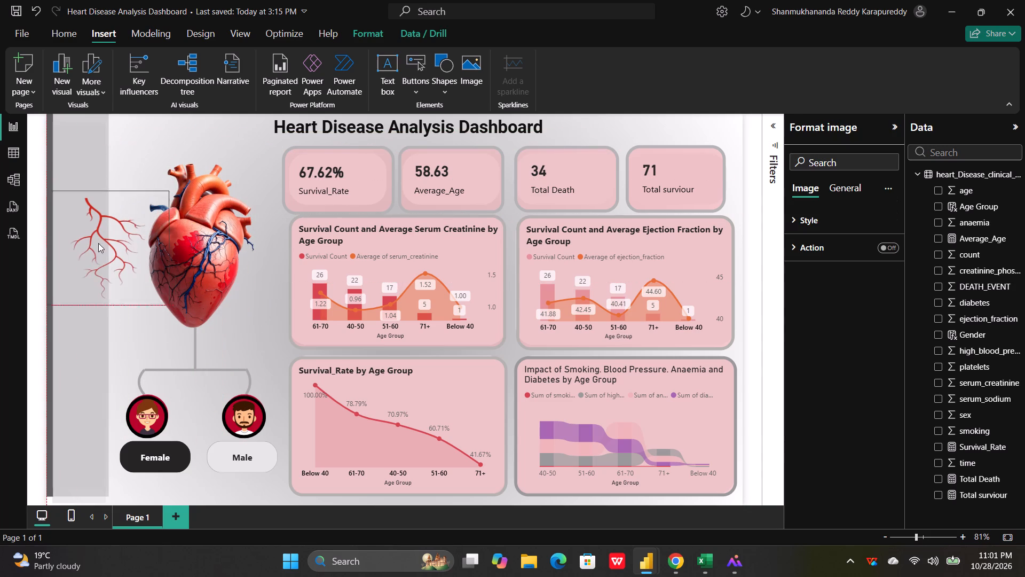
drag(98, 243, 94, 251)
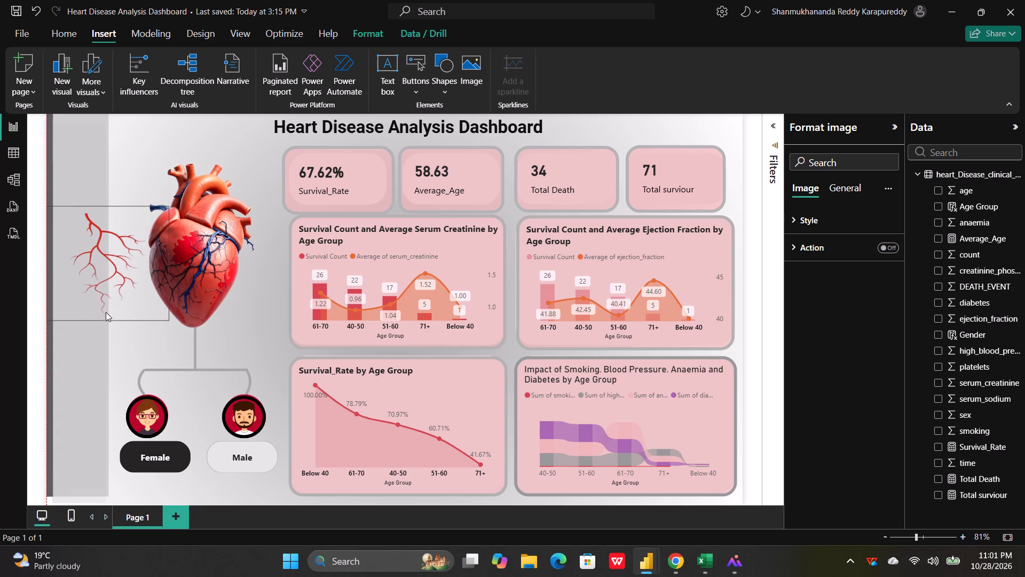
Stretch the vein picture vertically to the full height of the report page.
drag(106, 319, 17, 466)
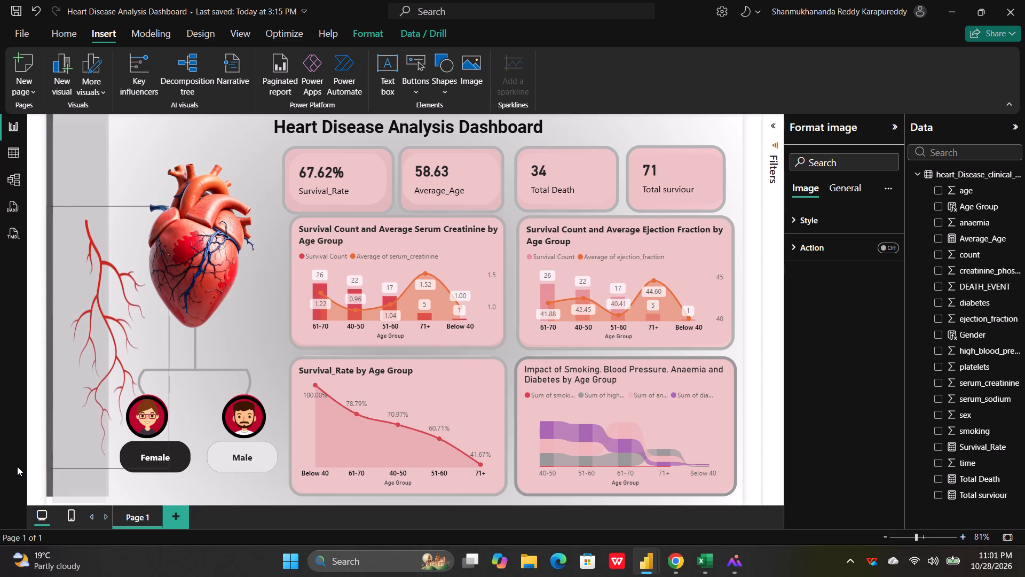
drag(17, 466, 68, 519)
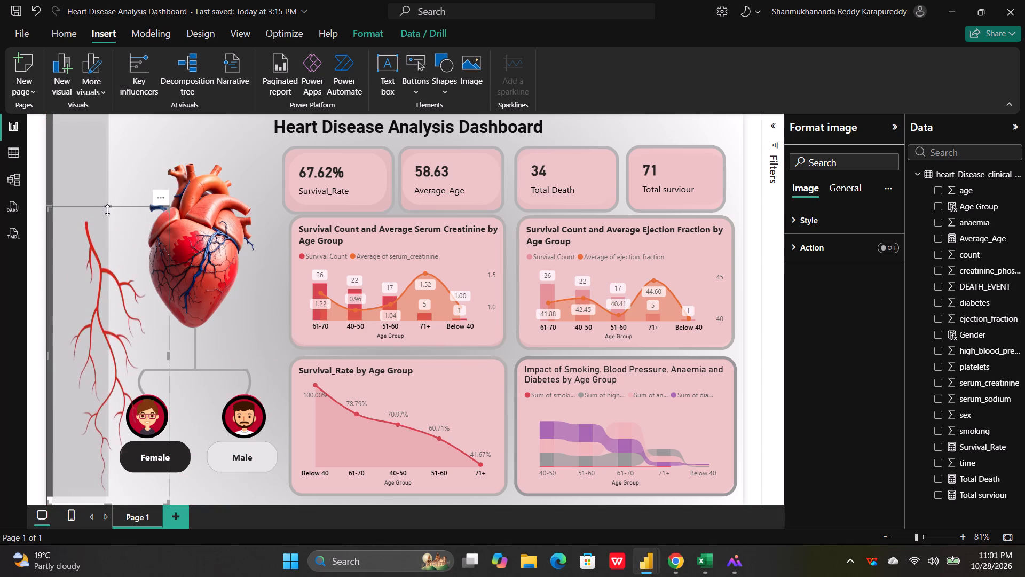
drag(109, 209, 42, 98)
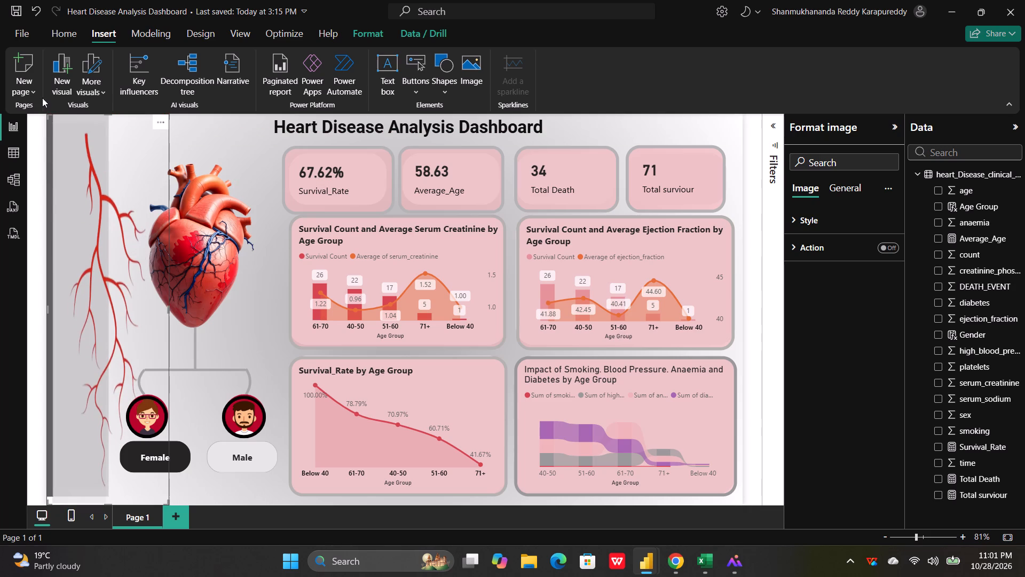
drag(63, 262, 30, 273)
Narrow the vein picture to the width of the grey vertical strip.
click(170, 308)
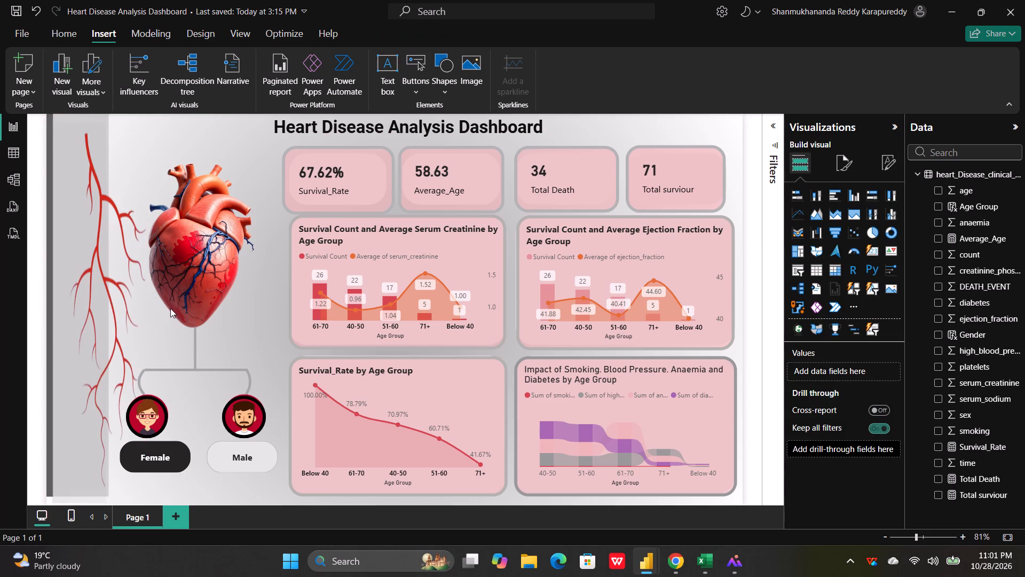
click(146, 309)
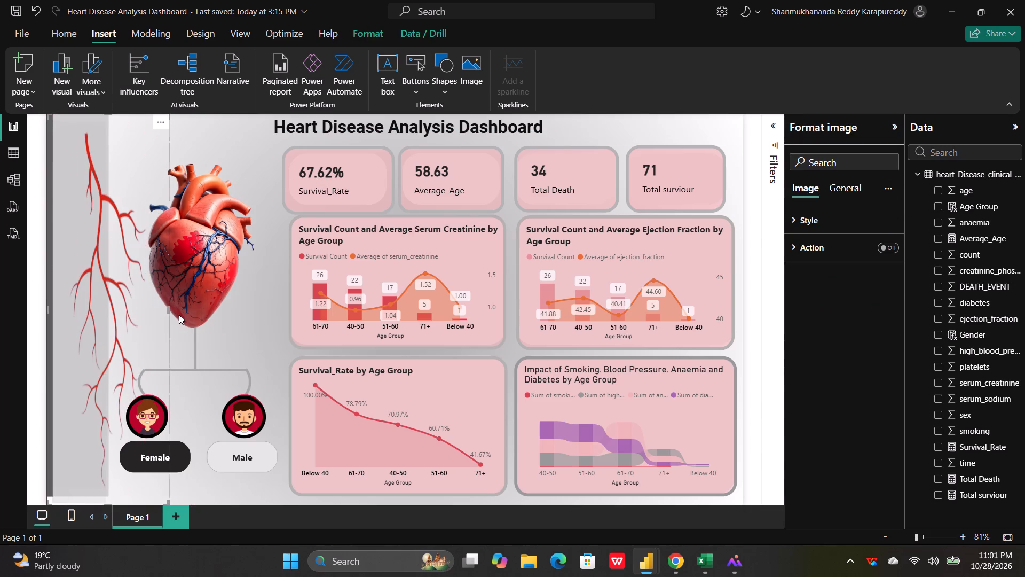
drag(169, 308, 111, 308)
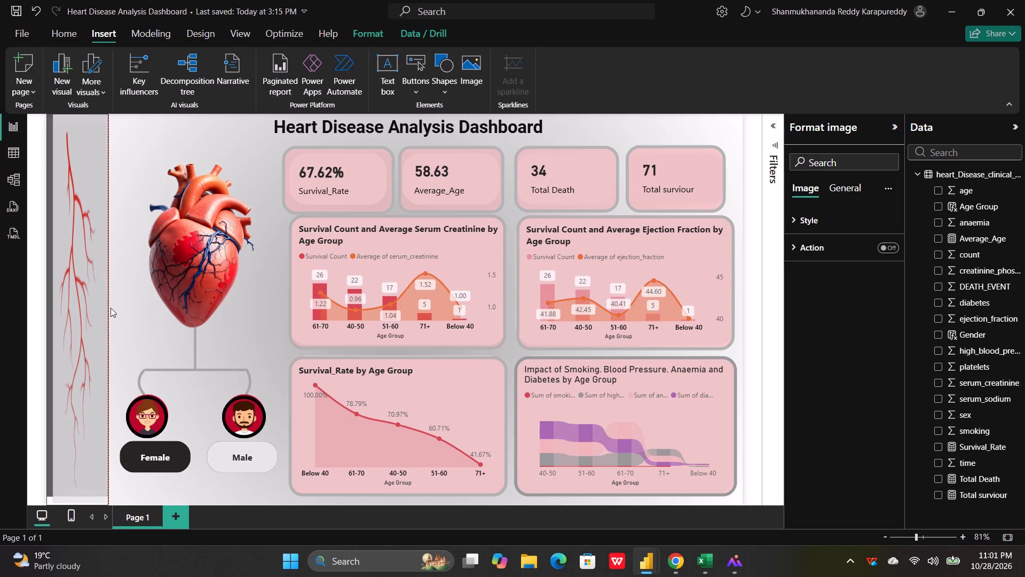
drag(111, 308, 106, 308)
Widen the vein picture so its branches spread around the heart, with its frame reaching the middle of the Survival_Rate card.
drag(106, 308, 206, 296)
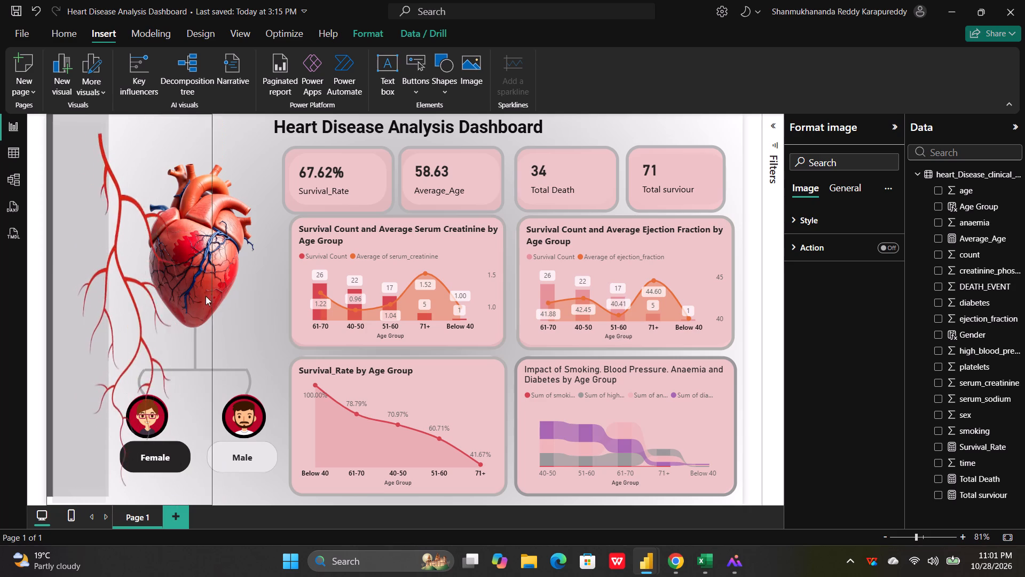
drag(206, 296, 293, 280)
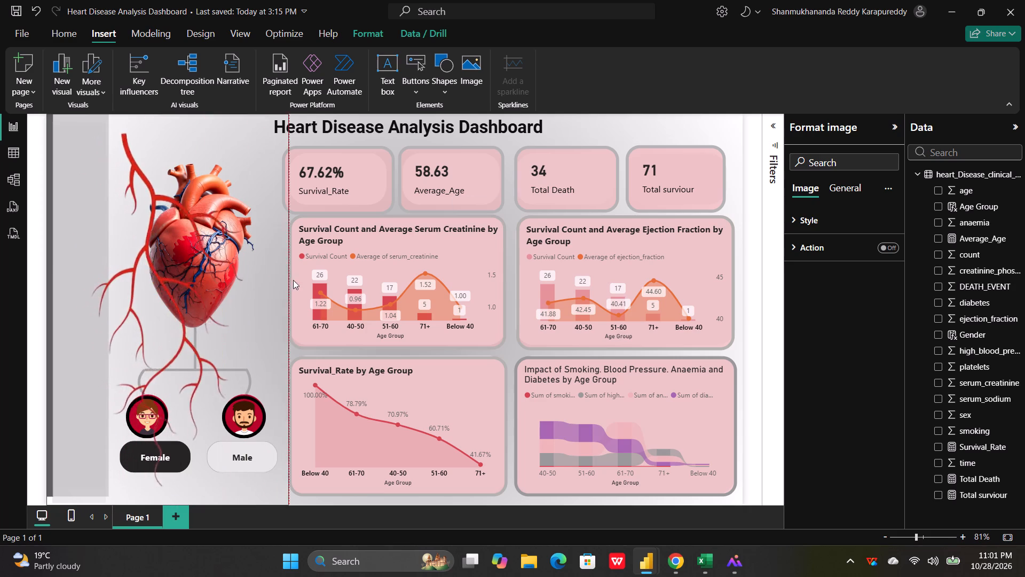
drag(293, 280, 476, 278)
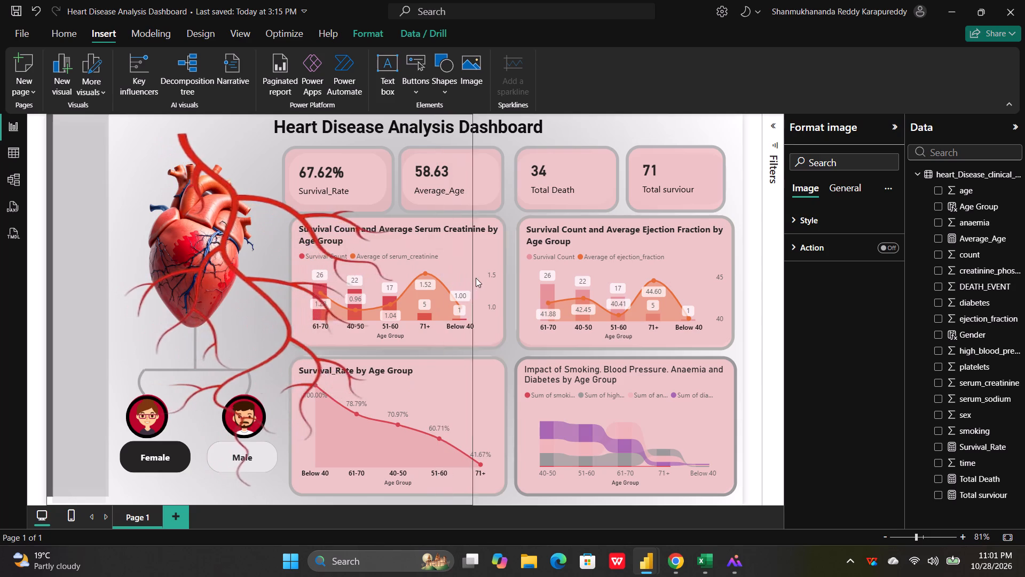
drag(476, 278, 610, 277)
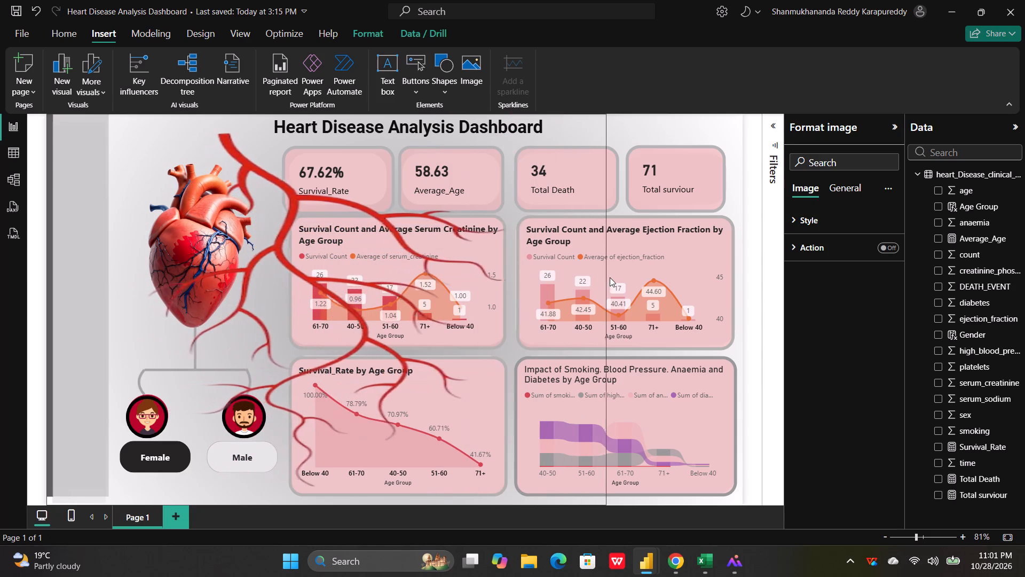
drag(610, 277, 643, 276)
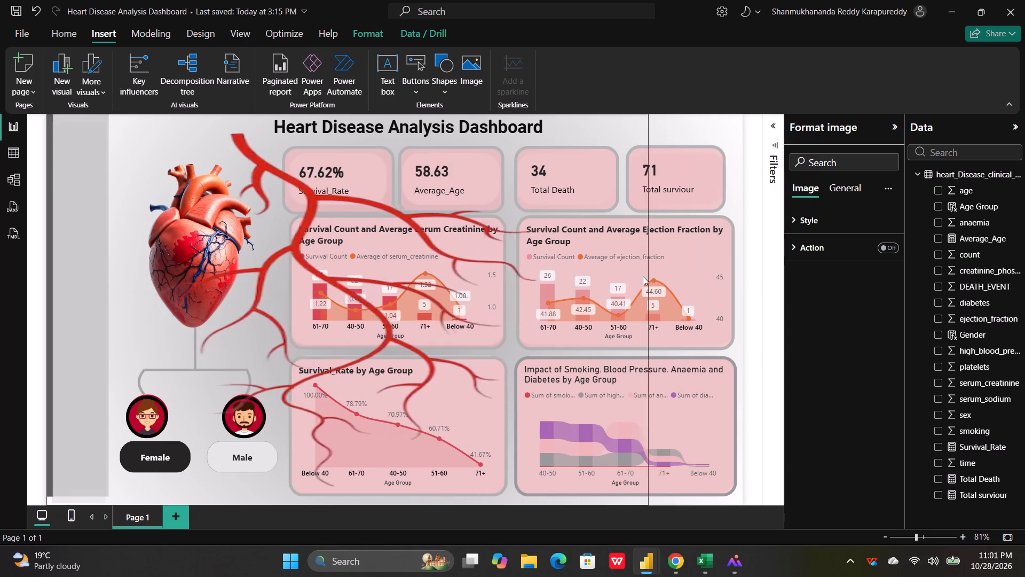
drag(643, 276, 335, 268)
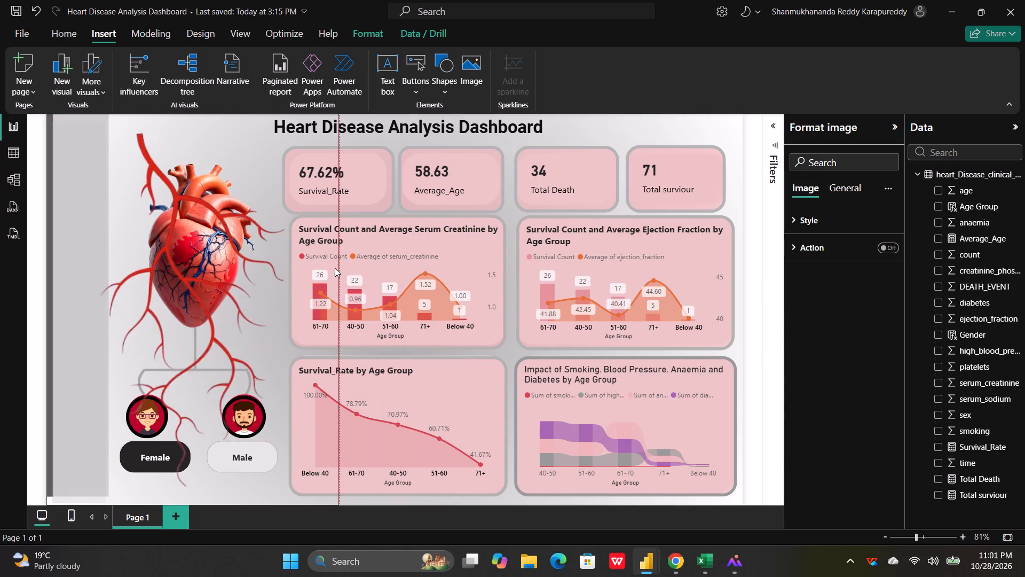
drag(335, 268, 783, 299)
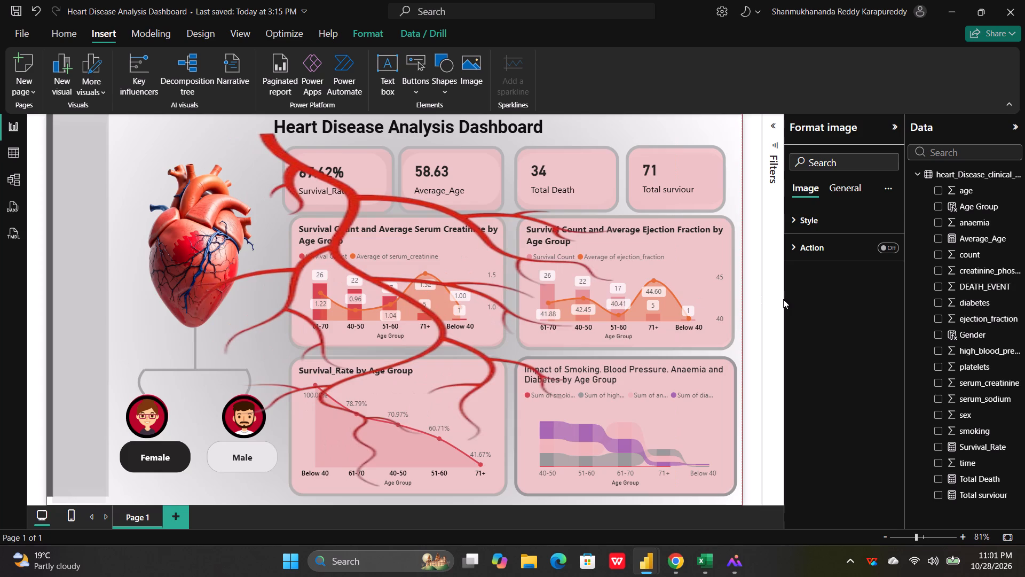
drag(783, 299, 411, 256)
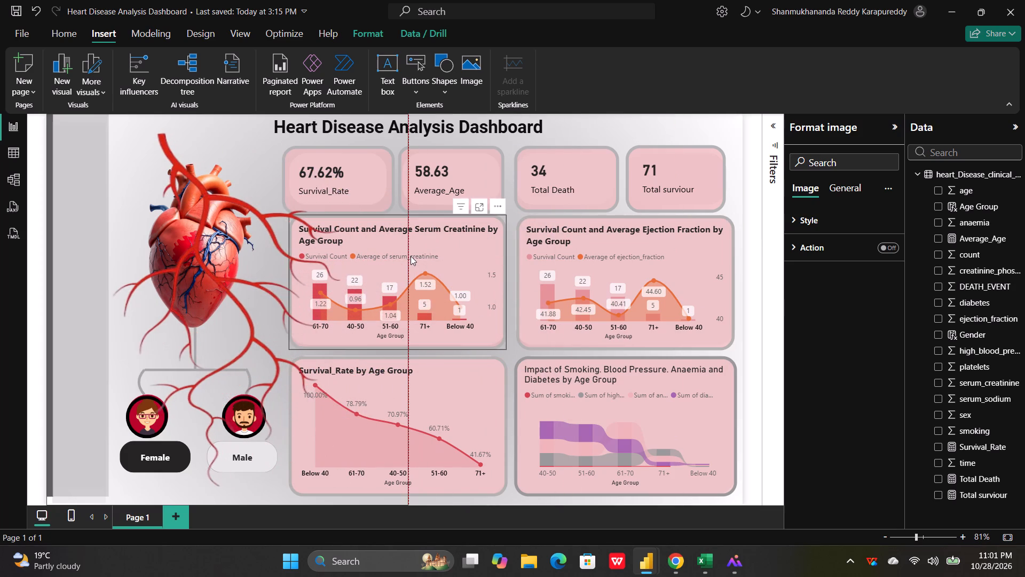
drag(411, 256, 350, 252)
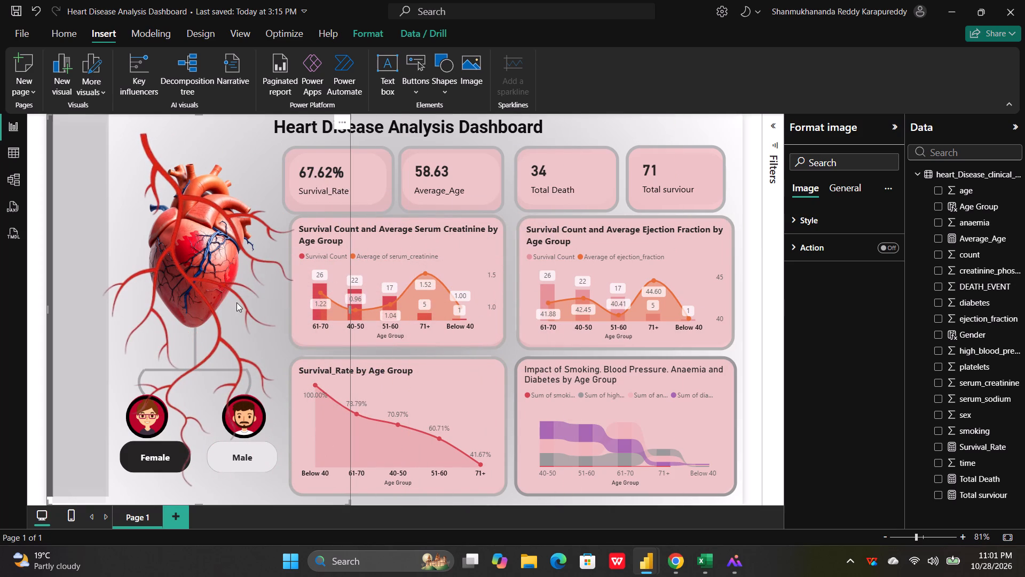
click(250, 150)
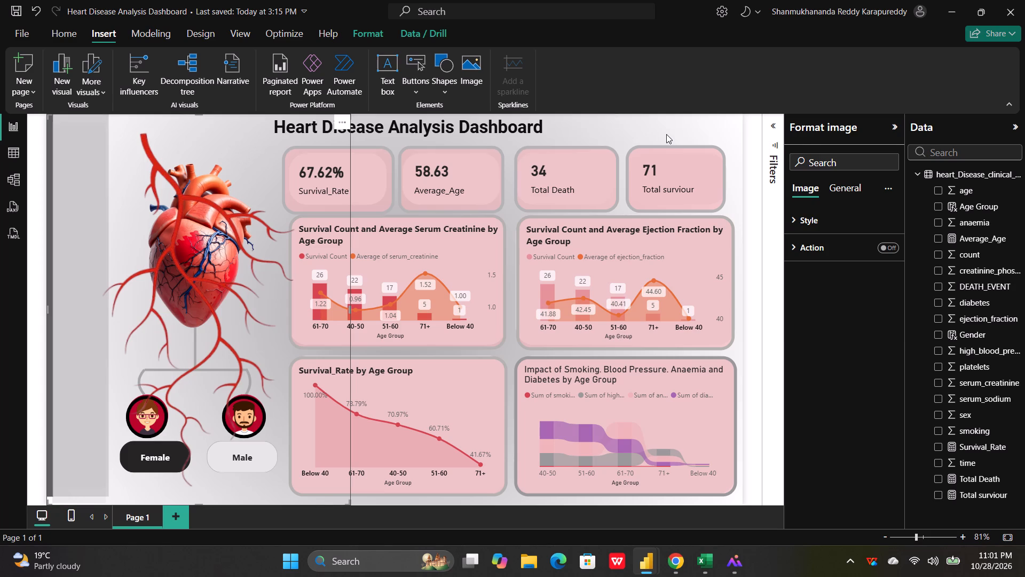
click(666, 134)
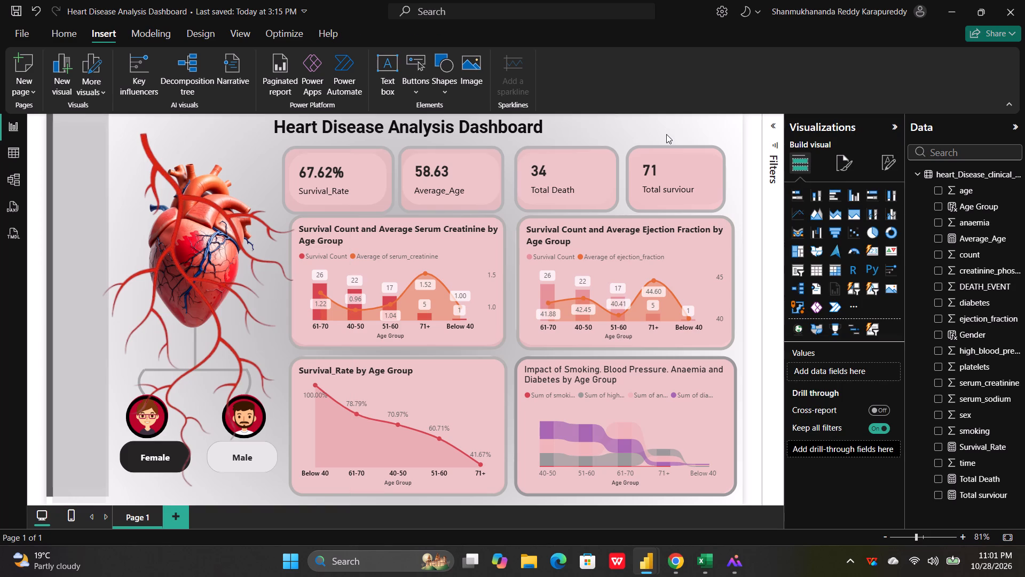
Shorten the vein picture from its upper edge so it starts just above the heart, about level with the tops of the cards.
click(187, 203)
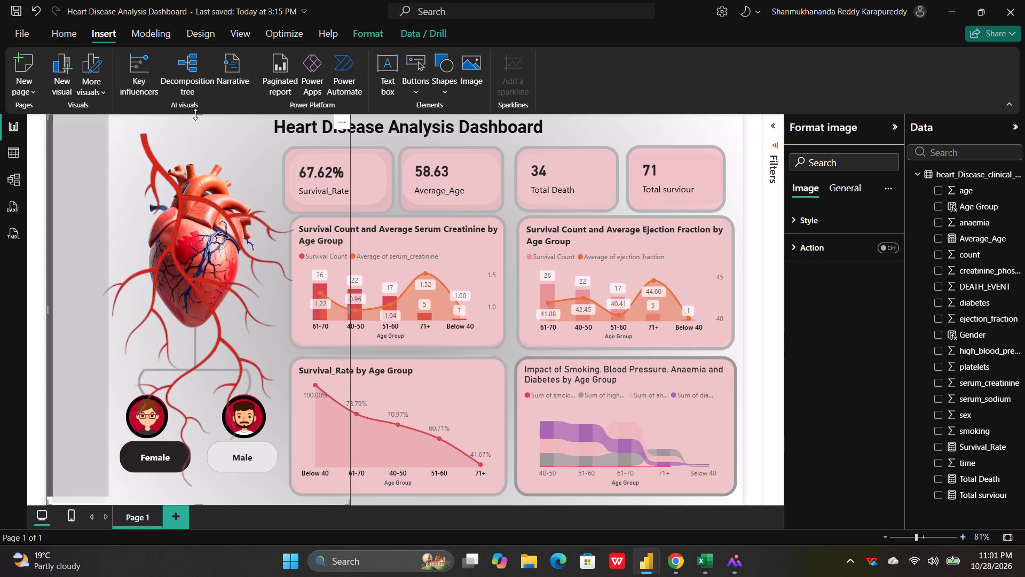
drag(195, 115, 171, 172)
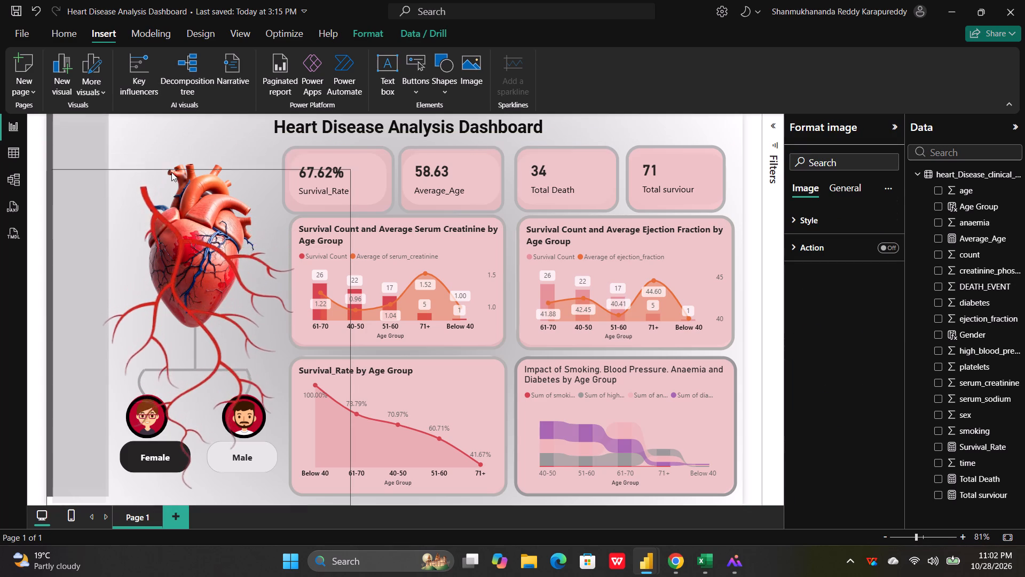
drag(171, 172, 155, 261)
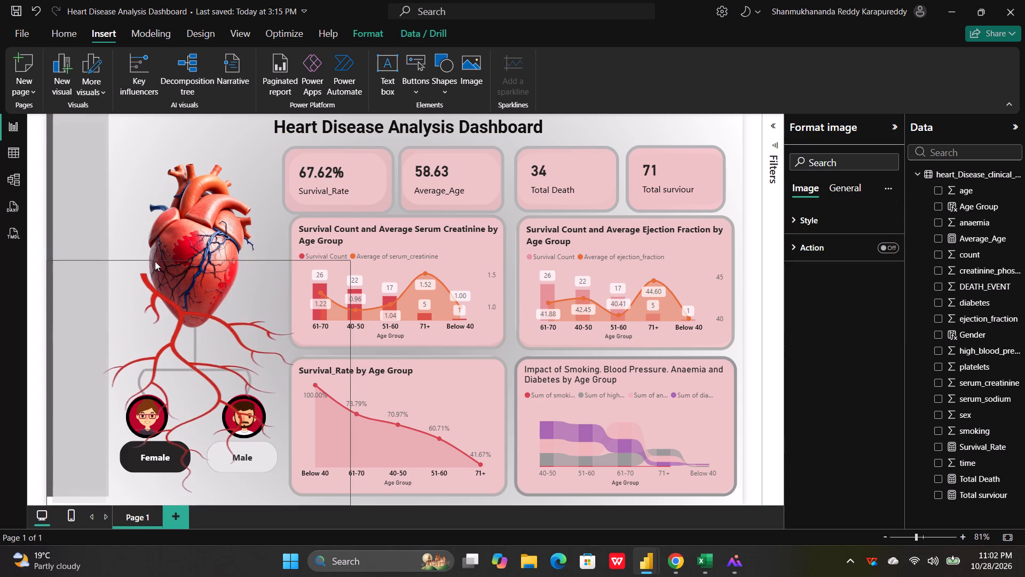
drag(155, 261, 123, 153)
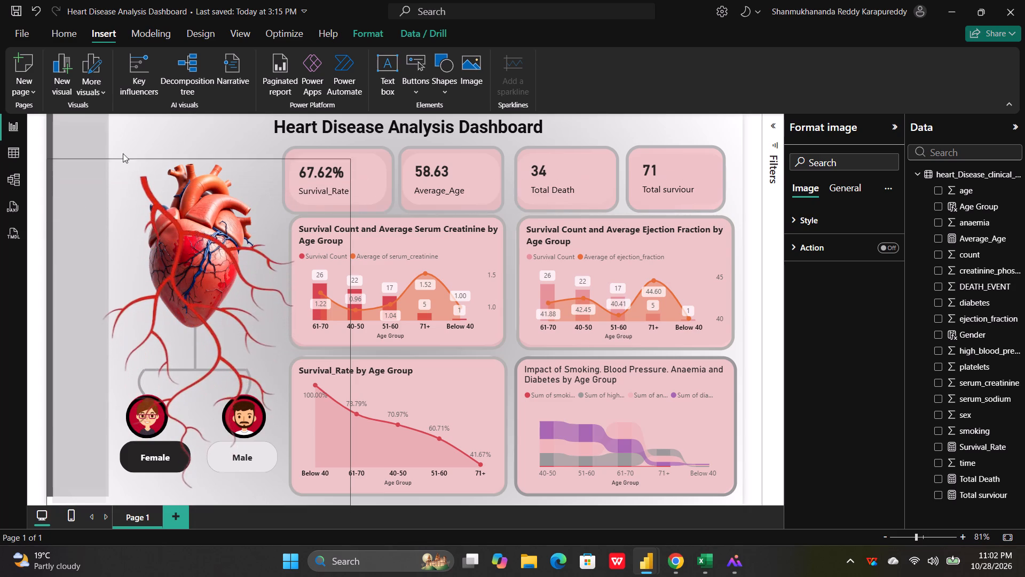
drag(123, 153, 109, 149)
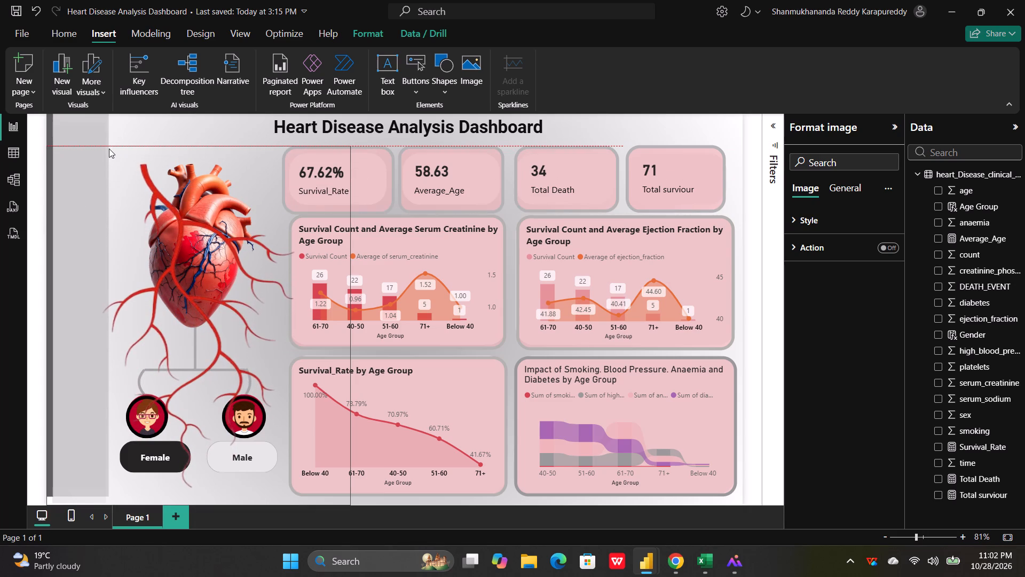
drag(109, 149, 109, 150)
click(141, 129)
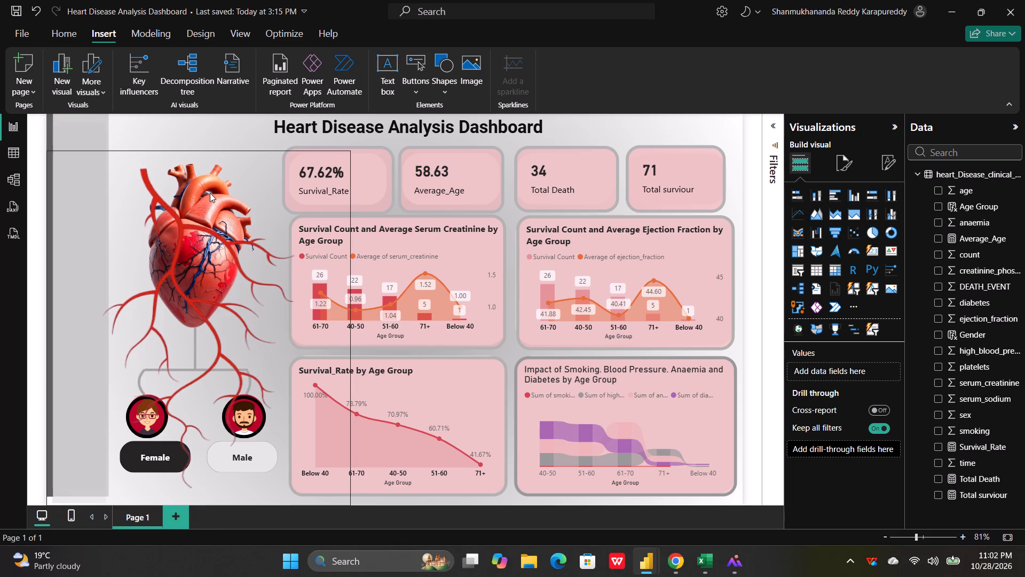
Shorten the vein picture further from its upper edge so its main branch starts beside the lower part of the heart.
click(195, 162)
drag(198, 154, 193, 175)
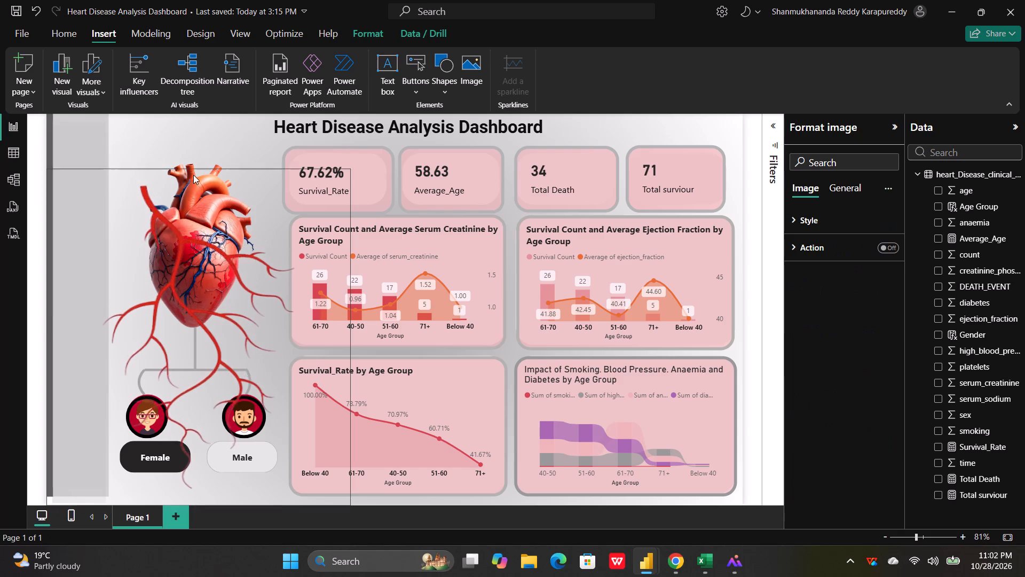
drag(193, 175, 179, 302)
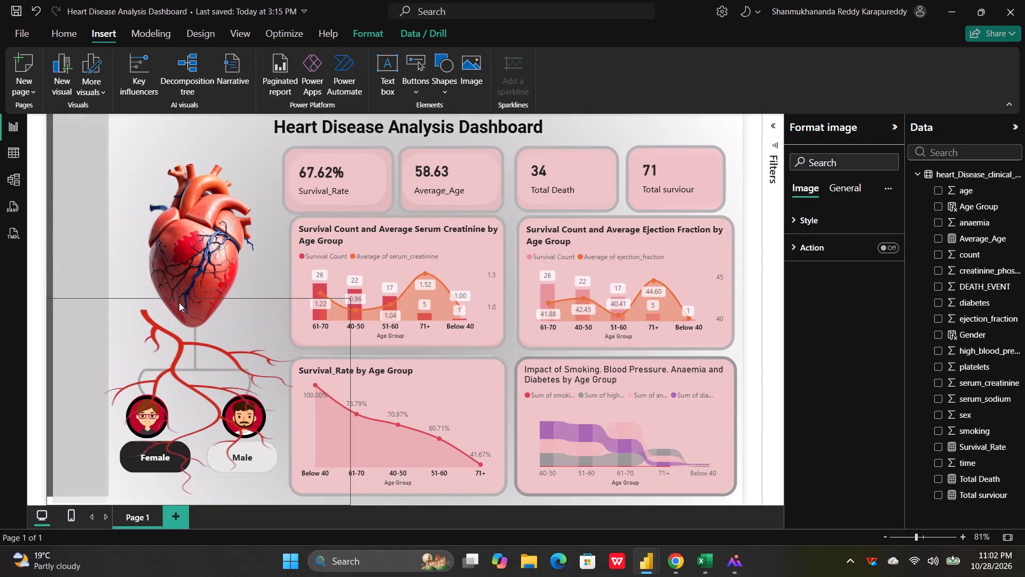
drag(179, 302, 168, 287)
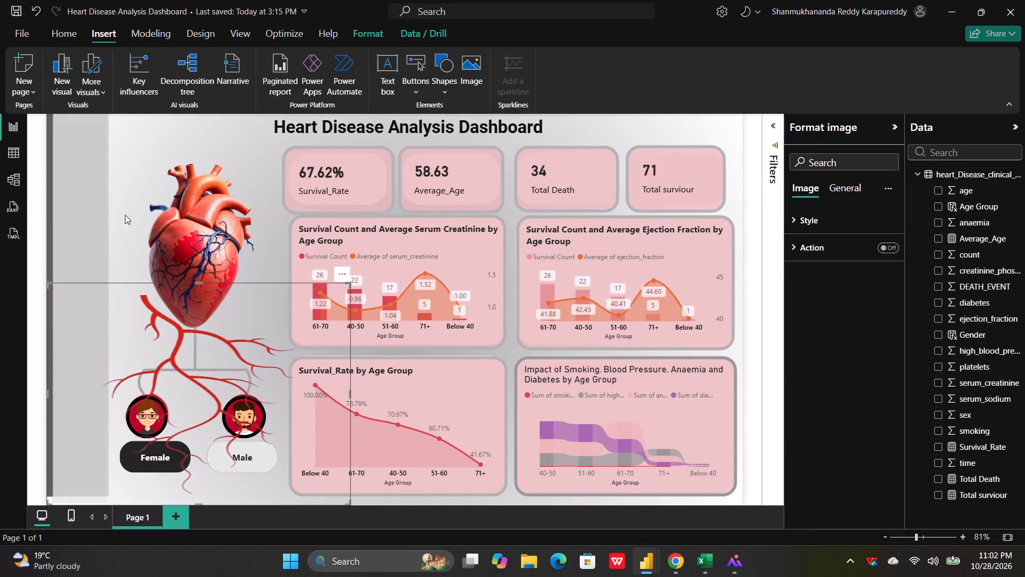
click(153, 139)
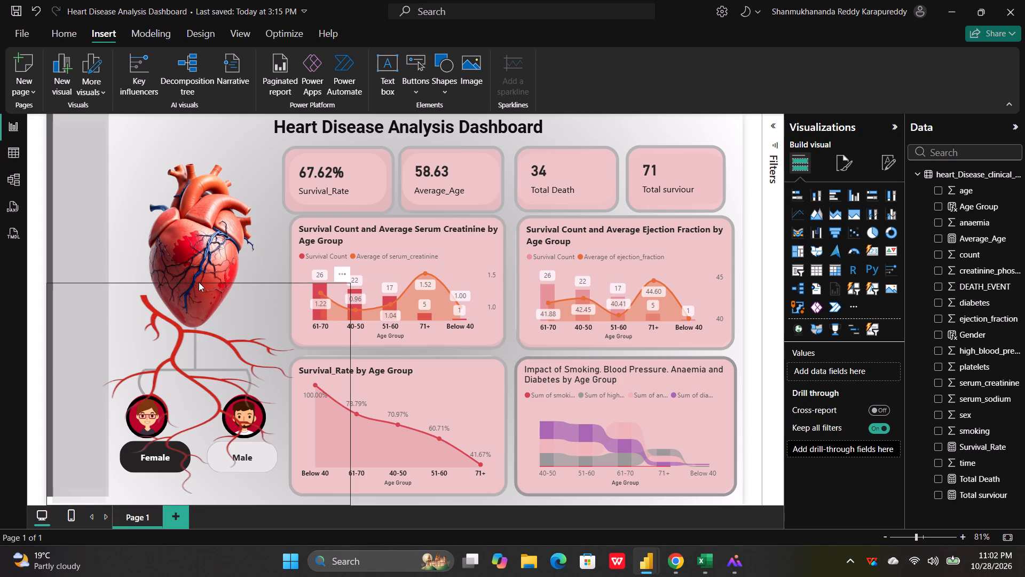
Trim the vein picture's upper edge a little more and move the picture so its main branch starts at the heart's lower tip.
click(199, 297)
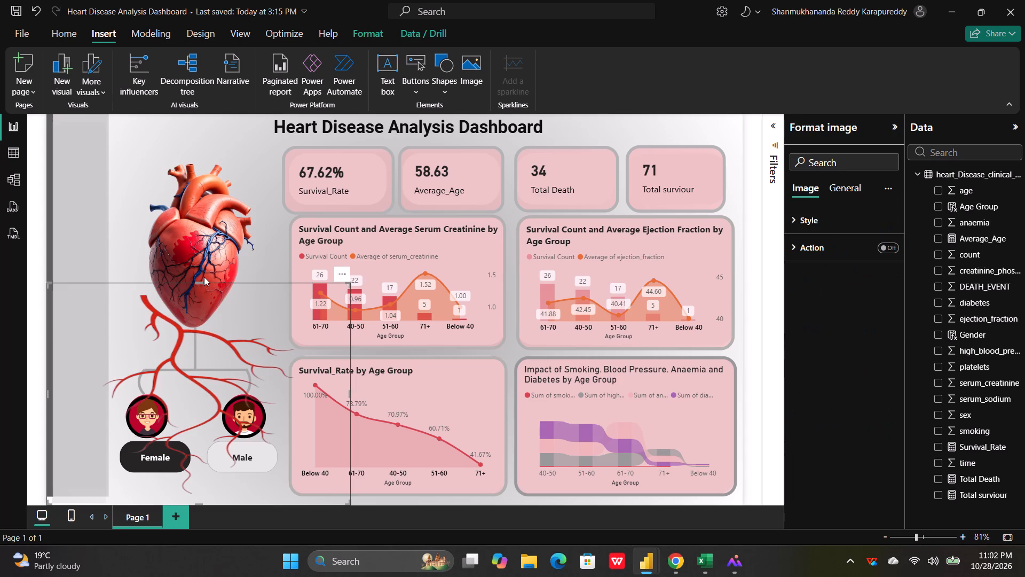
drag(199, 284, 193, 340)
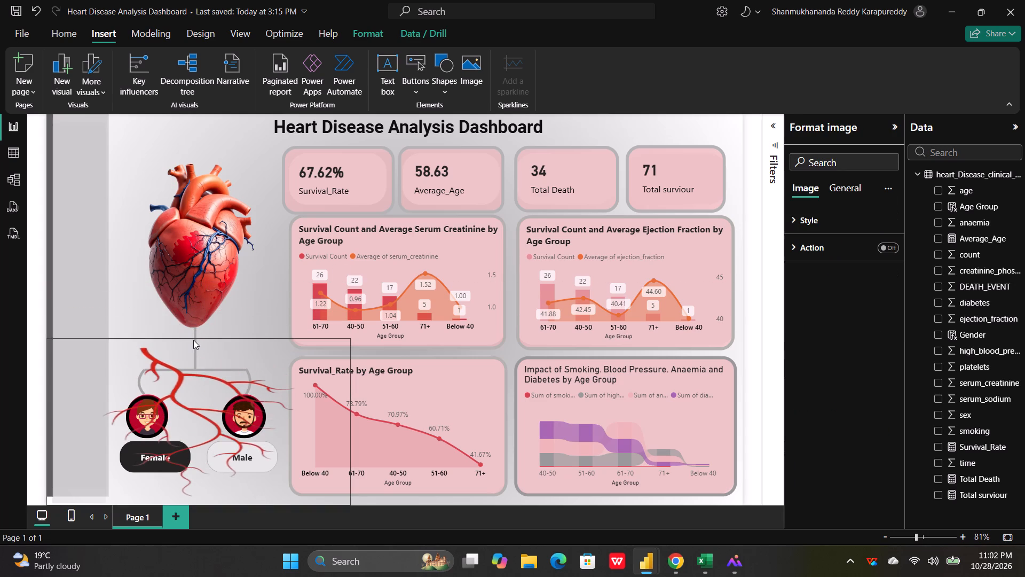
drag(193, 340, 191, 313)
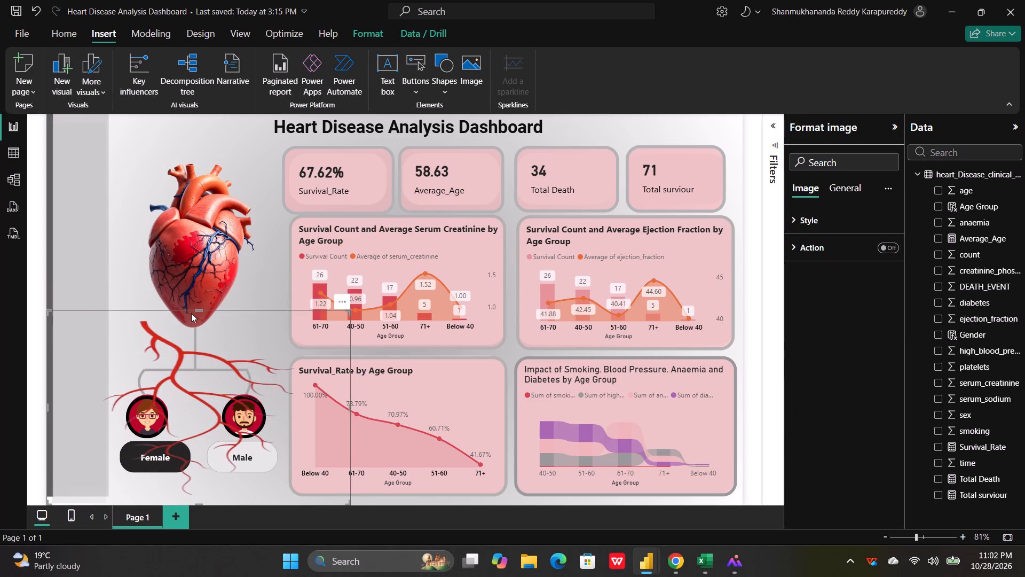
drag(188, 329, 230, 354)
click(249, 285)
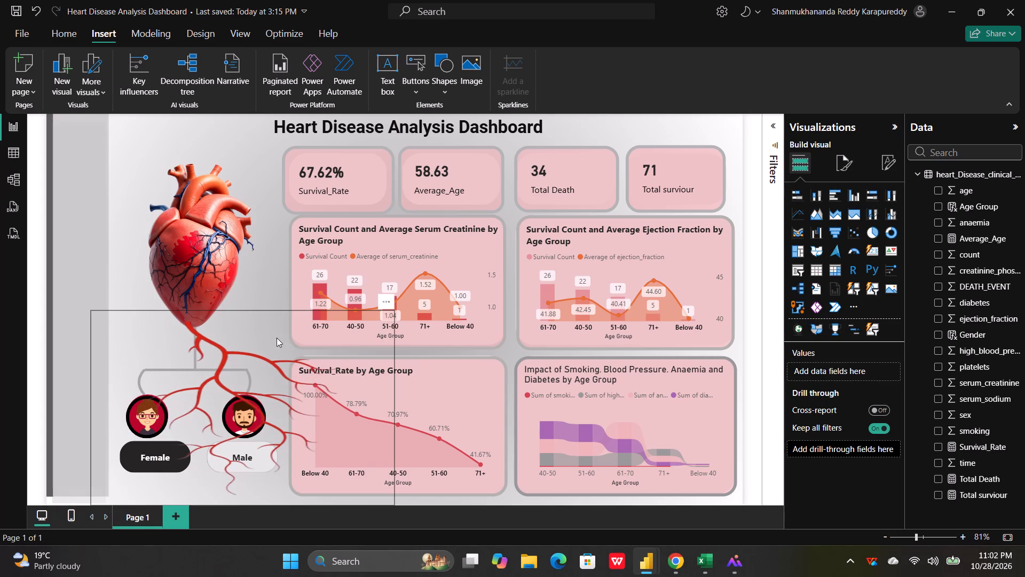
Remove the vein picture from the report page.
click(383, 299)
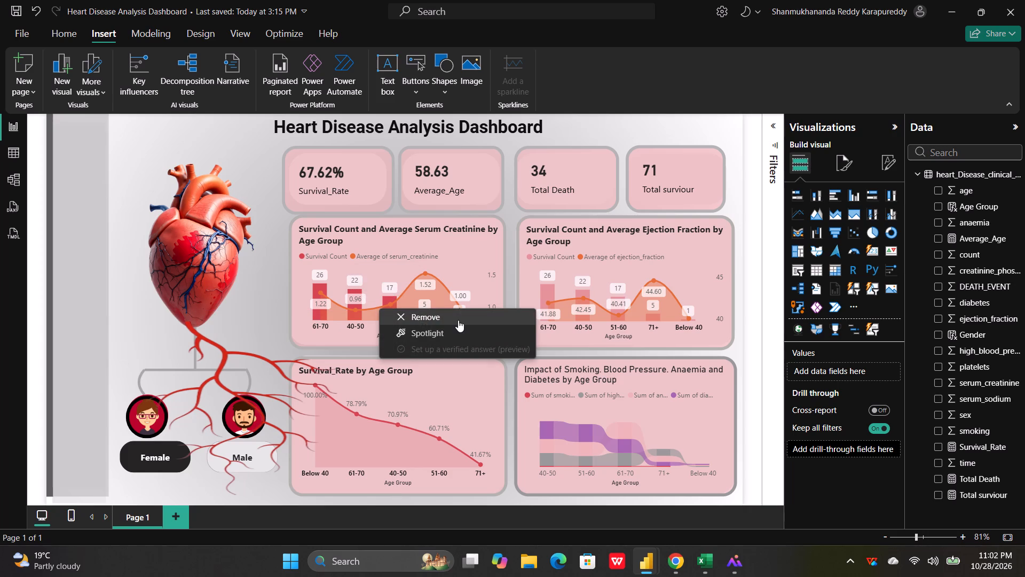
click(454, 317)
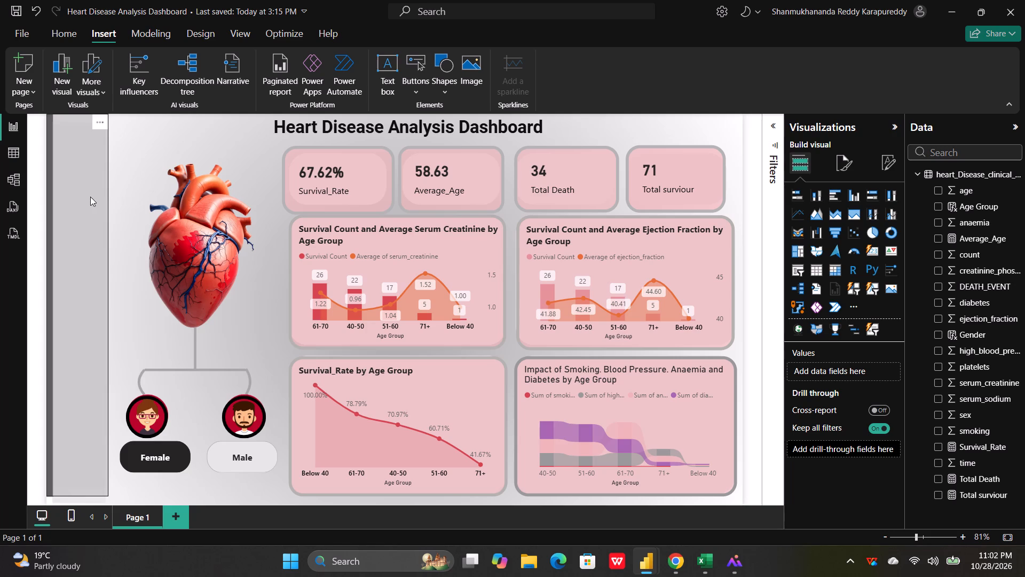
Remove the grey text box strip that runs along the page edge beside the heart.
drag(90, 197, 89, 204)
drag(89, 204, 93, 205)
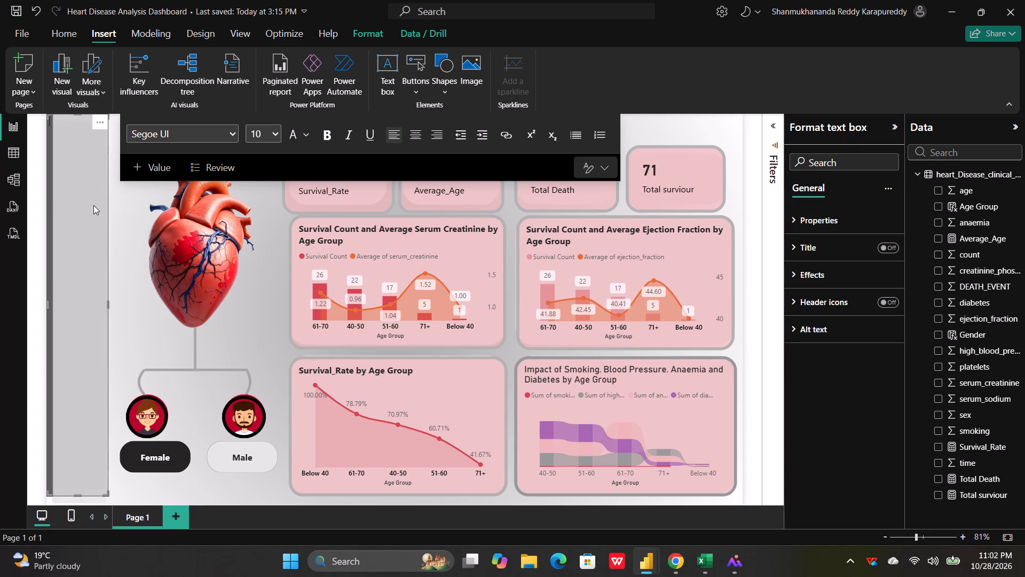
drag(93, 205, 105, 120)
click(105, 120)
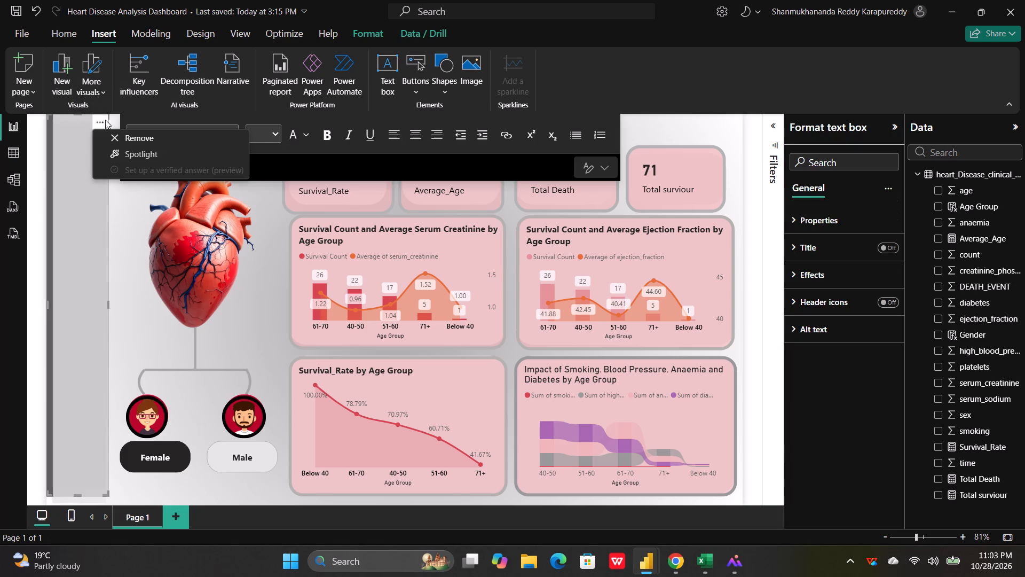
click(132, 134)
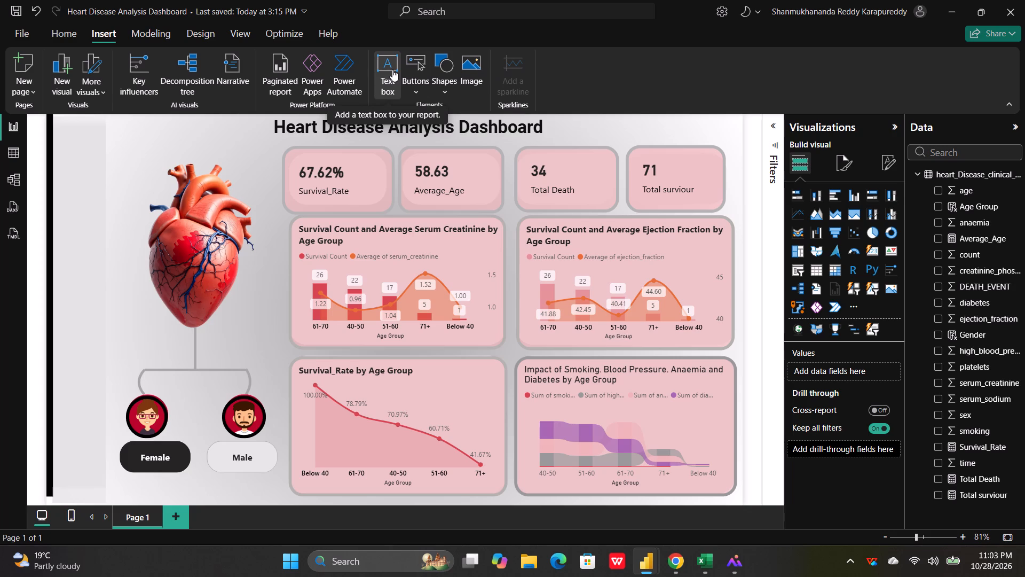
Insert a blank text box over the heart, widen it toward the page edge and lower its top edge below the title.
click(392, 69)
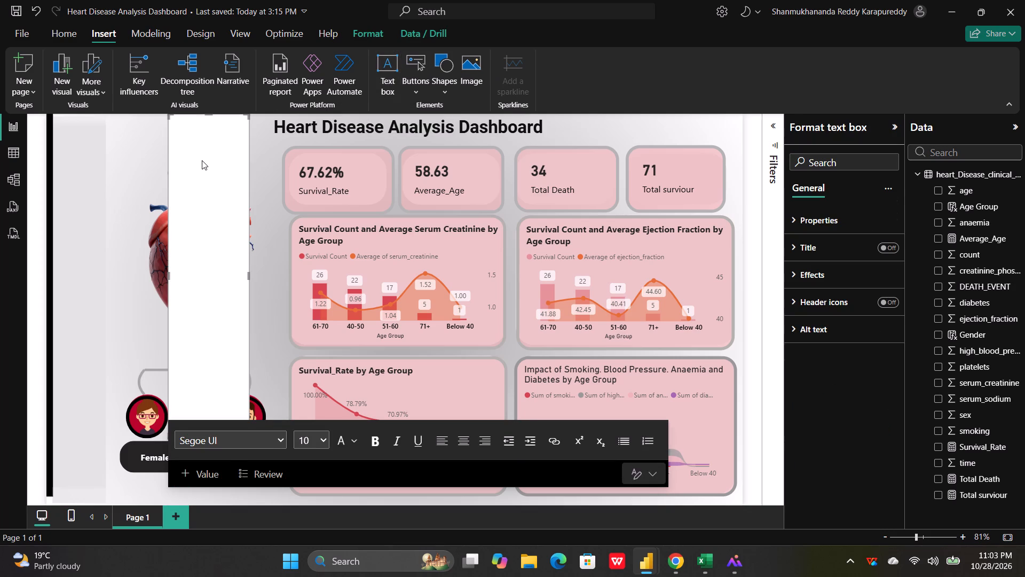
drag(202, 161, 190, 173)
click(190, 173)
drag(248, 116, 218, 123)
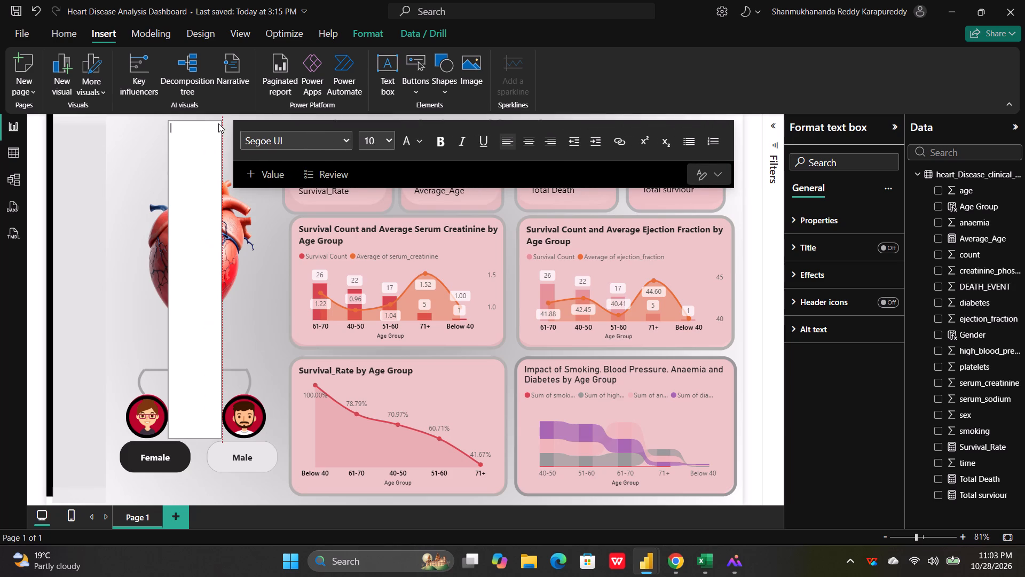
drag(218, 123, 248, 123)
drag(169, 125, 62, 124)
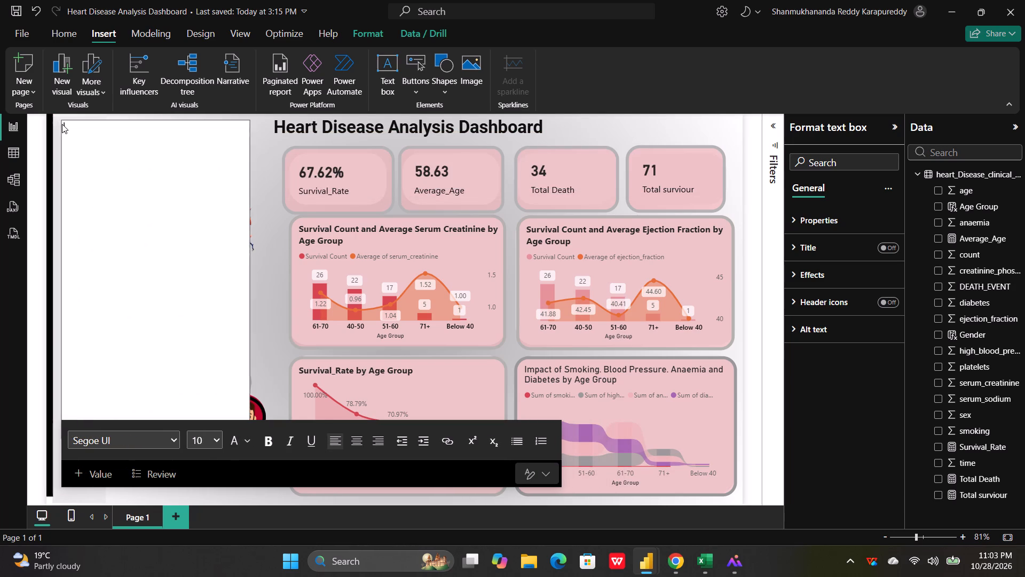
drag(62, 124, 60, 122)
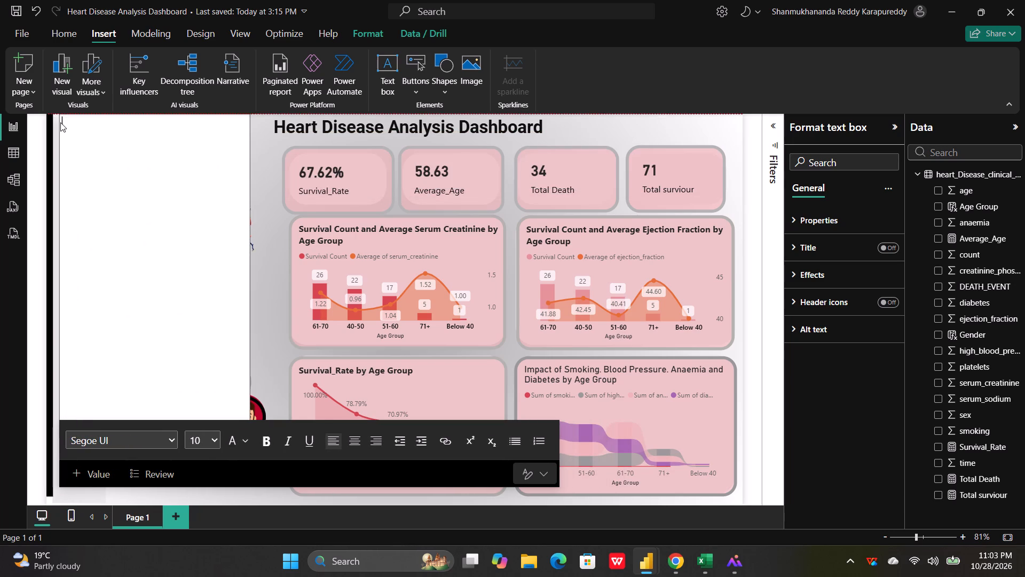
drag(60, 122, 97, 127)
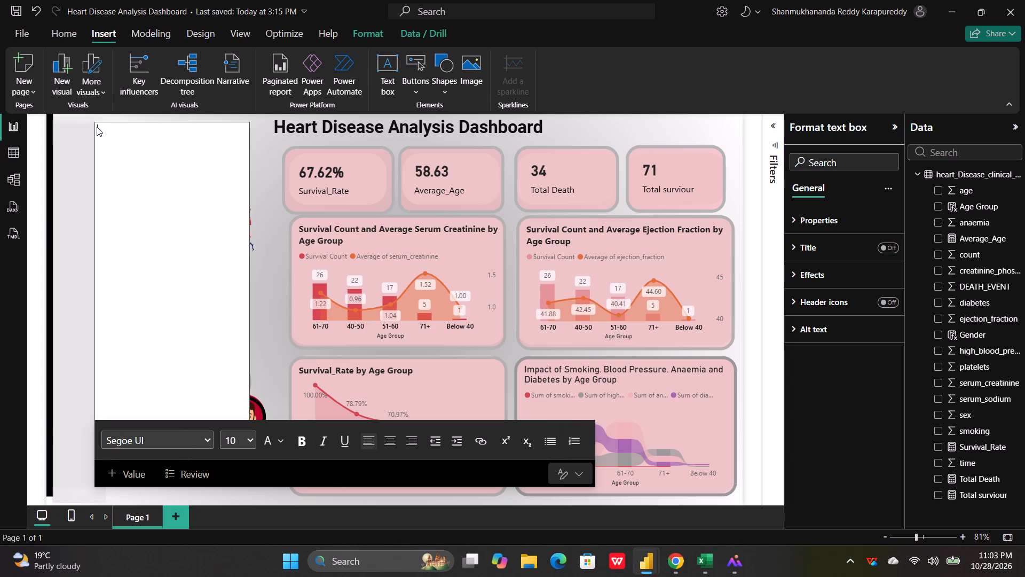
drag(97, 127, 59, 126)
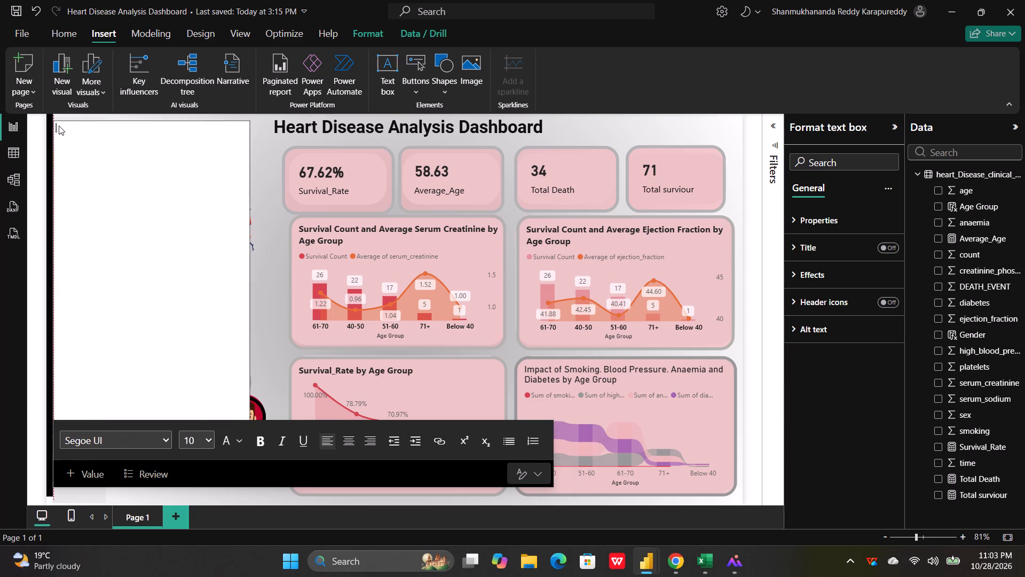
drag(59, 126, 67, 131)
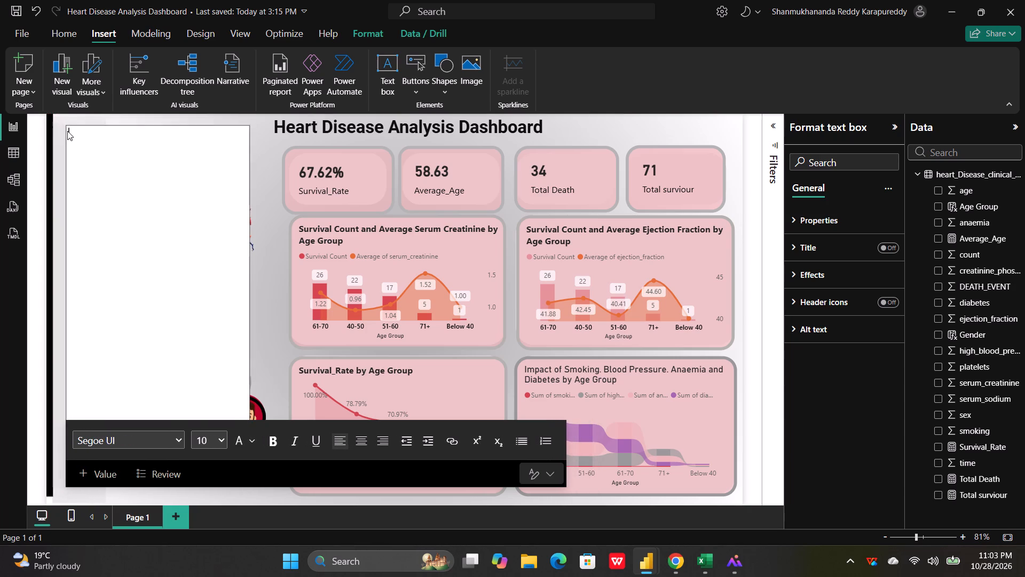
drag(67, 131, 69, 143)
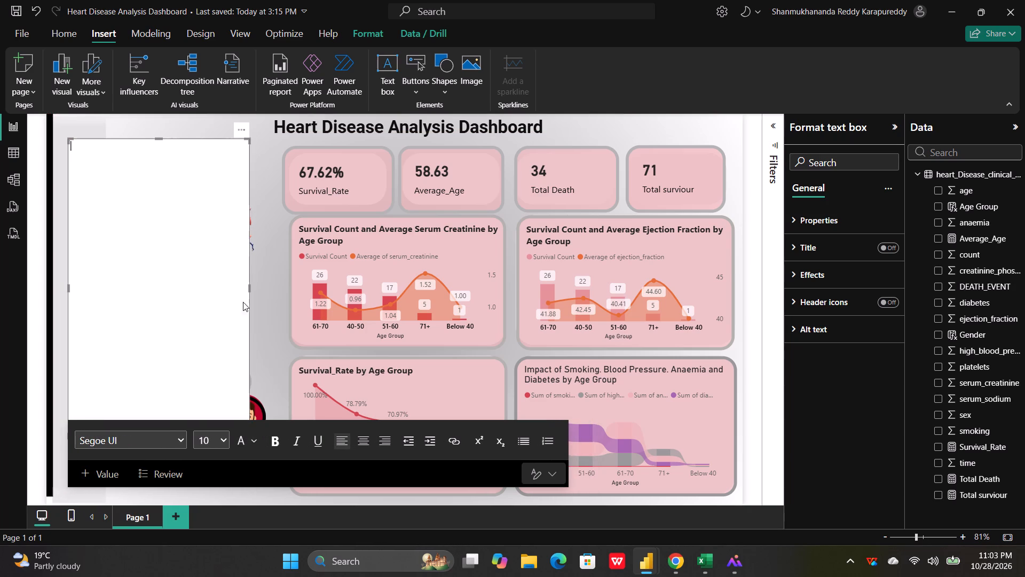
click(269, 366)
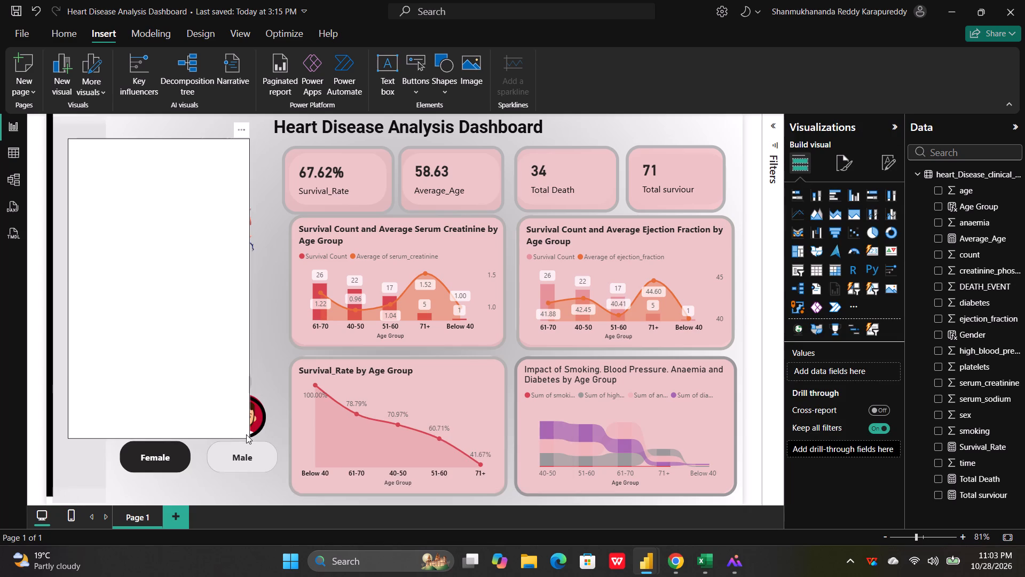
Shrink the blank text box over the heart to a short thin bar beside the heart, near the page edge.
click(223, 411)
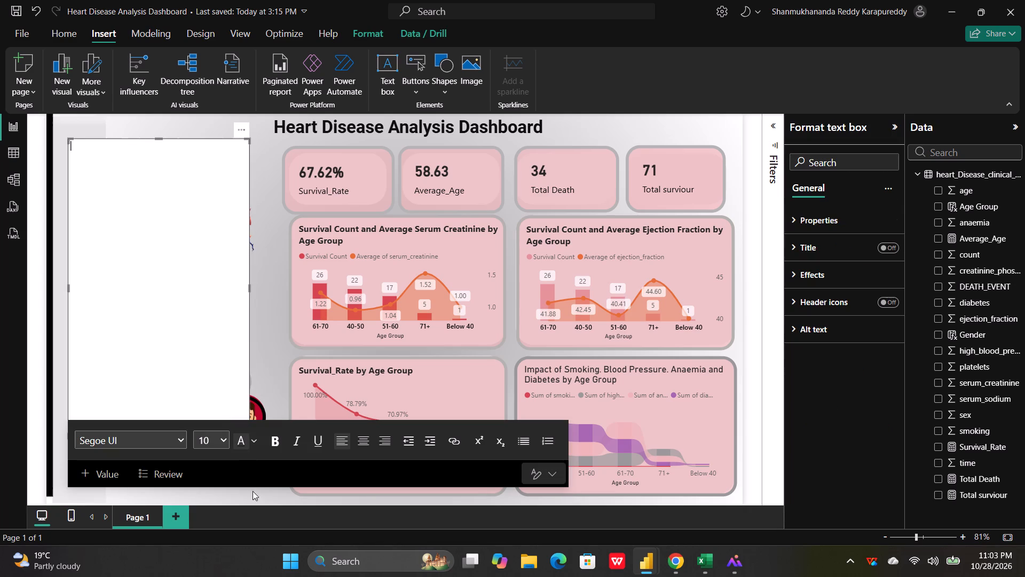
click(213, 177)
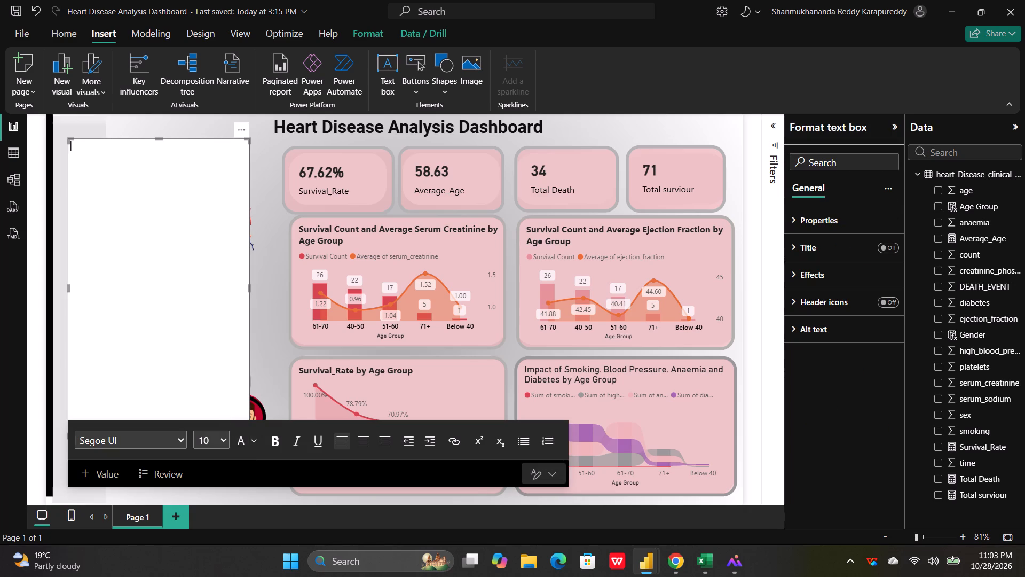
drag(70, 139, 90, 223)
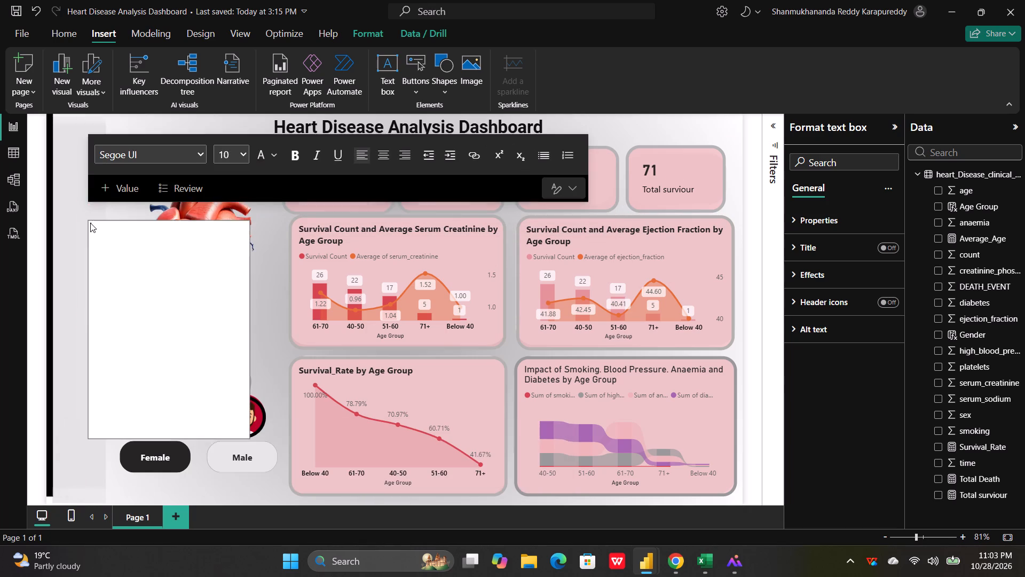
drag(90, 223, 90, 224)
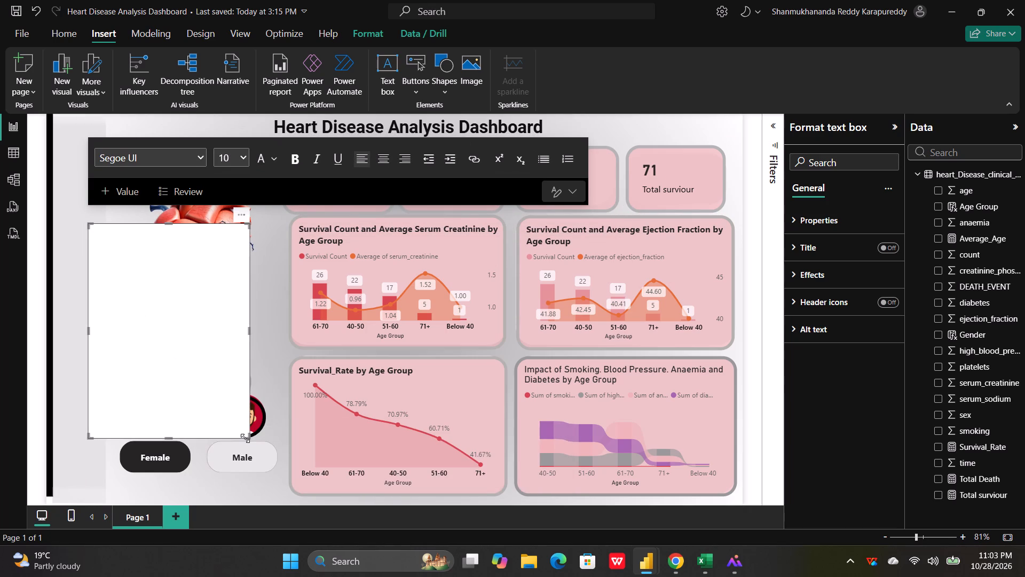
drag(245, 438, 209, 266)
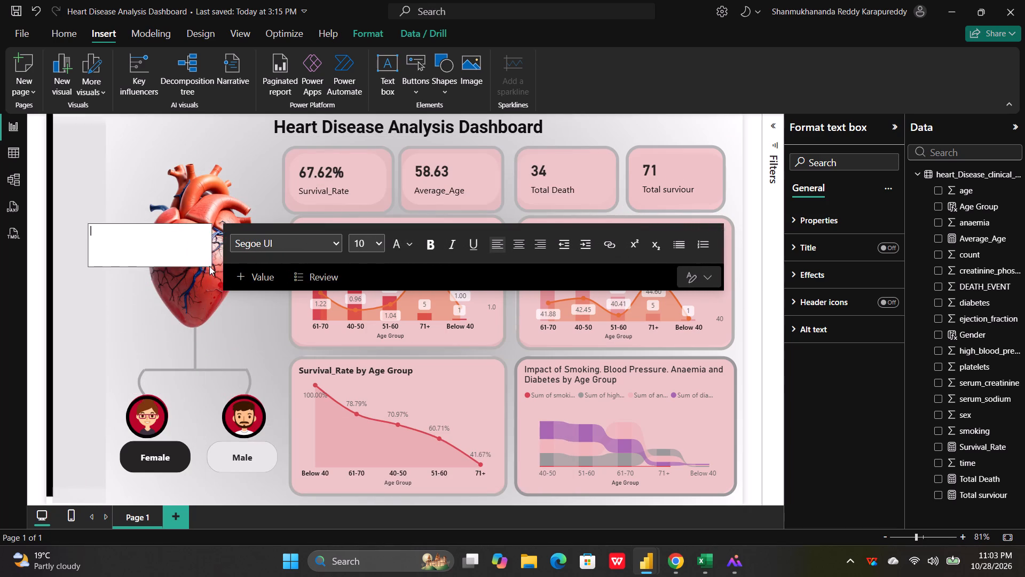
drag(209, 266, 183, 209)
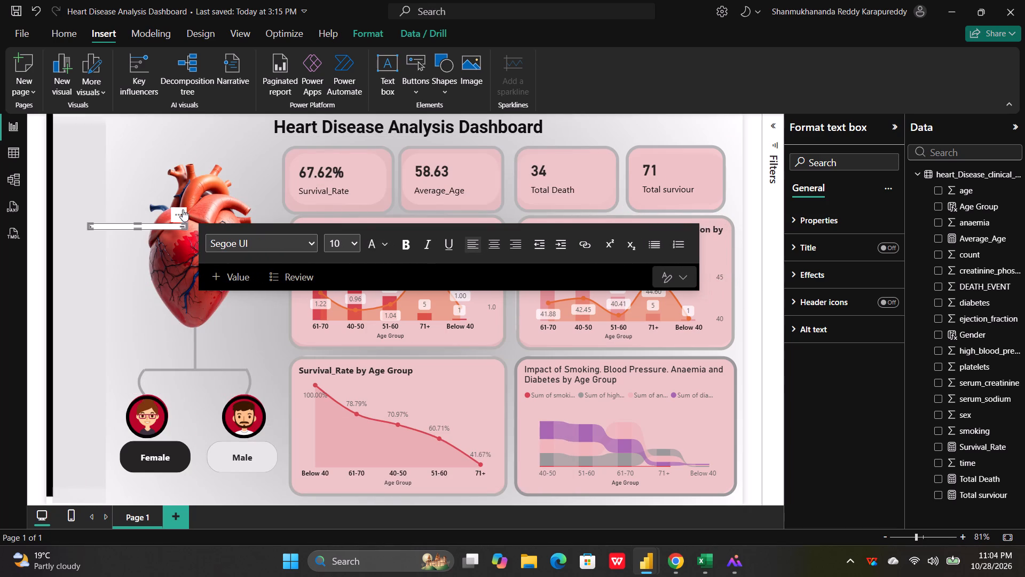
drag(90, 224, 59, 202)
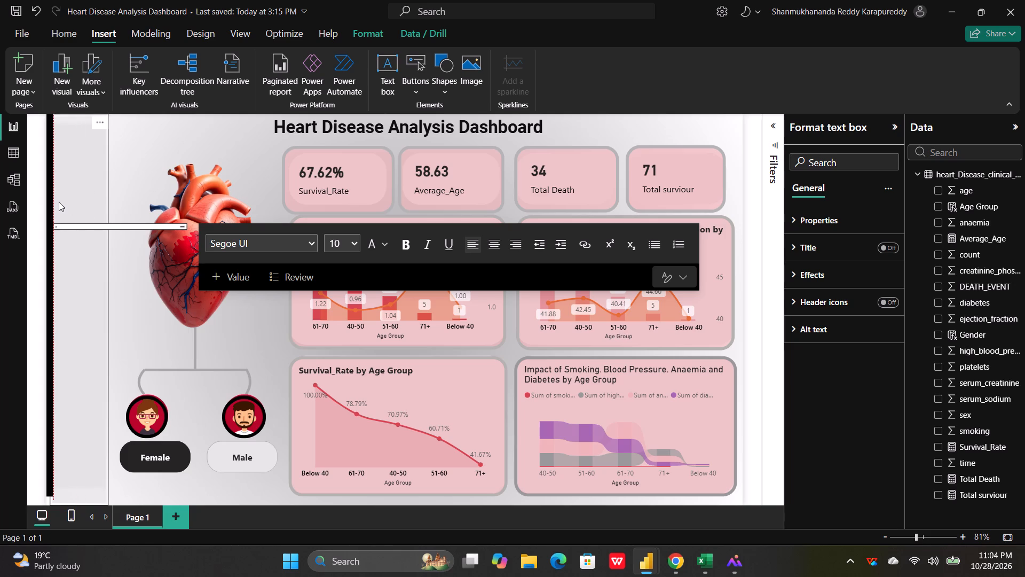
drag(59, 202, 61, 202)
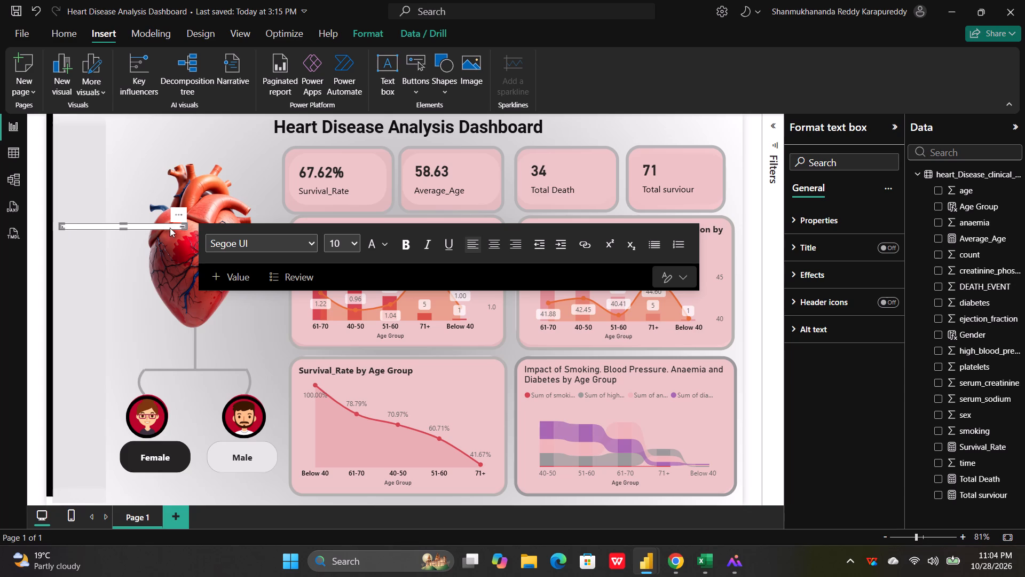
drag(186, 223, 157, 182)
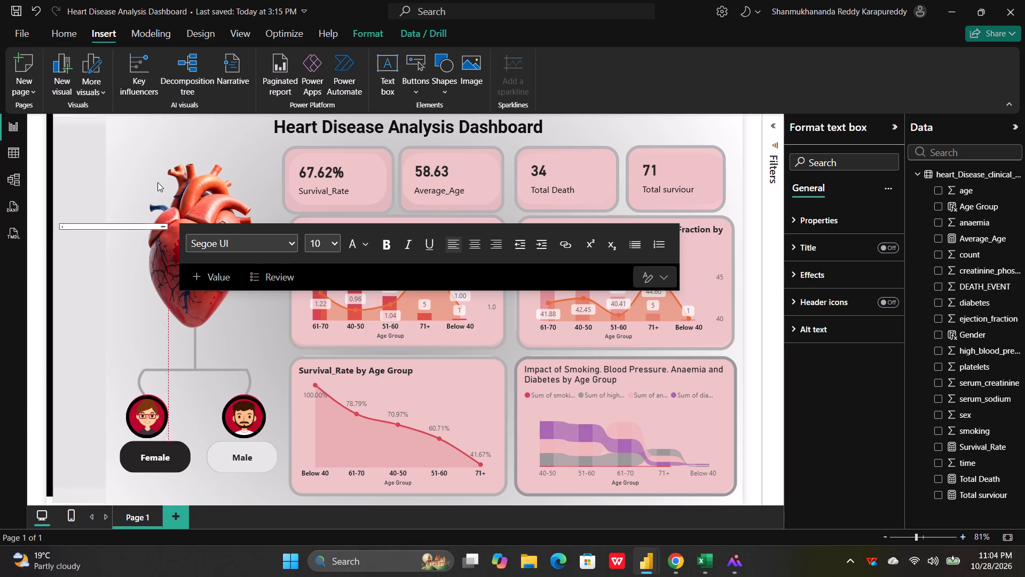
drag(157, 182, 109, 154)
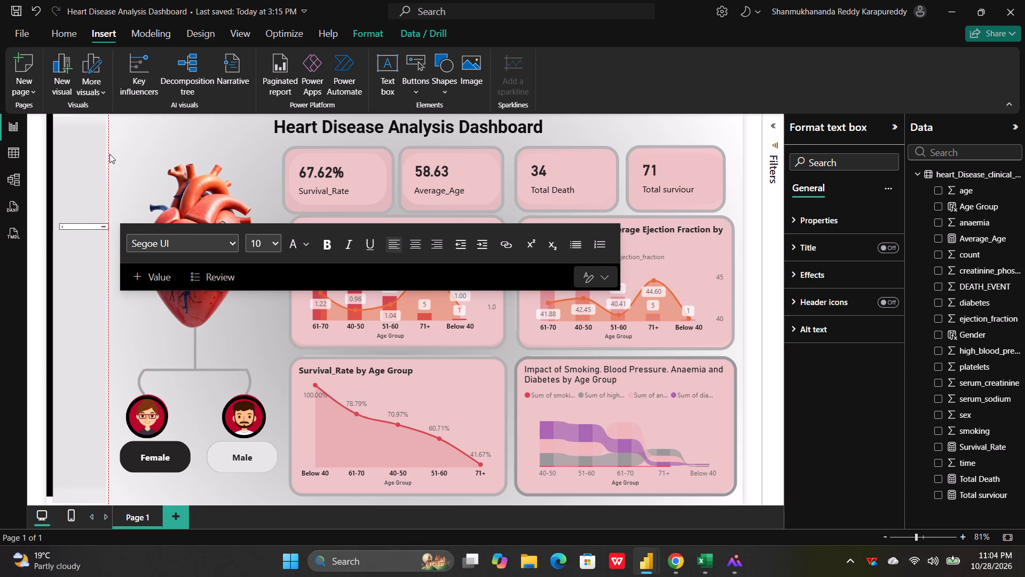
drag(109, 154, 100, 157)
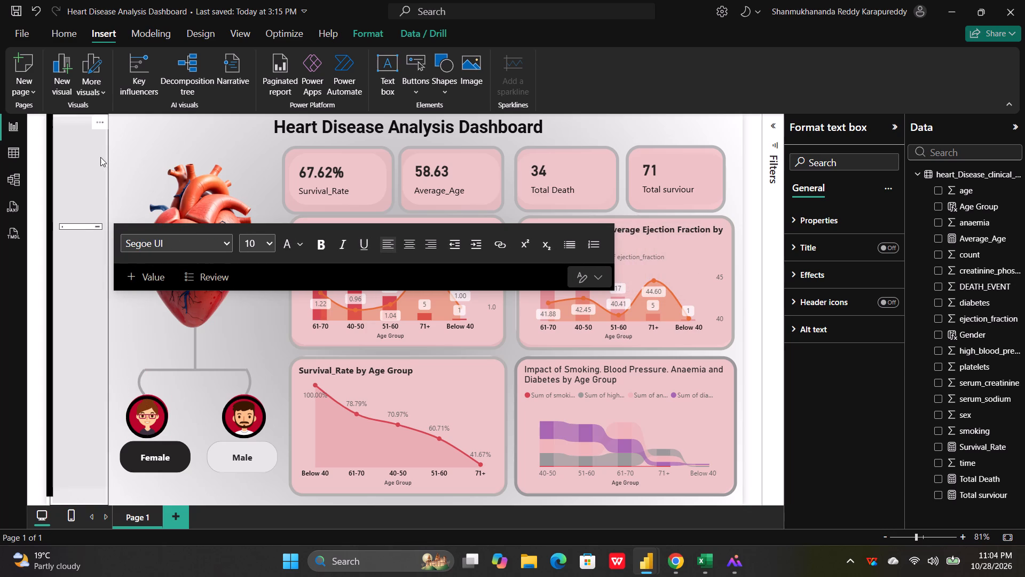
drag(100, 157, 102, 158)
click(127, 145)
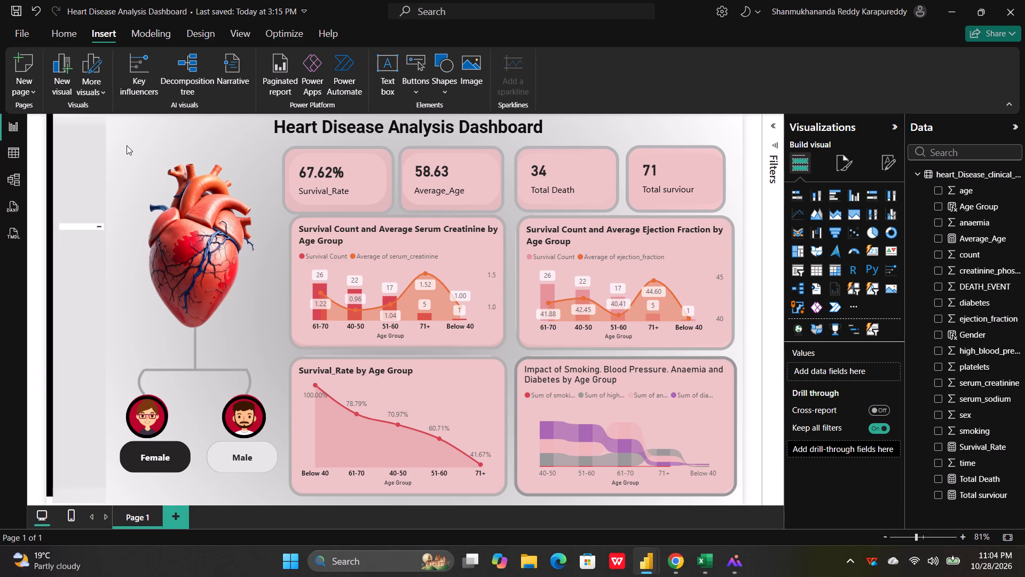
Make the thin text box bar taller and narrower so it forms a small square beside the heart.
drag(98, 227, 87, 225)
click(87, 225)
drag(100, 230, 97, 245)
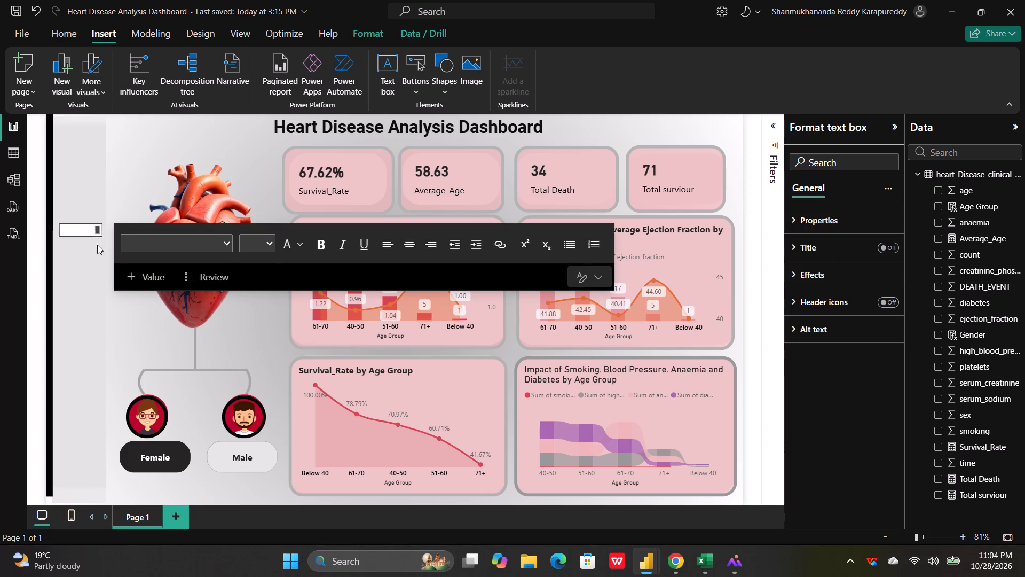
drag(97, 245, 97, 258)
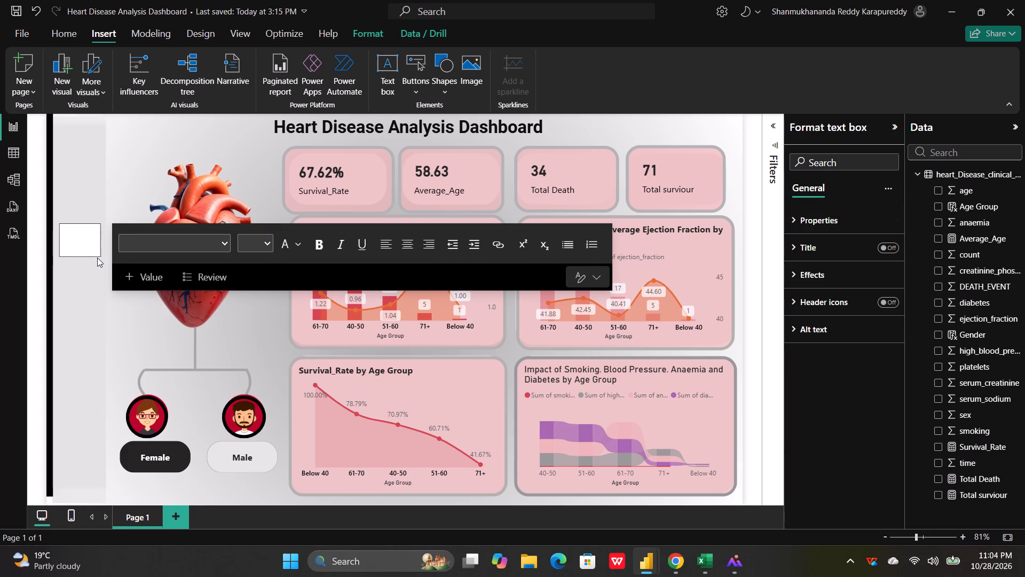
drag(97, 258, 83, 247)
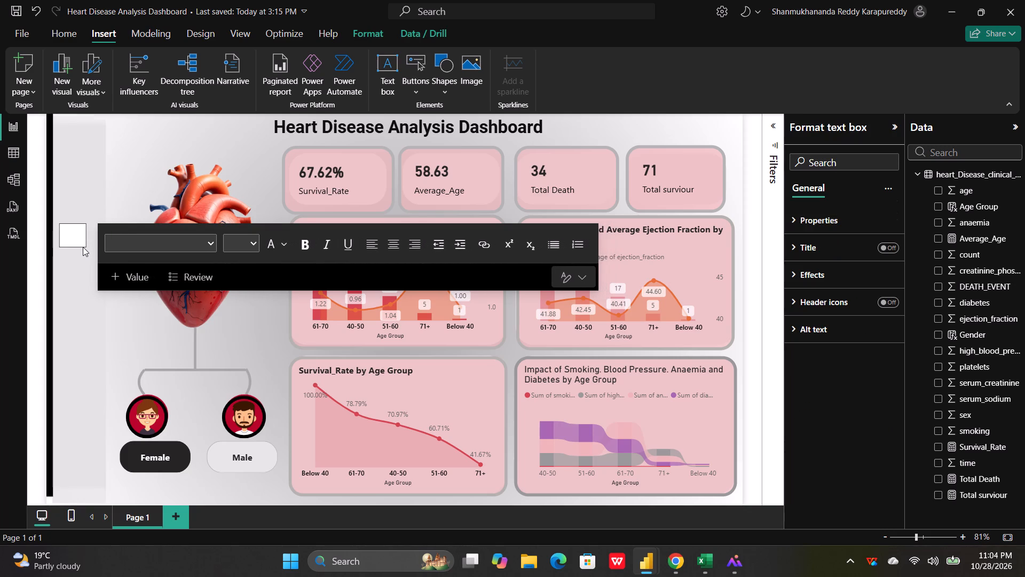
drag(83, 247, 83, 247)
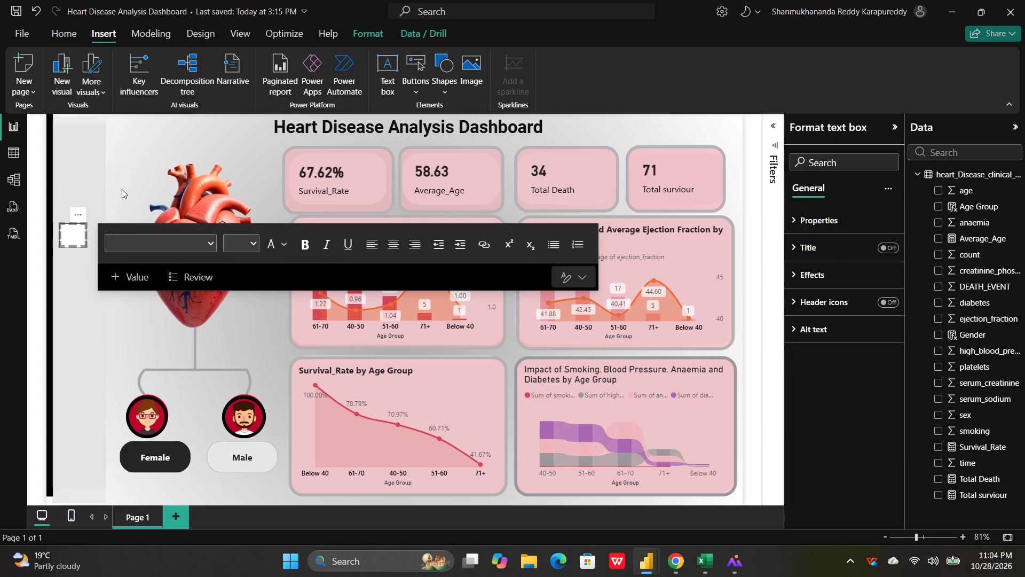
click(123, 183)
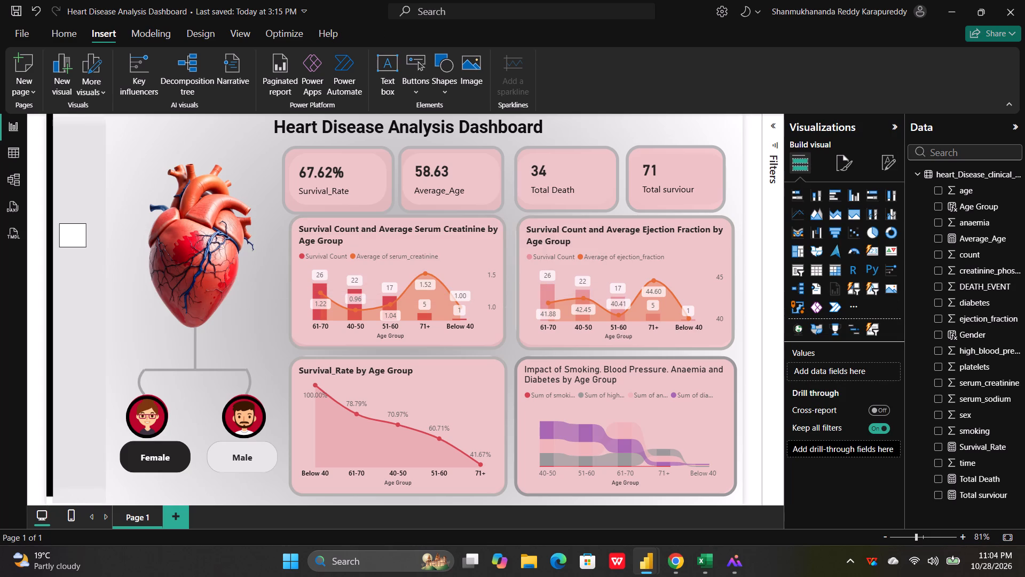
Remove the small blank text box beside the heart from the report page.
drag(81, 245, 86, 224)
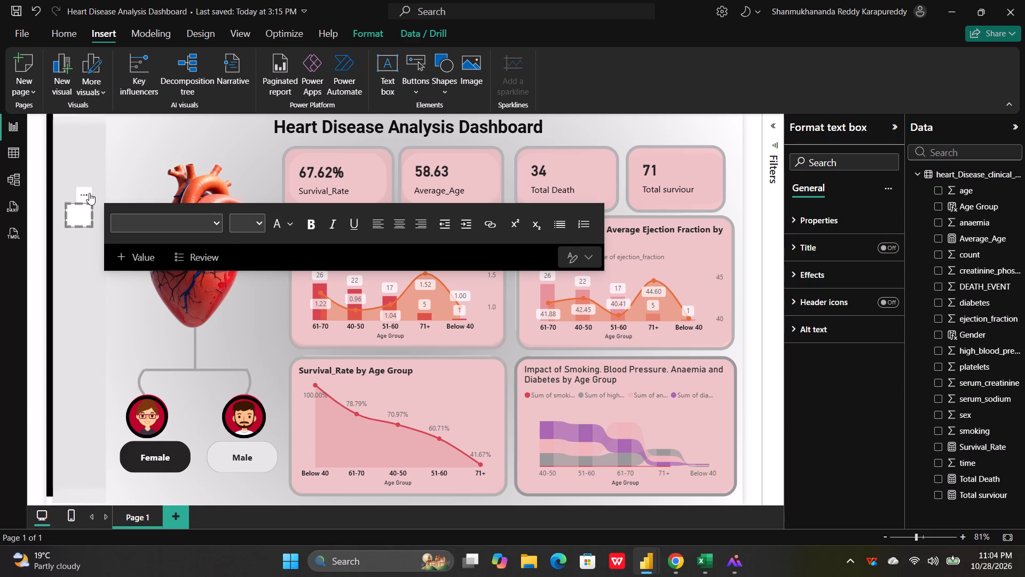
click(89, 193)
click(120, 209)
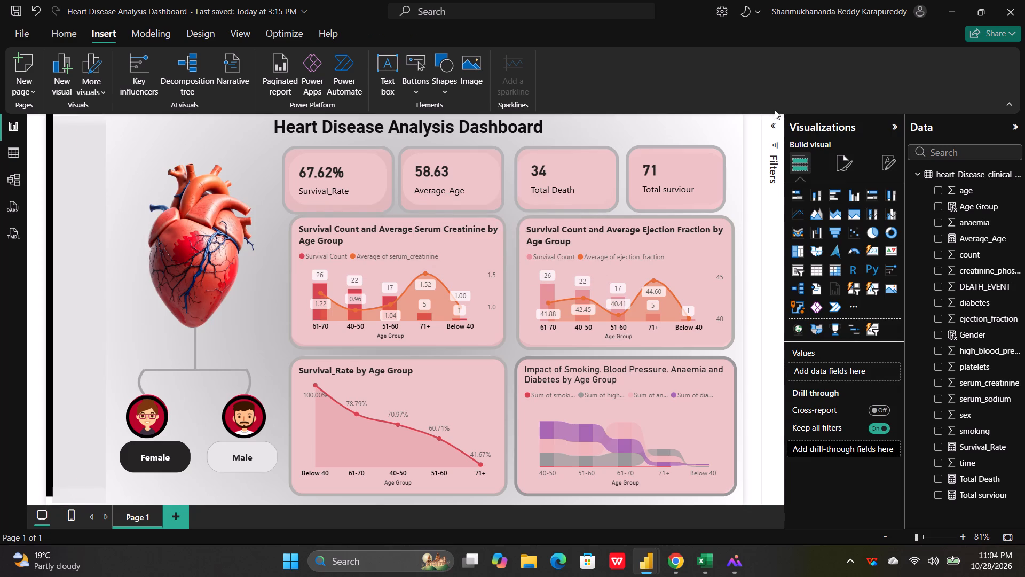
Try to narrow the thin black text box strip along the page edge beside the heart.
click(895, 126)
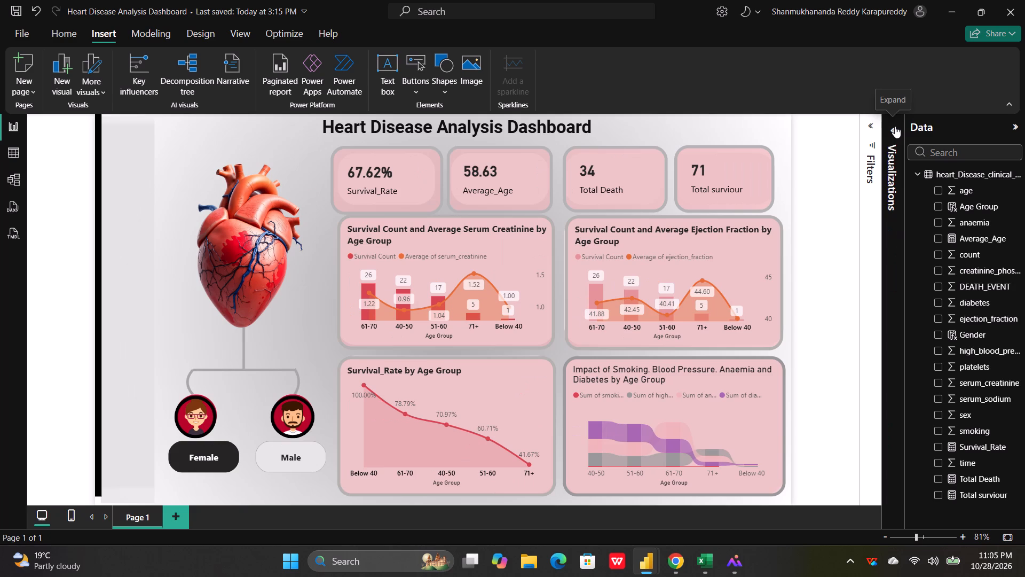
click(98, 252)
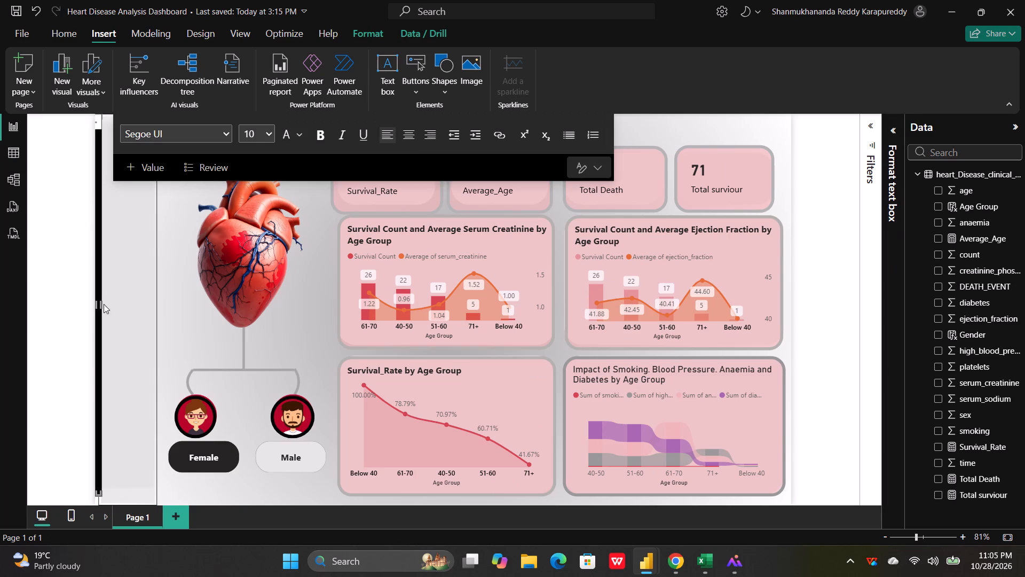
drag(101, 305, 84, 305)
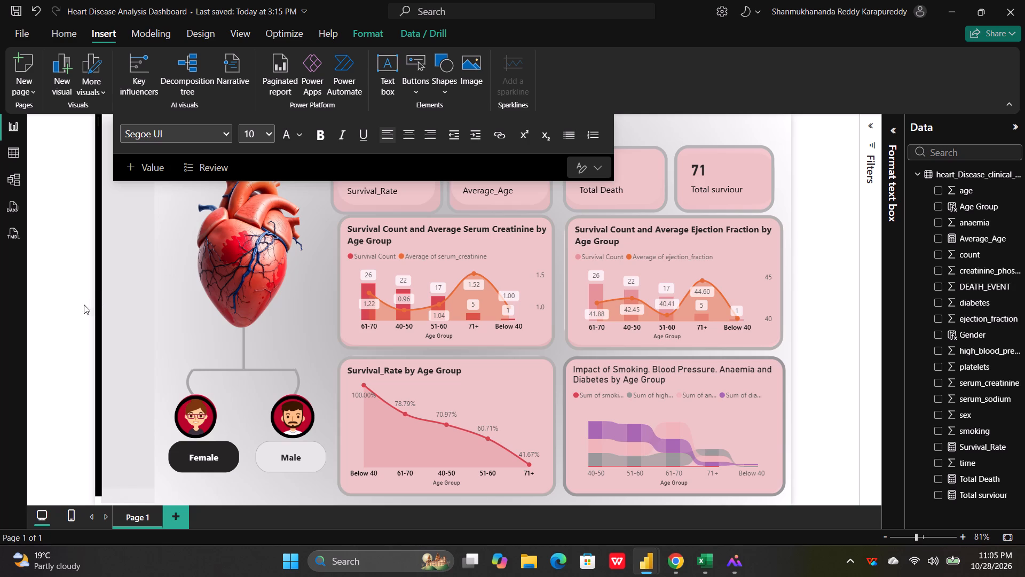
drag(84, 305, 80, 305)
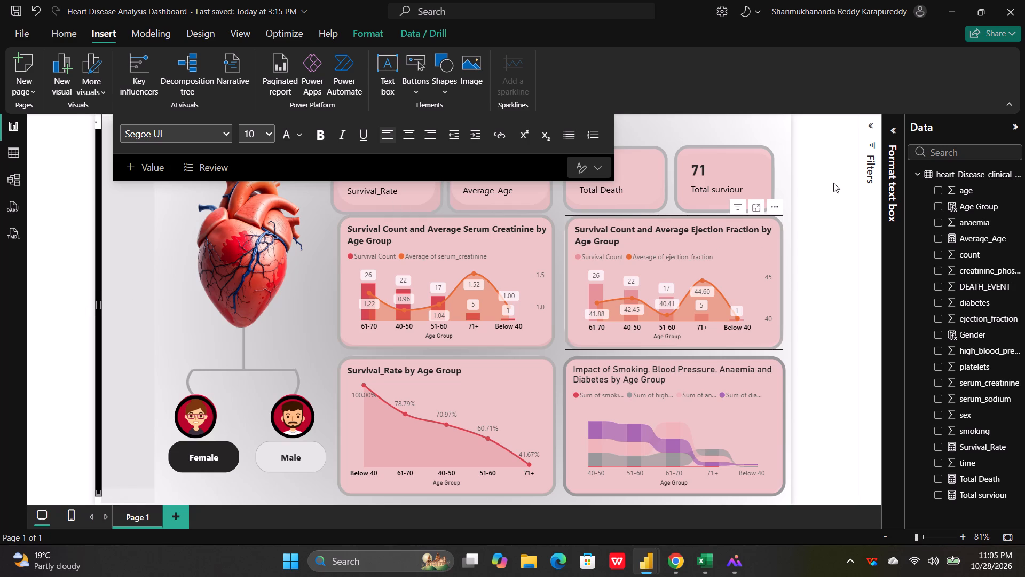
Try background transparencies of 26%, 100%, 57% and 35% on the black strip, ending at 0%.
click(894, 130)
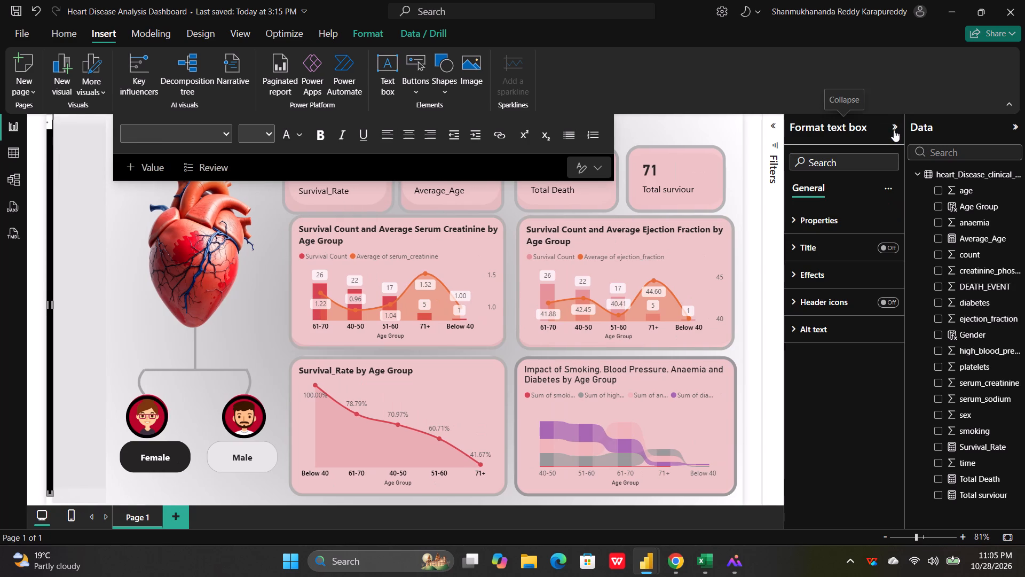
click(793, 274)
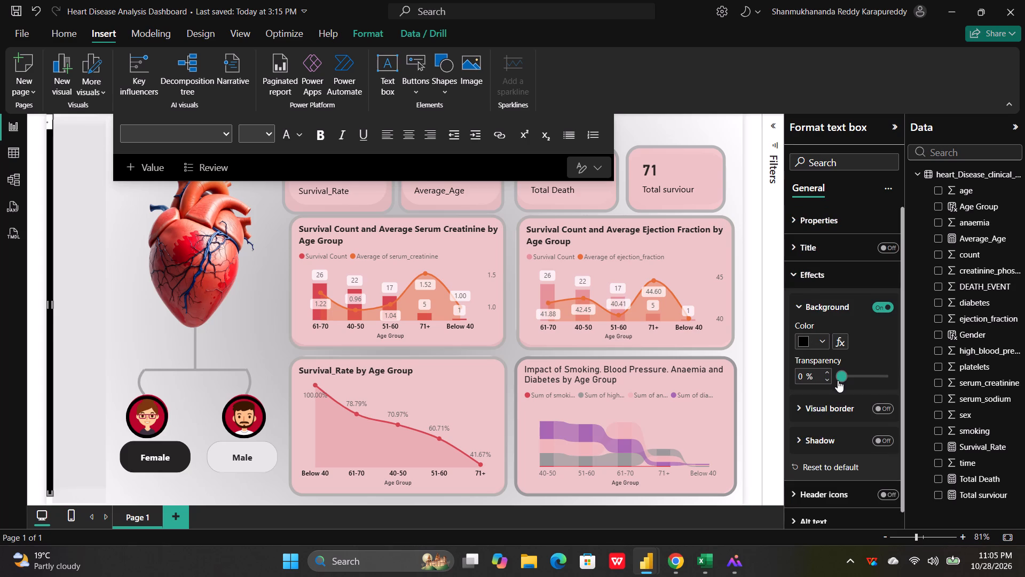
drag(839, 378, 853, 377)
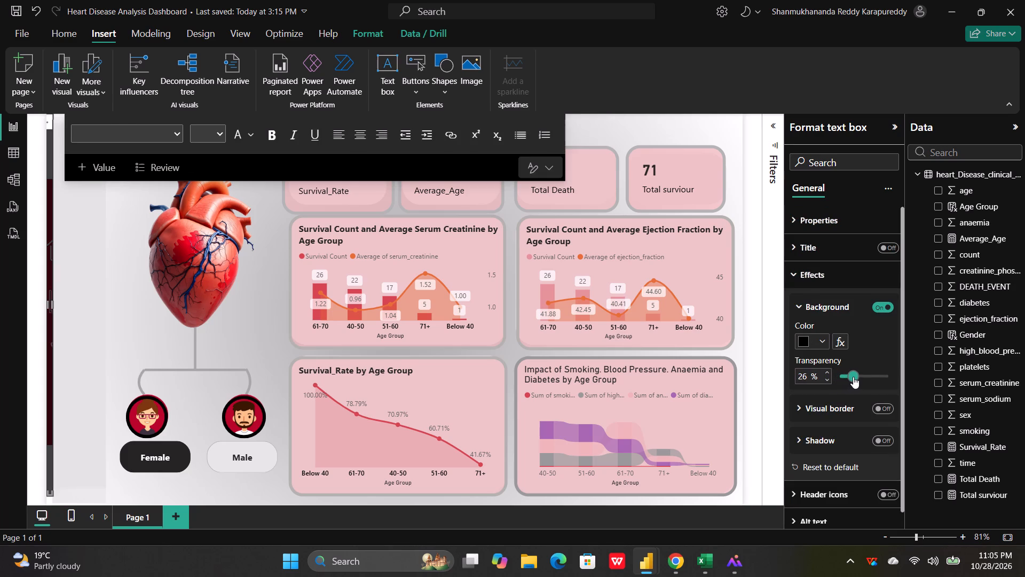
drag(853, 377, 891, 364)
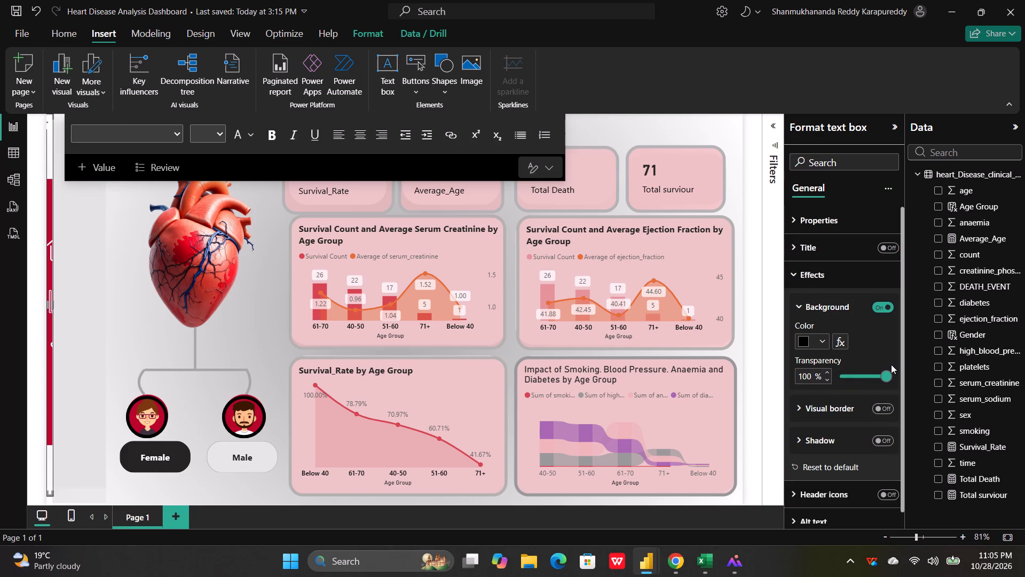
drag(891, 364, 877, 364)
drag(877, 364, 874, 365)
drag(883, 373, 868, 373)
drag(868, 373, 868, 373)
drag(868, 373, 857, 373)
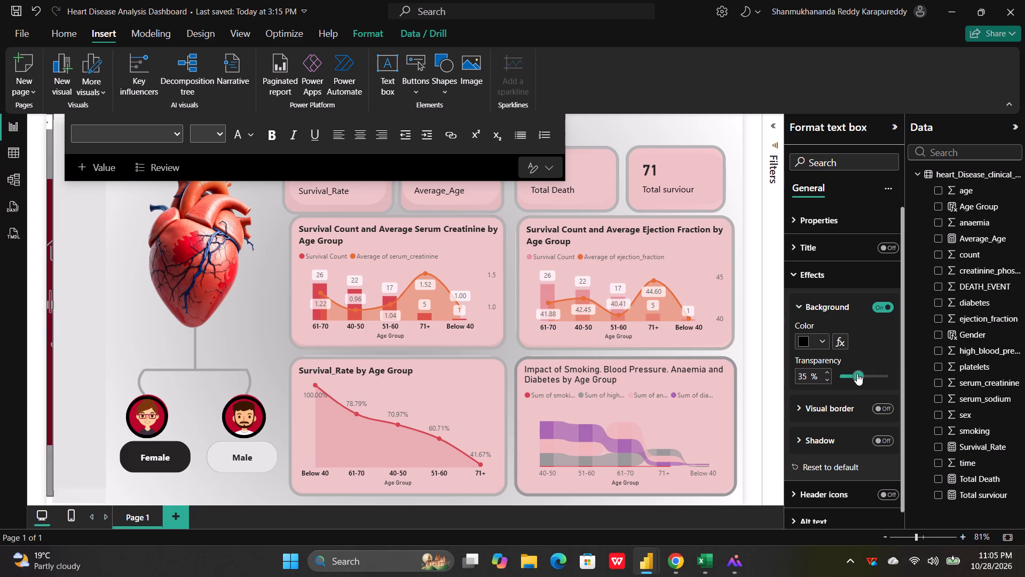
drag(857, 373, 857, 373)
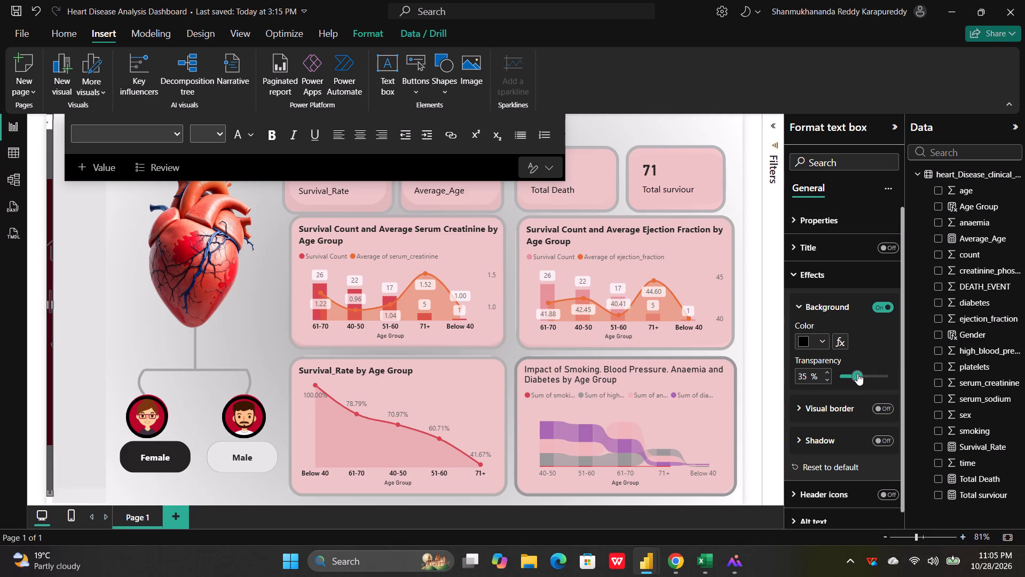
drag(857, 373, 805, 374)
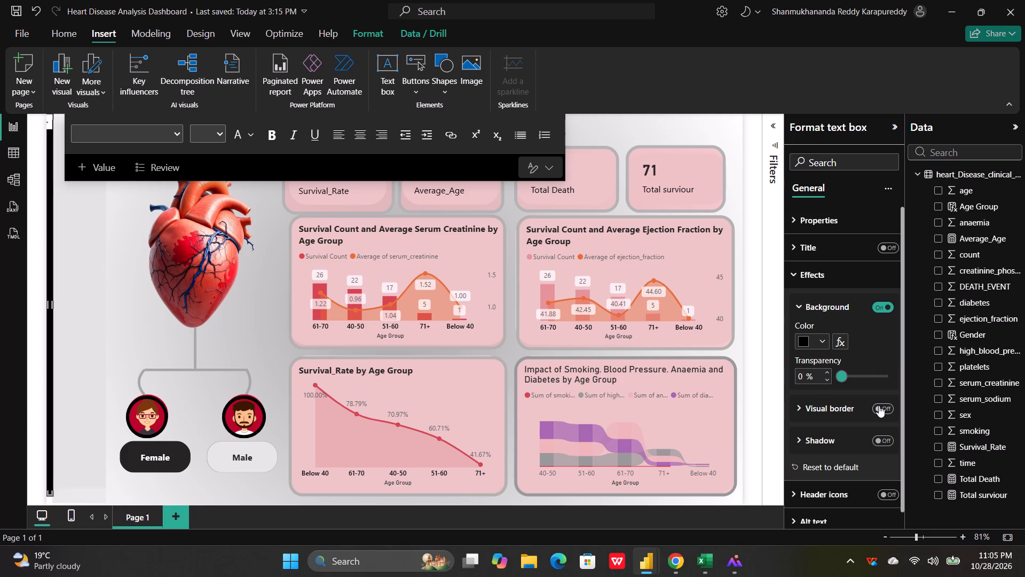
Turn on the black strip's visual border and round its corners to 30 px.
click(879, 406)
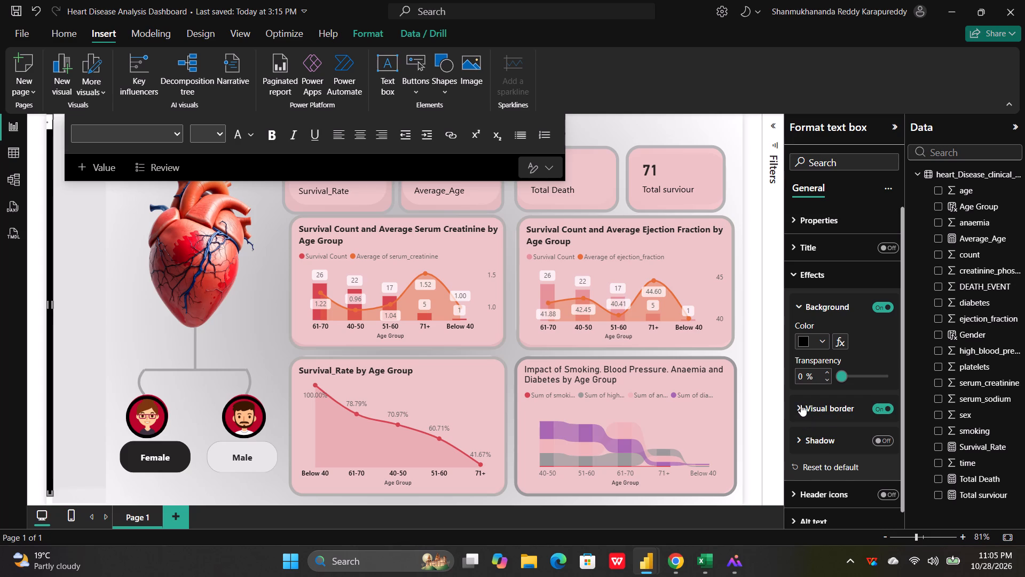
click(801, 404)
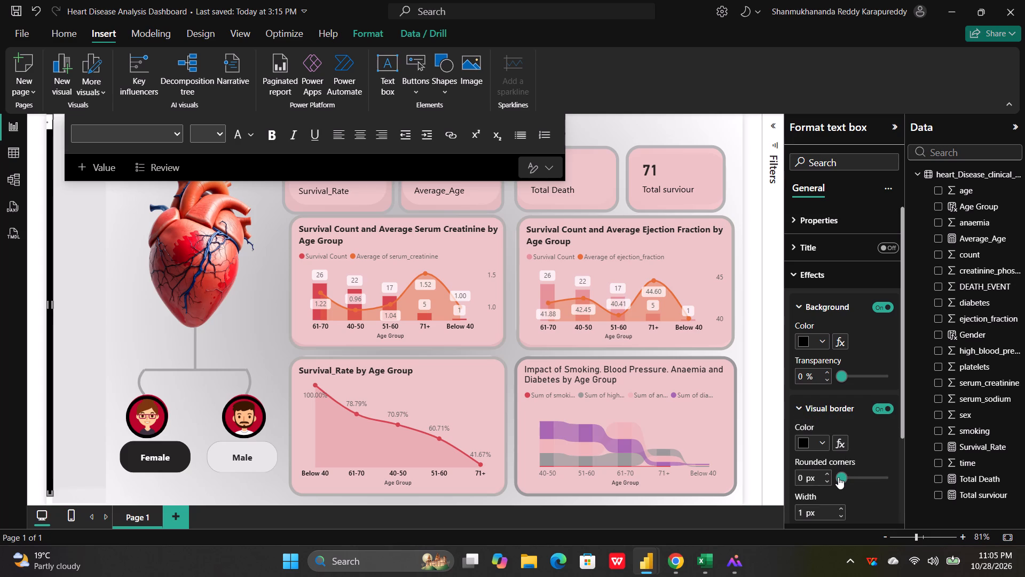
drag(838, 477, 846, 477)
drag(846, 477, 863, 477)
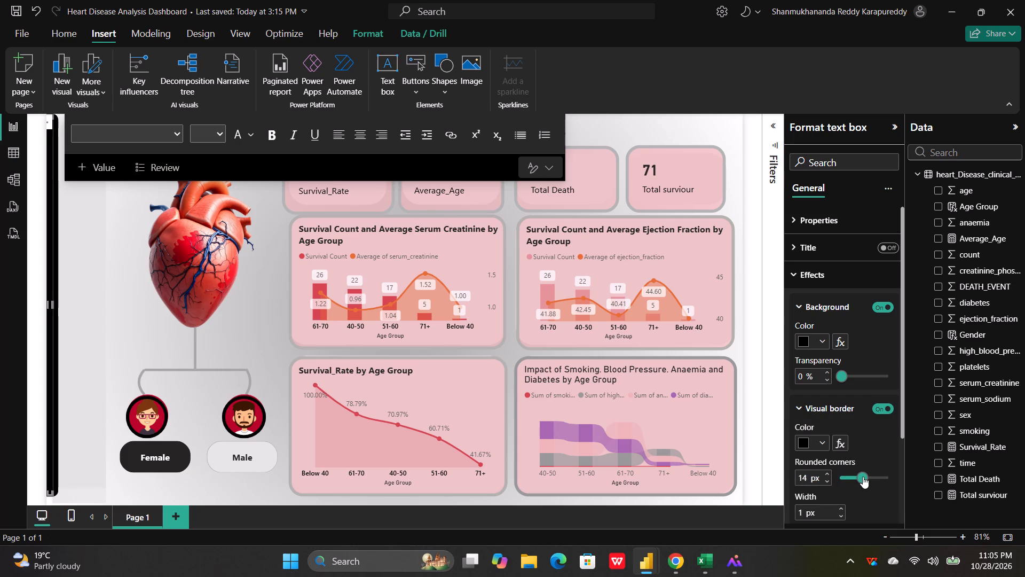
drag(863, 477, 904, 476)
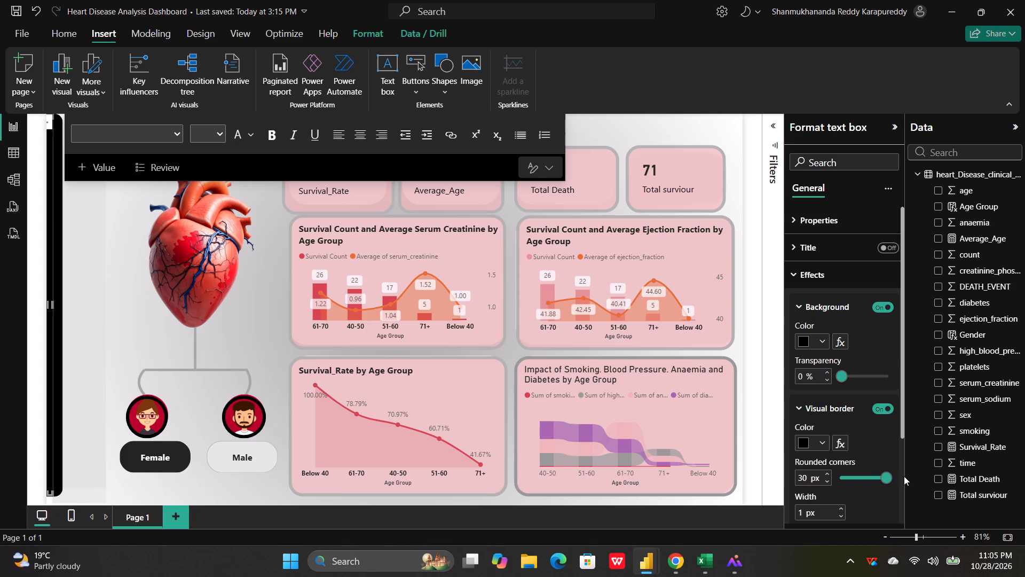
click(120, 329)
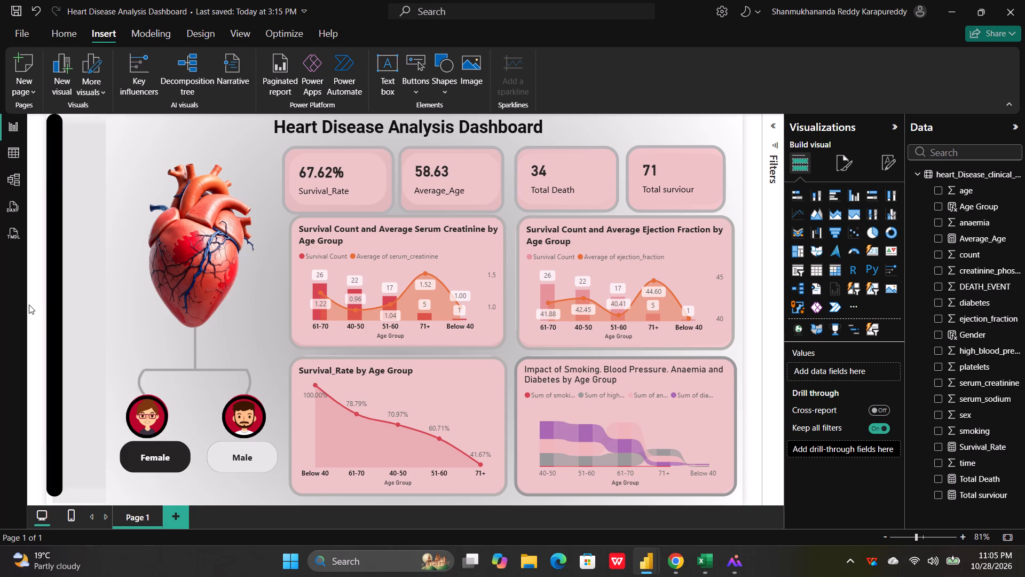
Set the black strip's visual border to 13 px rounded corners and a 6 px width.
click(43, 304)
click(46, 304)
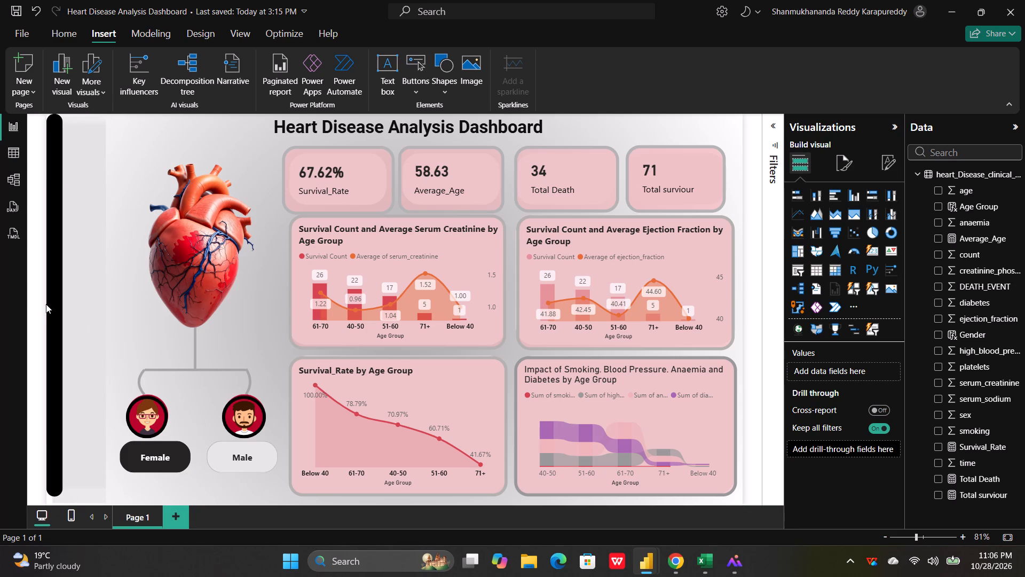
click(56, 305)
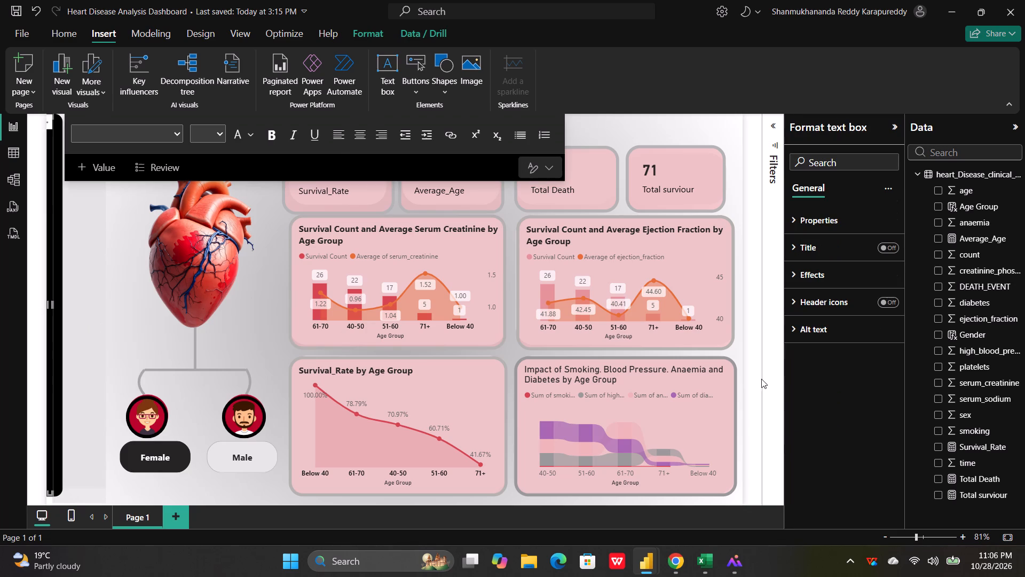
click(793, 274)
scroll(839, 385, down, 1)
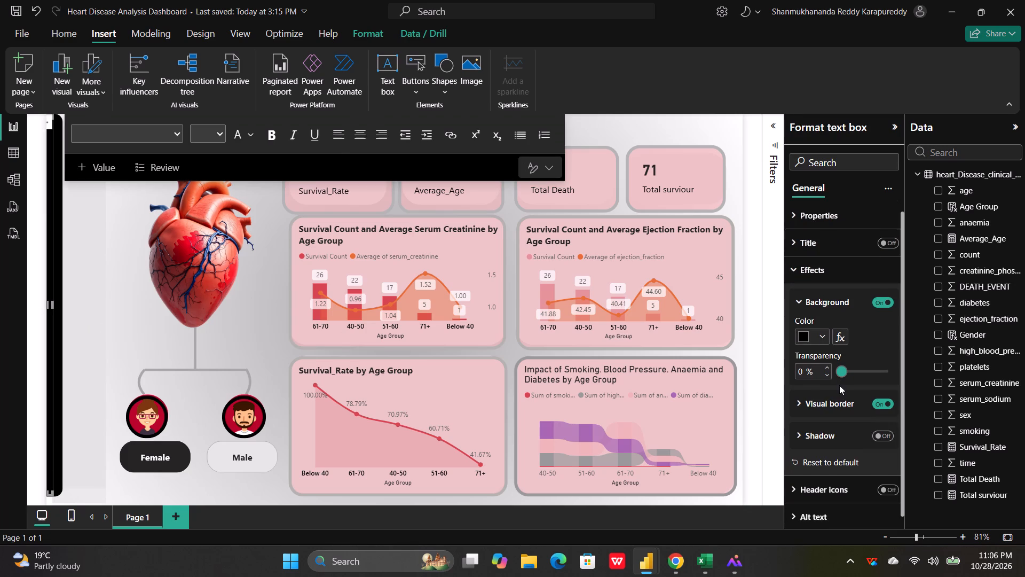
scroll(839, 385, down, 1)
click(800, 396)
scroll(819, 414, down, 1)
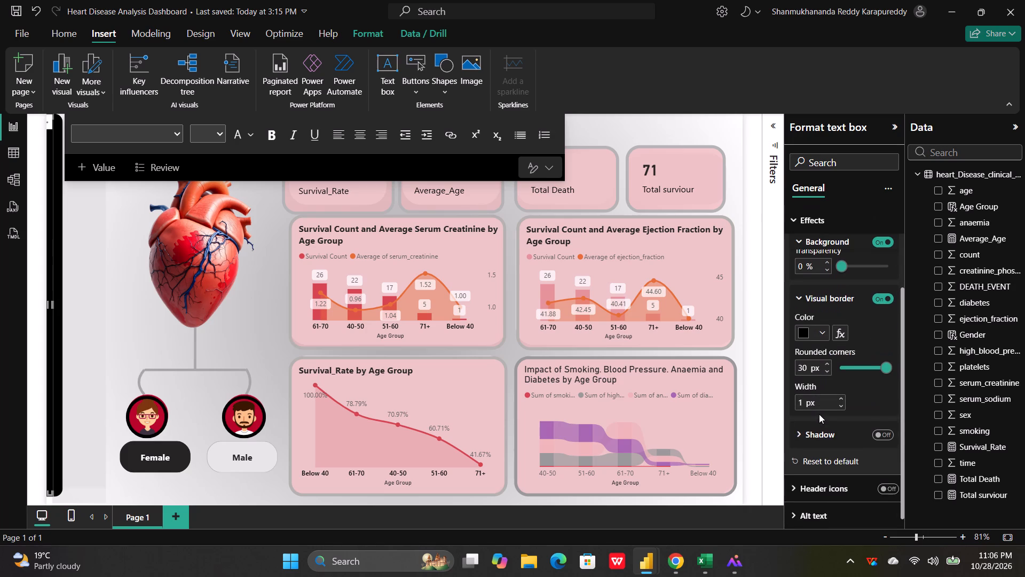
drag(884, 367, 857, 369)
click(857, 369)
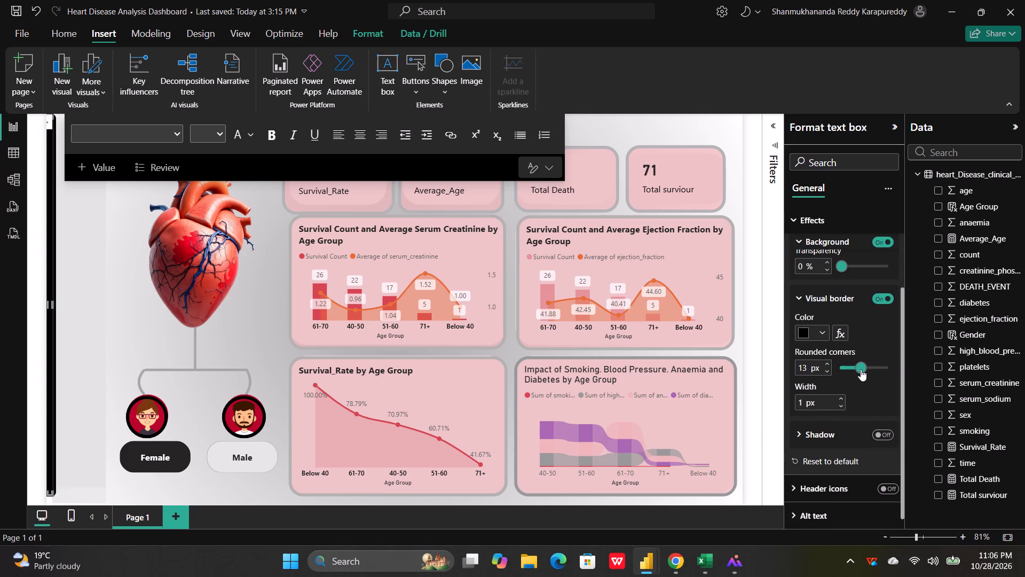
click(801, 404)
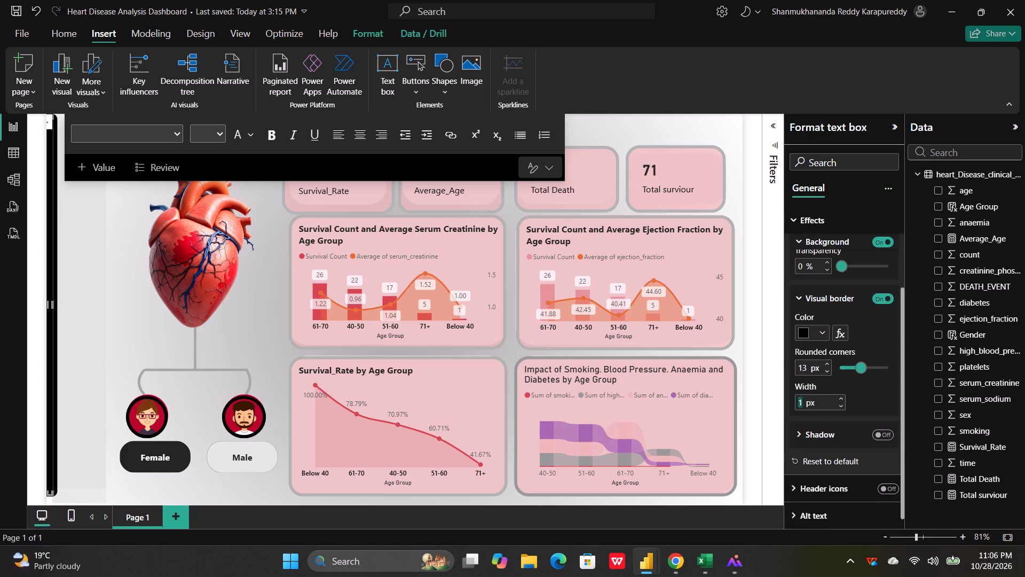
key(6)
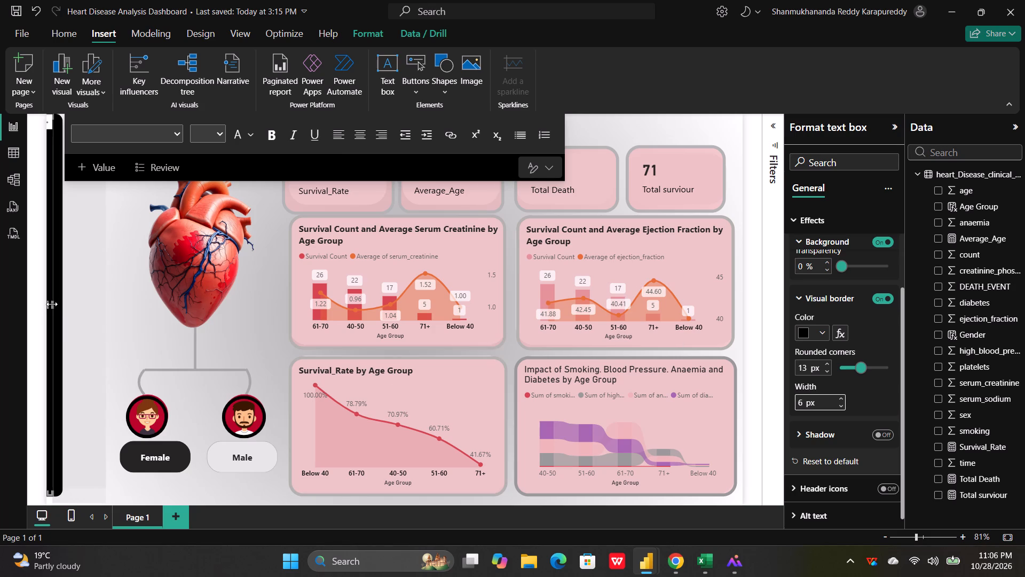
Widen the black strip toward the heart until its edge nearly reaches the Female button.
drag(52, 304, 68, 306)
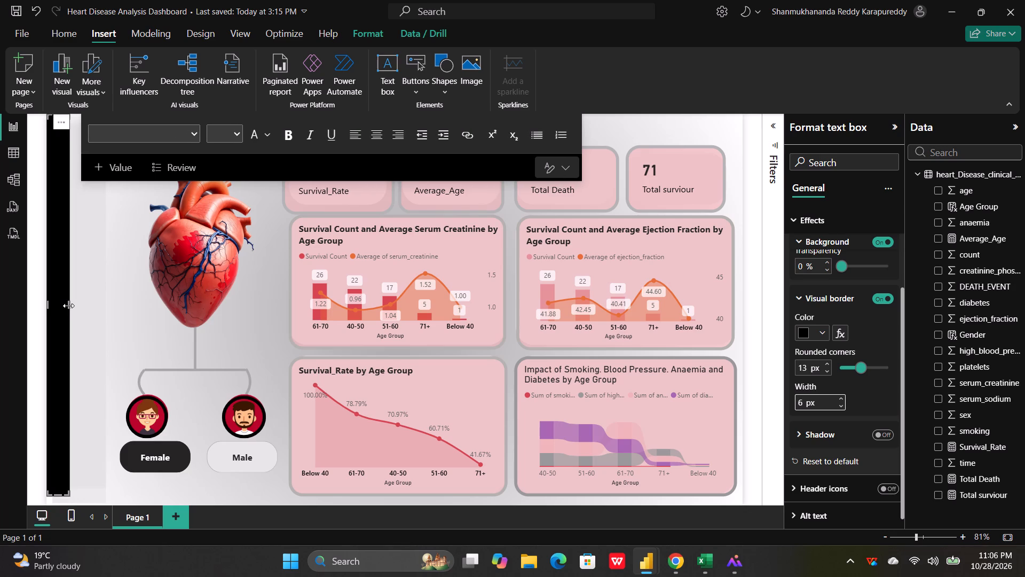
drag(68, 306, 97, 318)
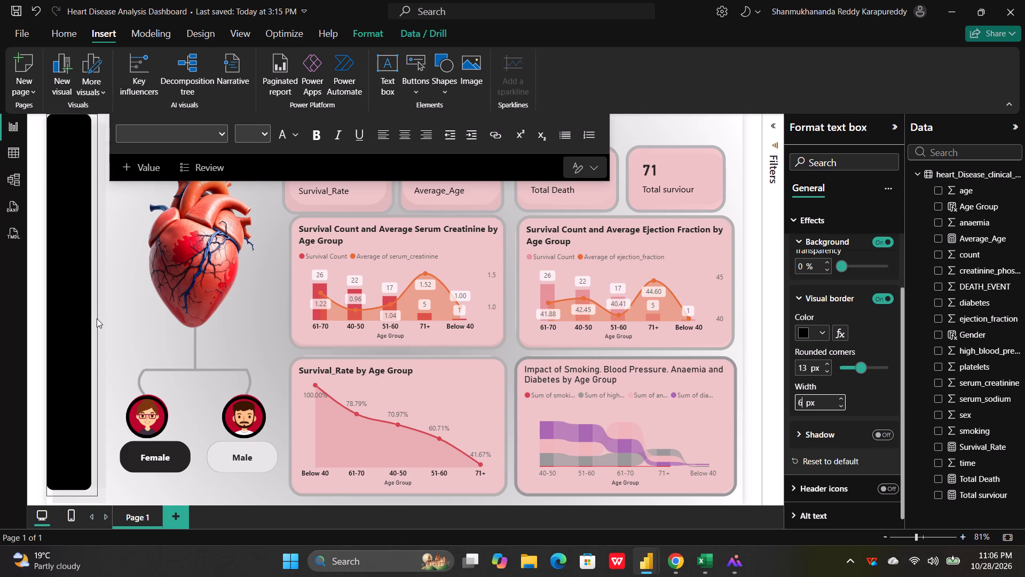
drag(97, 318, 102, 338)
click(121, 322)
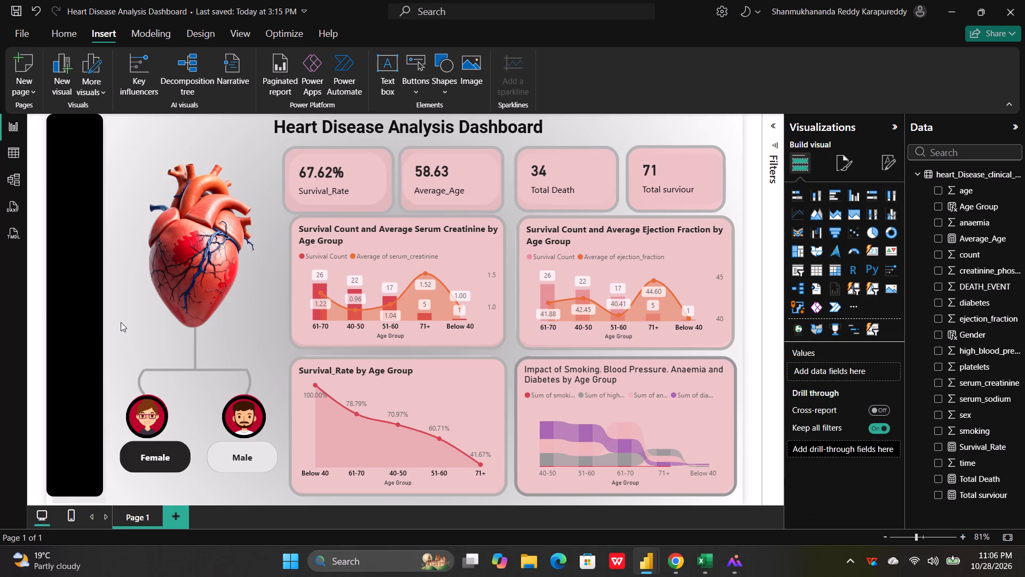
click(100, 305)
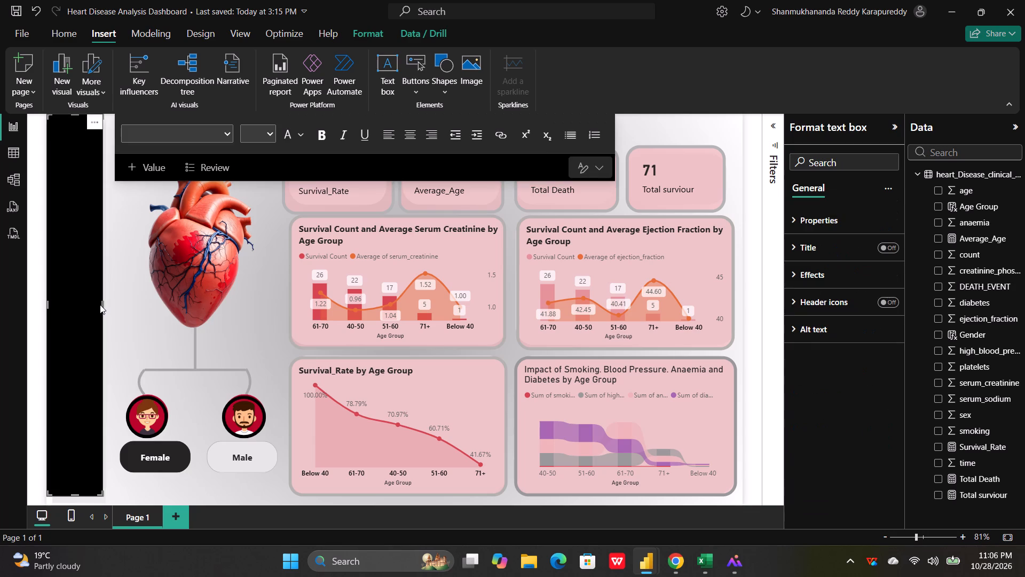
drag(101, 305, 115, 314)
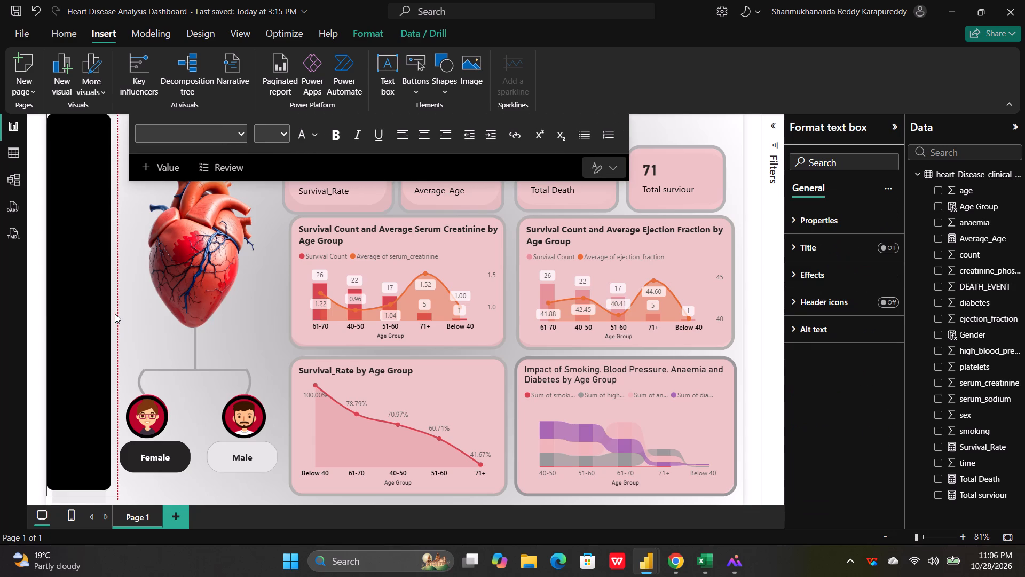
drag(115, 314, 119, 317)
click(133, 295)
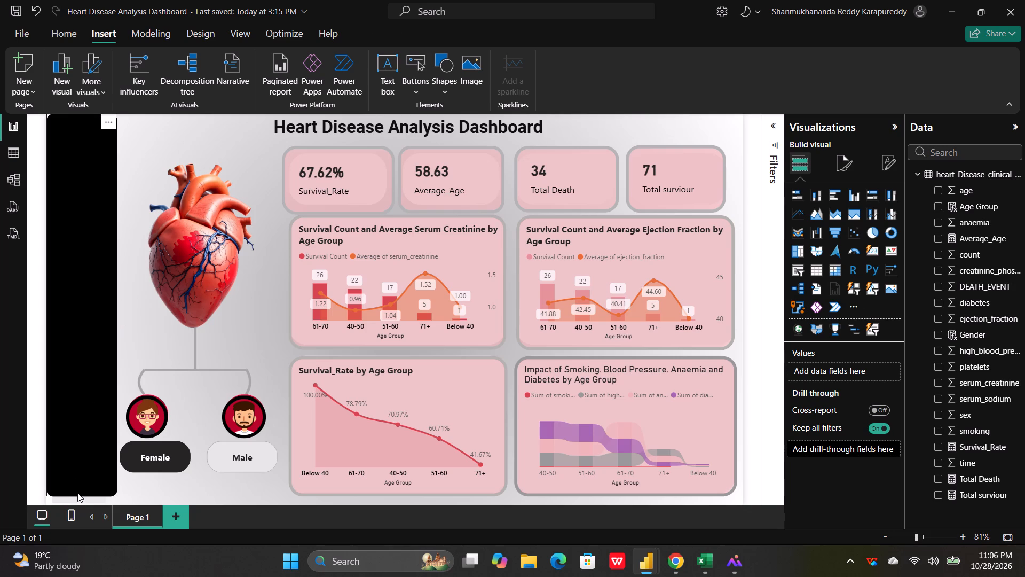
Extend the black strip down to the bottom edge of the report page, keeping its width just short of the Female button.
click(114, 492)
drag(113, 492, 113, 498)
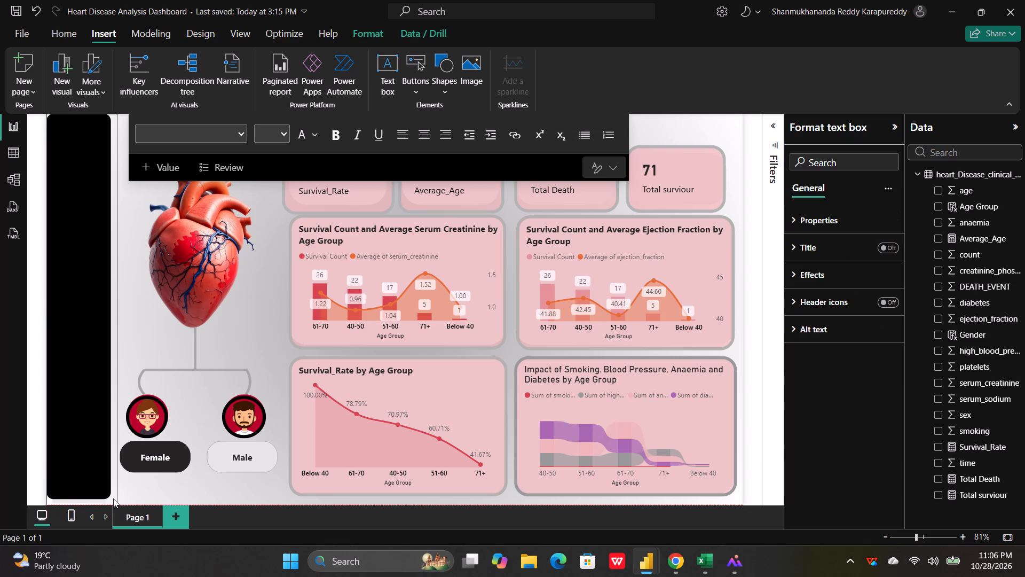
drag(113, 498, 116, 506)
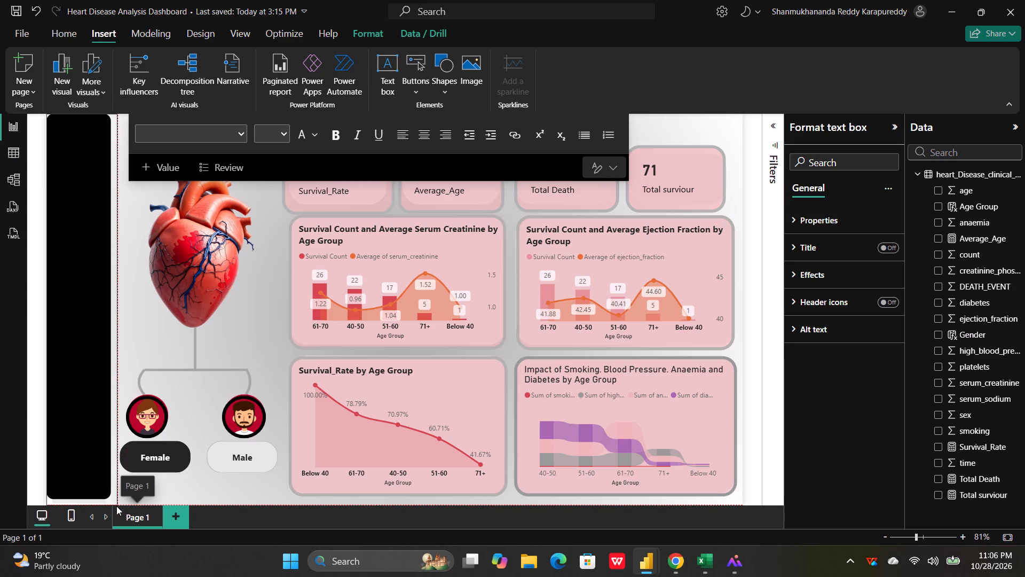
drag(116, 506, 120, 505)
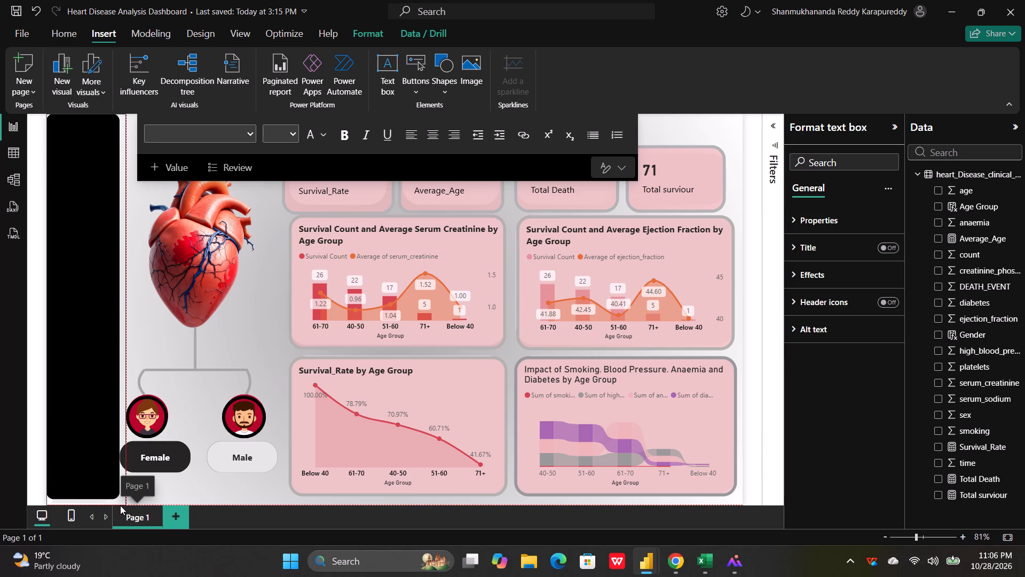
drag(120, 505, 116, 505)
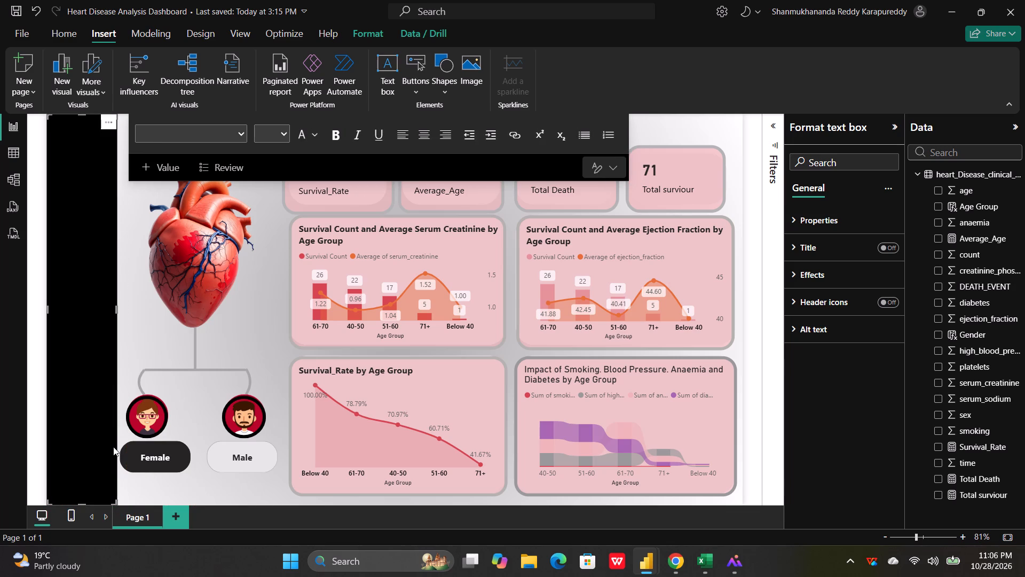
click(128, 321)
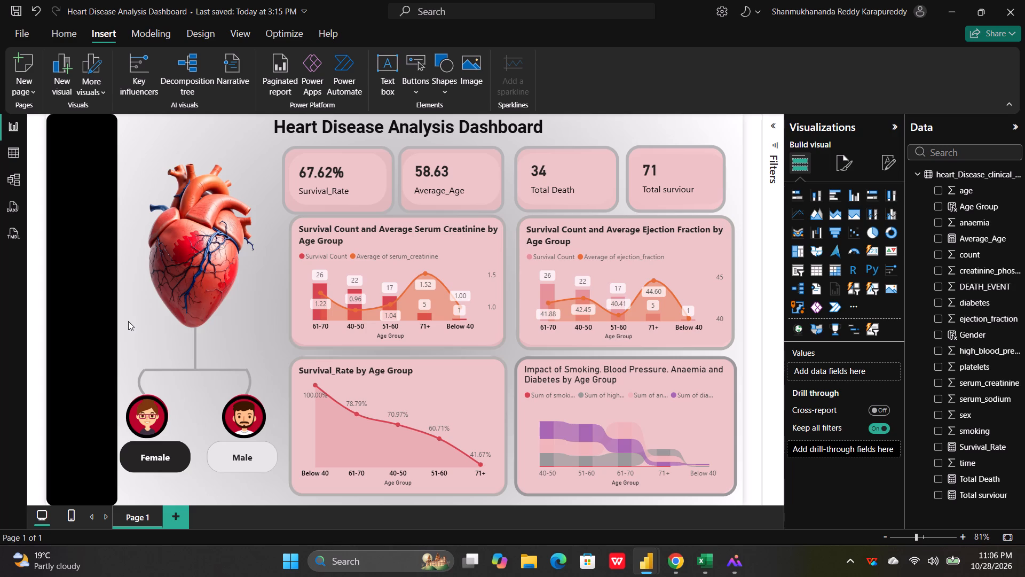
Change the strip's background color to the light pink theme color that matches the chart cards.
click(94, 304)
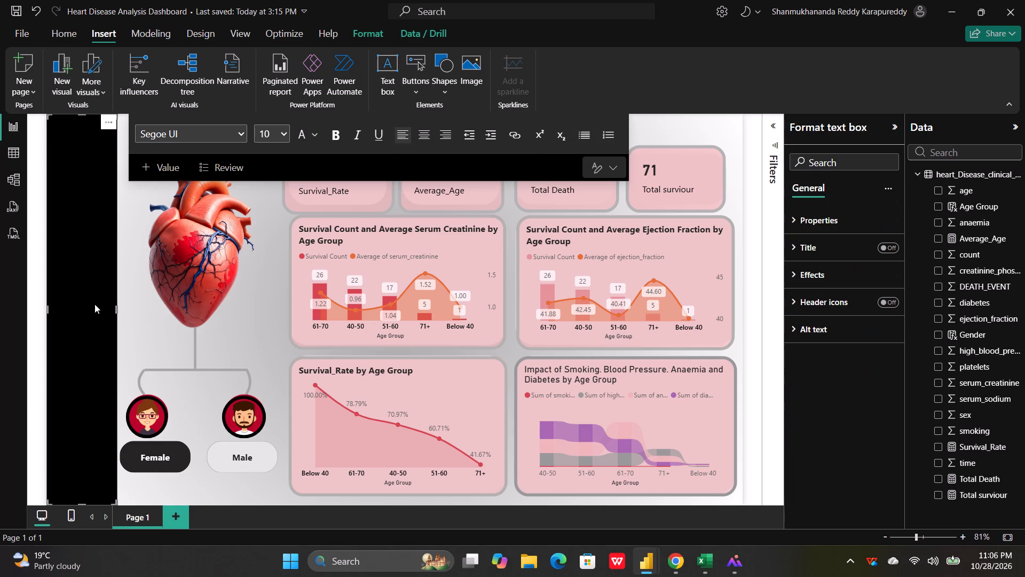
click(801, 280)
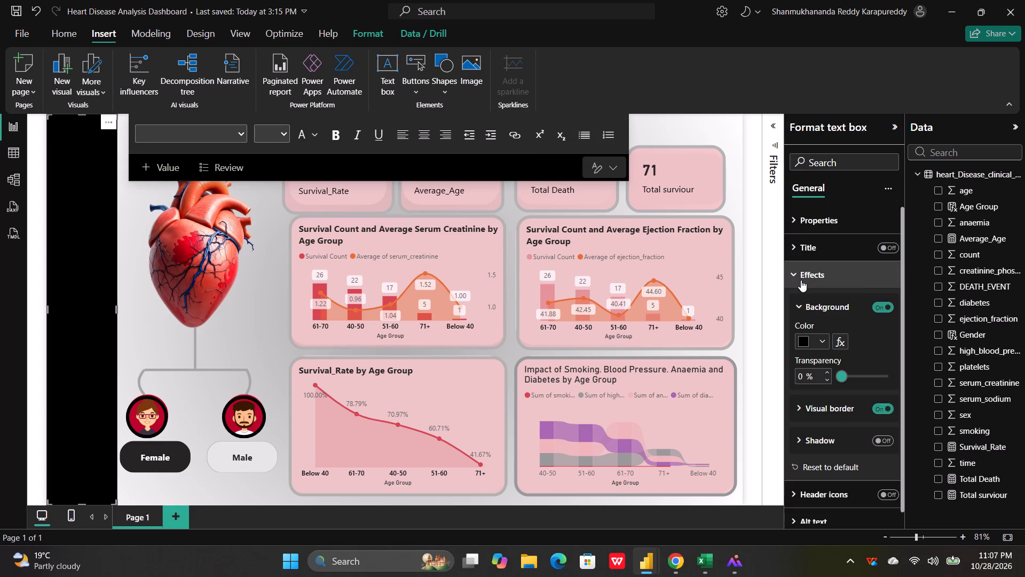
click(823, 337)
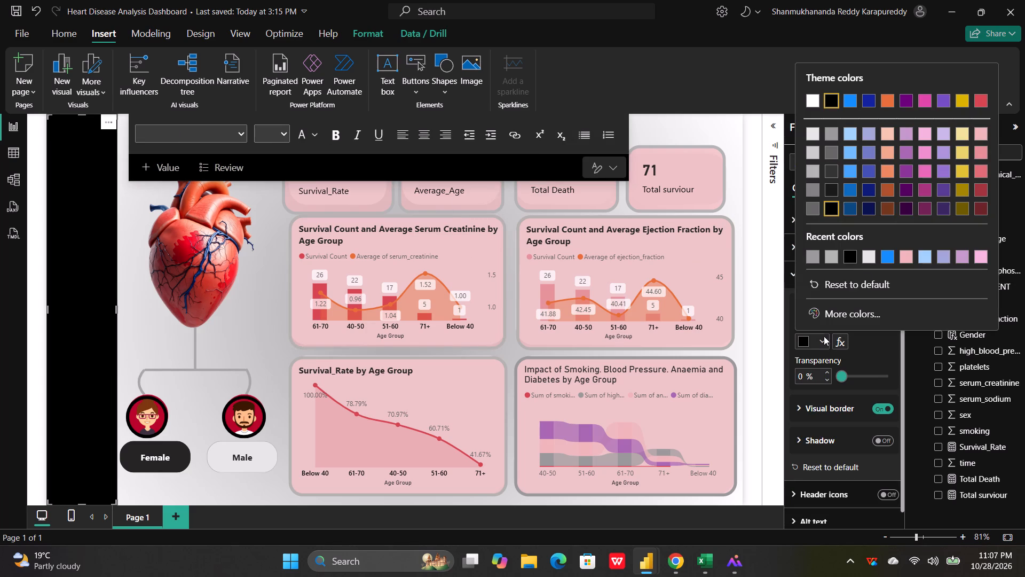
click(979, 134)
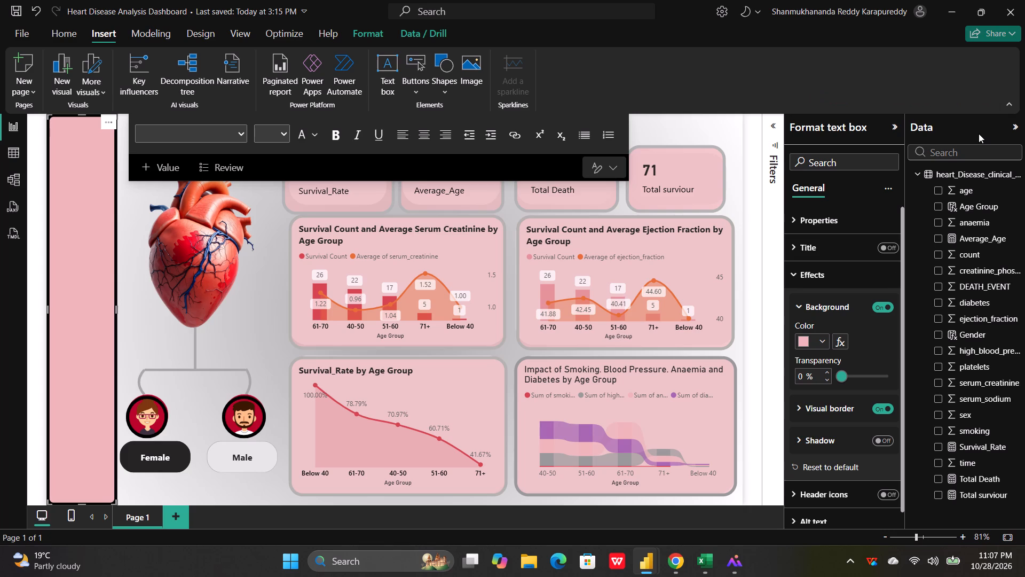
click(127, 313)
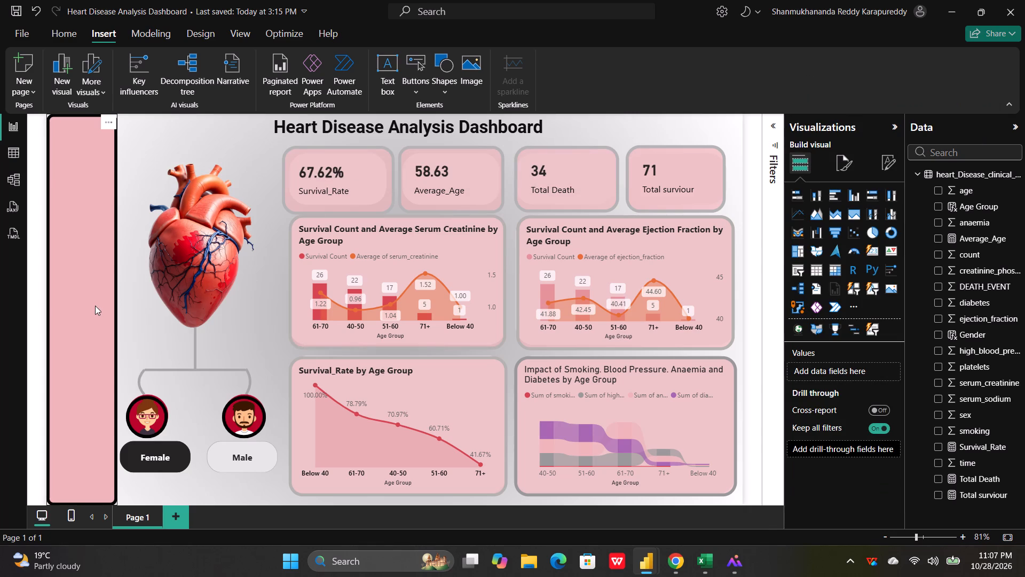
Set the pink side panel's visual border to 0 px rounded corners and a 3 px width.
click(95, 306)
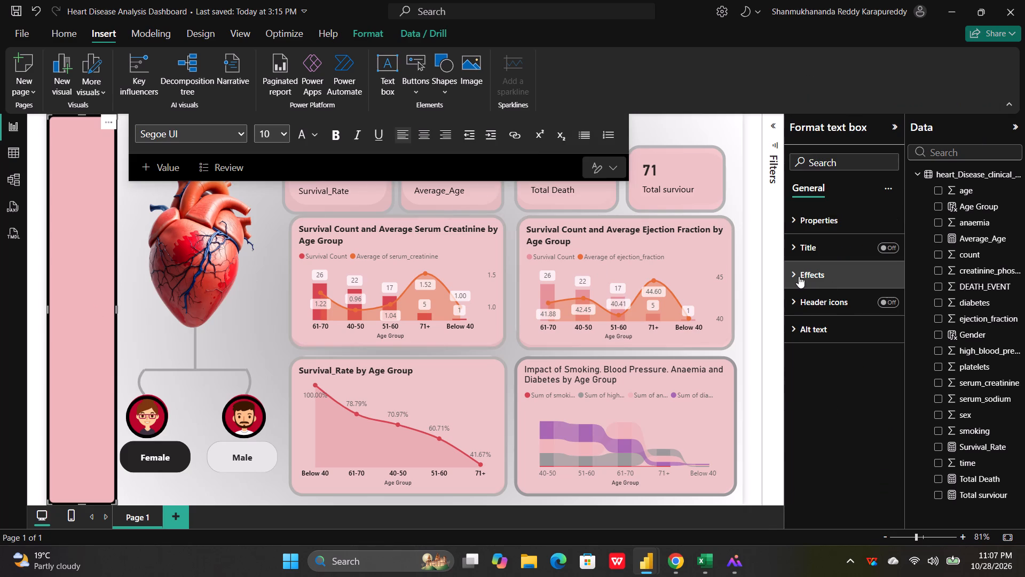
click(799, 276)
scroll(828, 365, down, 1)
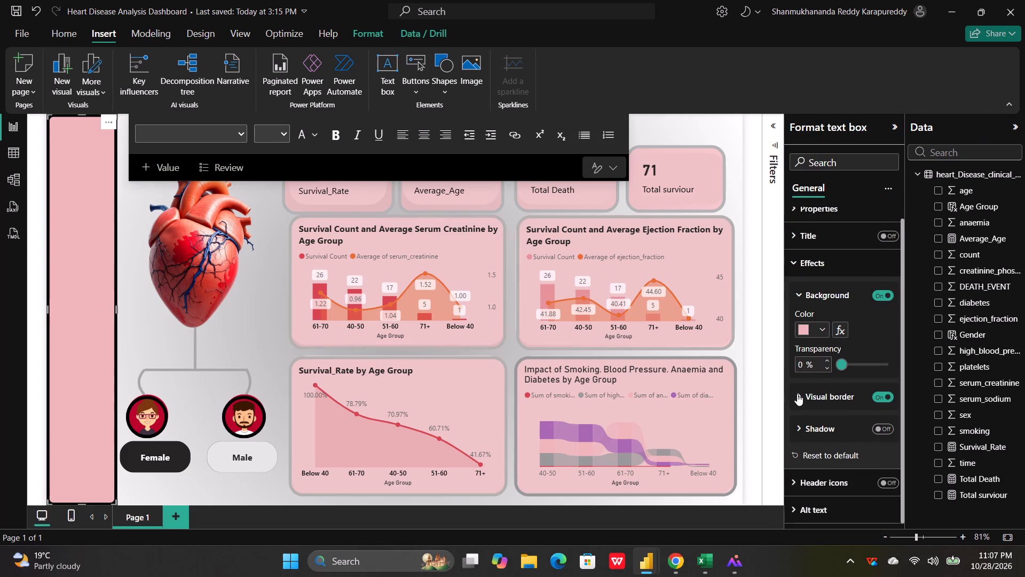
click(797, 394)
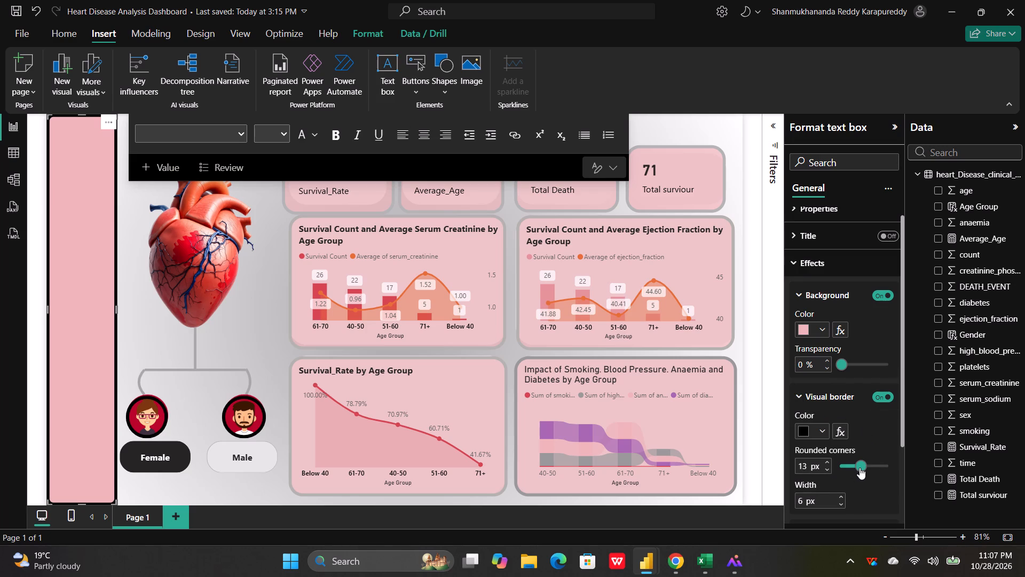
drag(860, 466, 820, 473)
click(803, 500)
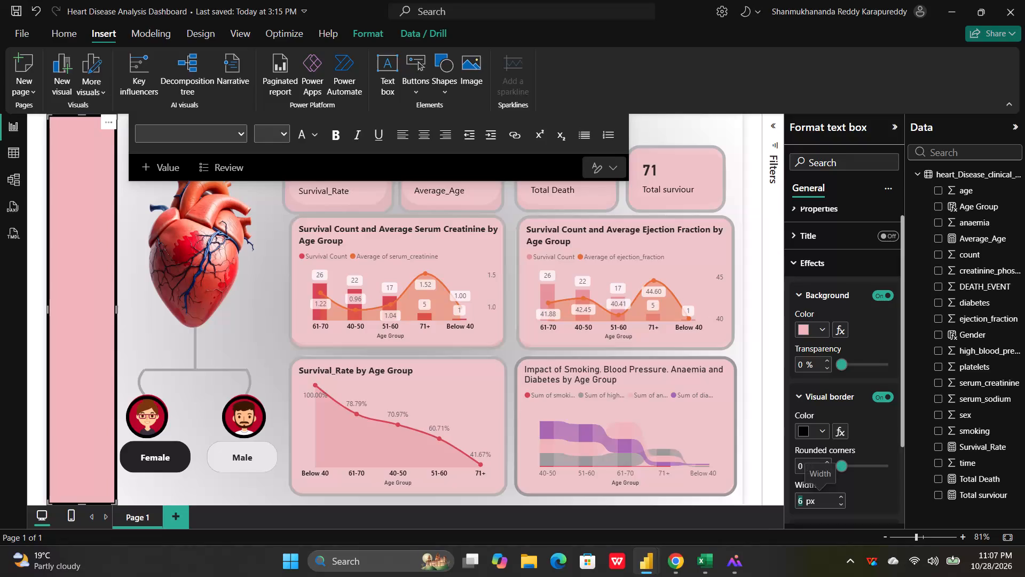
key(4)
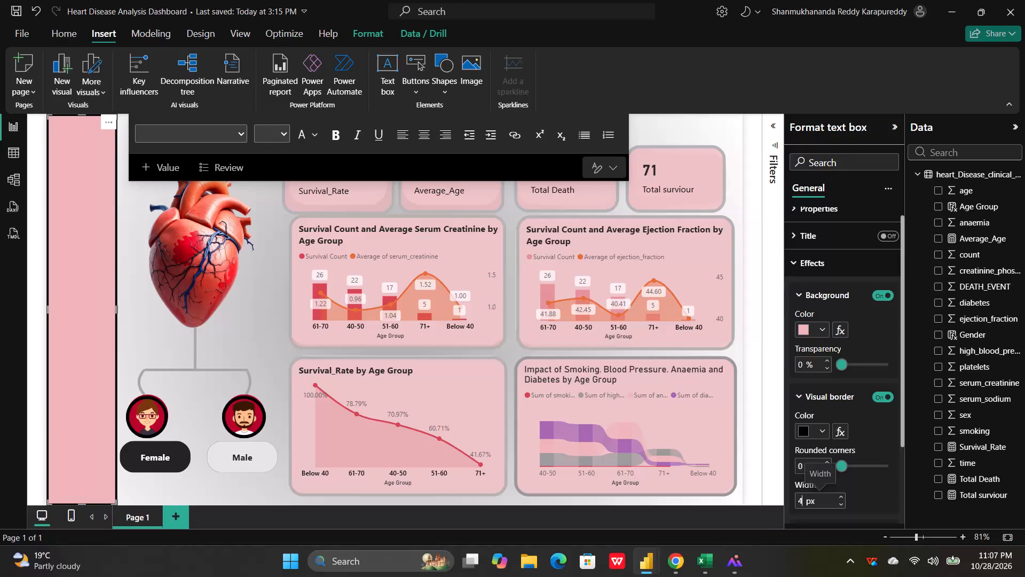
key(3)
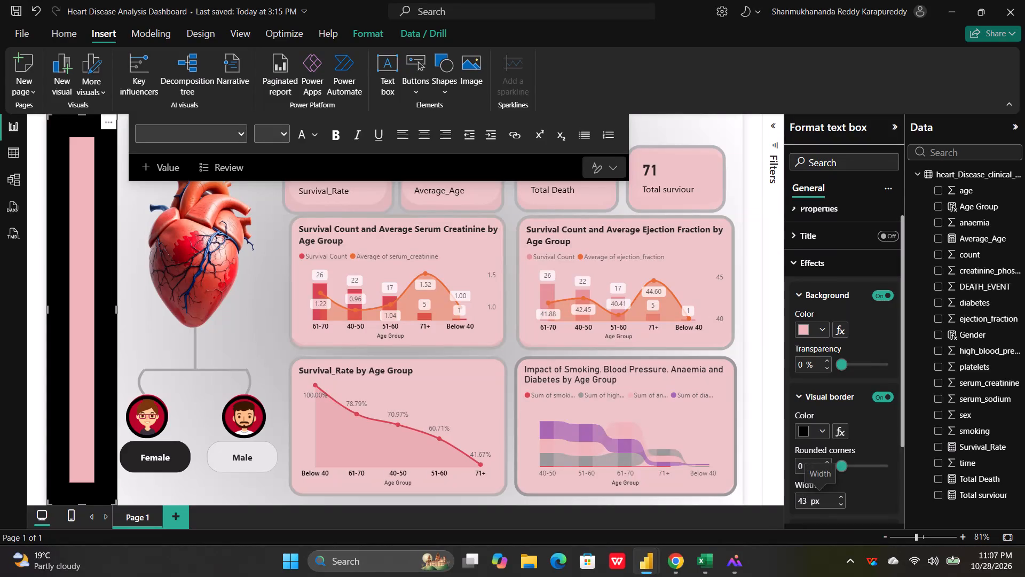
key(BackSpace)
key(BackSpace)
key(BackSpace)
key(3)
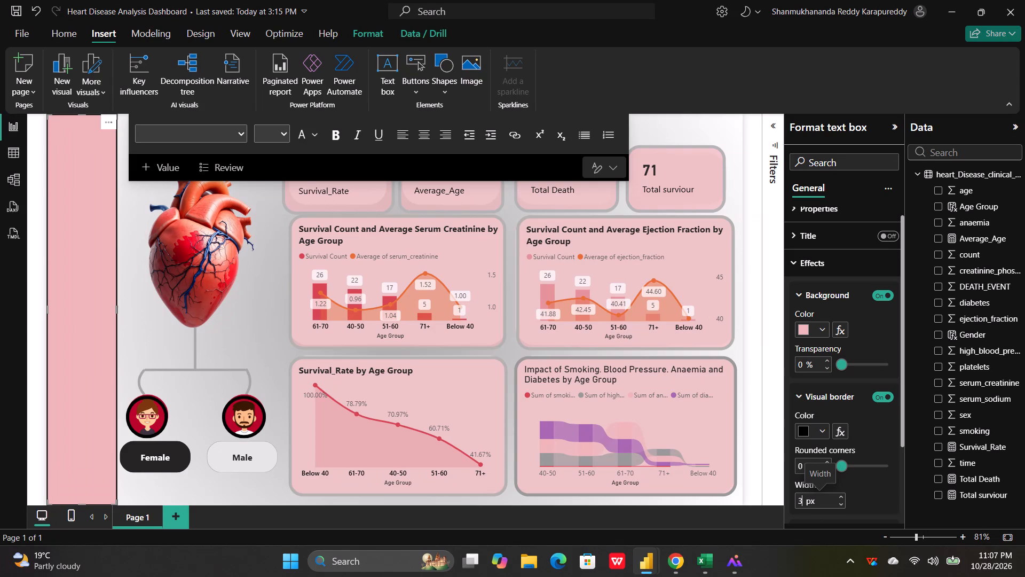
click(133, 318)
Narrow the pink side panel slightly so its inner edge leaves a small gap before the Female button.
click(97, 308)
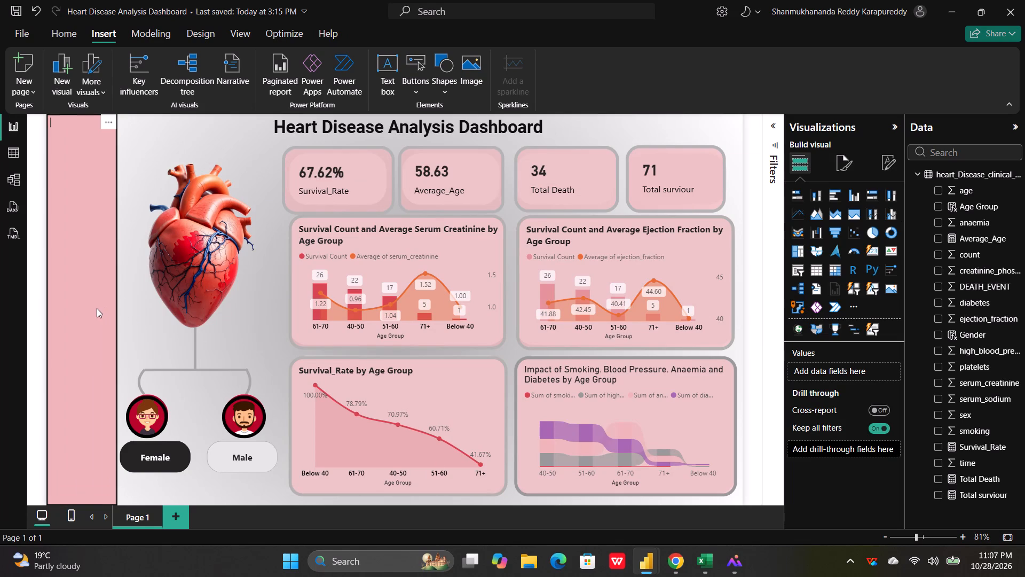
click(116, 310)
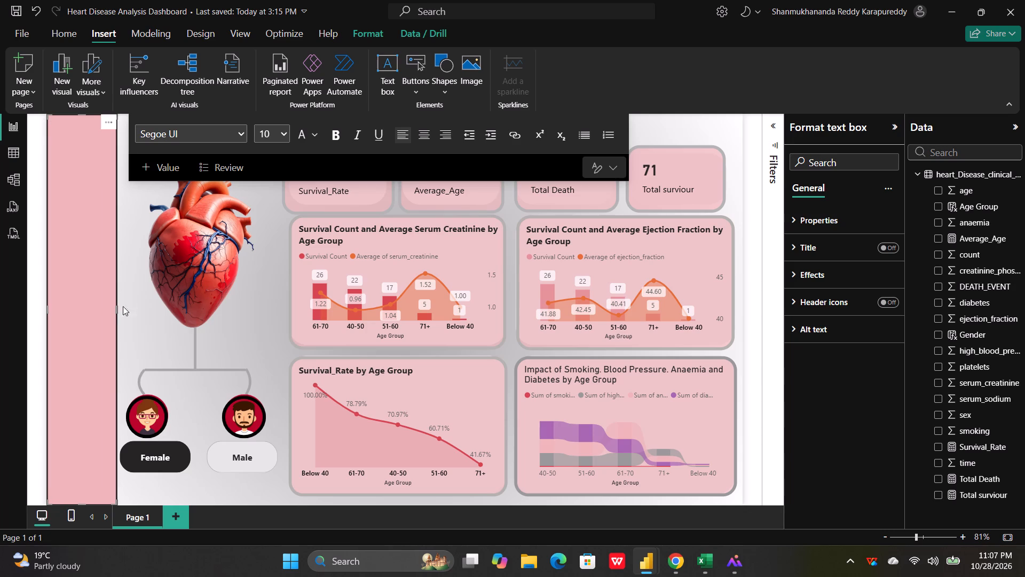
click(117, 308)
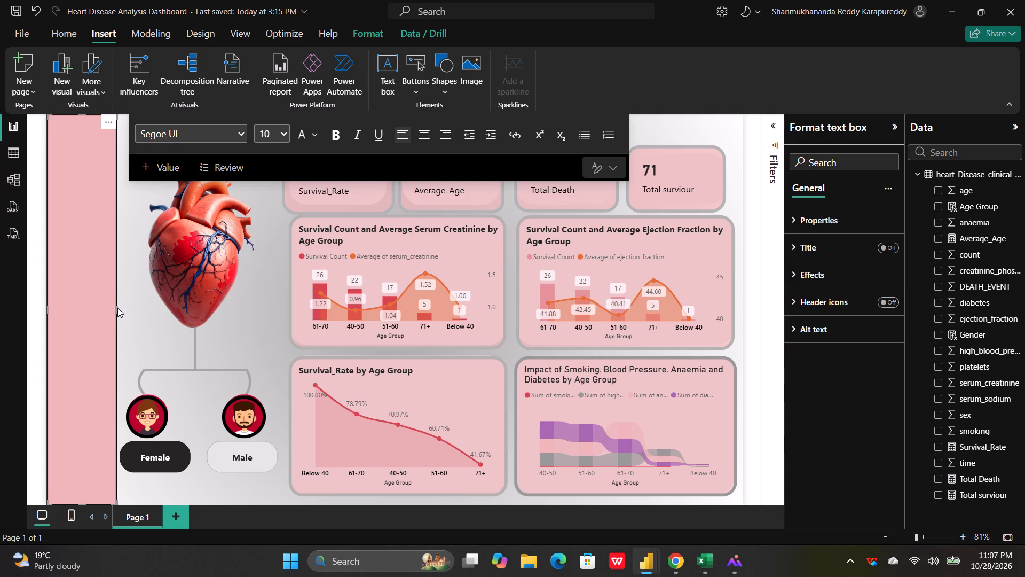
click(112, 309)
click(116, 310)
drag(116, 312, 109, 312)
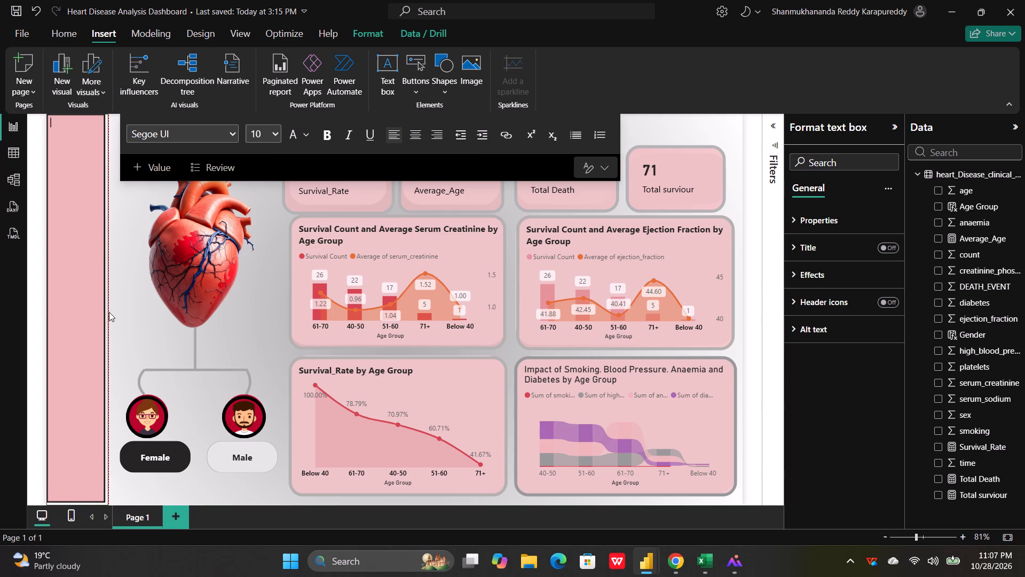
drag(109, 312, 111, 313)
click(130, 312)
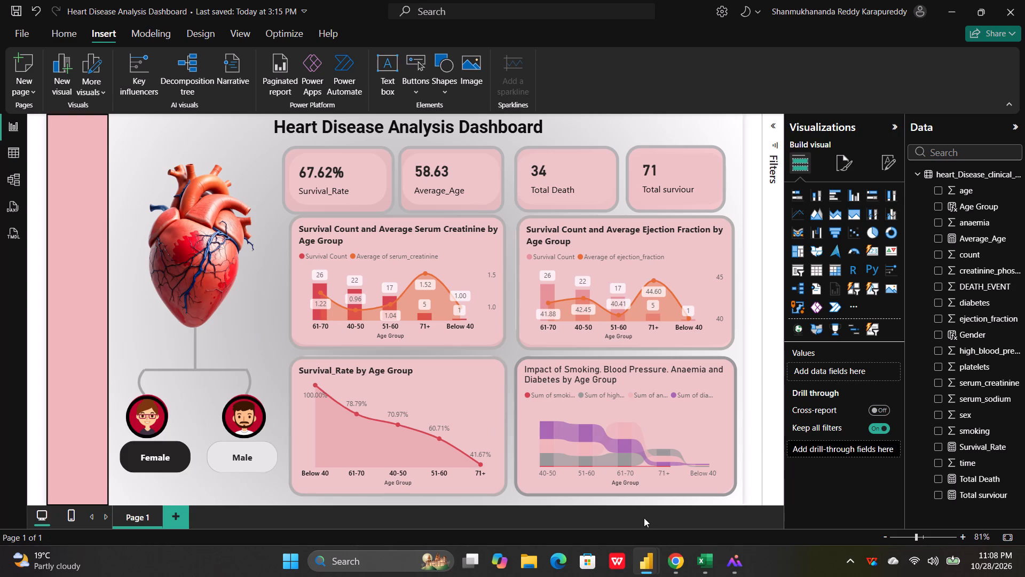
Switch to Google Chrome and open a new tab for a web search.
click(677, 564)
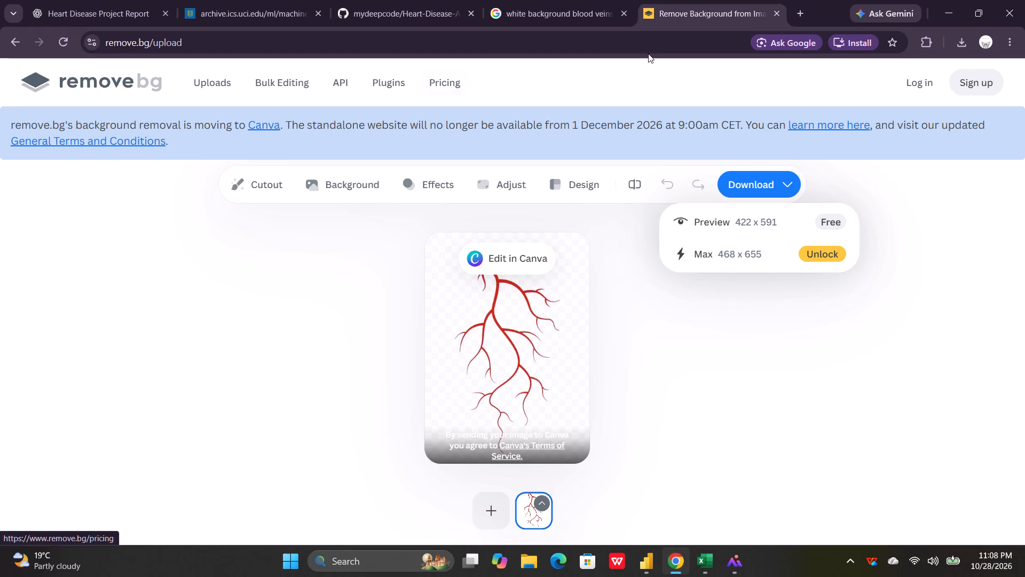
click(789, 10)
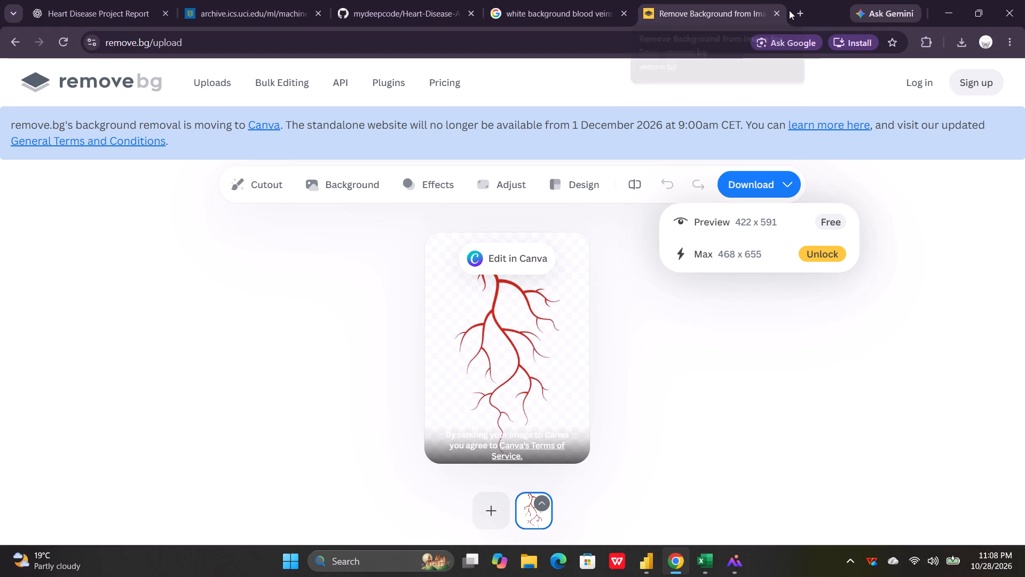
click(797, 11)
click(699, 39)
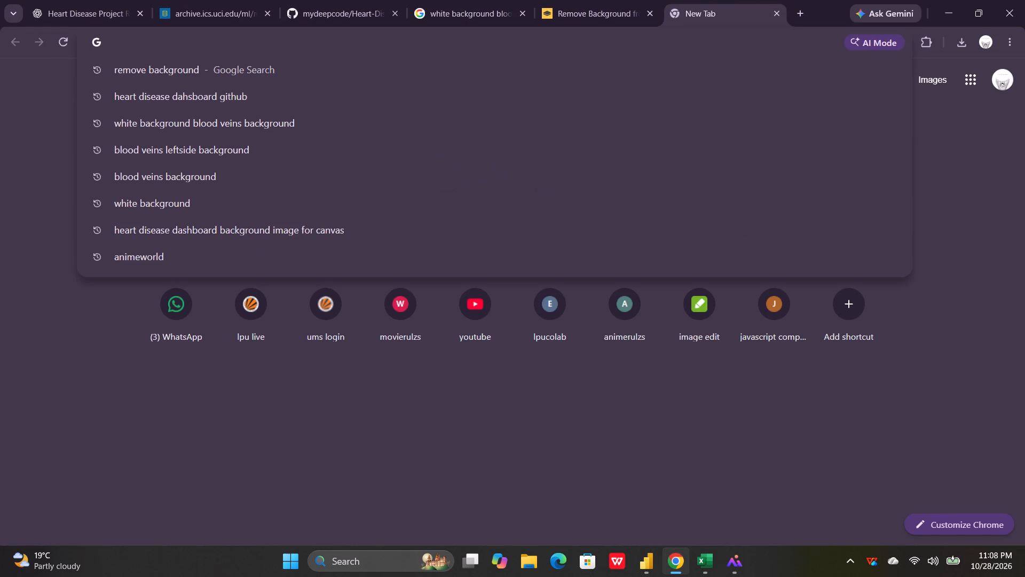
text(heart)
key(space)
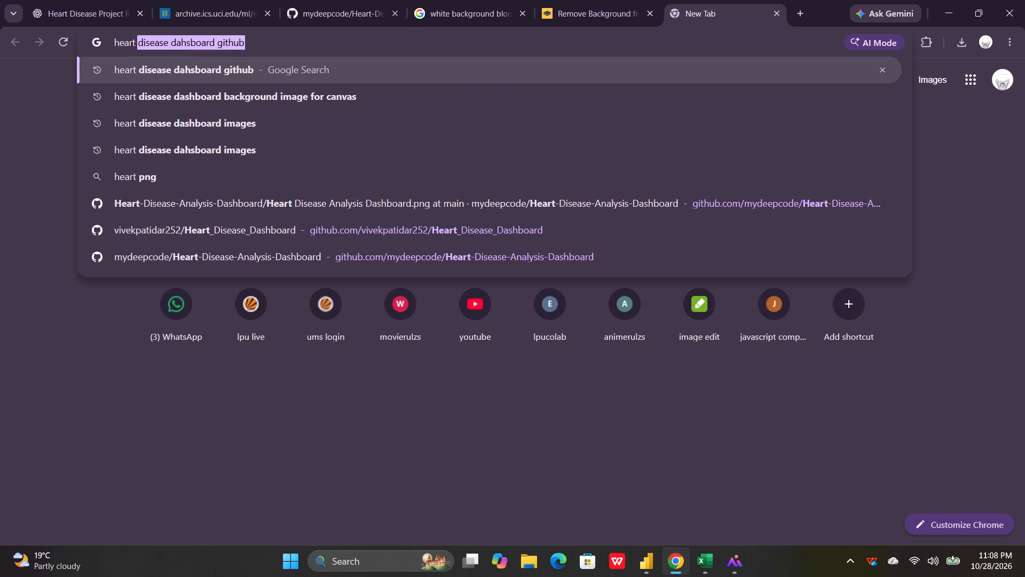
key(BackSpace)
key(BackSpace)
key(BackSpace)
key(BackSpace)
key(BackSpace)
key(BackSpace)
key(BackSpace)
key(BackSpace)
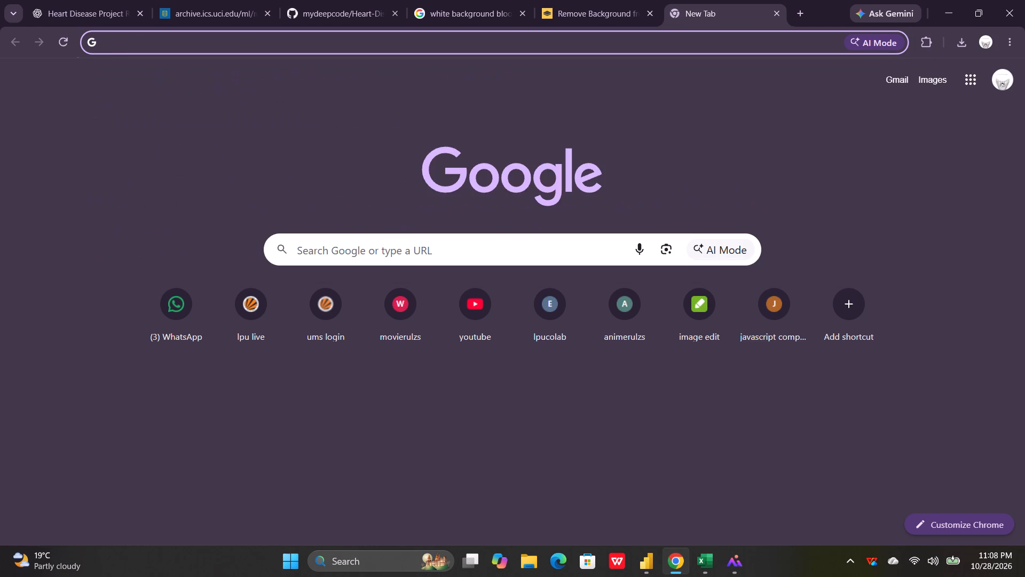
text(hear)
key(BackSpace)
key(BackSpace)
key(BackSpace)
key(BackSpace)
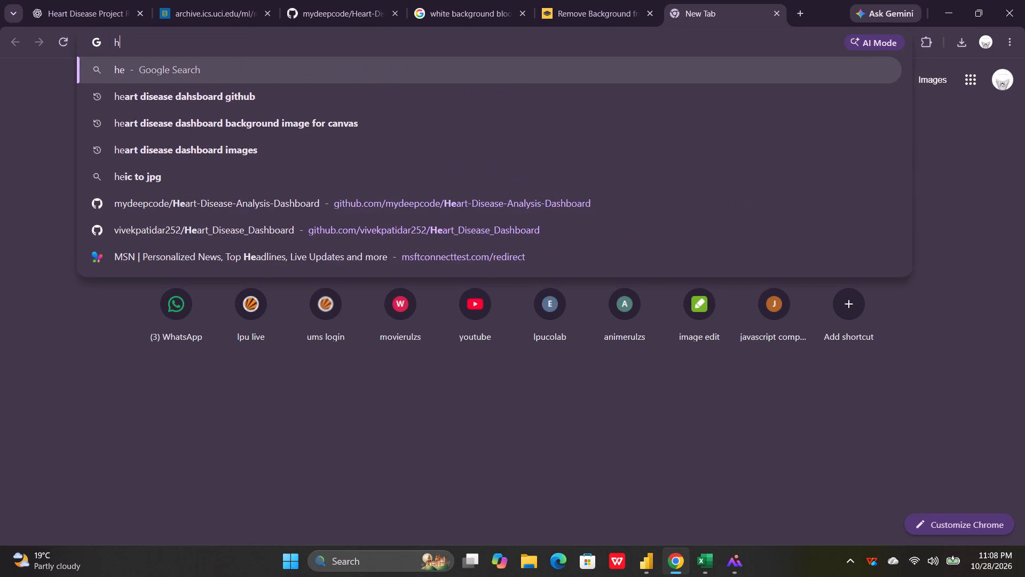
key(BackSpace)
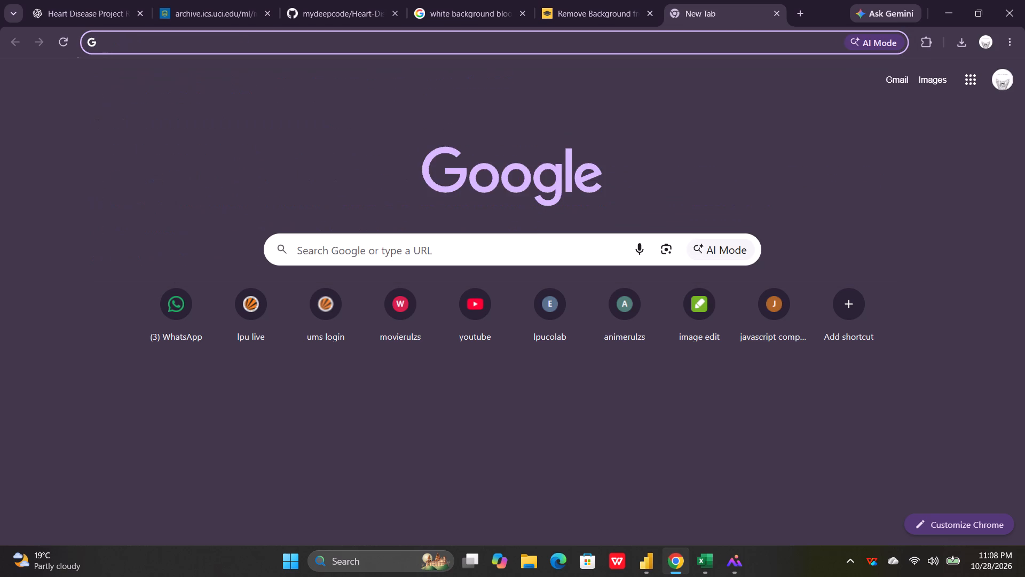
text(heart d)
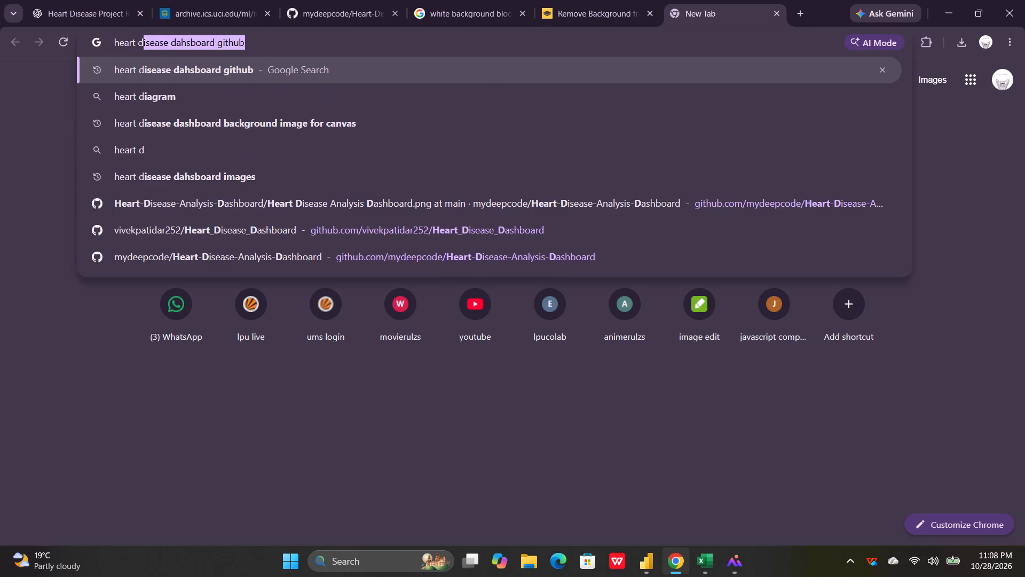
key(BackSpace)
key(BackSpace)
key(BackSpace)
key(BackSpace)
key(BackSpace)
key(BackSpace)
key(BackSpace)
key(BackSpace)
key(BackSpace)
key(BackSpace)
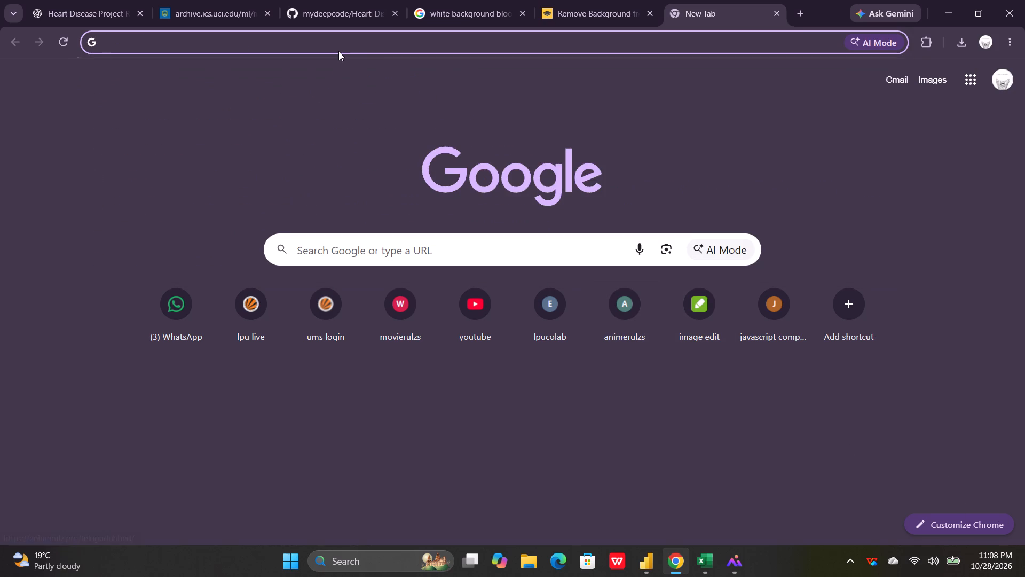
Search Google for "heart disease dashboard logos" and show the image results.
text(heart disease d)
text(ashboard)
key(space)
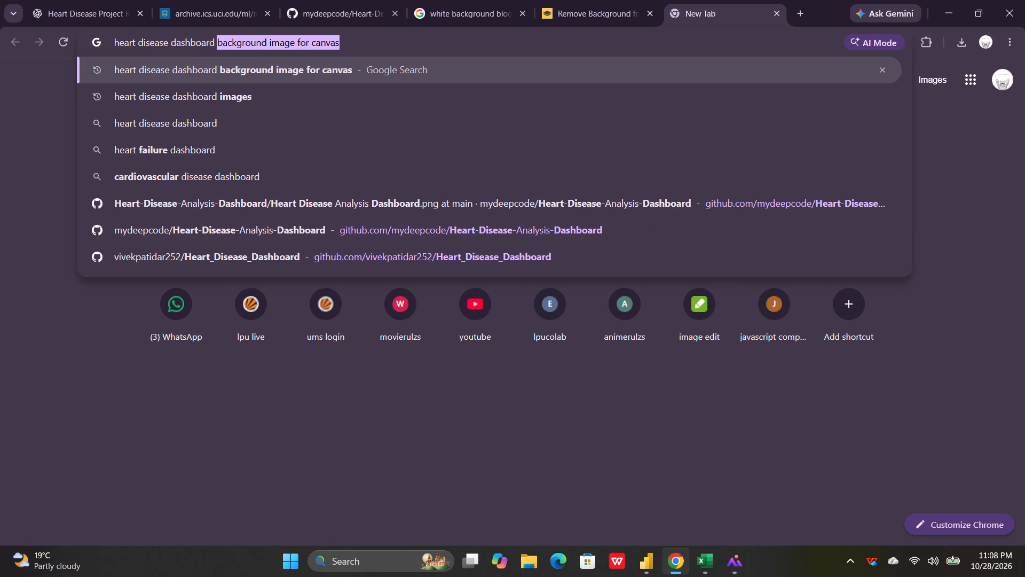
text(logs)
key(Return)
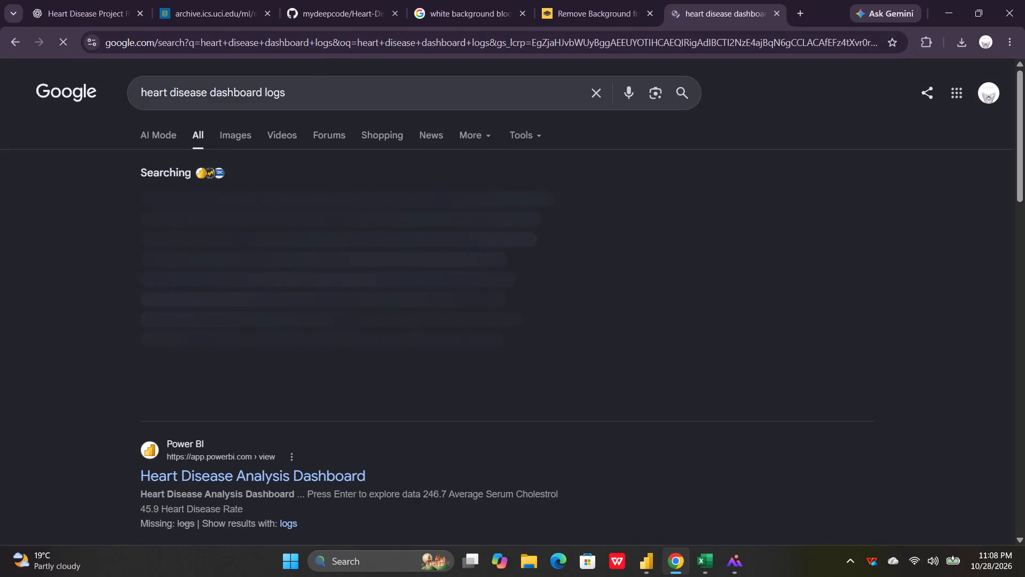
click(285, 97)
key(BackSpace)
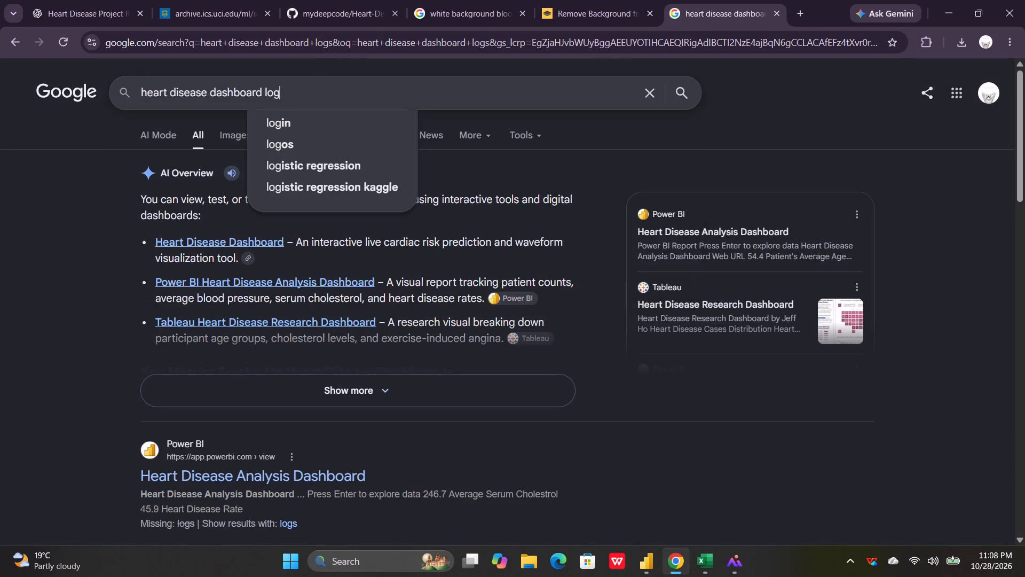
text(os)
key(Return)
click(240, 138)
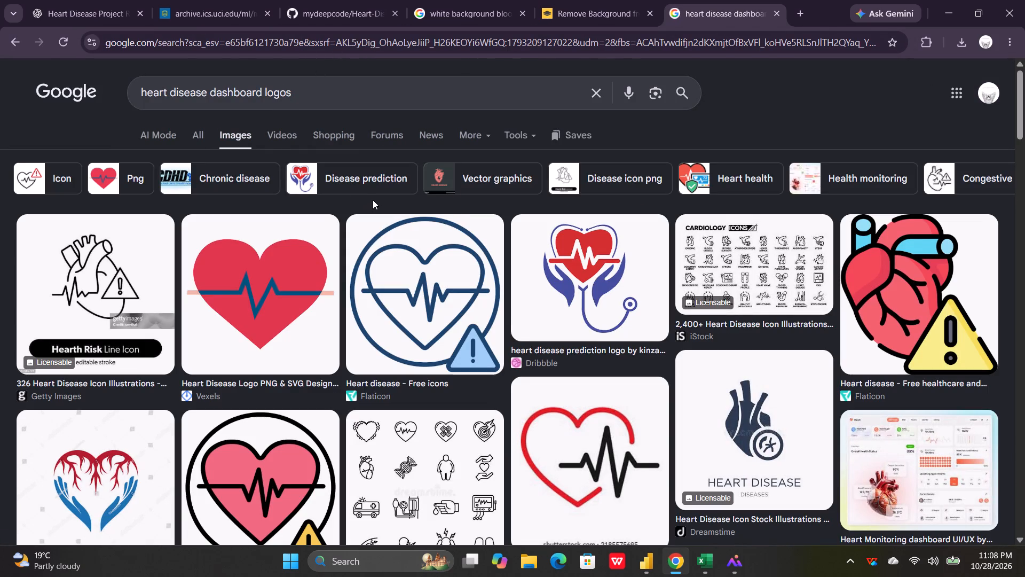
Look through the image results for a heart disease logo or icon set suited to the dashboard.
scroll(373, 200, down, 1)
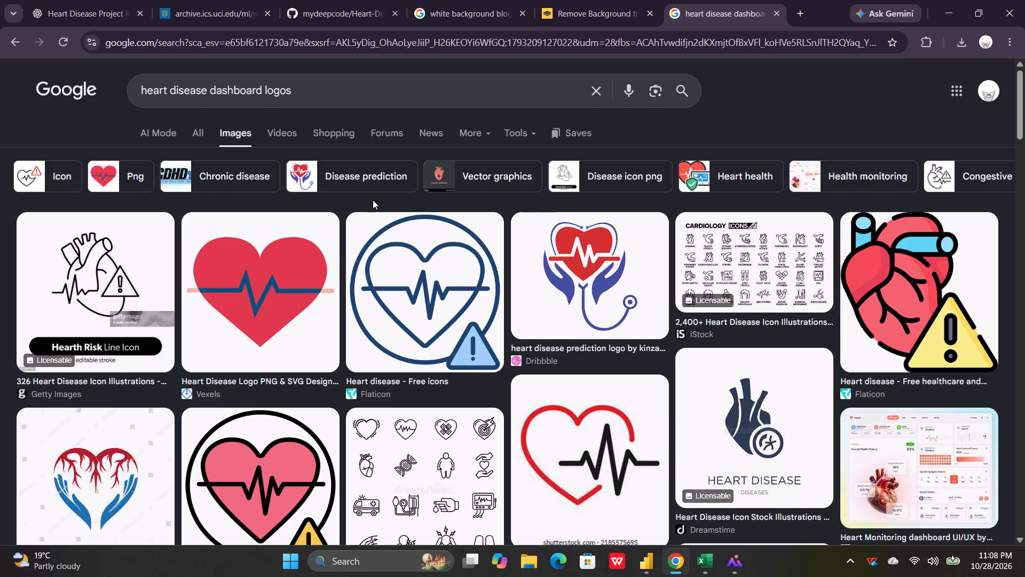
scroll(373, 200, down, 2)
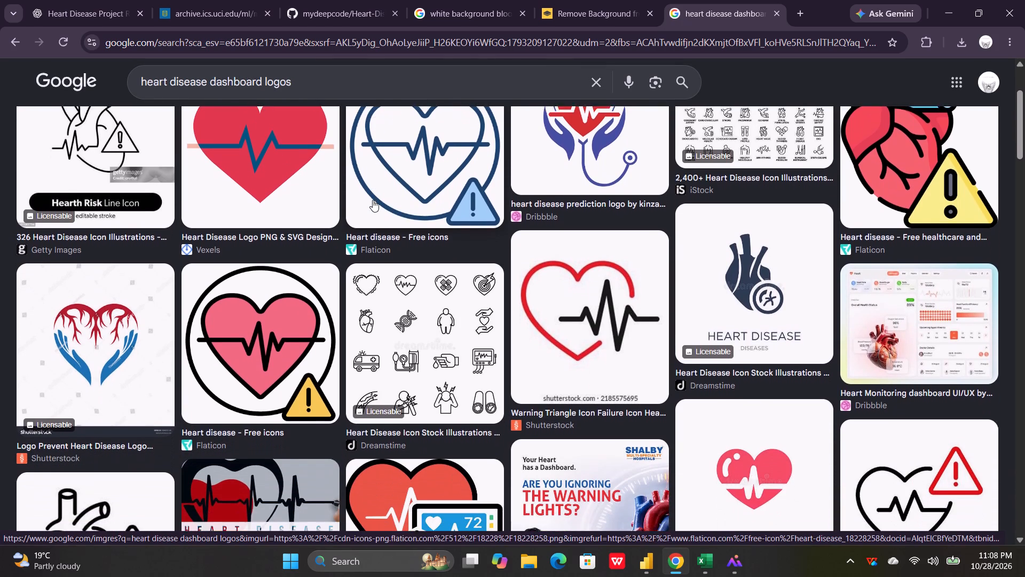
scroll(373, 200, down, 1)
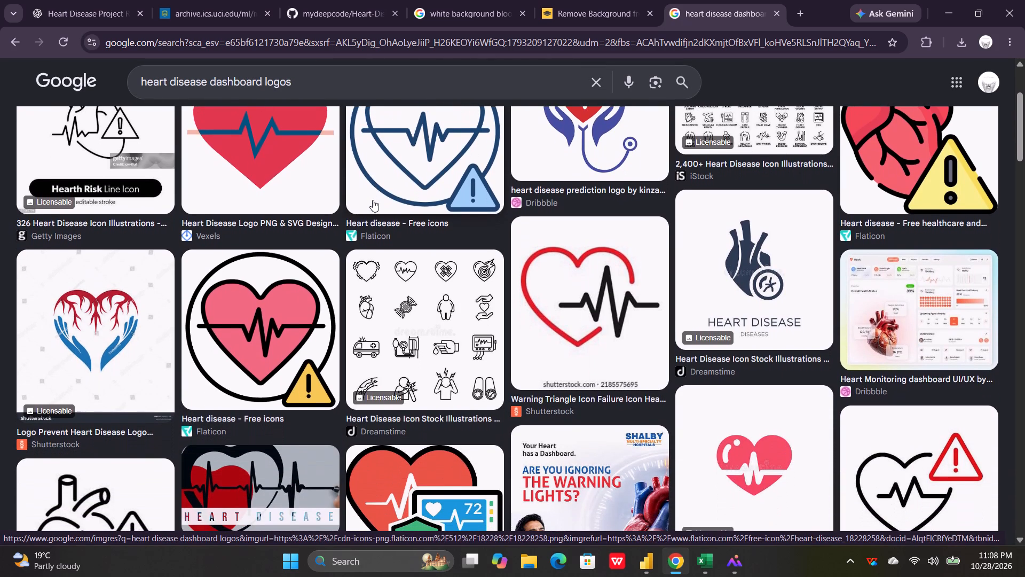
scroll(373, 200, down, 7)
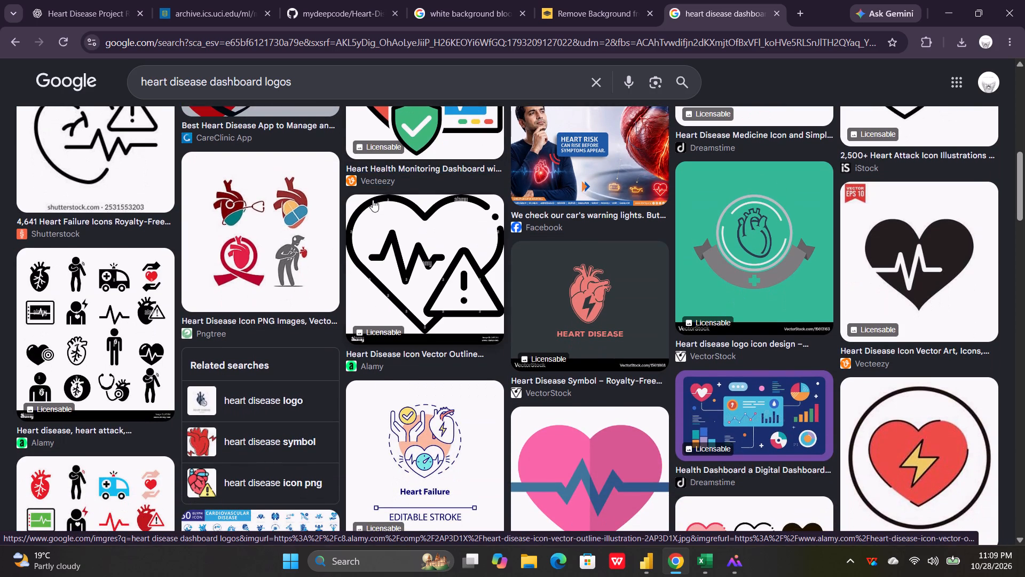
scroll(373, 200, down, 3)
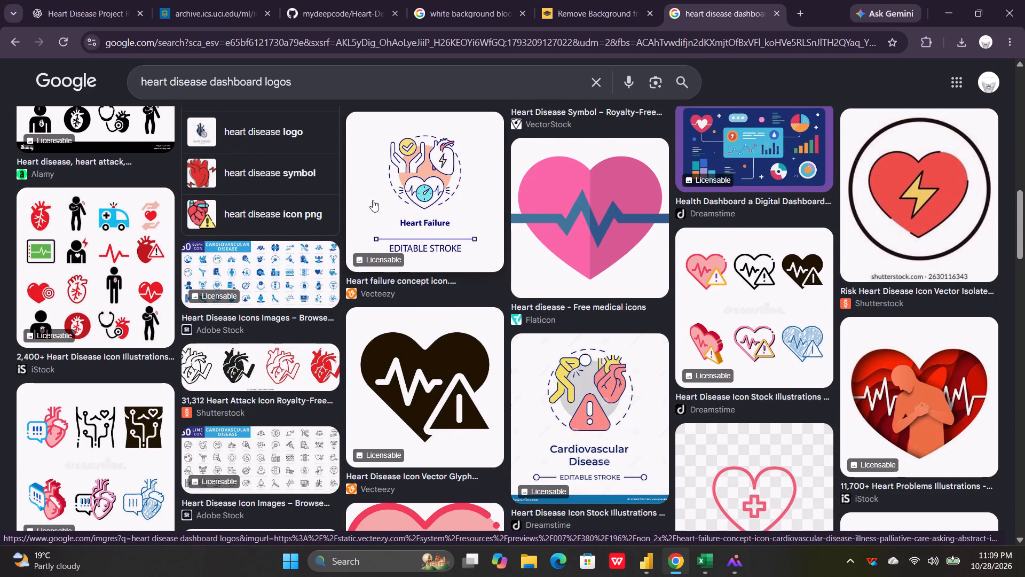
scroll(373, 200, down, 3)
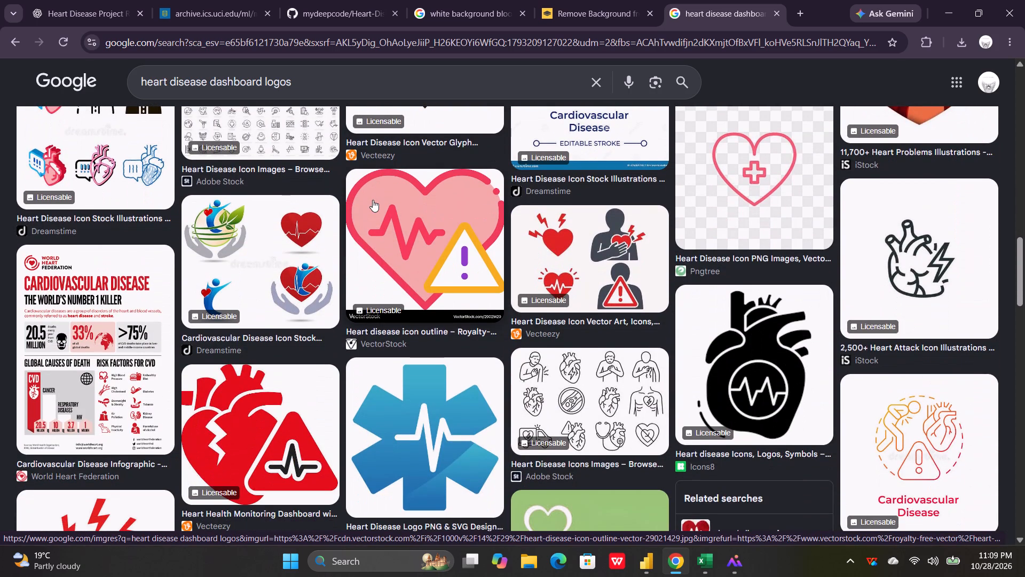
scroll(373, 200, down, 3)
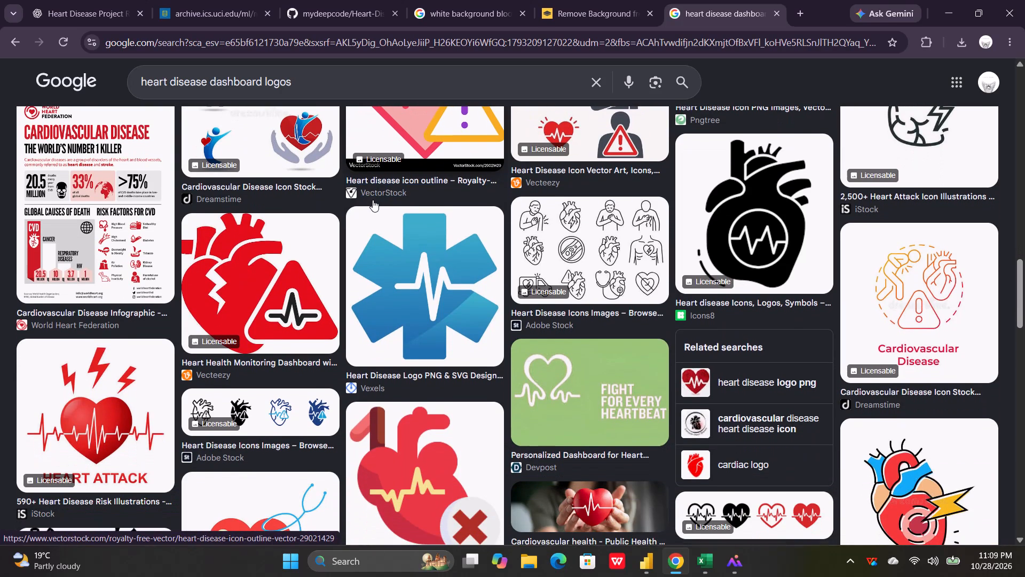
scroll(373, 200, down, 1)
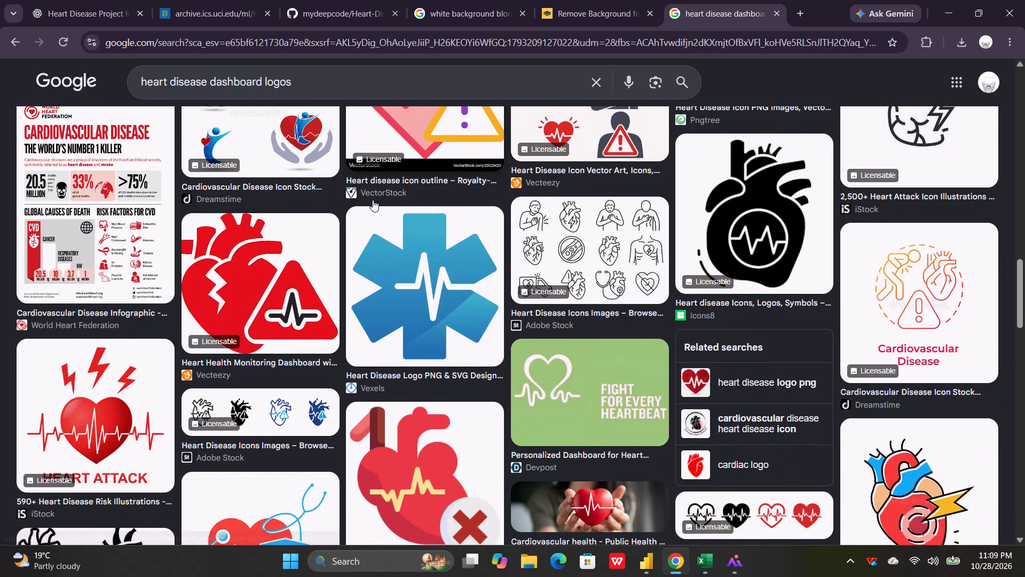
scroll(373, 200, down, 2)
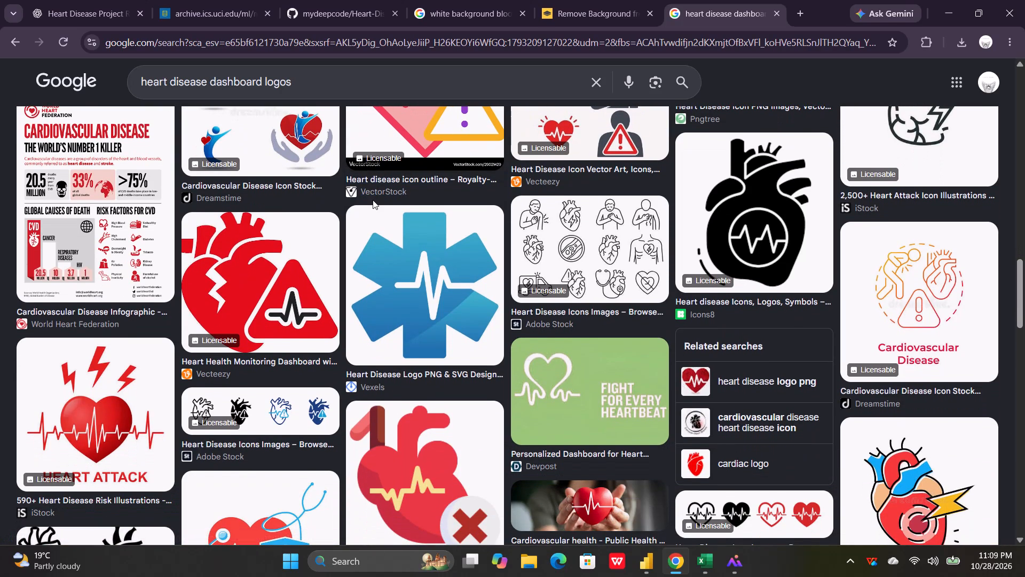
scroll(373, 200, down, 1)
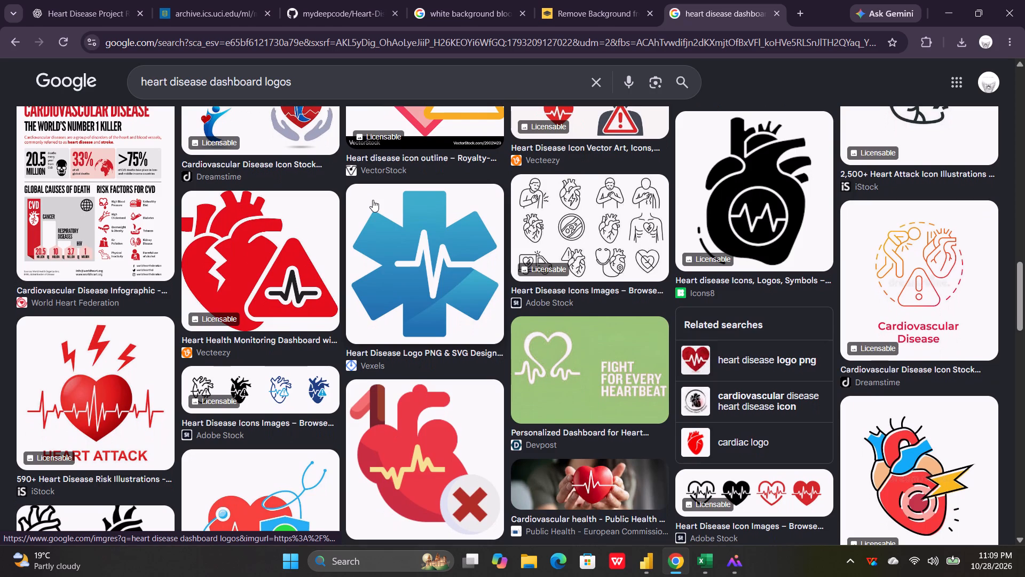
scroll(373, 200, down, 1)
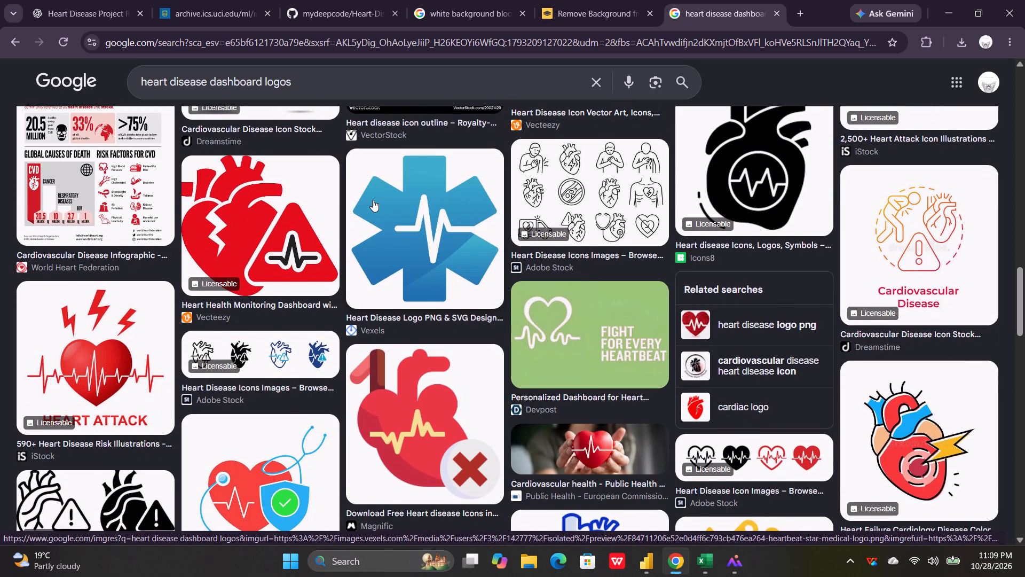
scroll(373, 200, down, 1)
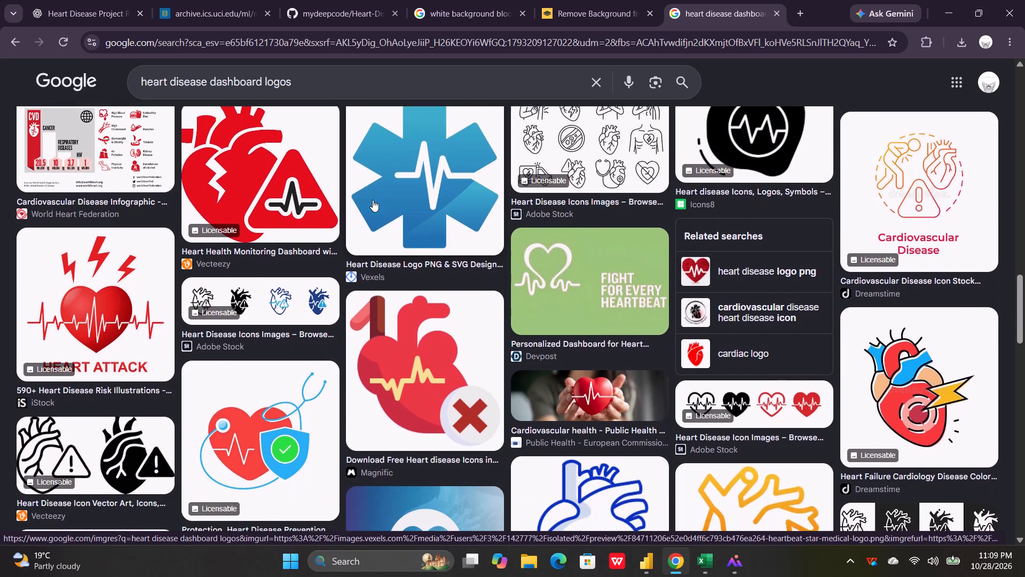
scroll(373, 200, down, 4)
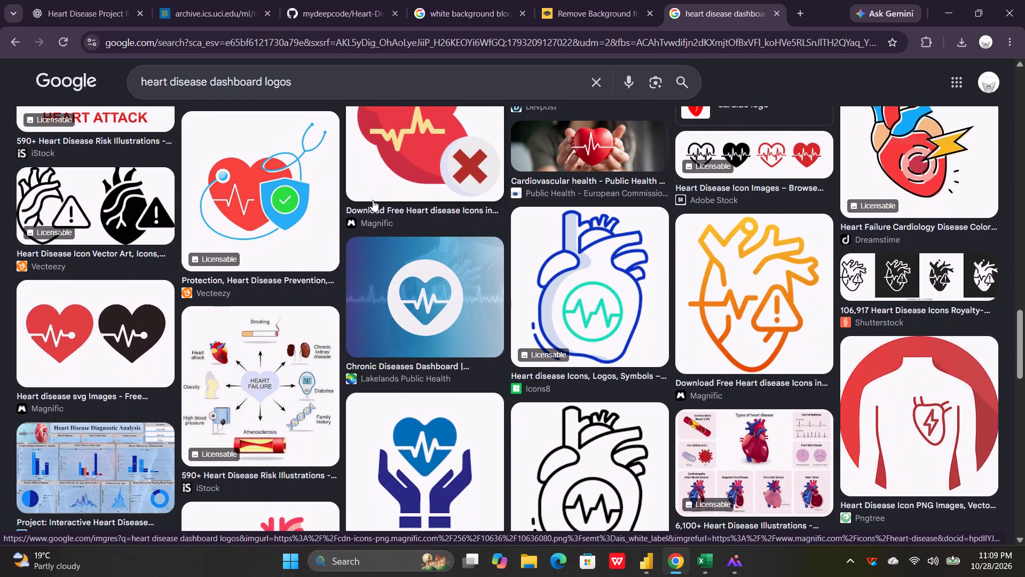
scroll(373, 200, down, 2)
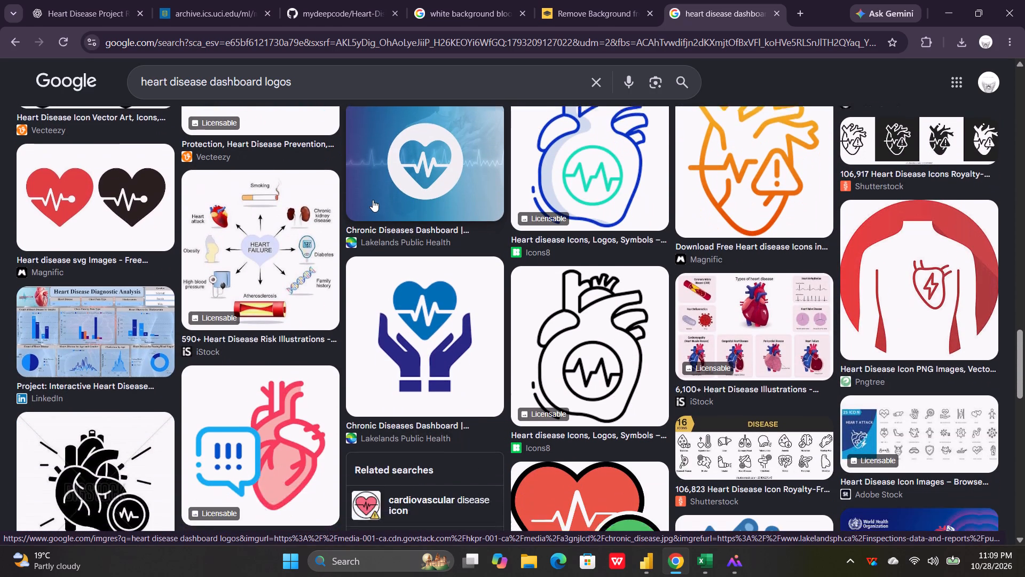
scroll(373, 200, down, 5)
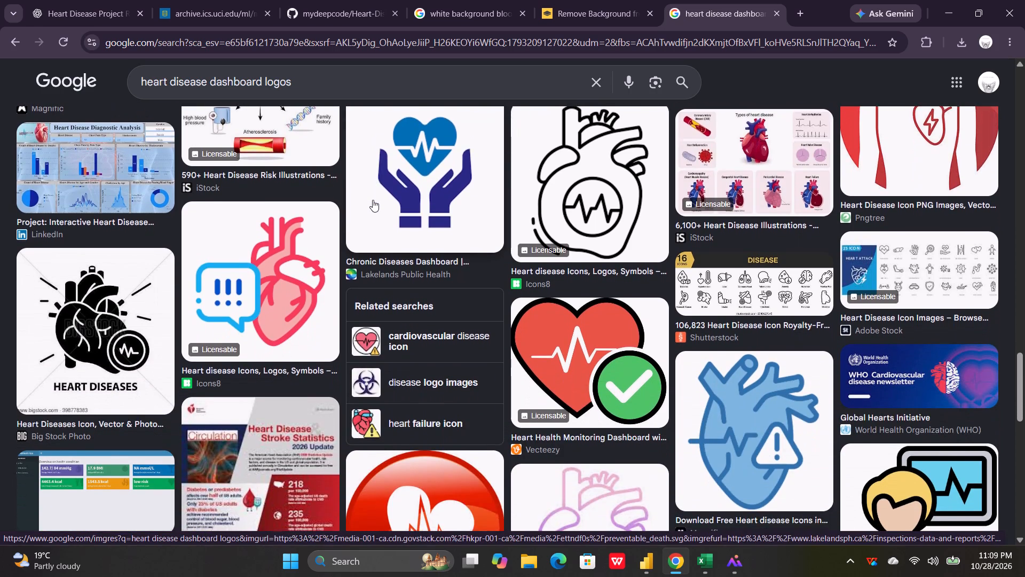
scroll(373, 200, down, 1)
scroll(373, 200, up, 2)
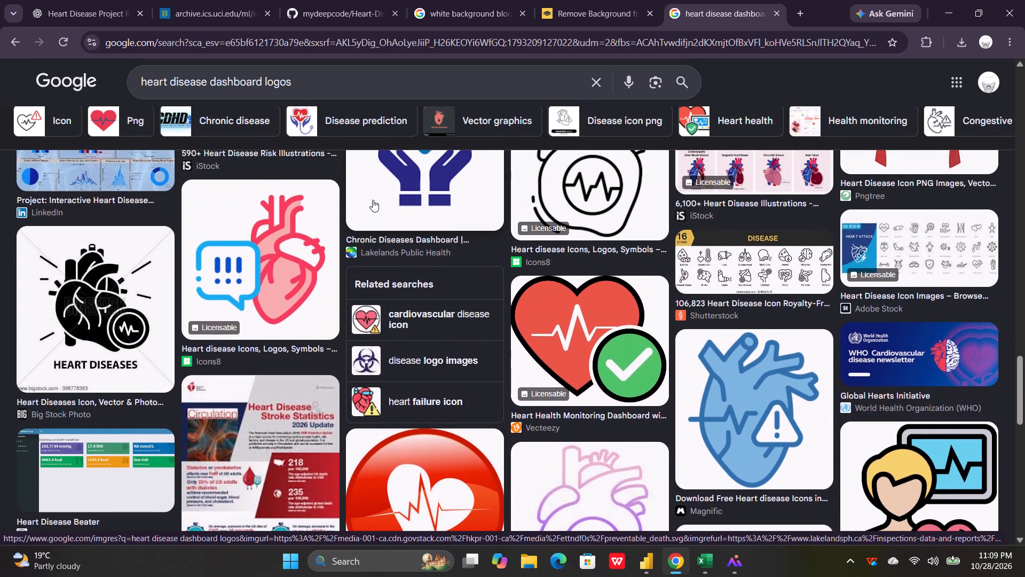
scroll(373, 200, down, 2)
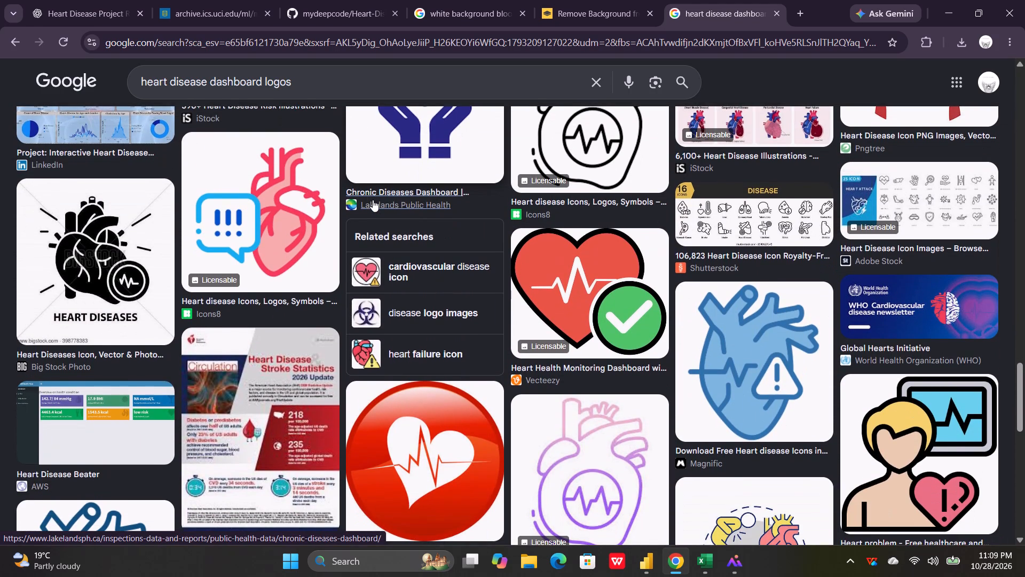
Open the Adobe Stock "25 Icon Heart Attack" image and save it to the Downloads folder under its suggested name.
click(901, 181)
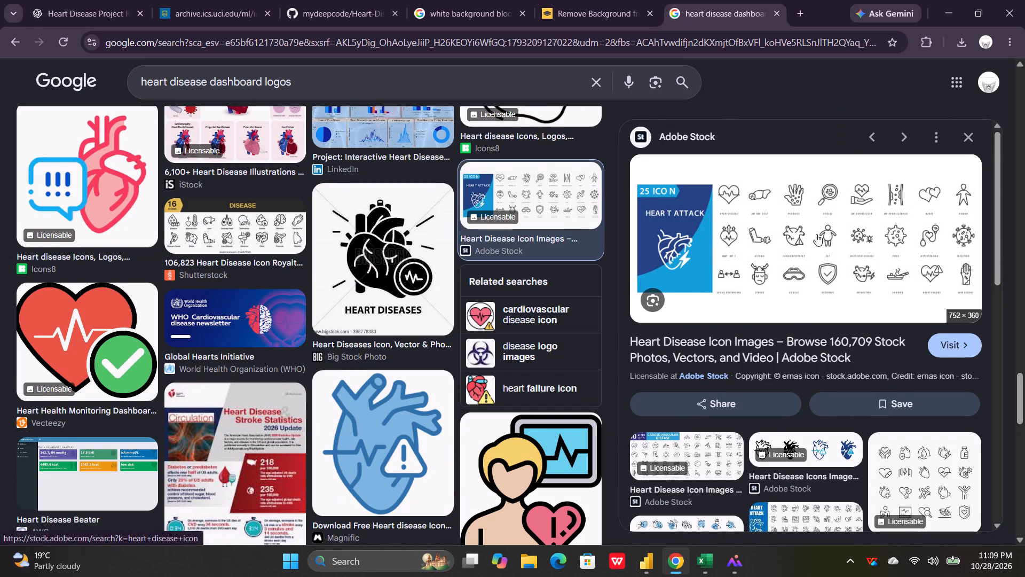
scroll(816, 234, down, 4)
scroll(816, 234, up, 1)
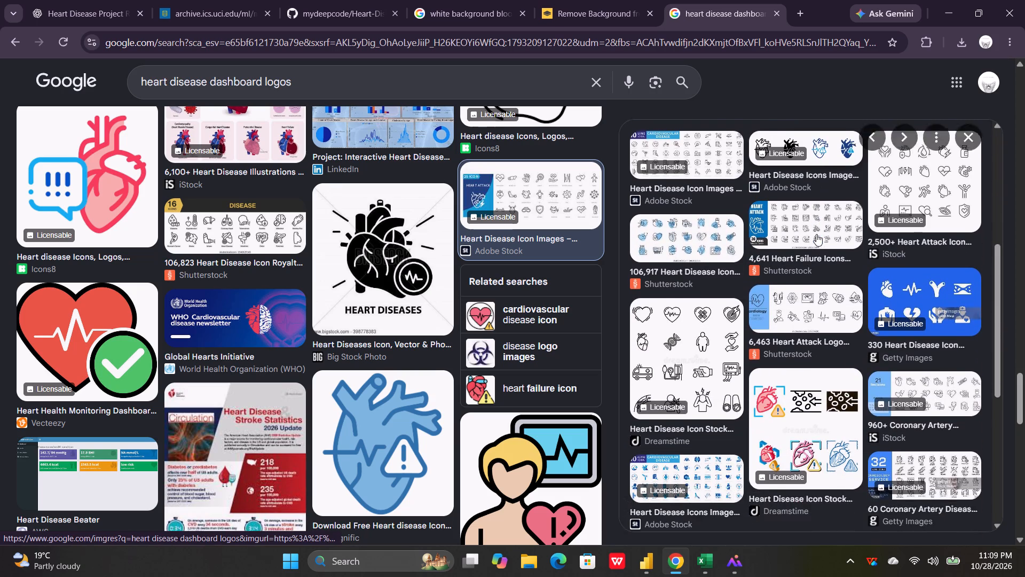
scroll(816, 234, up, 1)
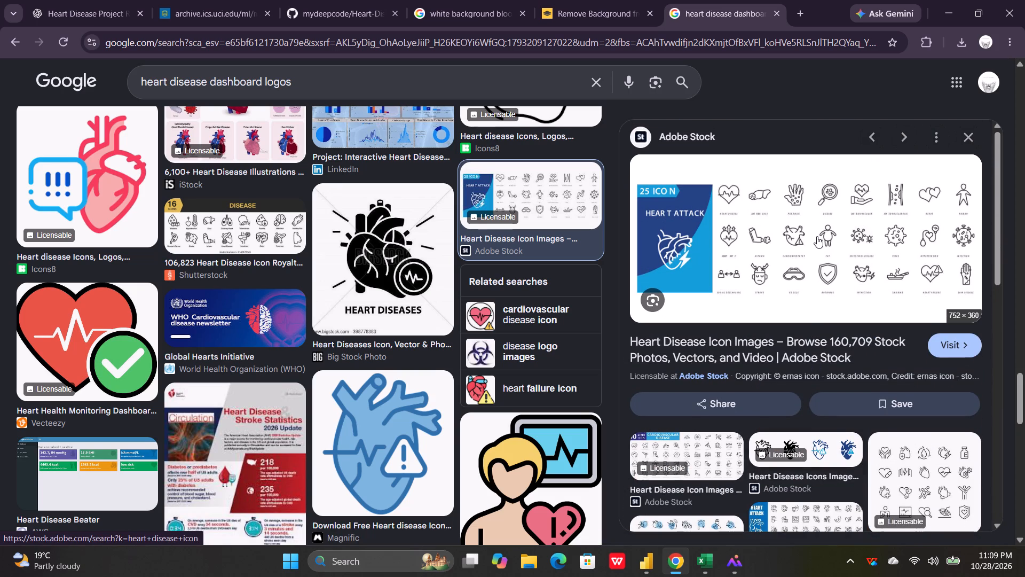
right_click(817, 236)
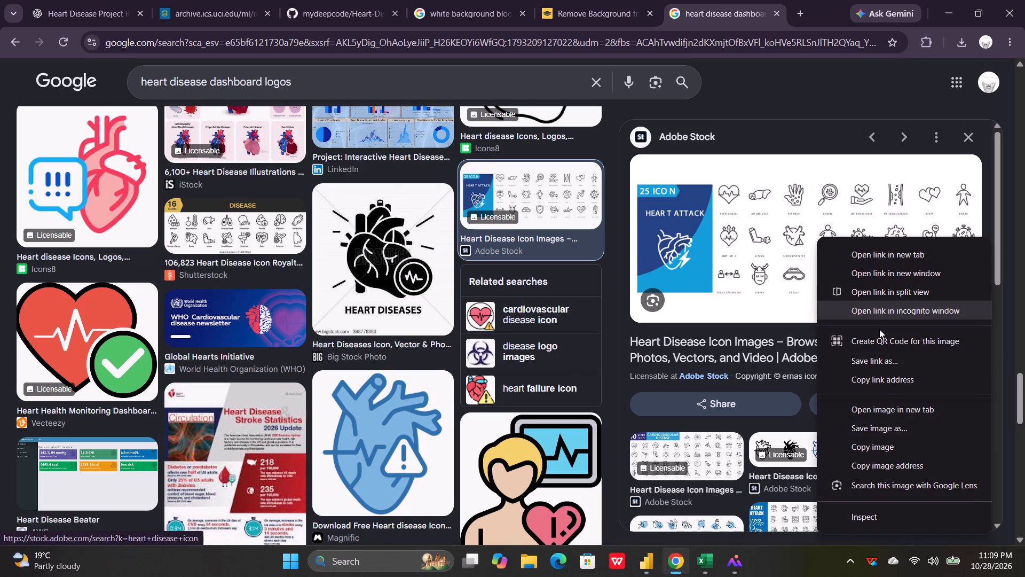
click(886, 427)
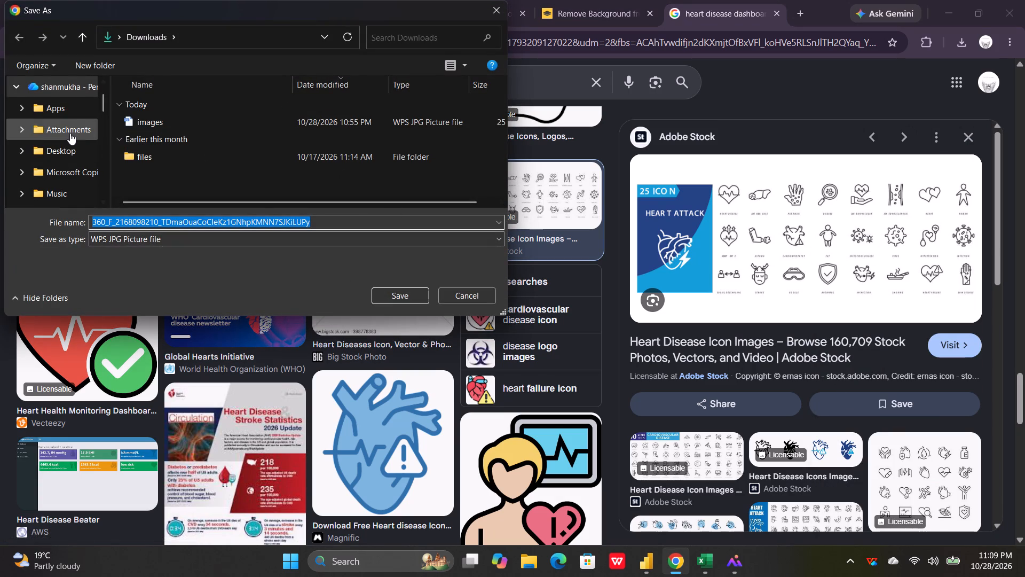
scroll(70, 133, down, 1)
scroll(63, 97, up, 1)
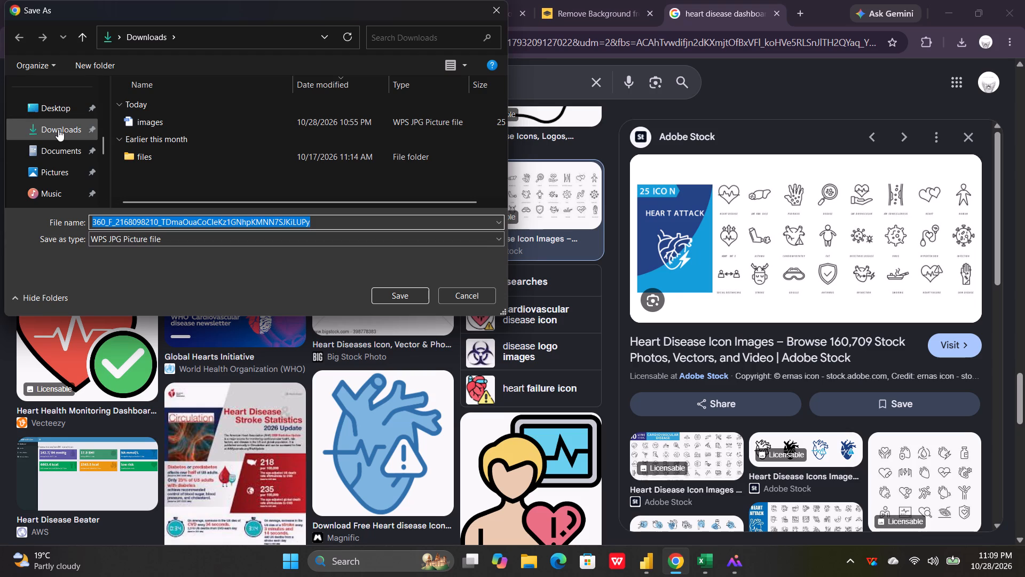
click(58, 129)
click(405, 297)
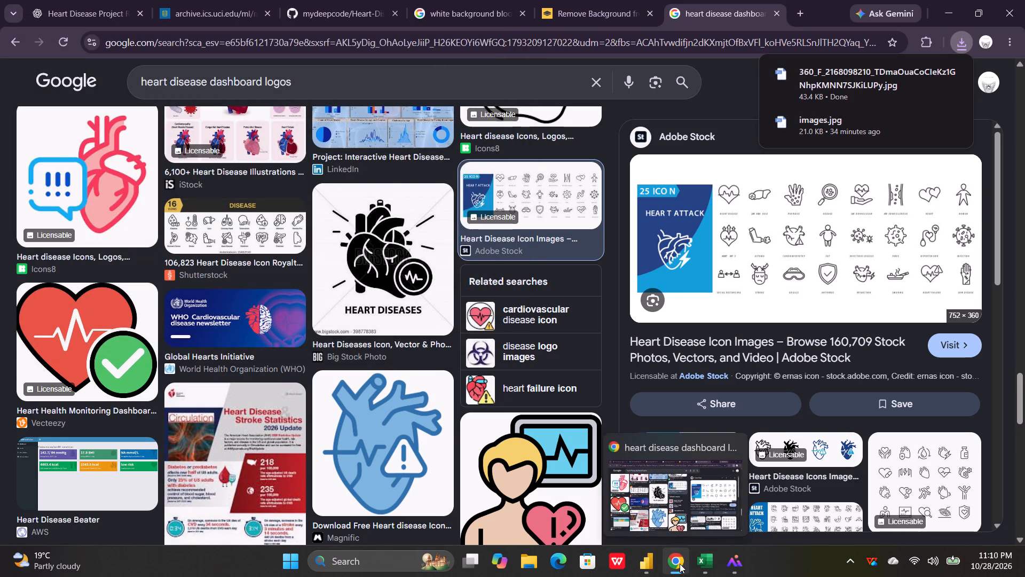
Upload the saved heart attack icon sheet to remove.bg and download the free background-removed preview.
click(535, 1)
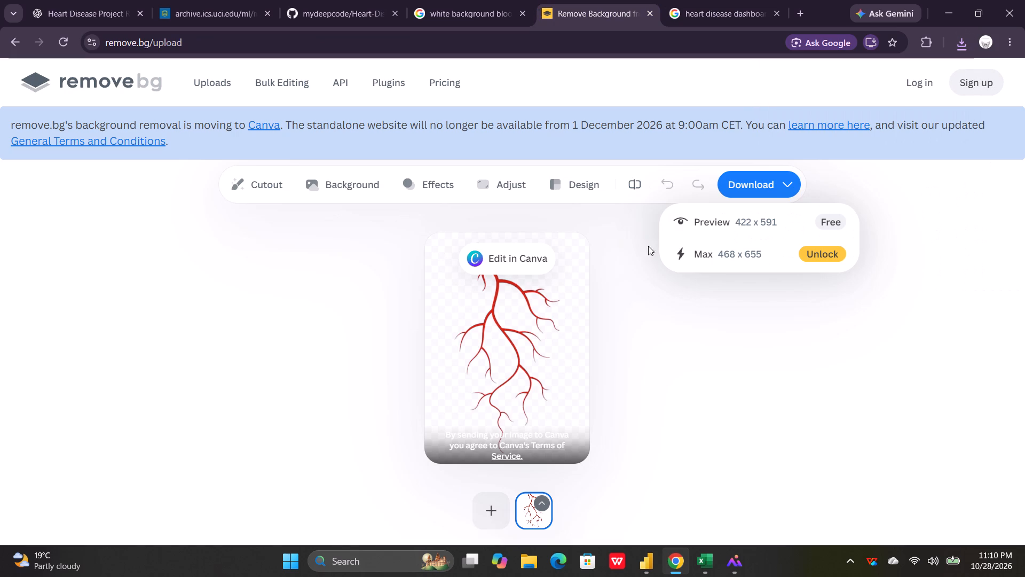
click(485, 508)
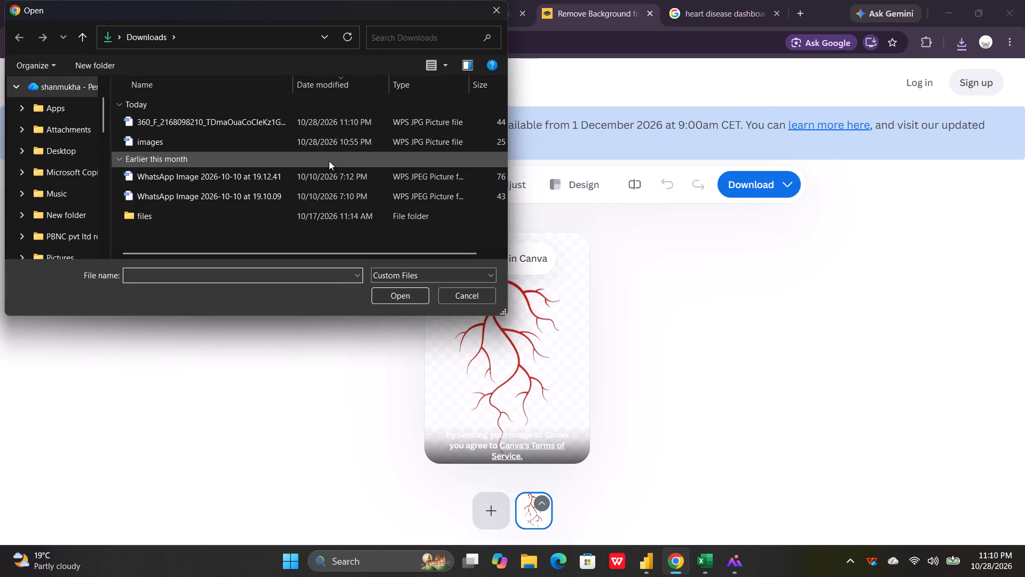
double_click(176, 123)
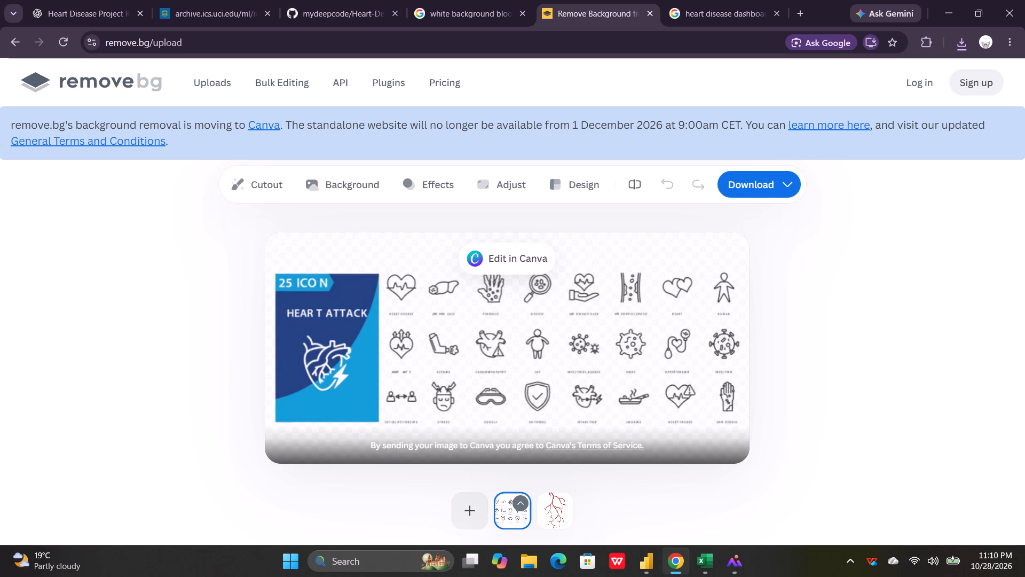
click(949, 4)
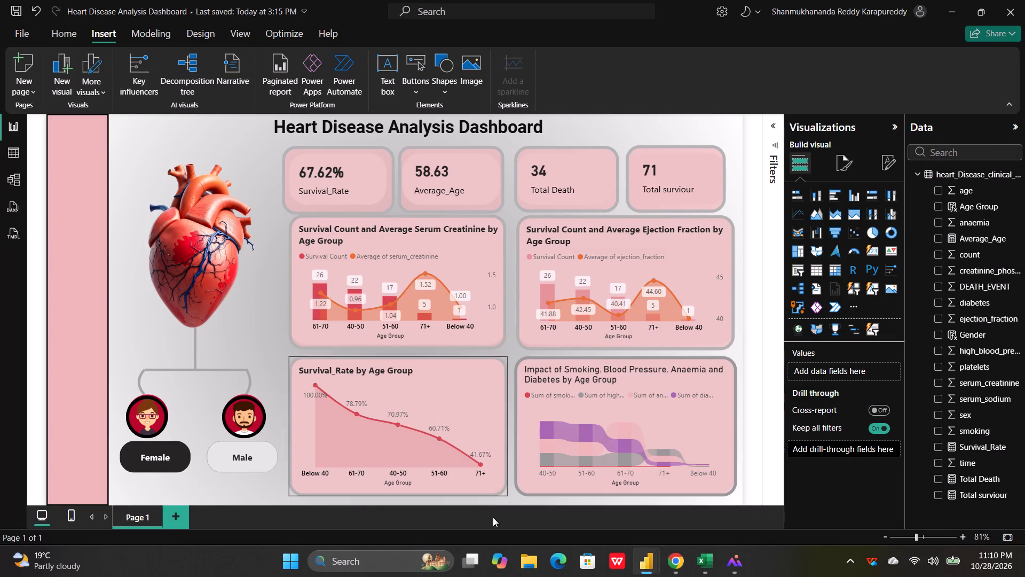
click(674, 564)
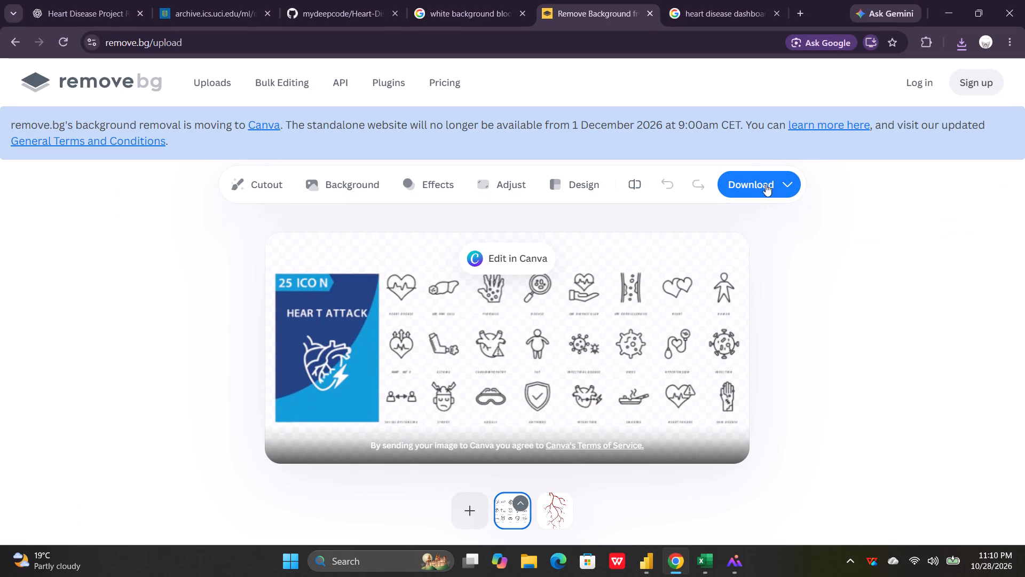
click(764, 184)
click(770, 221)
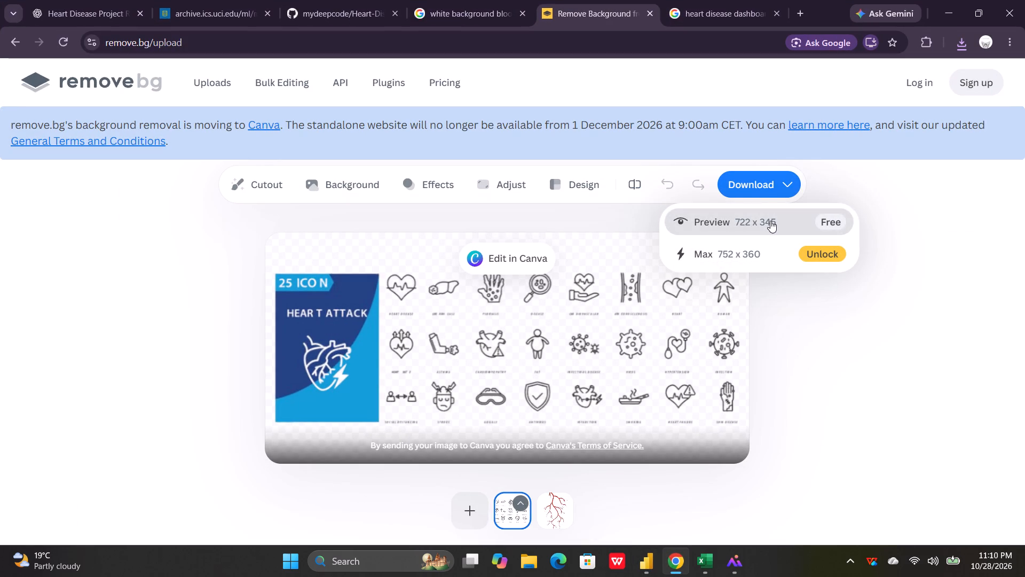
In Power BI Desktop, insert an image placeholder and fit it over the full-height pink side panel.
click(941, 12)
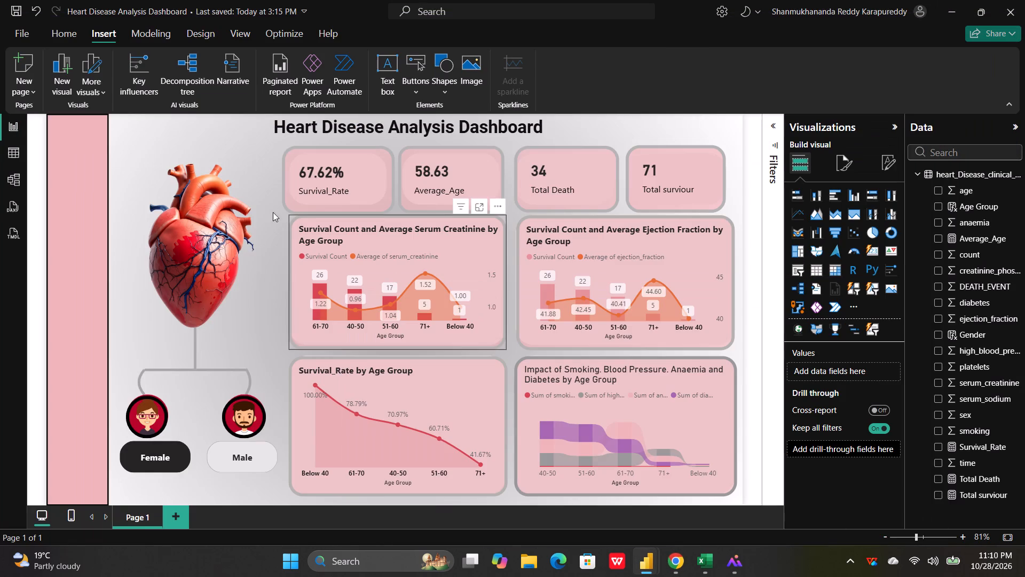
click(465, 61)
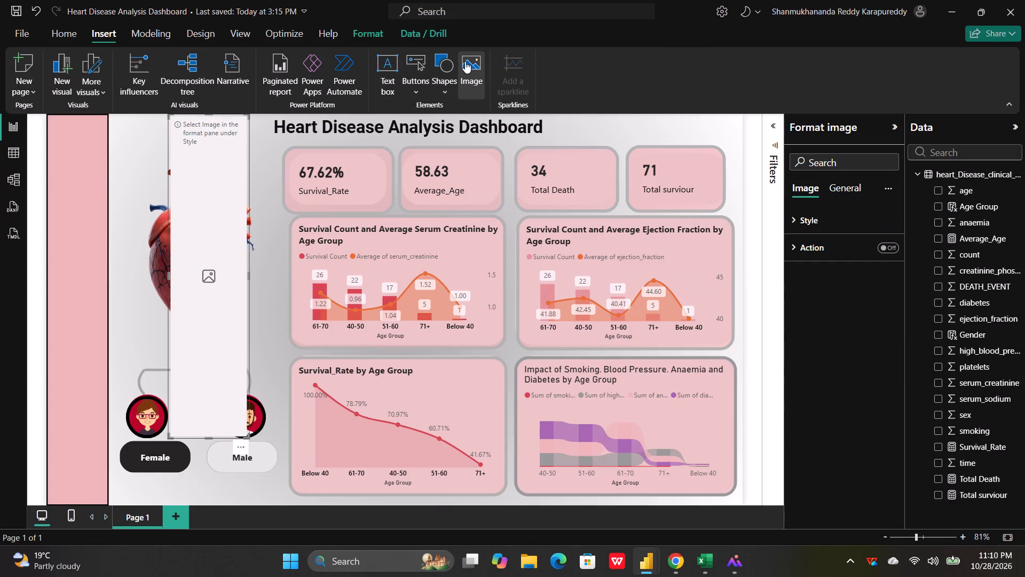
drag(219, 205, 113, 233)
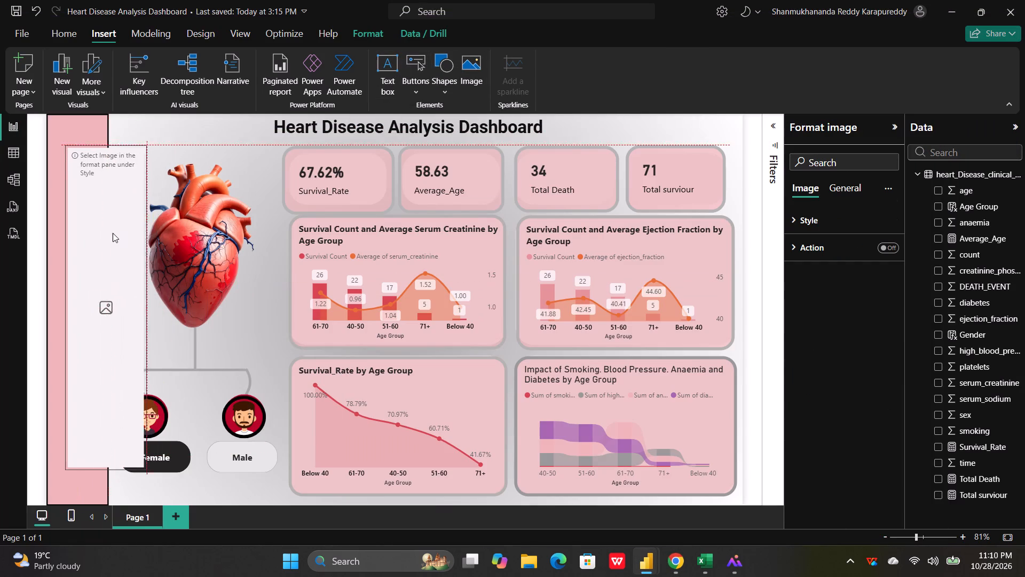
drag(113, 233, 86, 206)
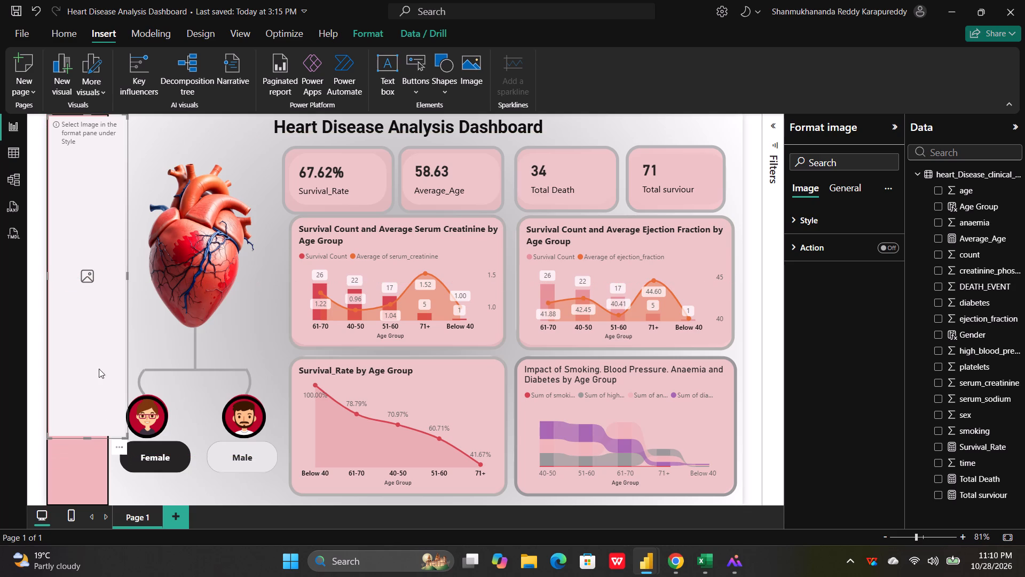
click(86, 437)
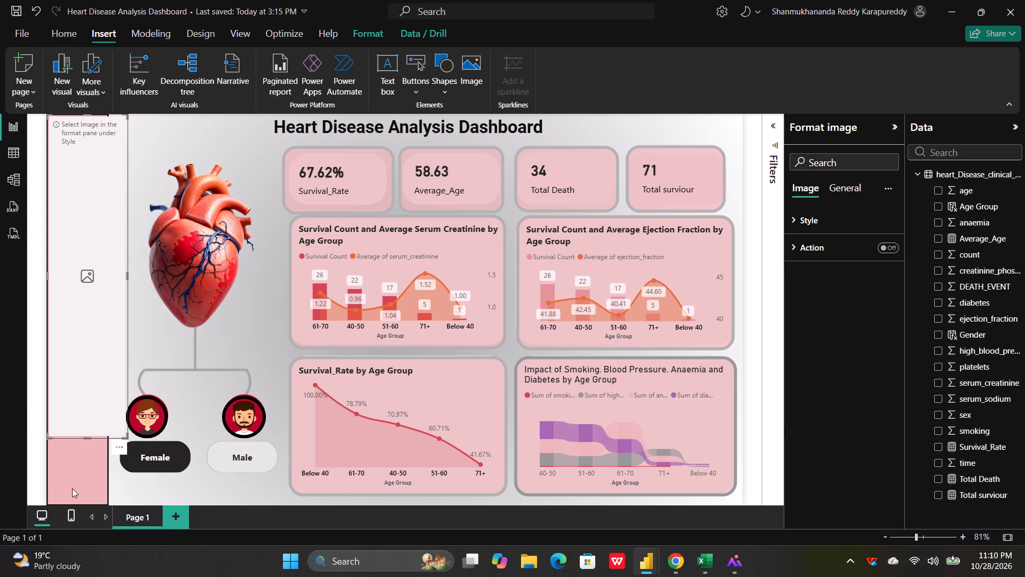
drag(87, 435, 76, 506)
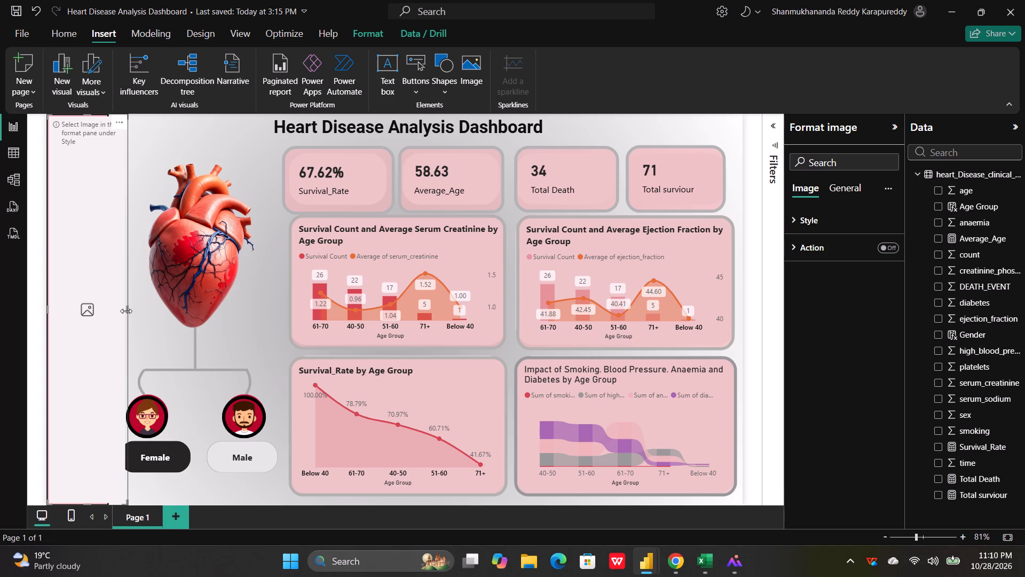
drag(126, 311, 105, 311)
Move the image placeholder off the pink side panel and widen the panel slightly toward the heart picture.
drag(81, 302, 218, 298)
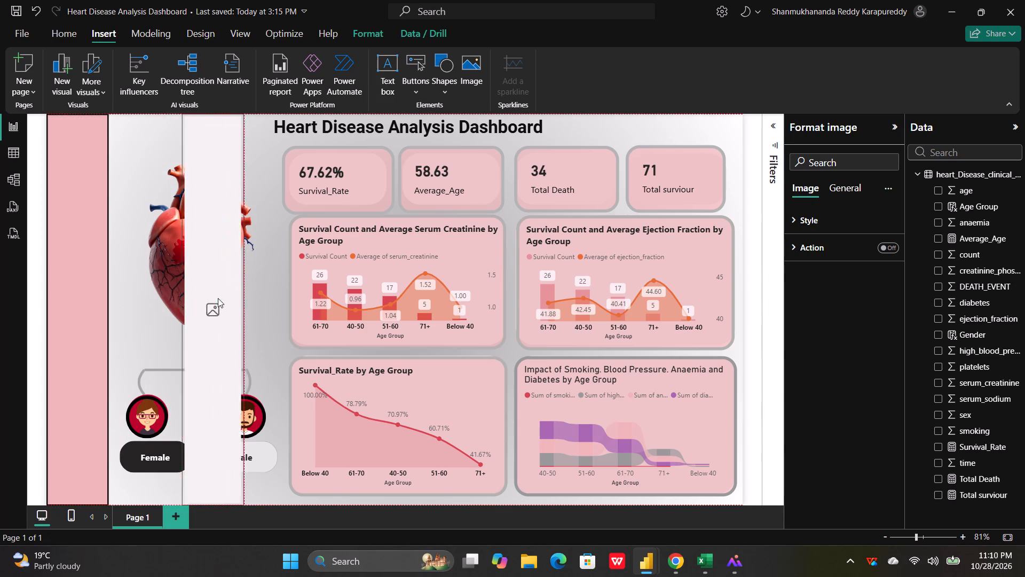
drag(218, 298, 234, 298)
click(104, 299)
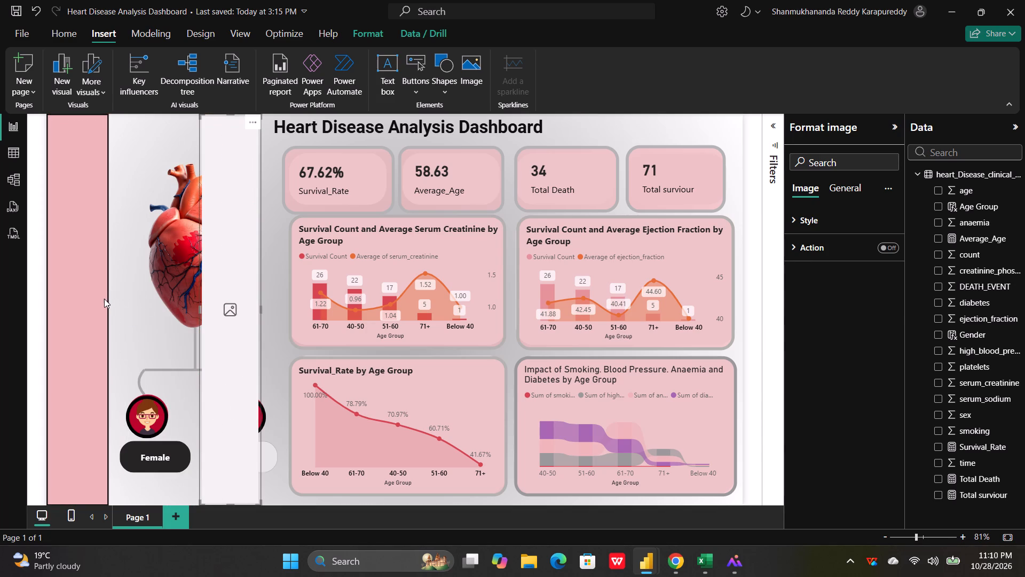
drag(107, 309, 114, 309)
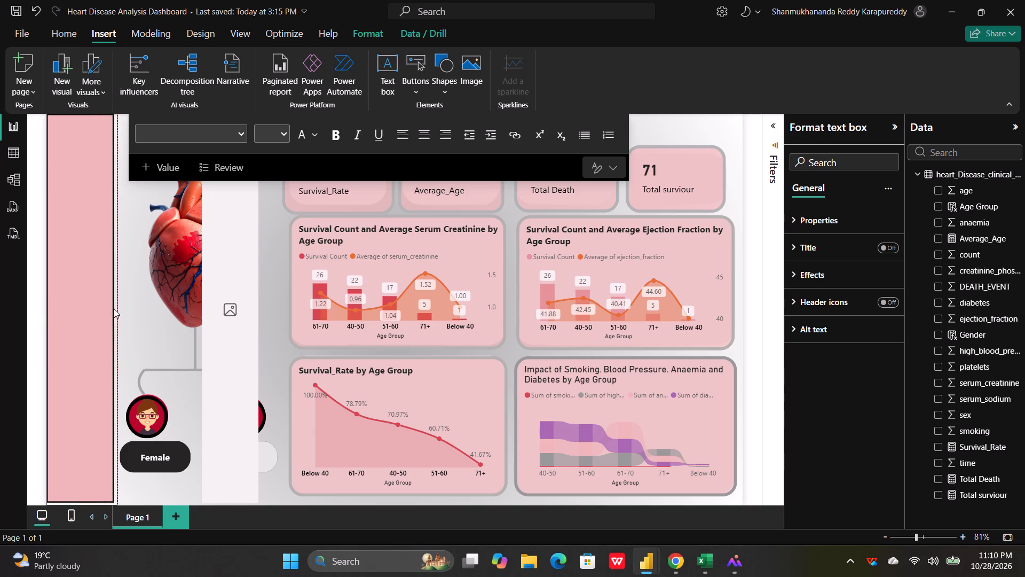
drag(114, 309, 116, 309)
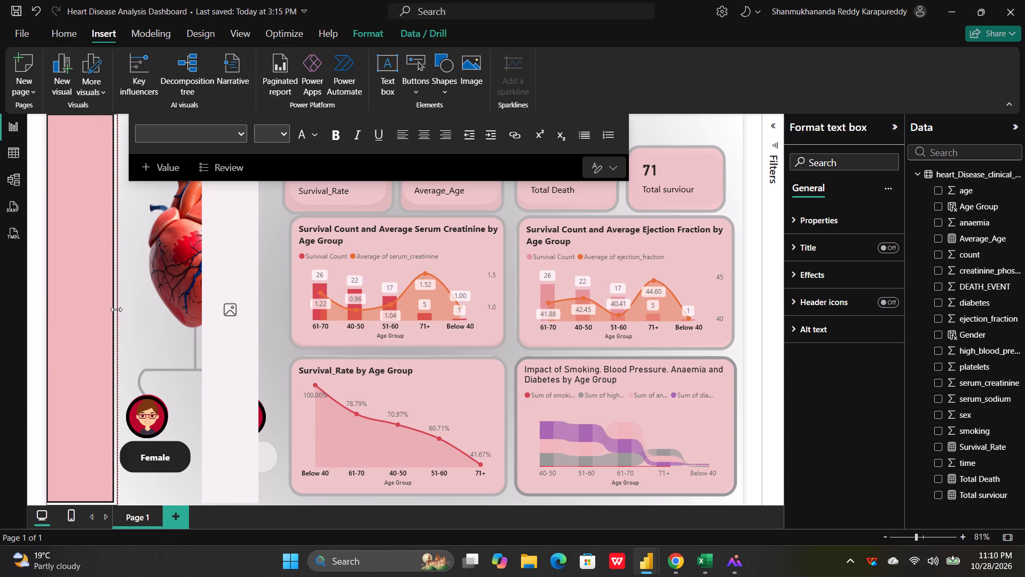
click(125, 309)
Move the image placeholder back over the pink side panel and widen it to match the panel's new width.
drag(218, 282, 62, 288)
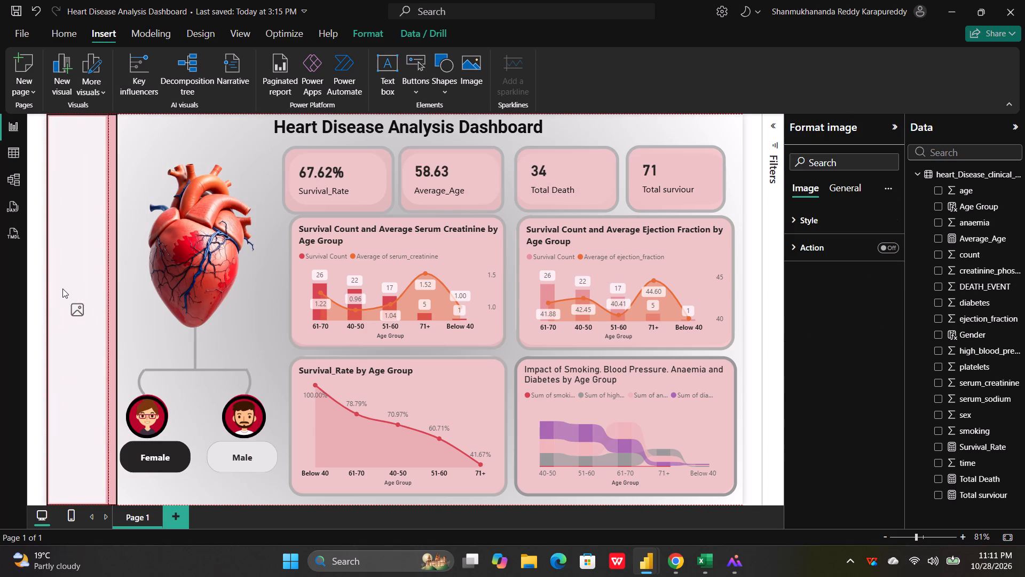
drag(62, 288, 63, 290)
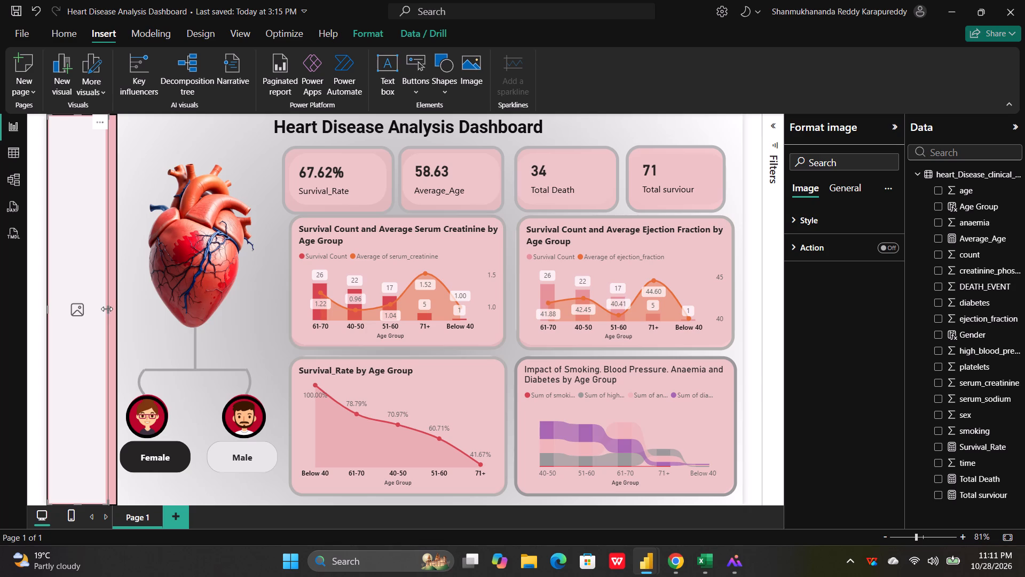
drag(107, 309, 114, 309)
click(132, 307)
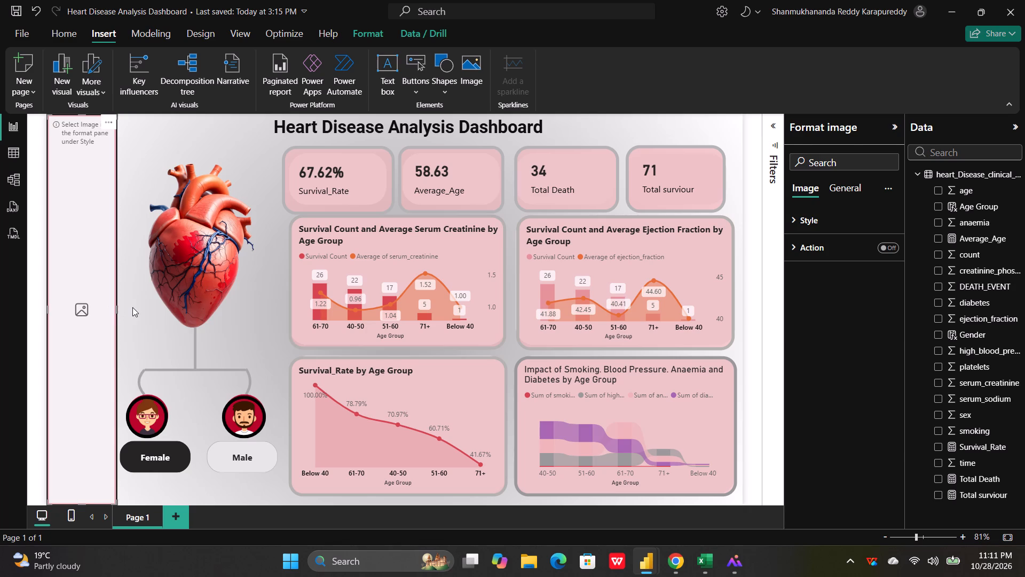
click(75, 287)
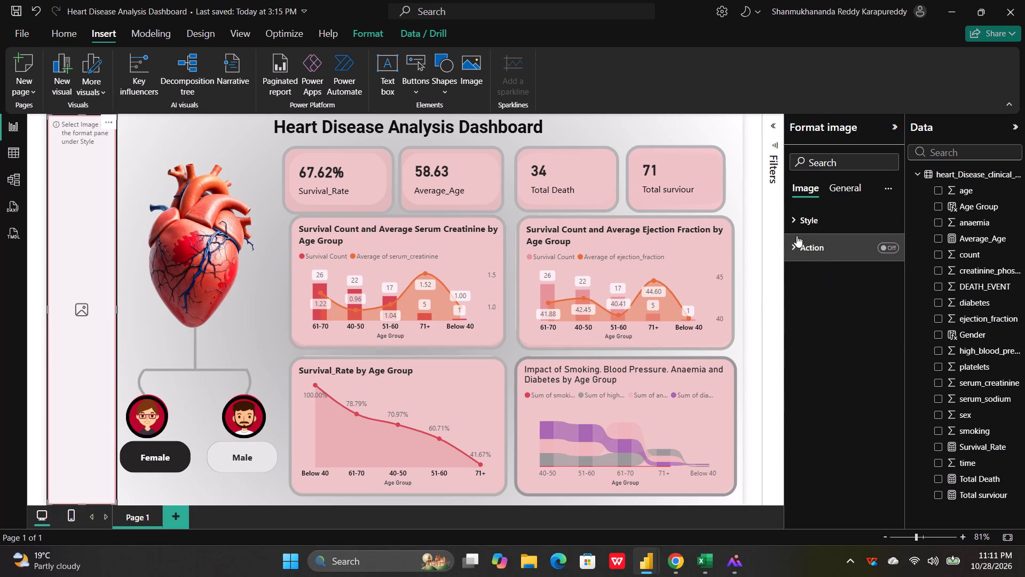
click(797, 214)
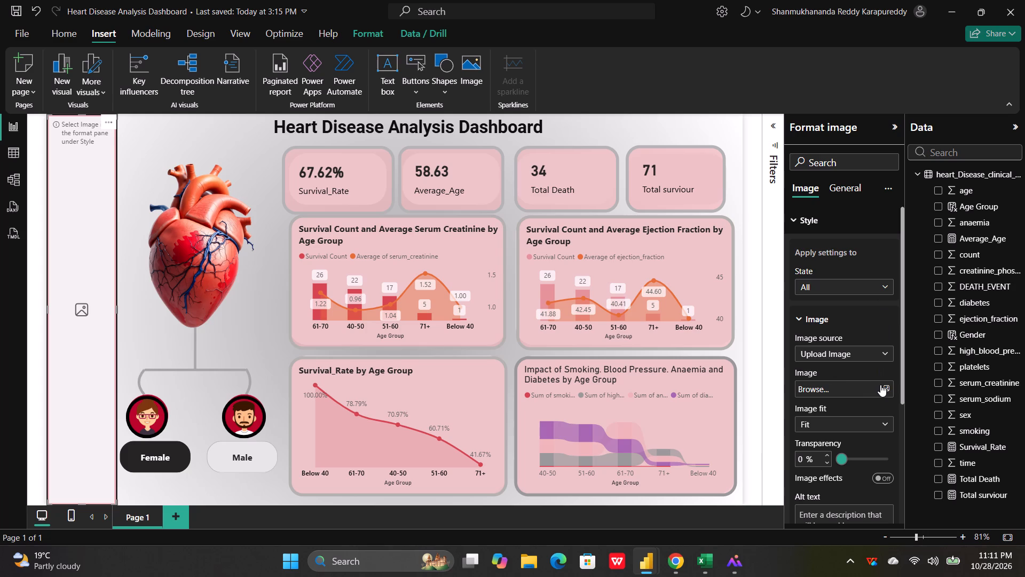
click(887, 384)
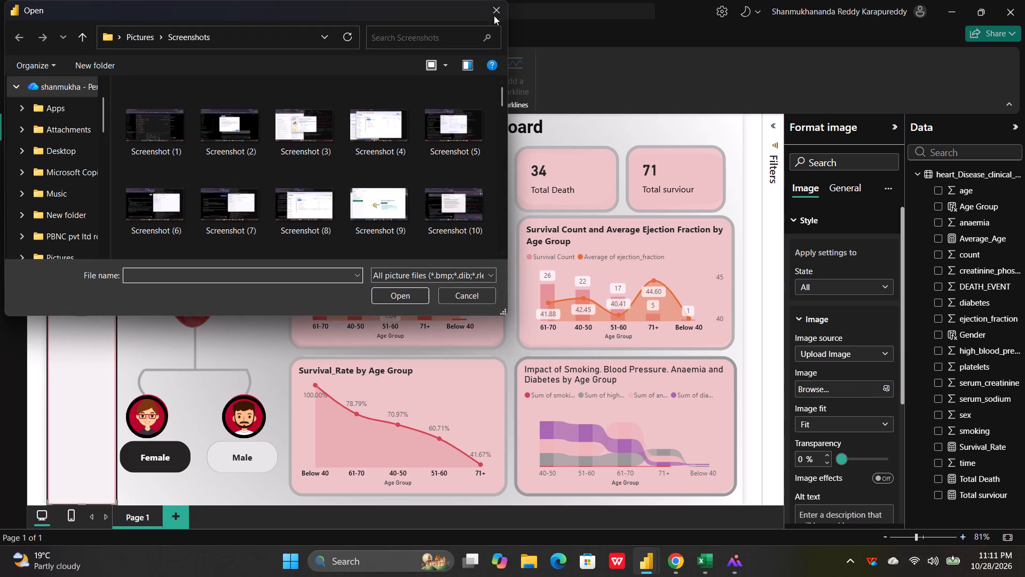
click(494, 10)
View the saved heart attack icon JPG from the Downloads folder in File Explorer.
click(526, 565)
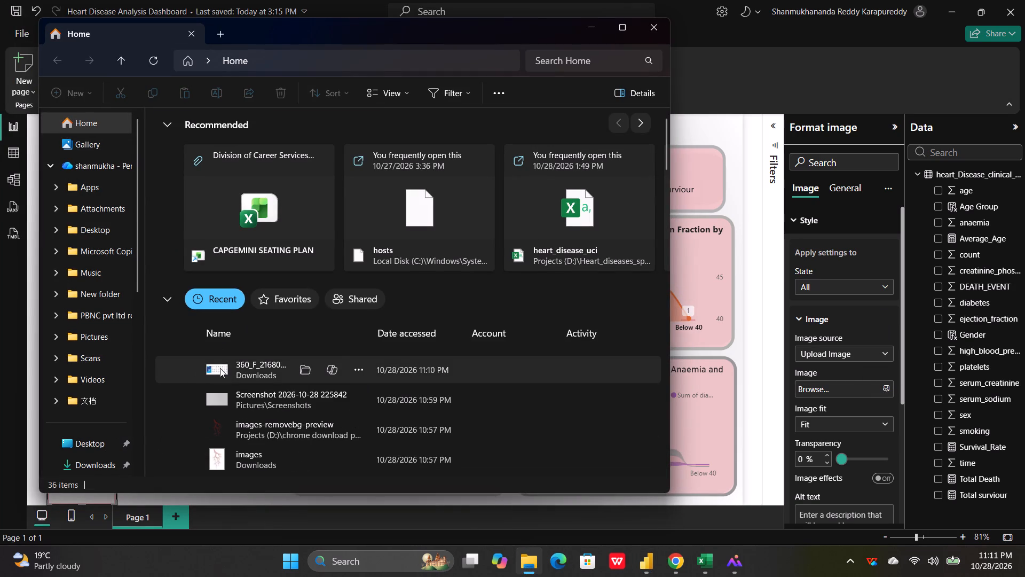
scroll(143, 416, down, 1)
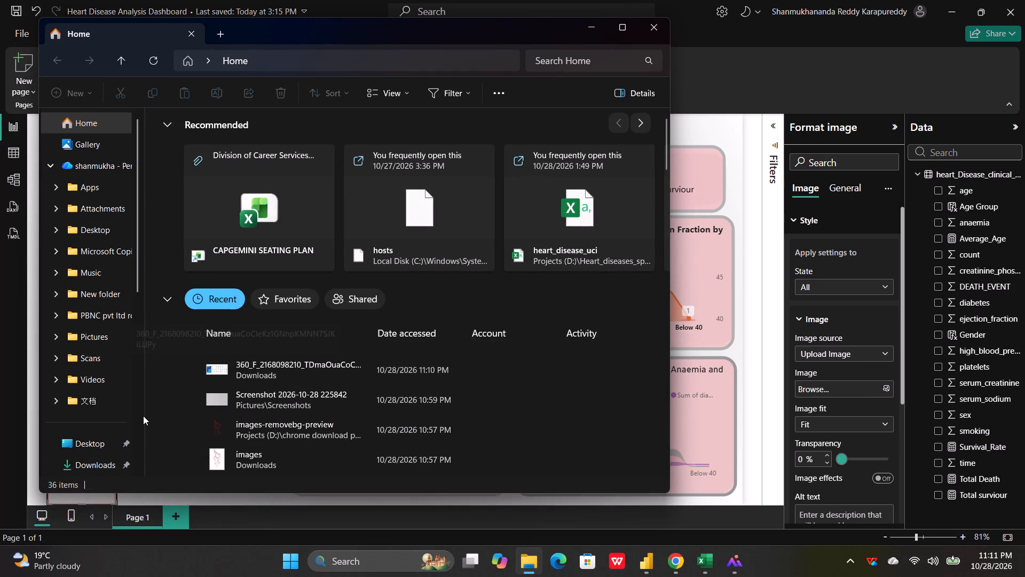
click(93, 462)
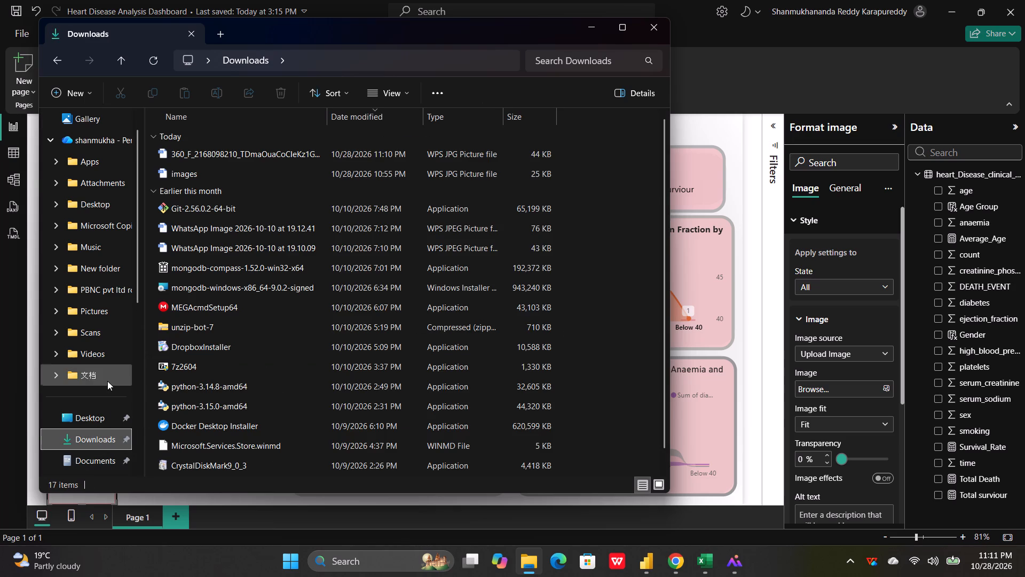
double_click(238, 155)
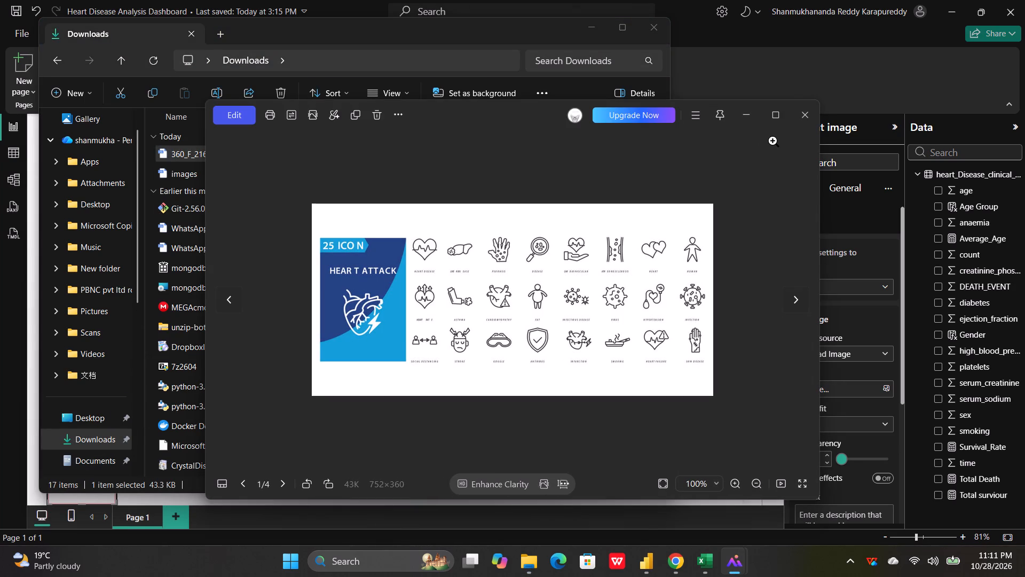
click(802, 120)
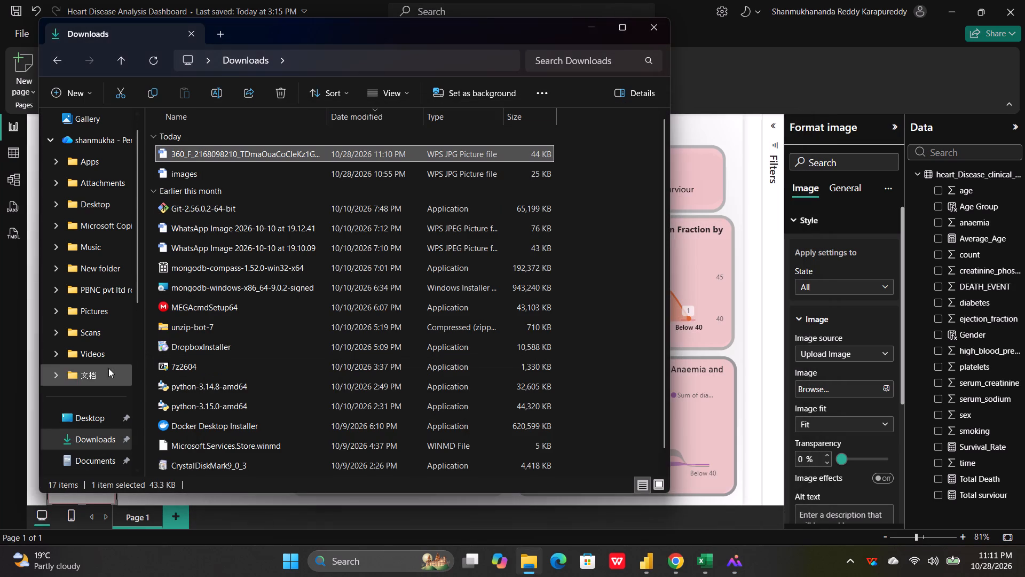
Find the background-removed heart attack icon PNG in the chrome download path folder on Projects (D:) and view it.
scroll(108, 368, down, 6)
click(107, 376)
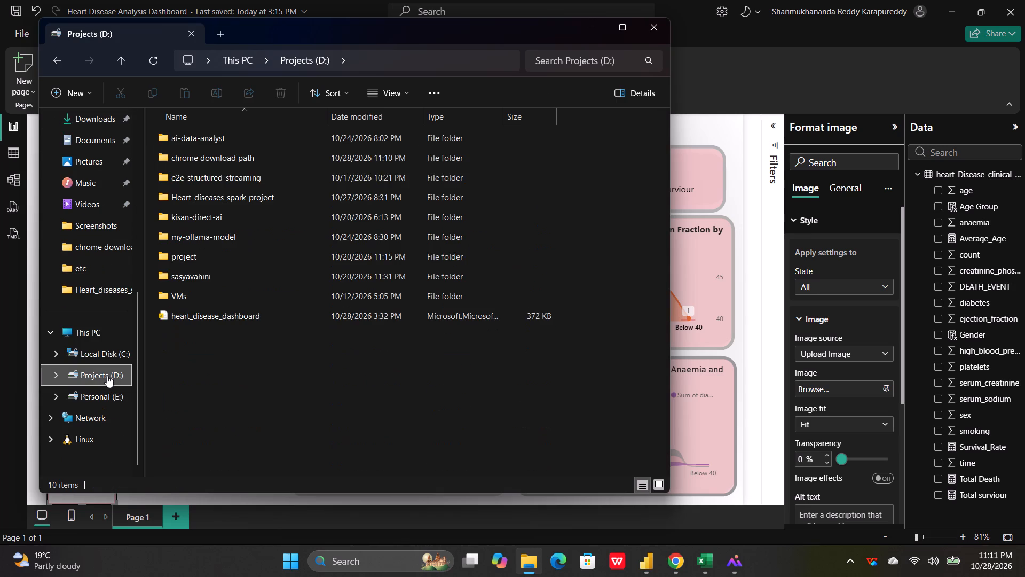
double_click(227, 159)
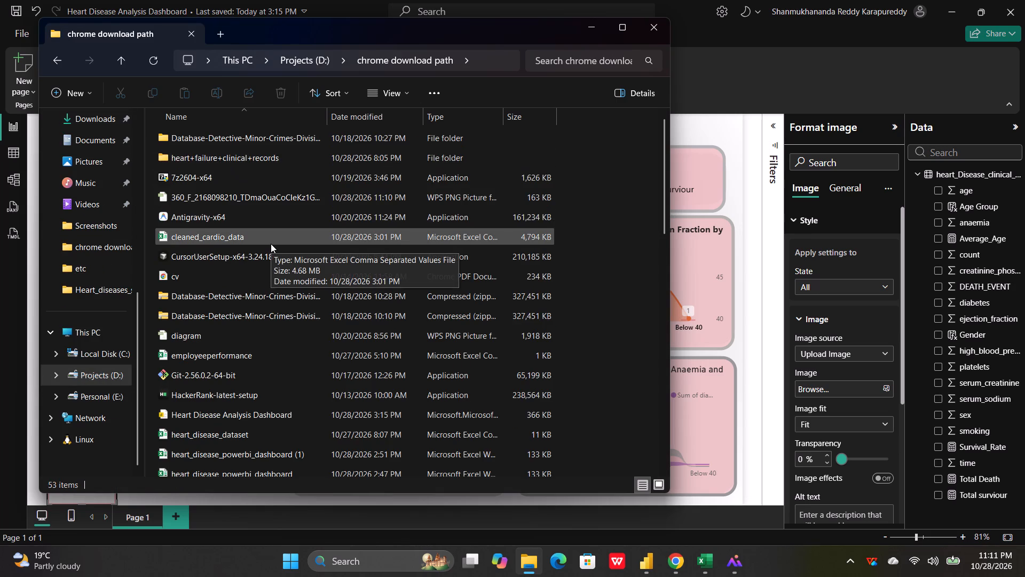
double_click(223, 193)
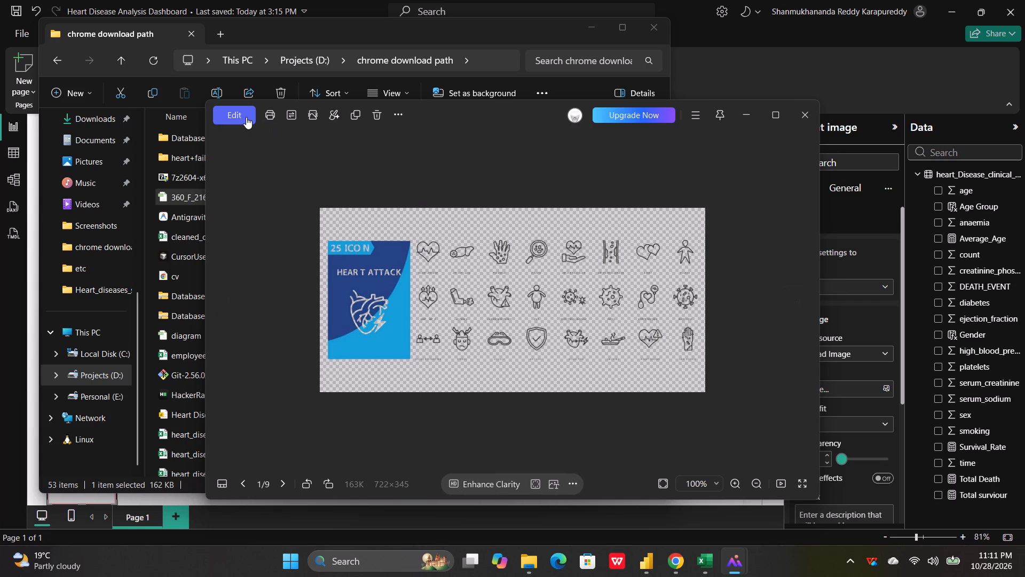
click(246, 115)
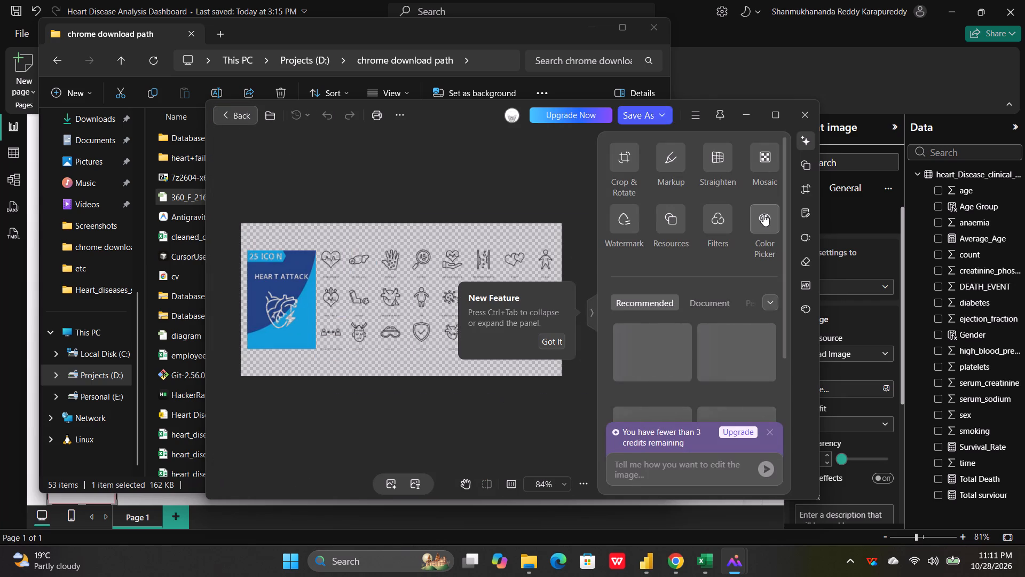
click(805, 118)
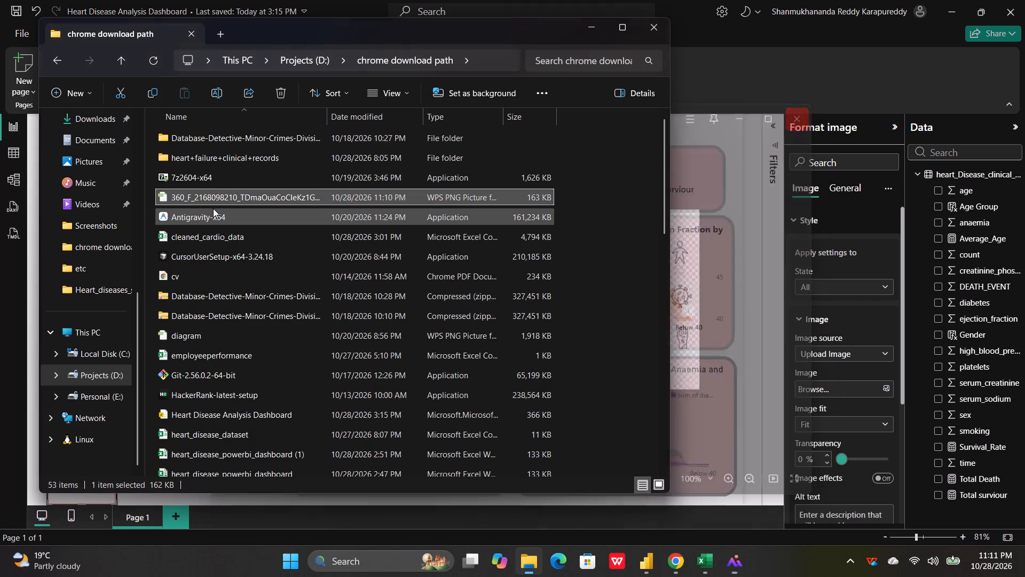
Open the background-removed PNG with Photos, making Photos the default app for .png files.
right_click(200, 200)
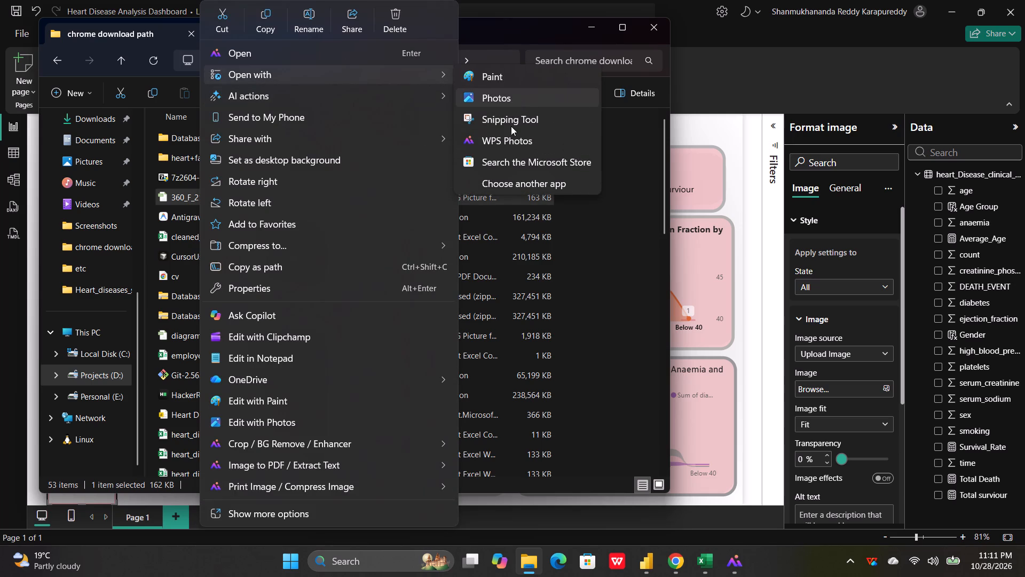
click(520, 182)
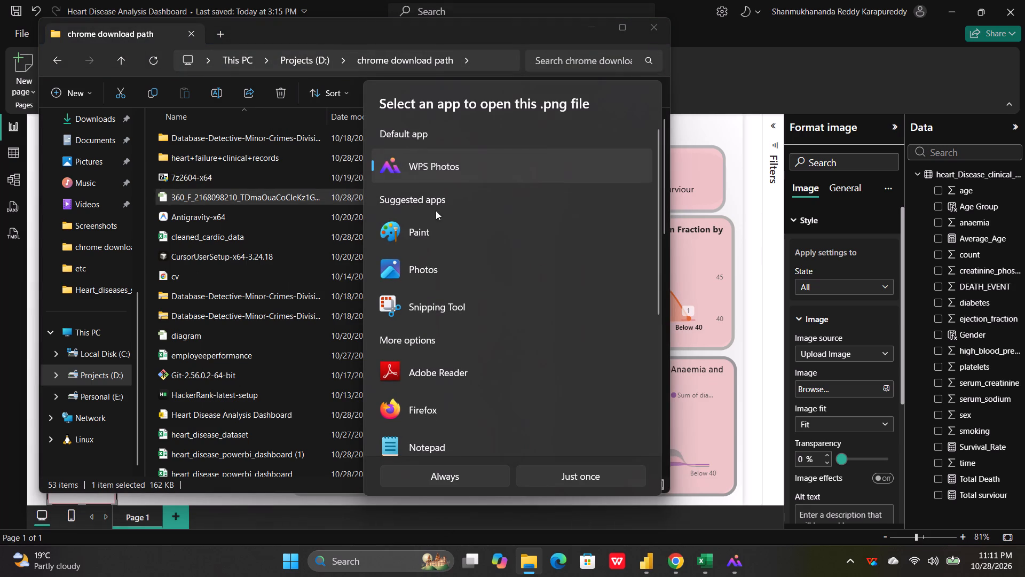
click(423, 269)
click(449, 470)
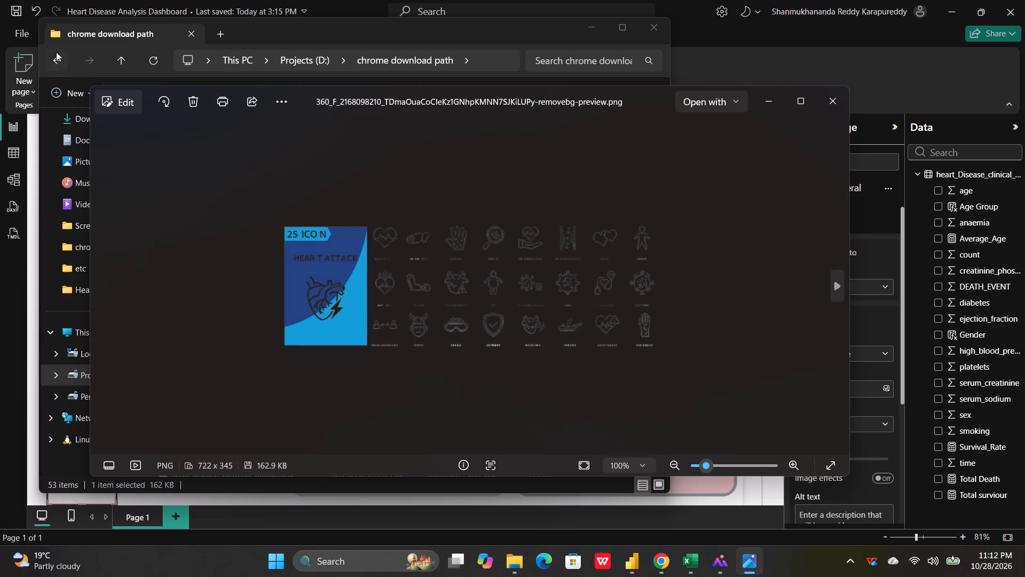
Rotate the background-removed icon PNG 90 degrees clockwise in Photos, and reopen the file to check it.
click(117, 106)
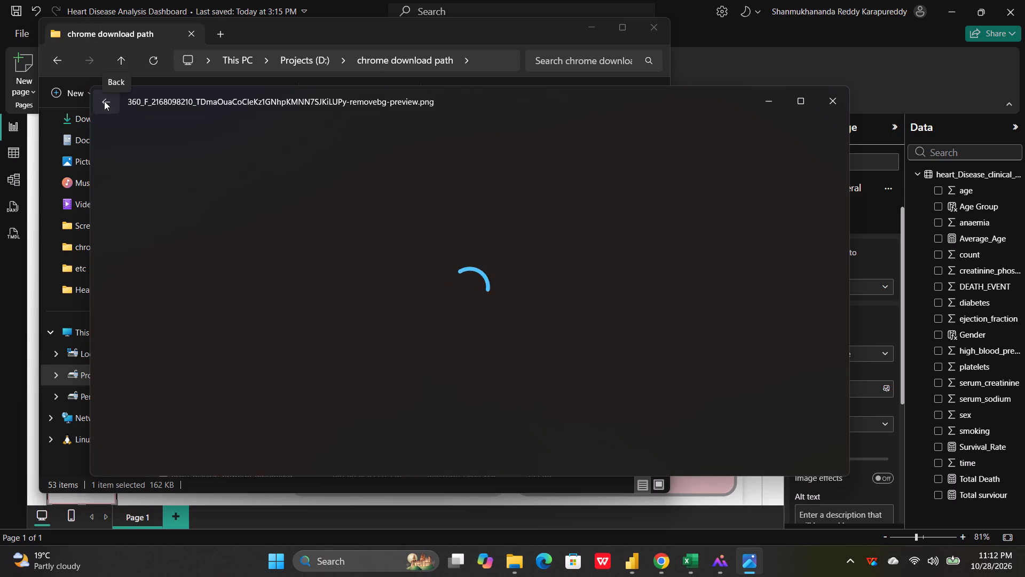
click(104, 101)
click(169, 102)
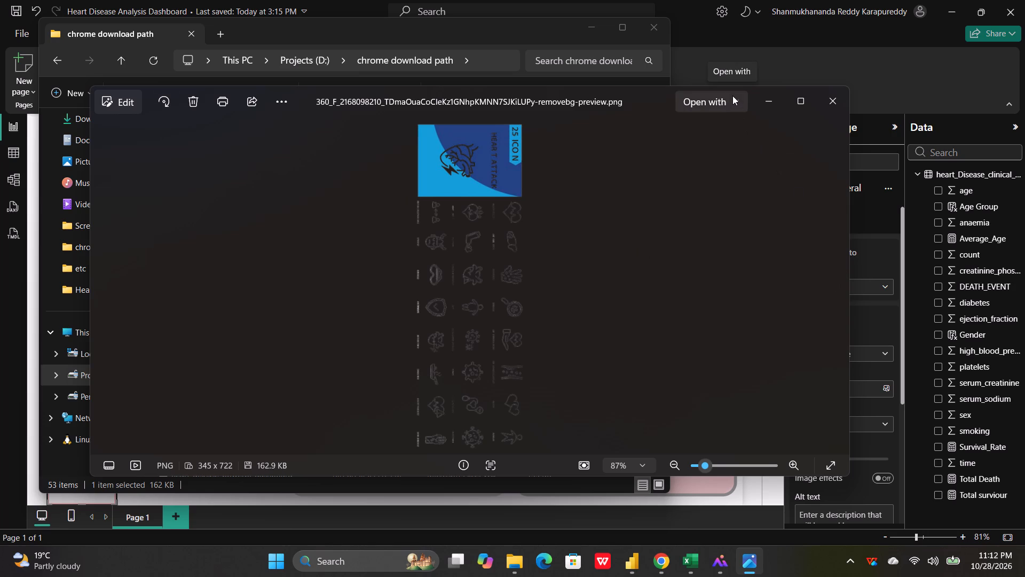
click(843, 106)
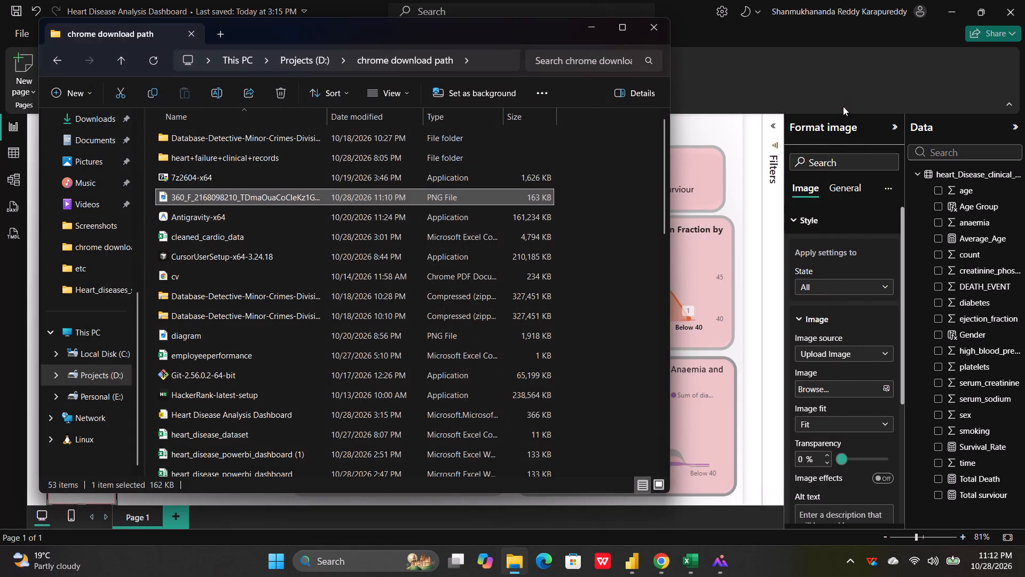
double_click(243, 195)
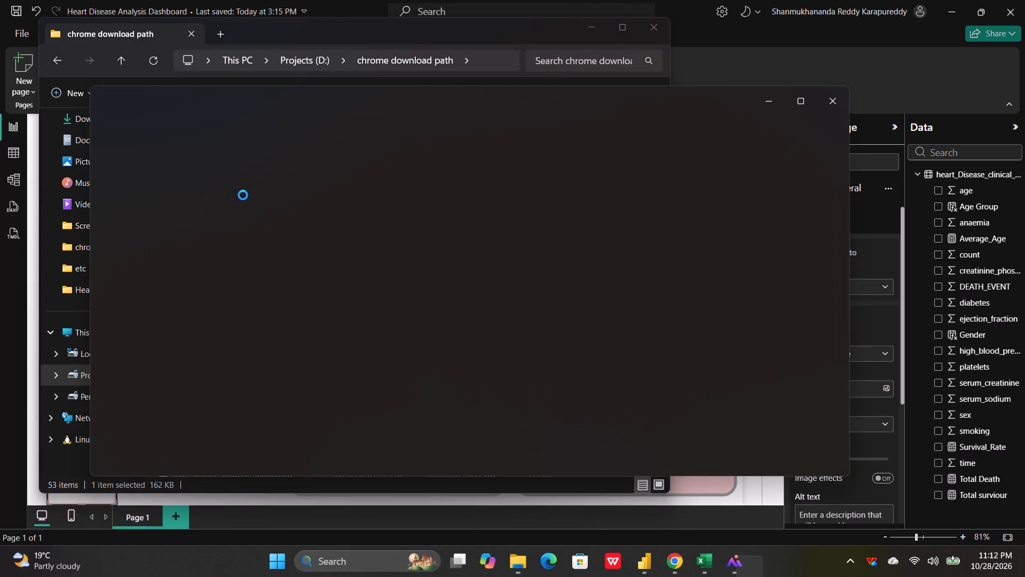
click(837, 103)
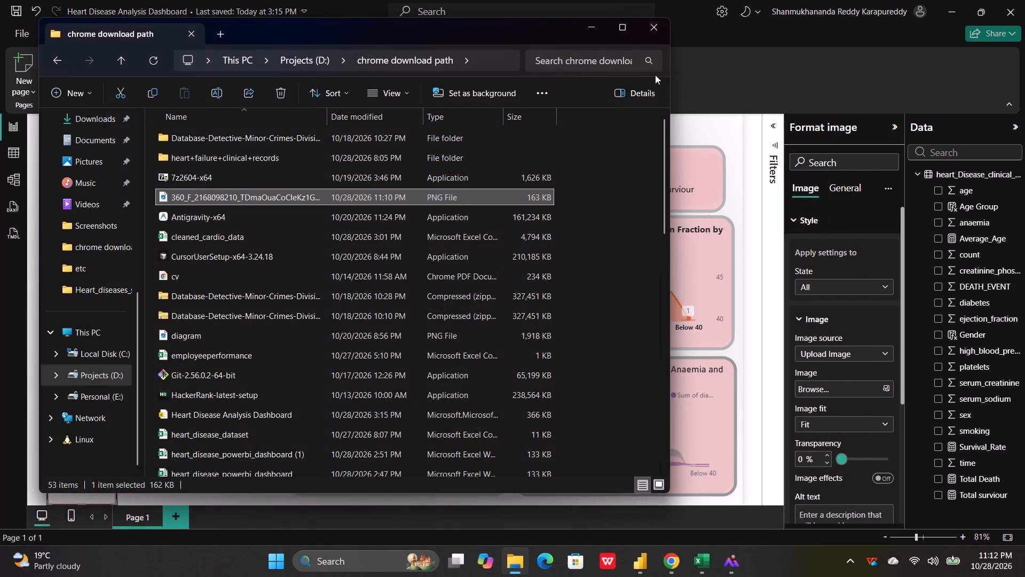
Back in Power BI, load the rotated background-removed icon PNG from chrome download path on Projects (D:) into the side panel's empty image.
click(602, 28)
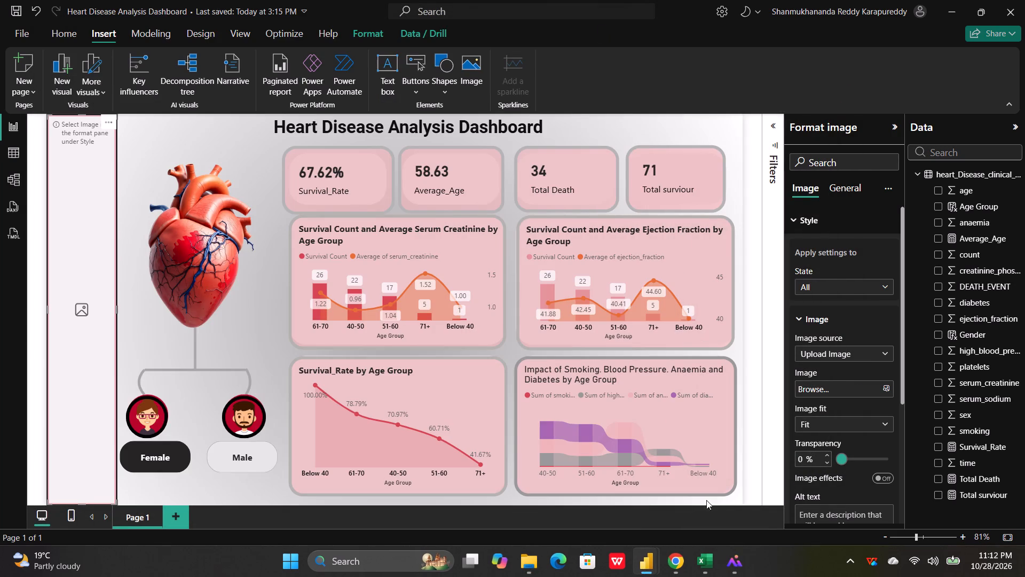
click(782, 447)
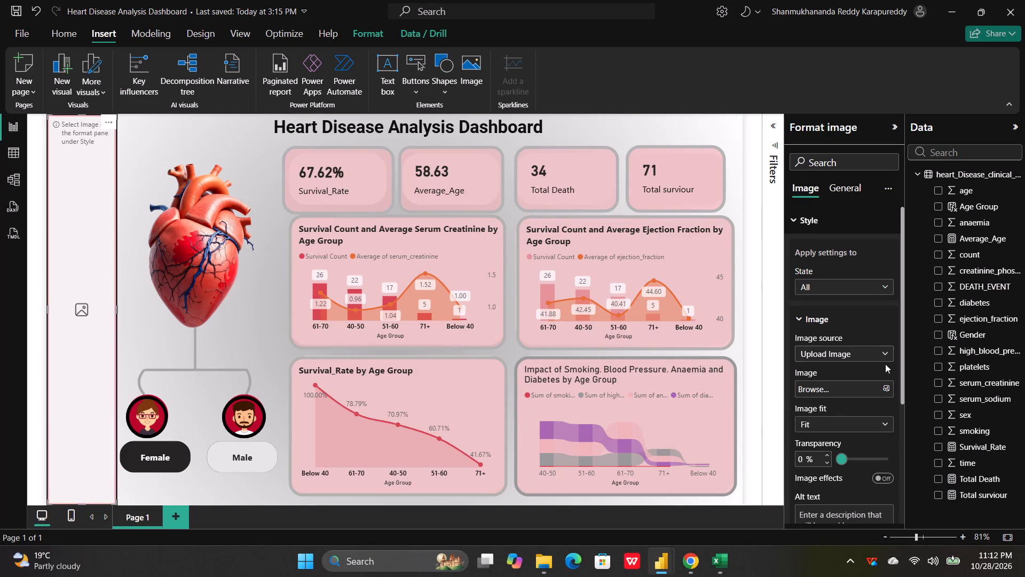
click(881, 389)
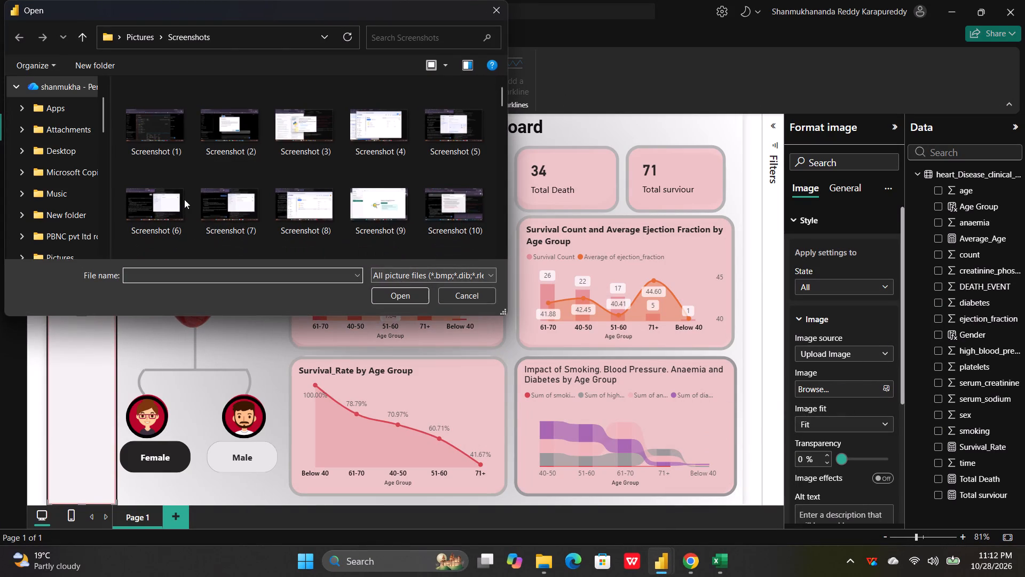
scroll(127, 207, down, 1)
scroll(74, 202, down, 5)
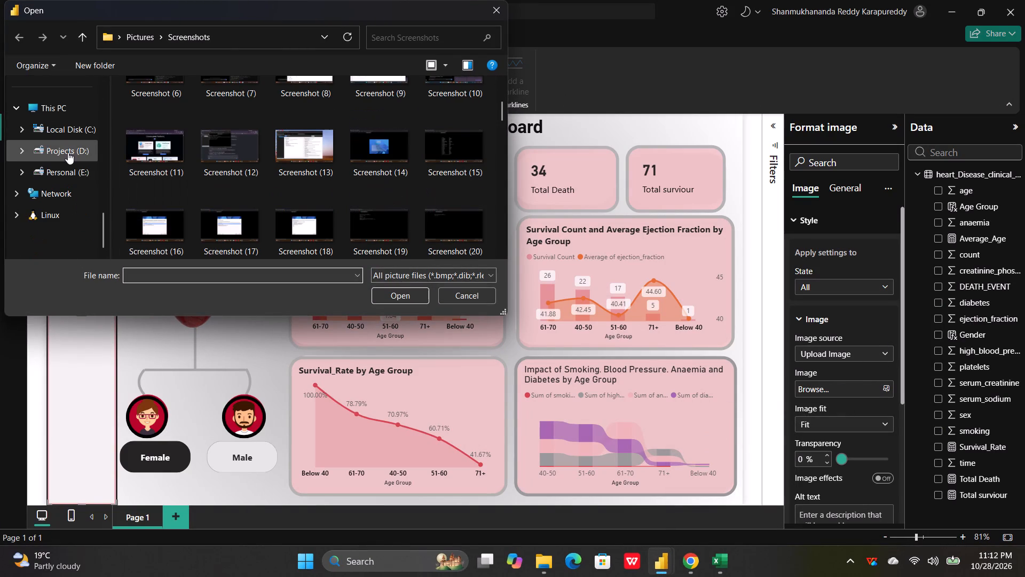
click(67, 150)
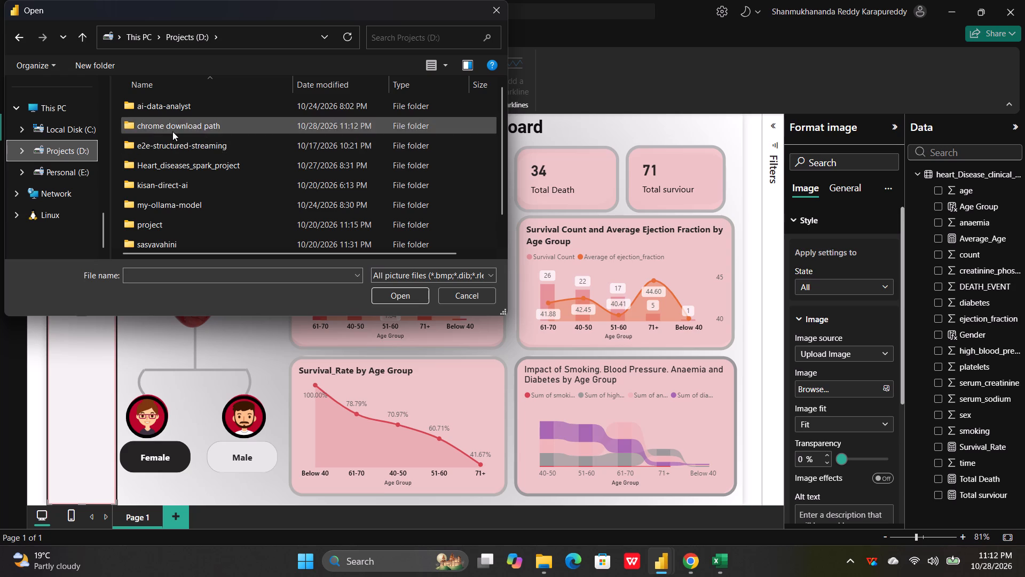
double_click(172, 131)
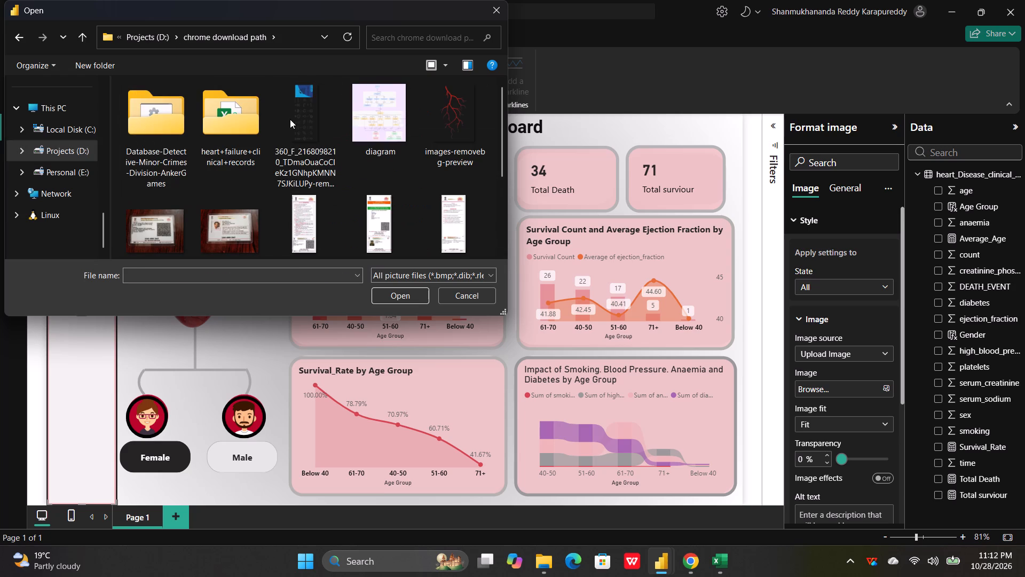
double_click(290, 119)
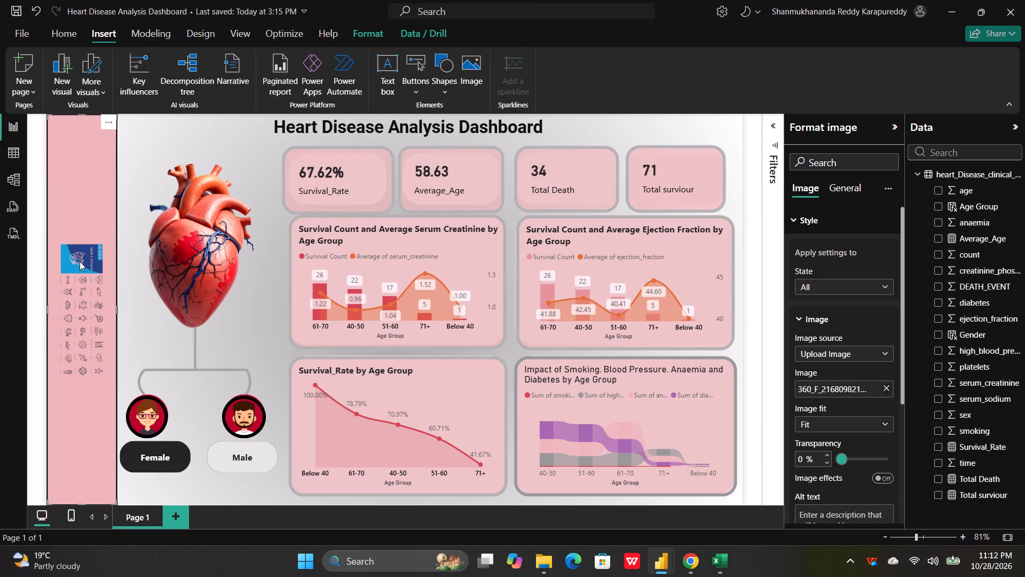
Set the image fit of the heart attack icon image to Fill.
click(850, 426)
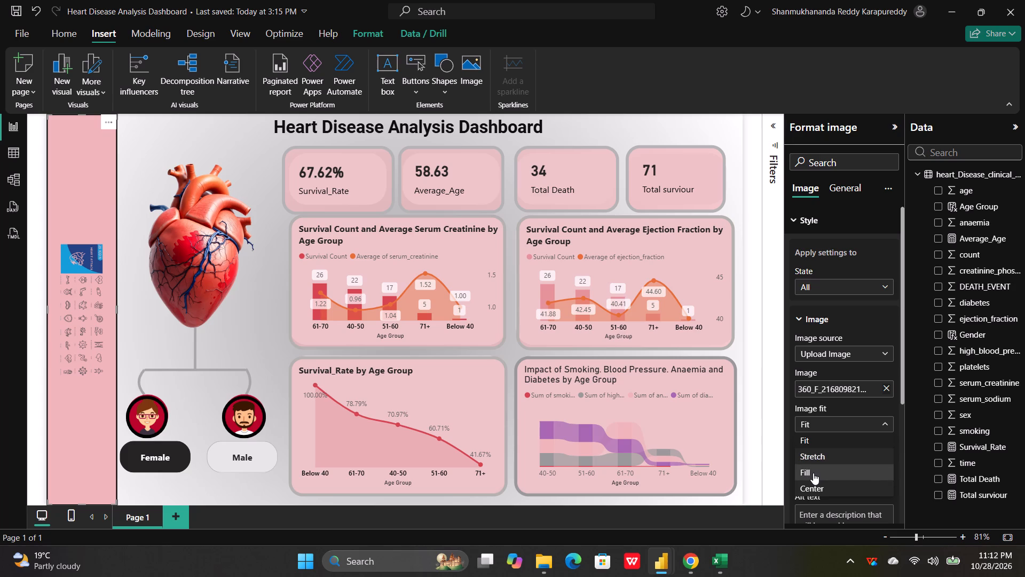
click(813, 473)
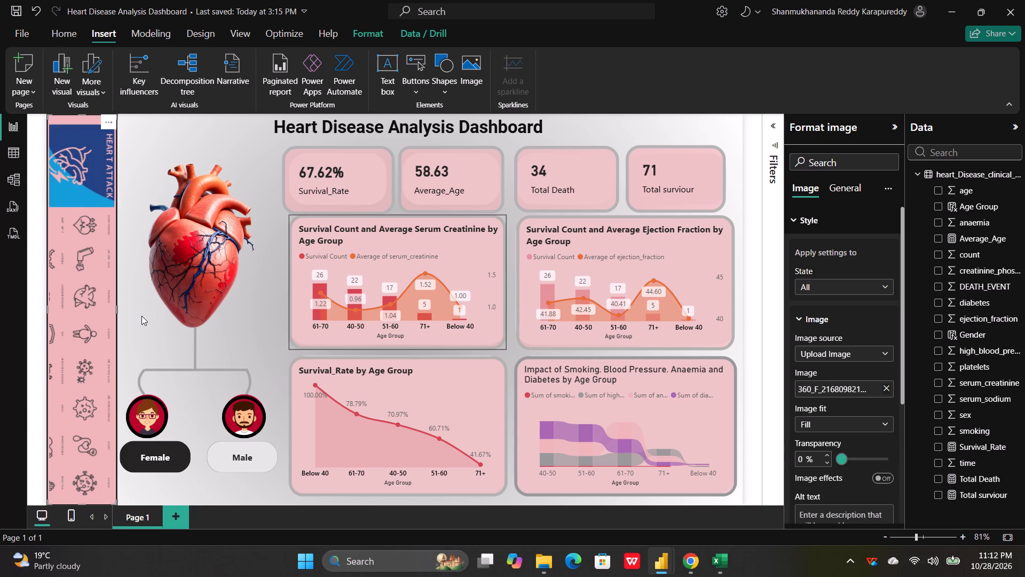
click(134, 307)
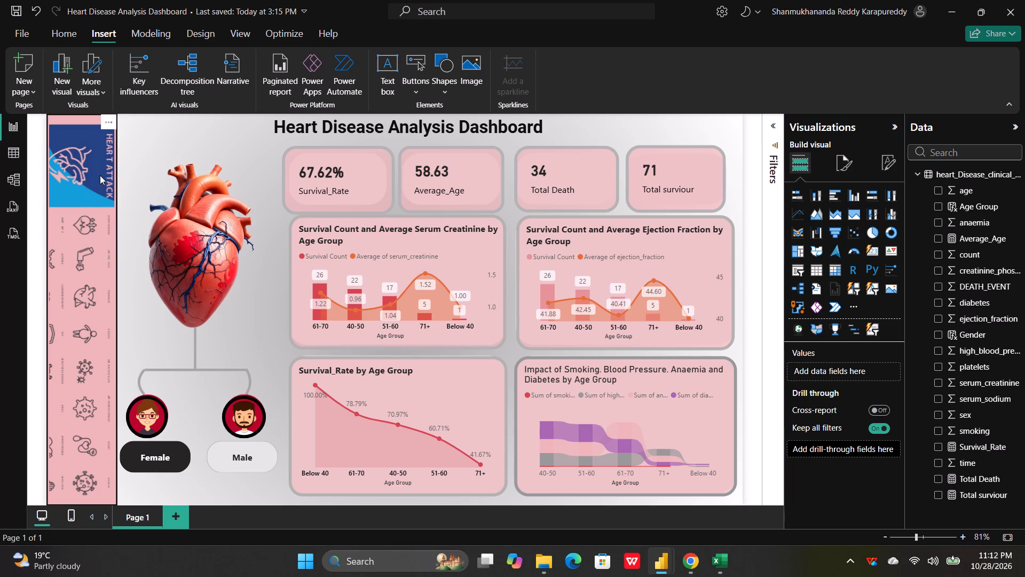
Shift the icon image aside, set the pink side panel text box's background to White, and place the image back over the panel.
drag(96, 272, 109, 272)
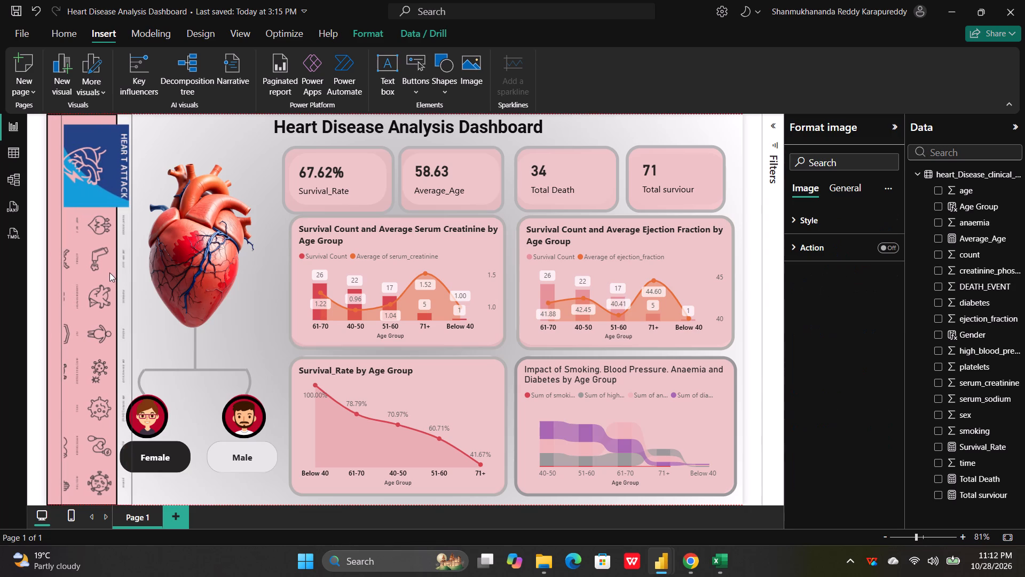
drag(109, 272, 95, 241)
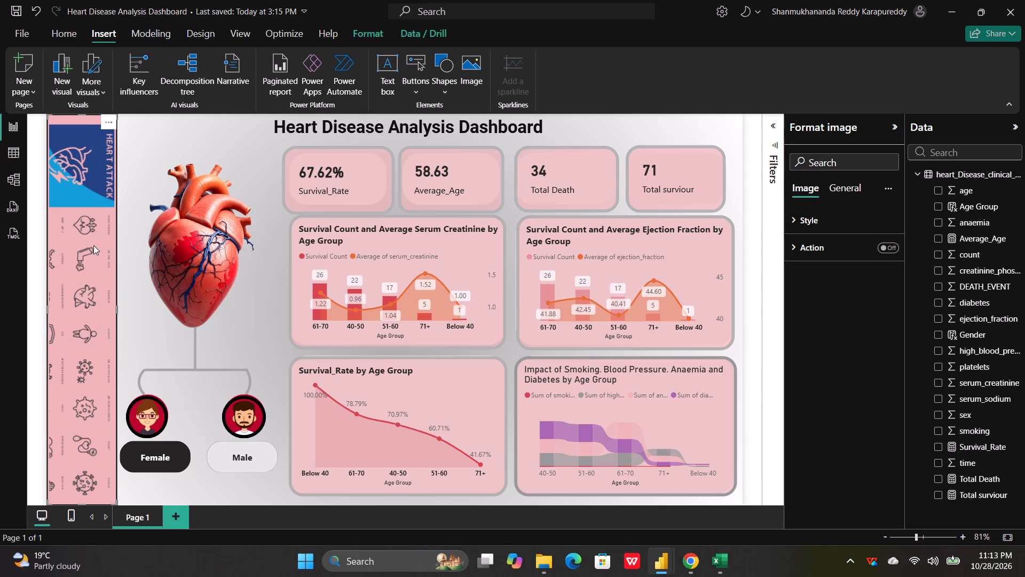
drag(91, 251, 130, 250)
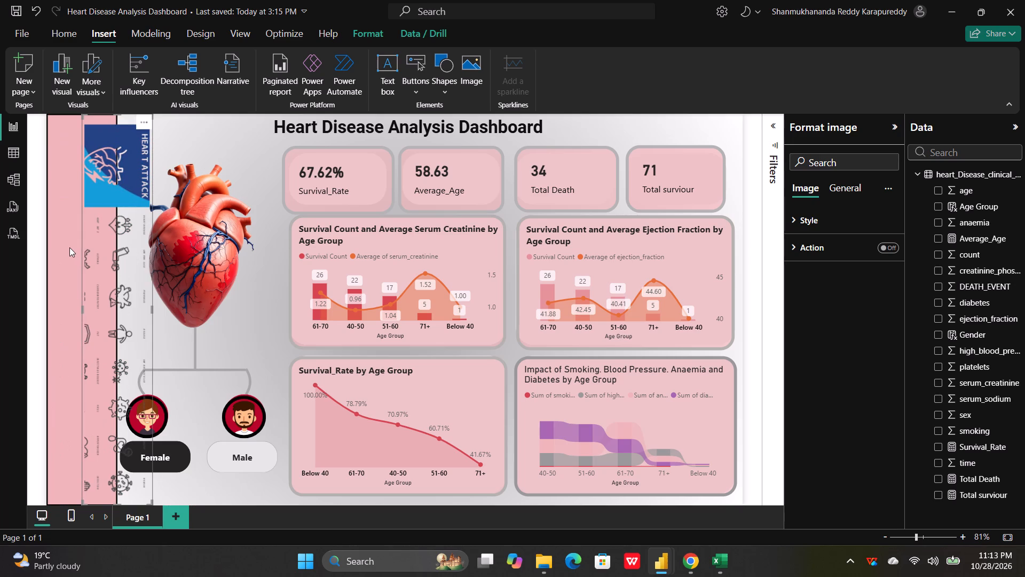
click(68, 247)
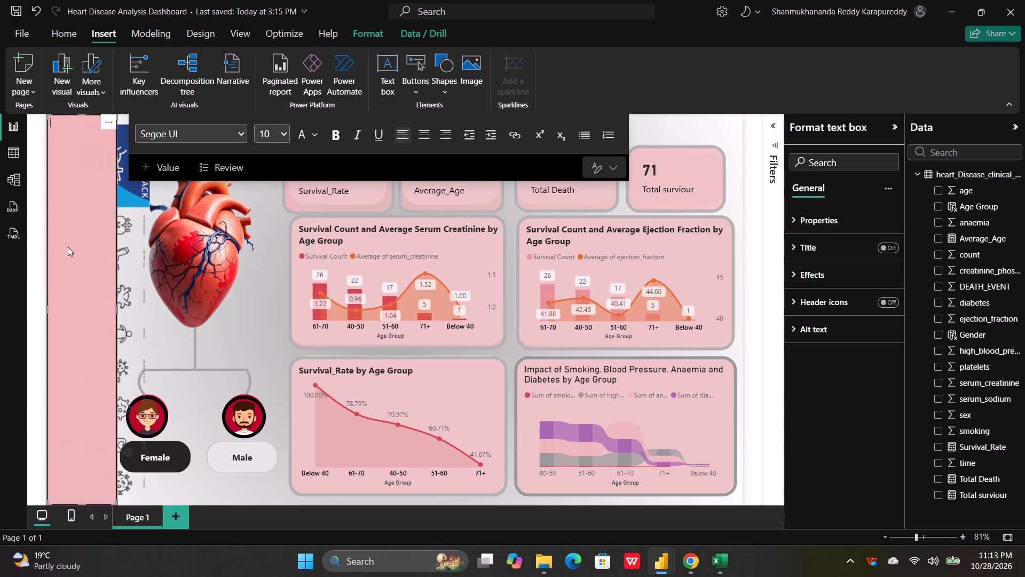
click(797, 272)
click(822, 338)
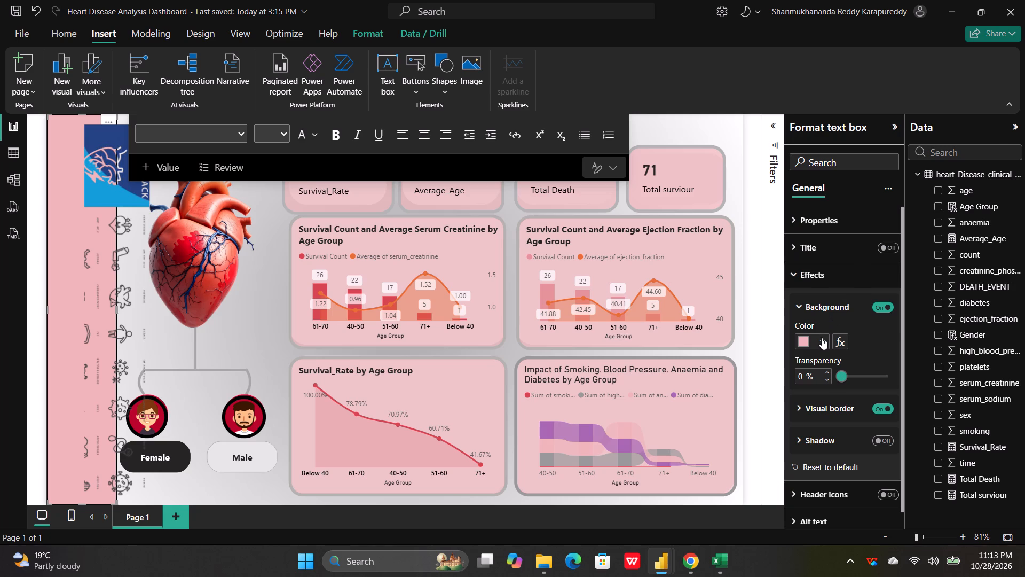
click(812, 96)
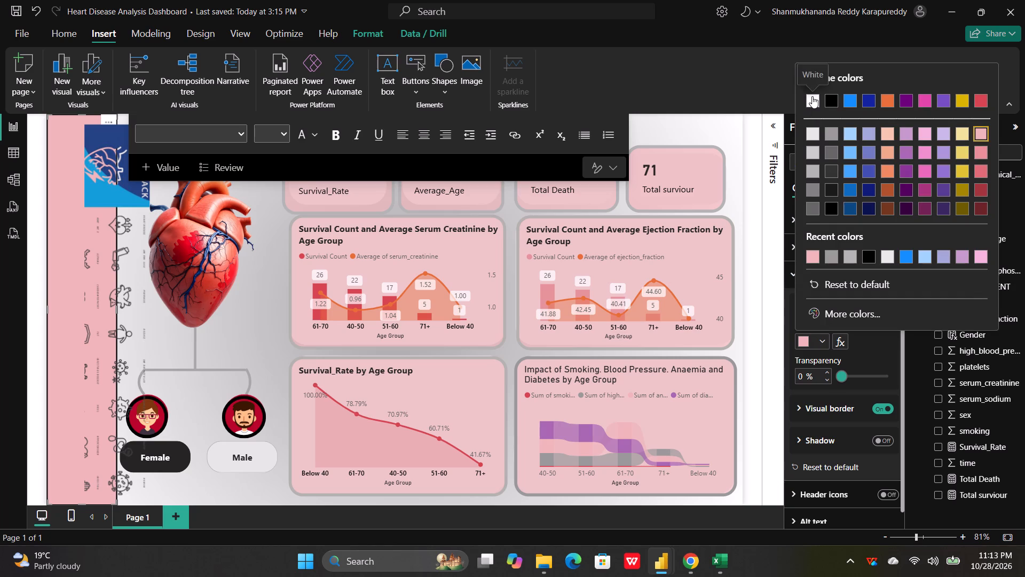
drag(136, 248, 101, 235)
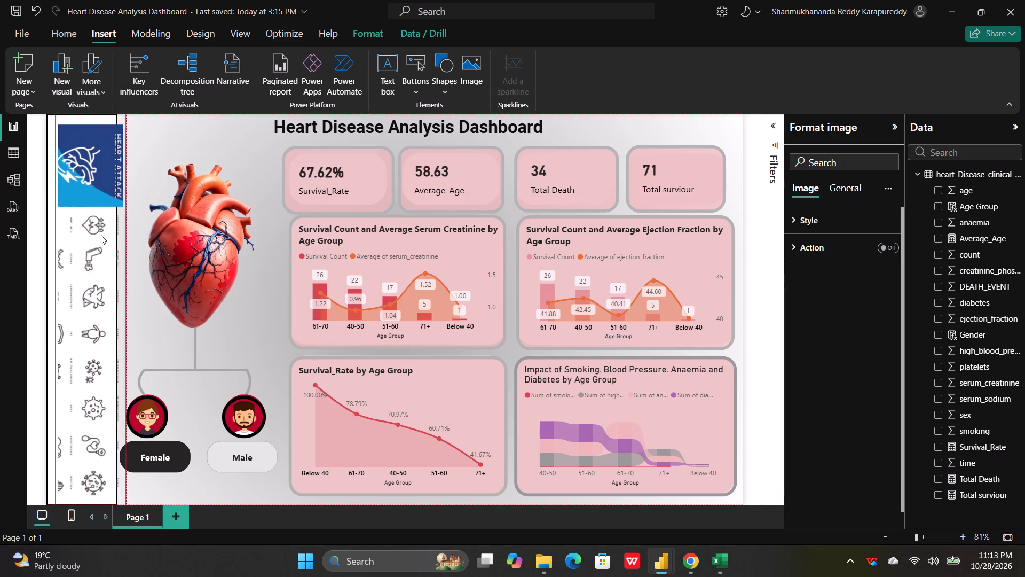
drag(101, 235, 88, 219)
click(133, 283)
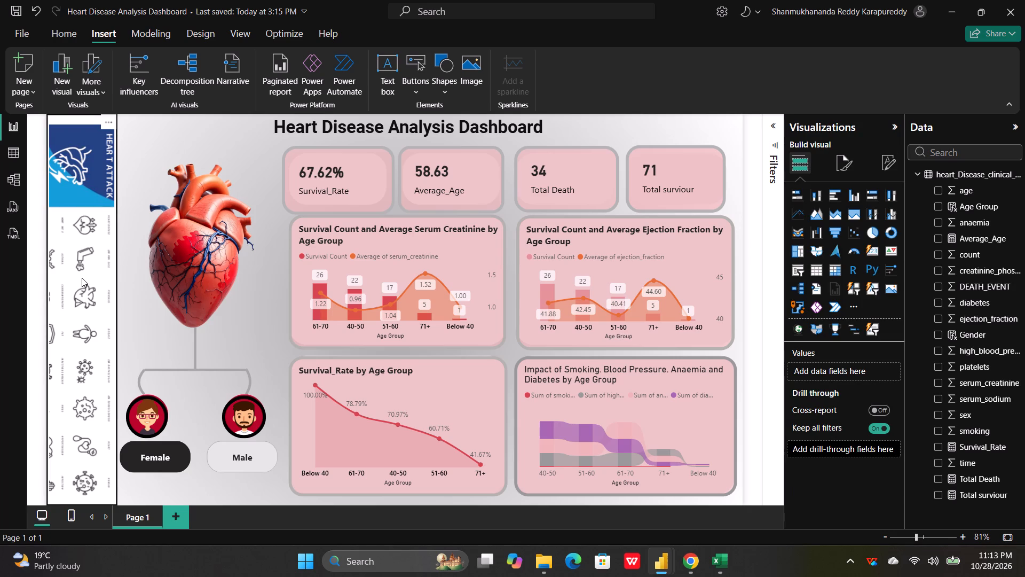
Remove the heart attack icon image and the white text box panel behind it from the page.
click(105, 124)
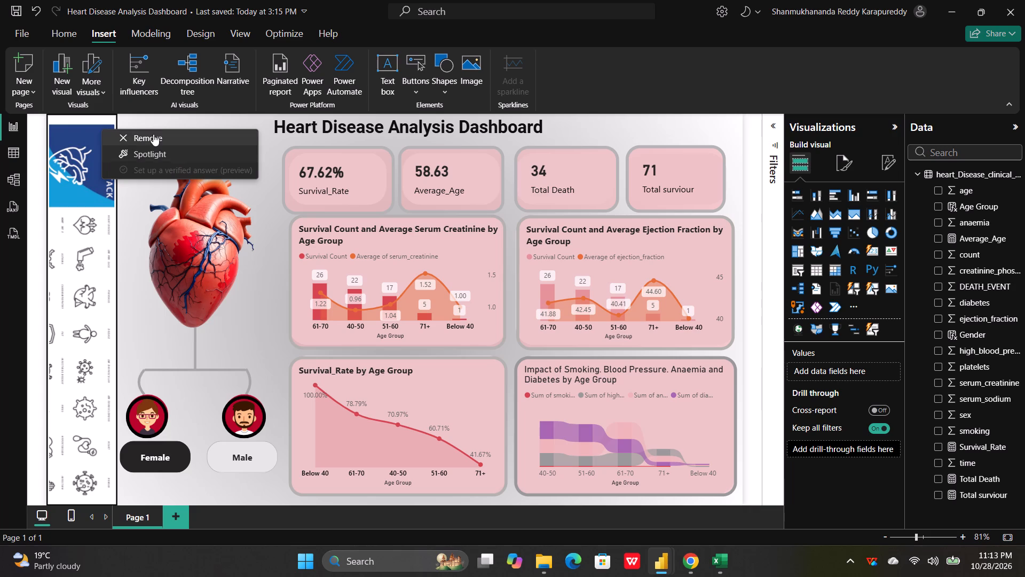
click(152, 134)
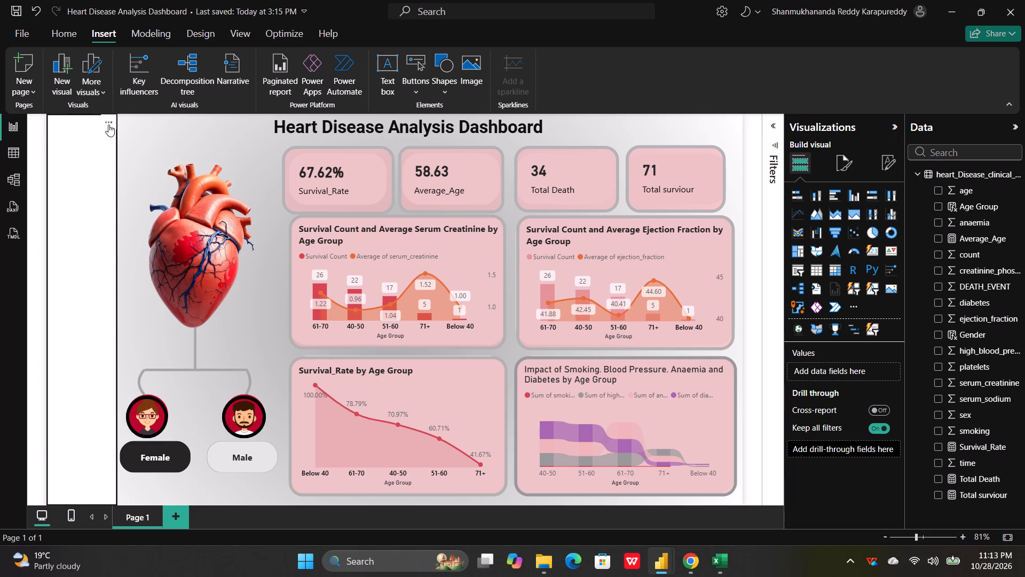
click(108, 123)
click(149, 132)
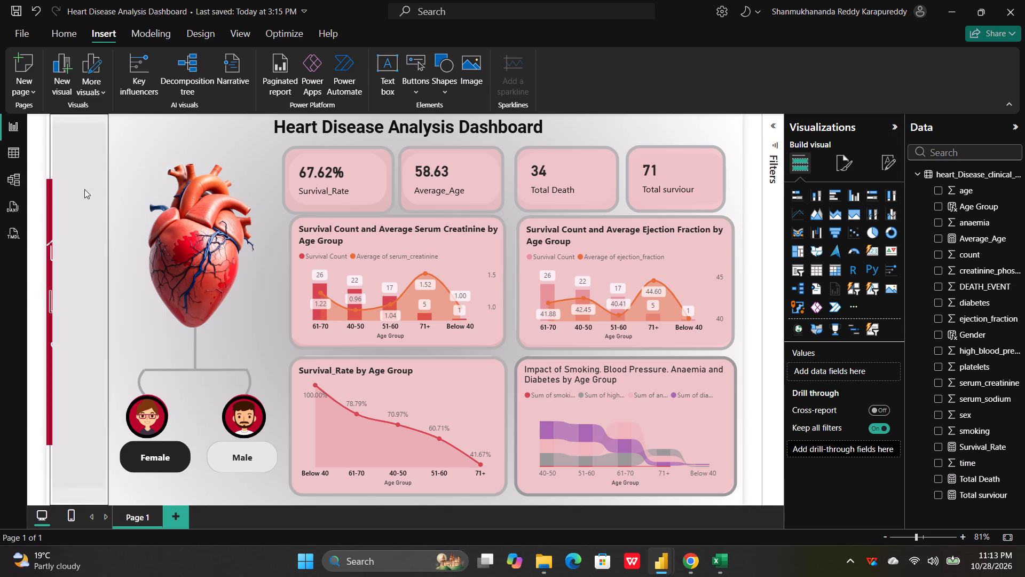
Remove the tall grey strip image that covers the red icon sidebar.
drag(84, 189, 70, 190)
drag(62, 188, 56, 185)
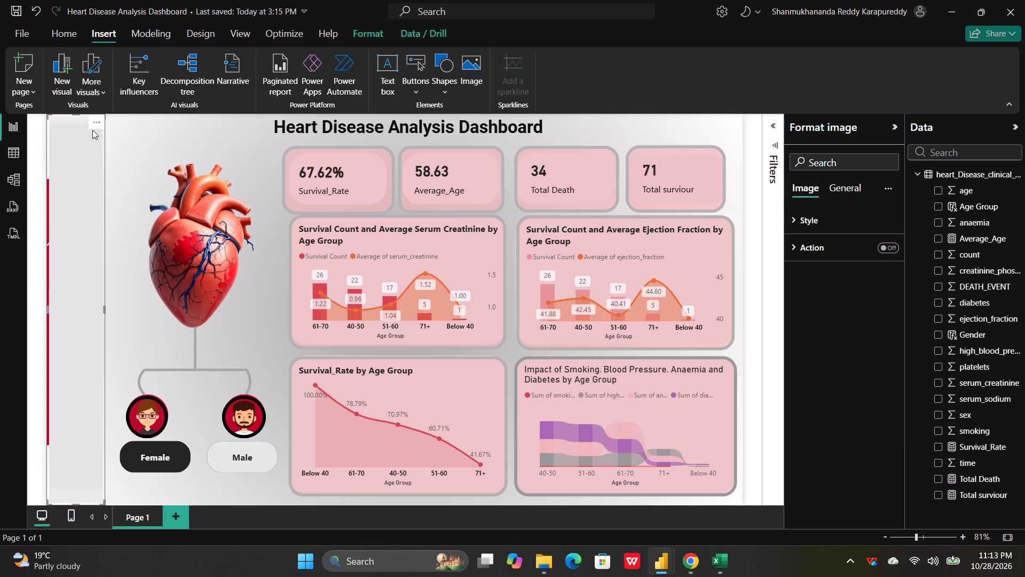
click(99, 122)
click(142, 138)
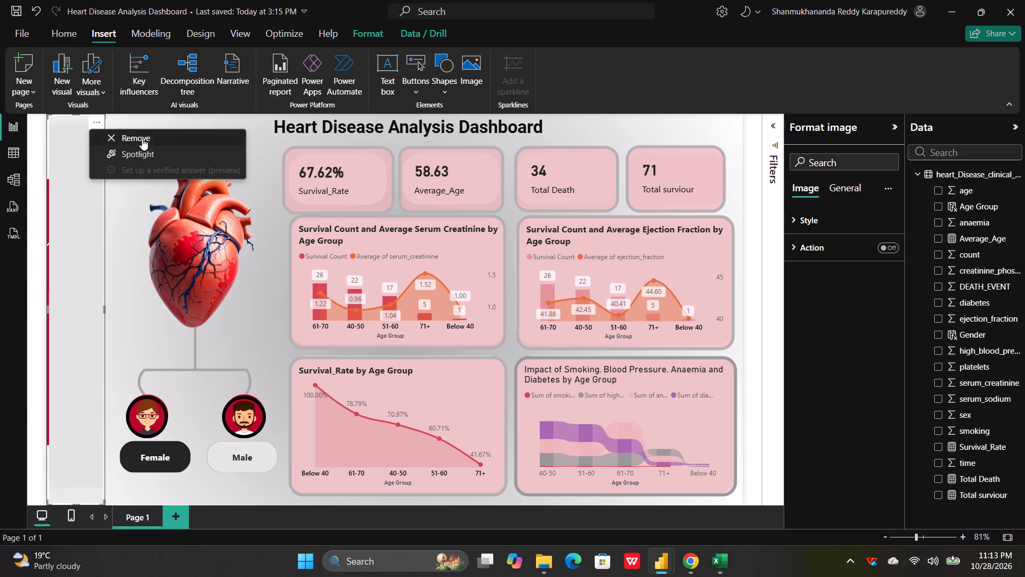
Insert a new image frame, place it over the red icon sidebar, and stretch it up to near the top of the page.
click(472, 66)
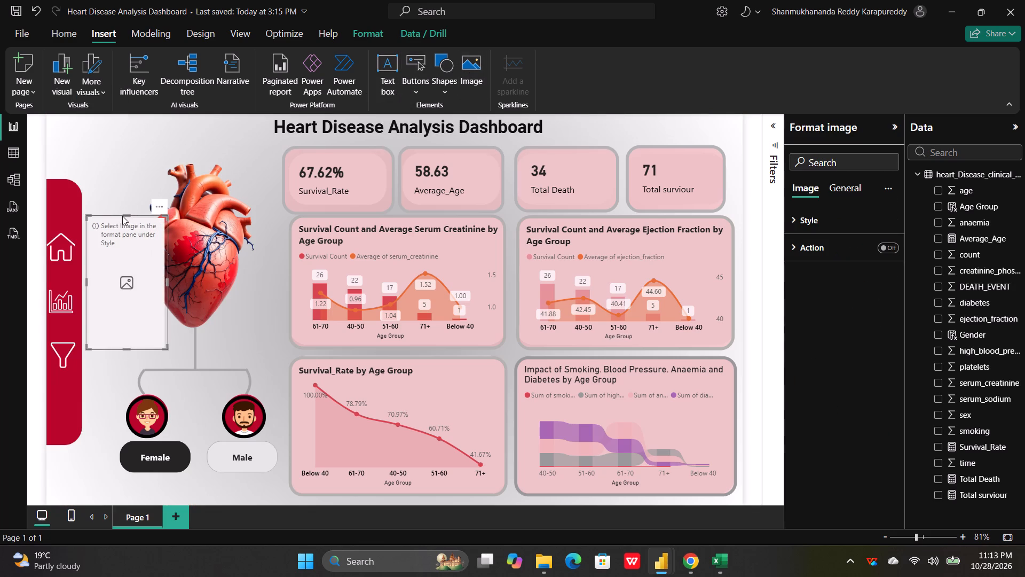
drag(111, 252, 75, 251)
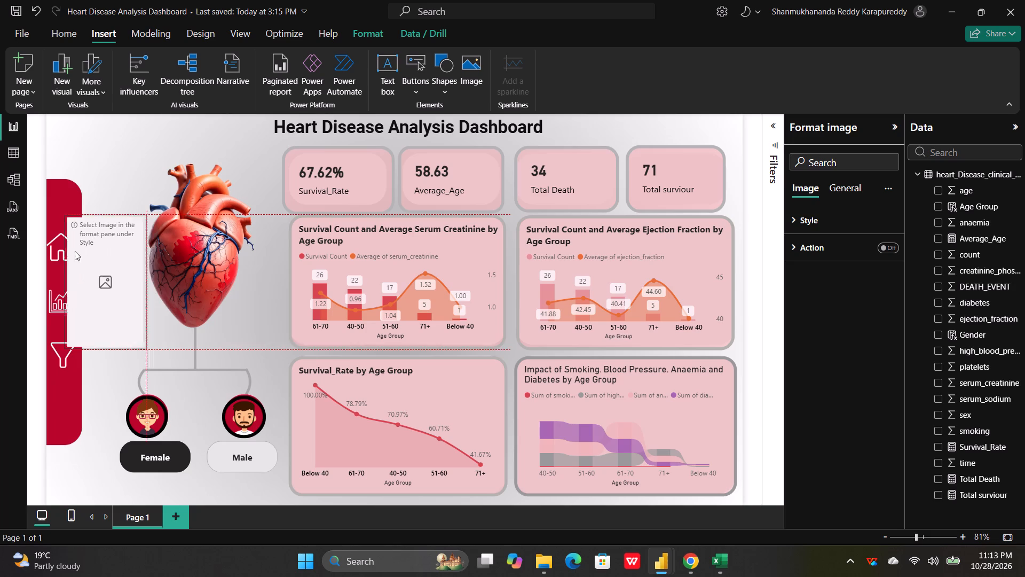
drag(75, 251, 55, 251)
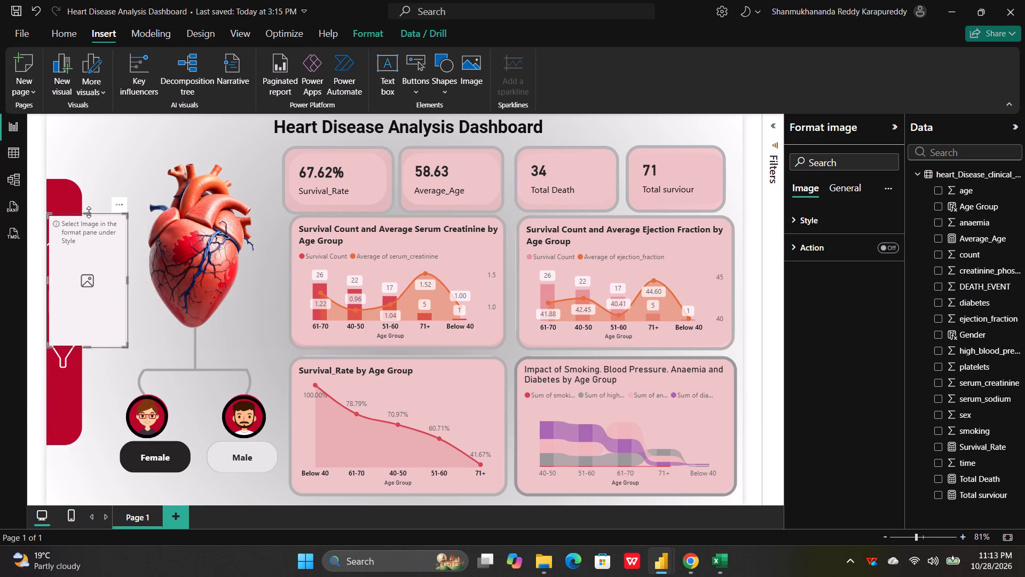
drag(89, 212, 64, 130)
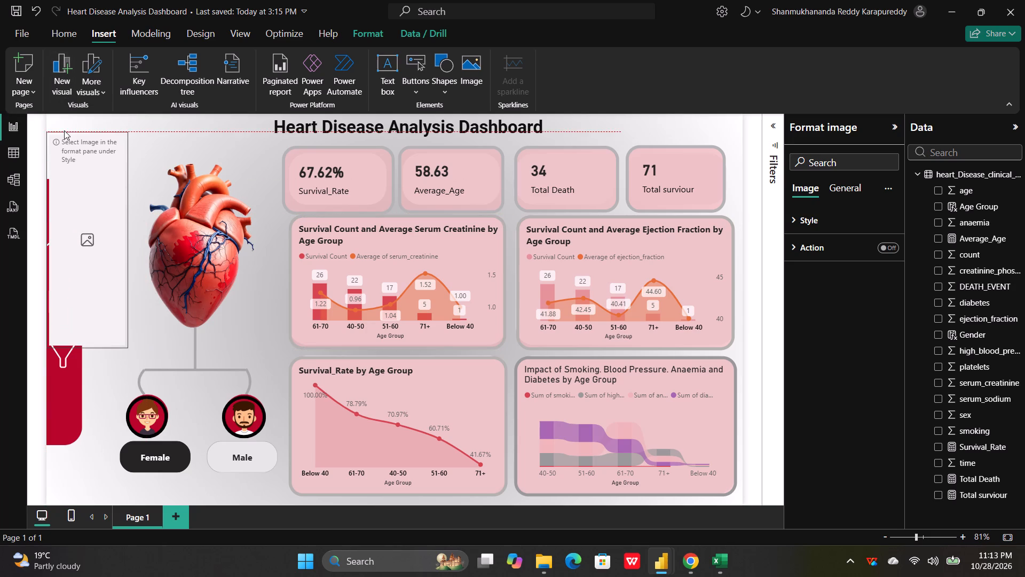
drag(64, 130, 65, 119)
Try the empty image frame at several positions around the red sidebar, and park it over the Survival_Rate card and the charts below it.
drag(66, 183, 102, 179)
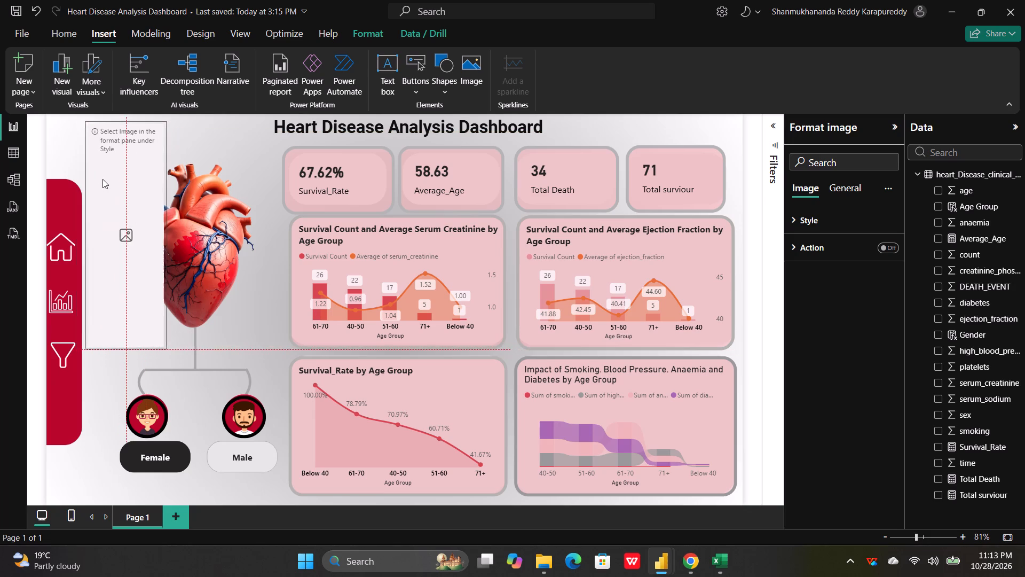
drag(102, 179, 36, 197)
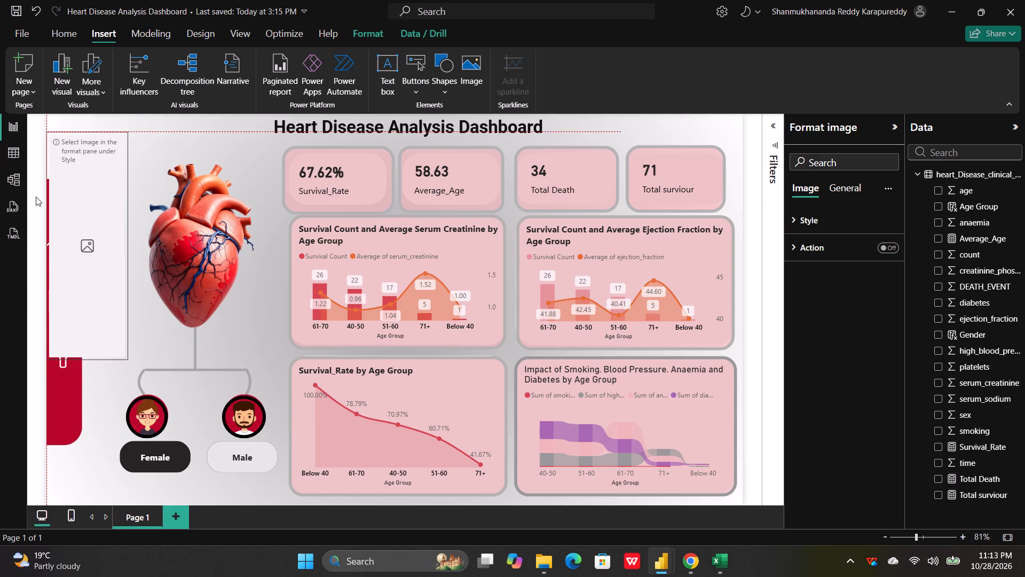
drag(36, 197, 0, 291)
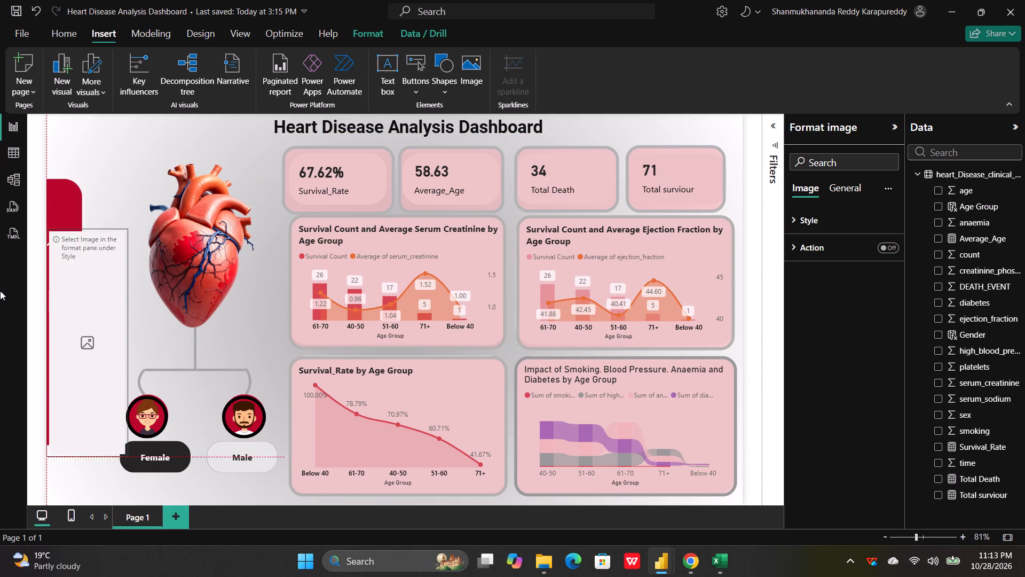
drag(0, 291, 9, 194)
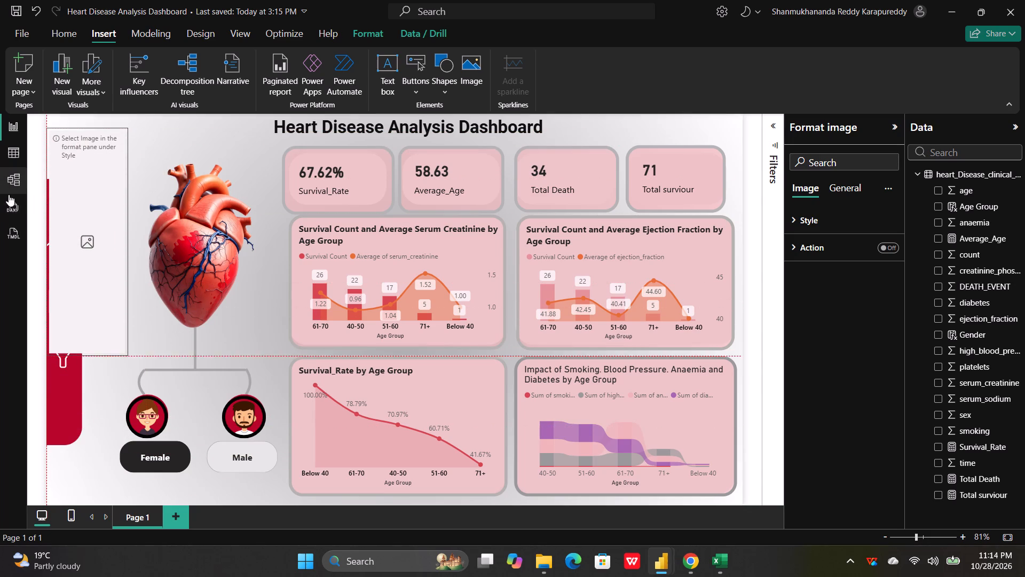
drag(9, 194, 365, 238)
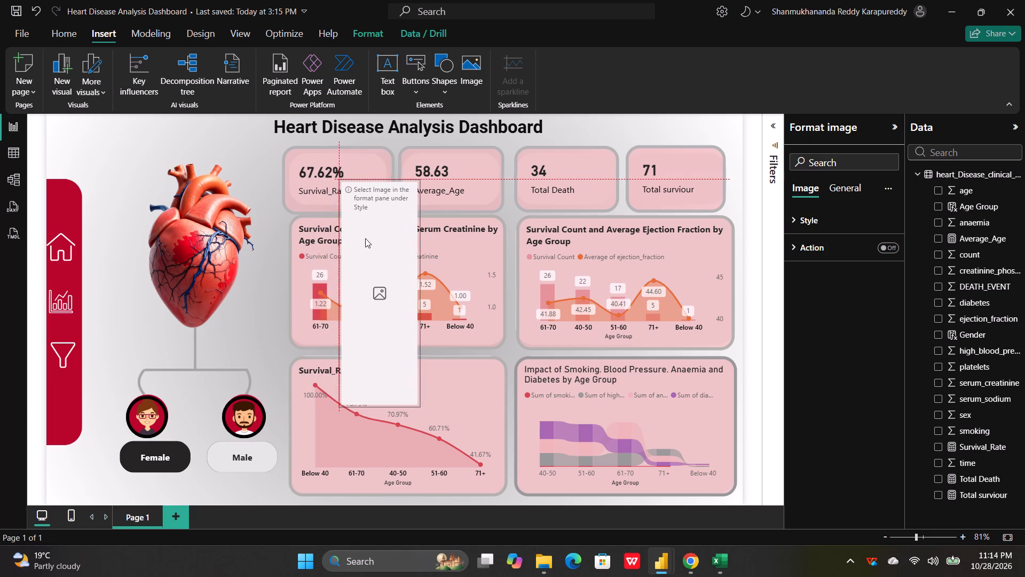
drag(365, 238, 339, 235)
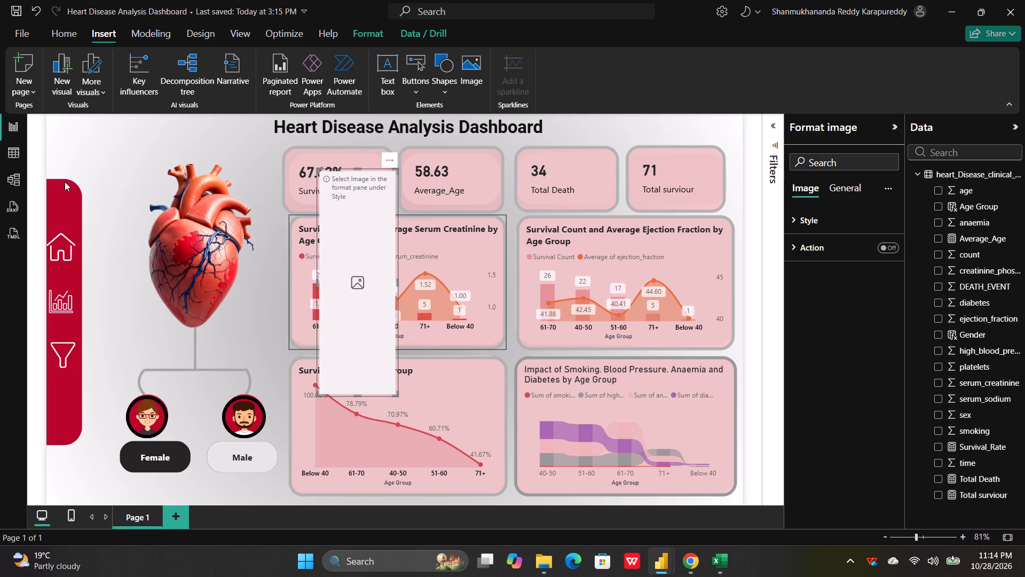
Insert a text box, shape it into a narrow full-height strip, and place it over the red icon sidebar at the page's left edge.
click(390, 61)
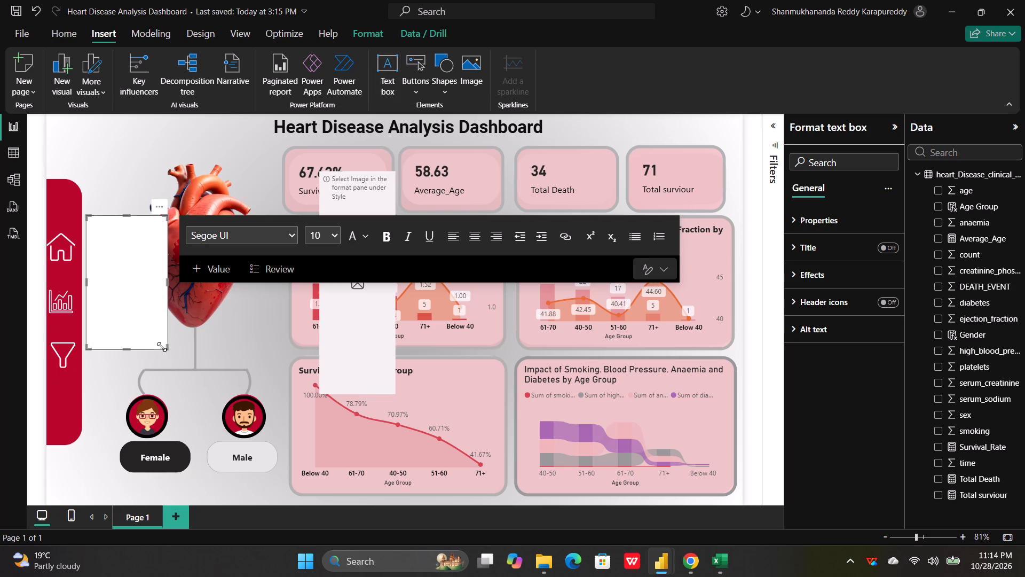
drag(165, 347, 68, 463)
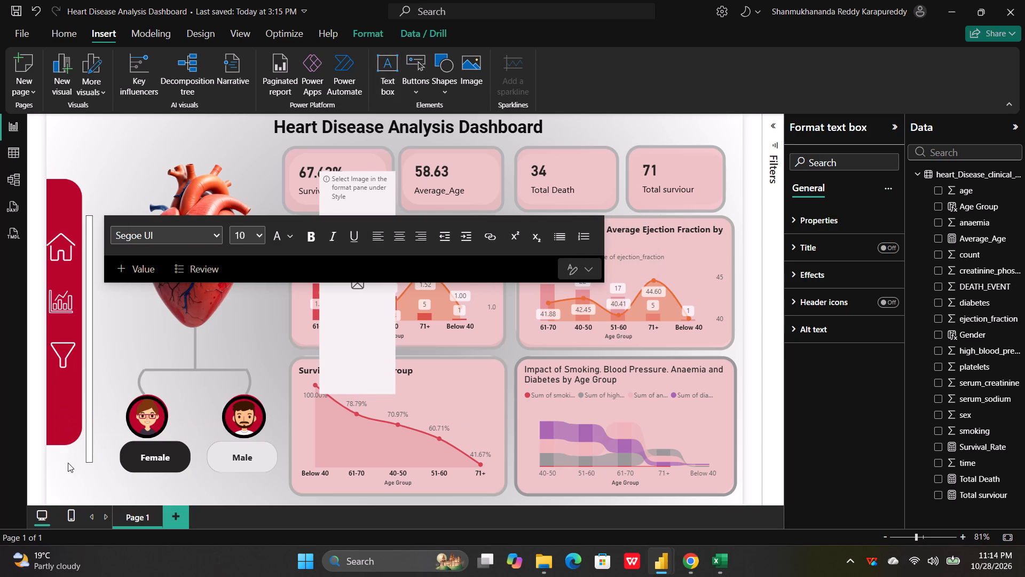
drag(68, 463, 58, 549)
drag(85, 216, 13, 129)
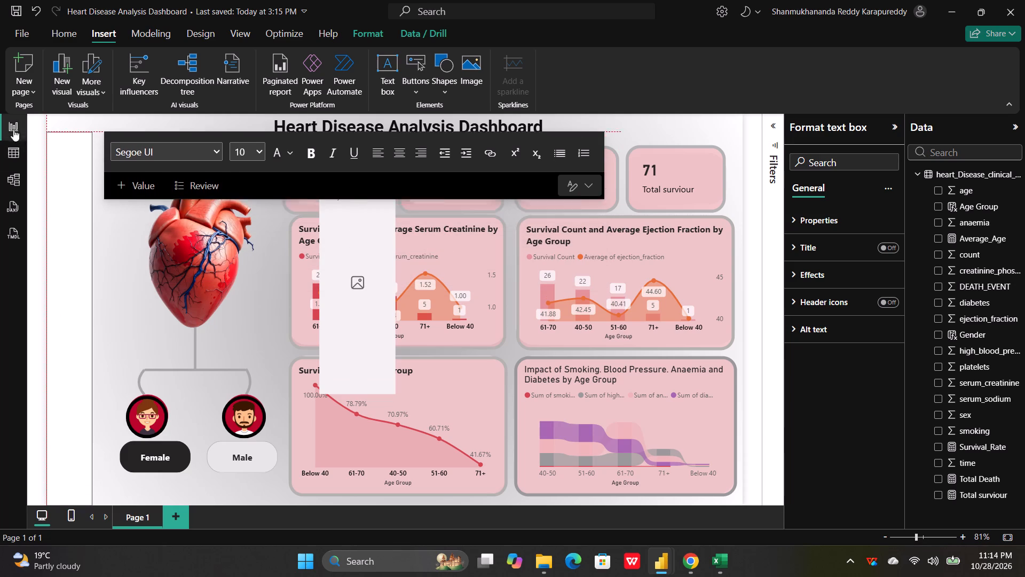
drag(13, 129, 13, 118)
click(106, 280)
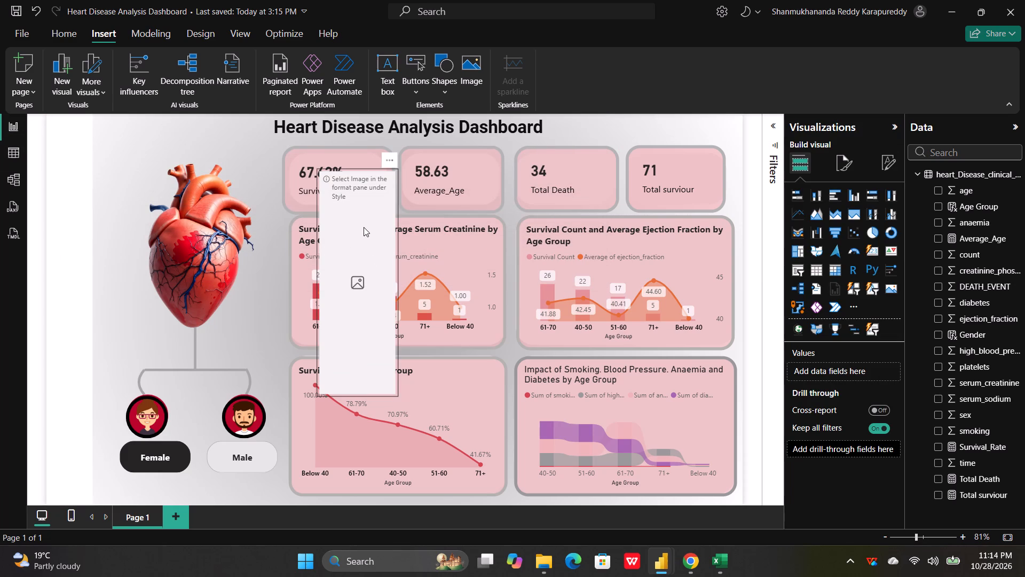
Move the empty image frame to the page's upper-left corner, stretch it to full page height, and make it slightly narrower.
drag(364, 227, 356, 247)
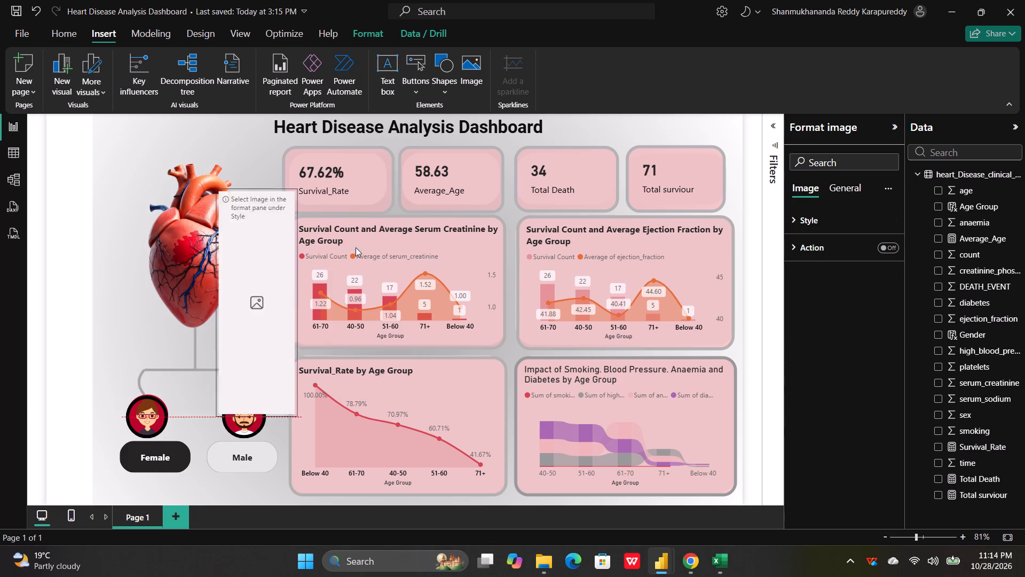
drag(356, 247, 381, 248)
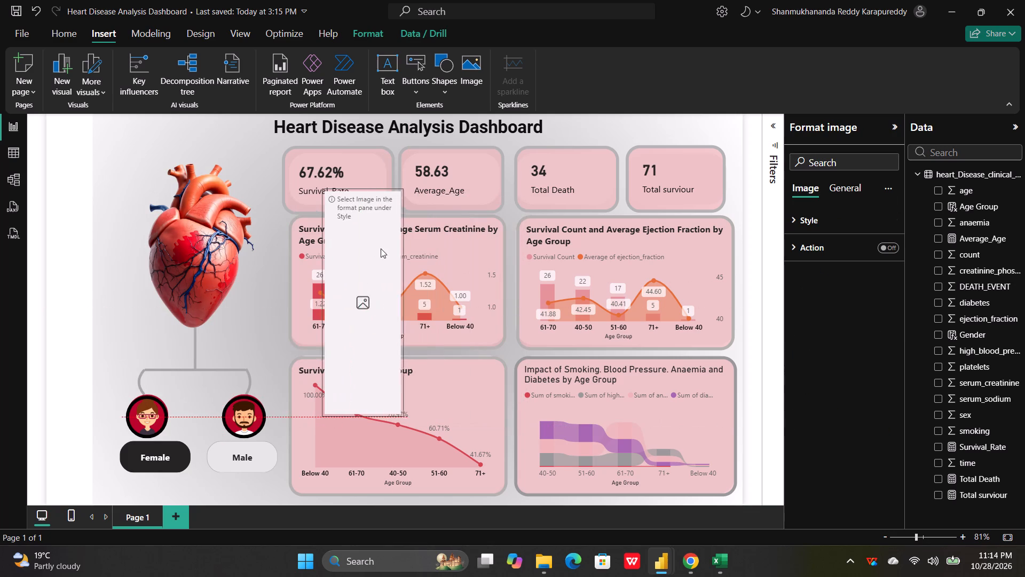
drag(381, 248, 387, 247)
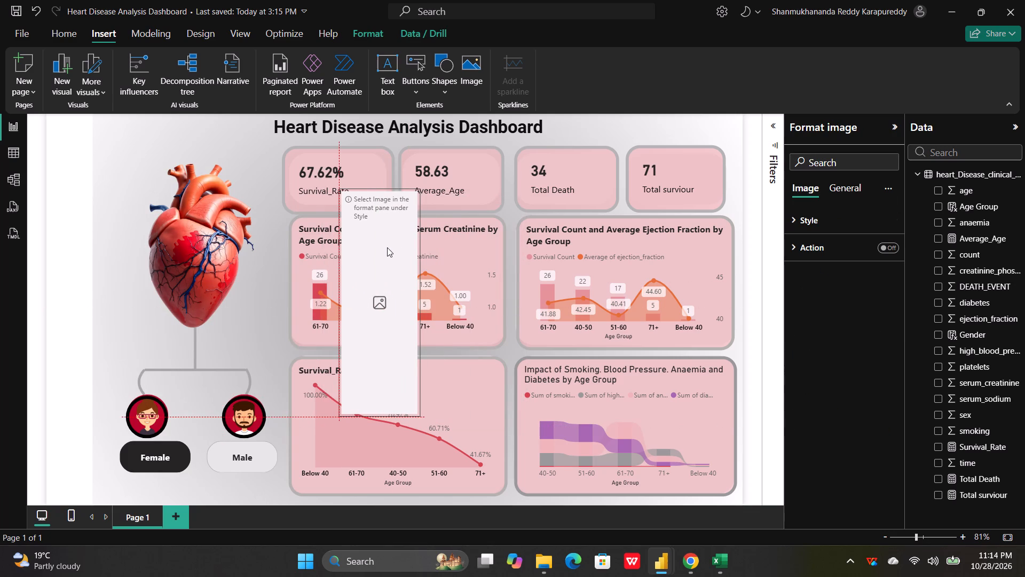
drag(387, 247, 81, 170)
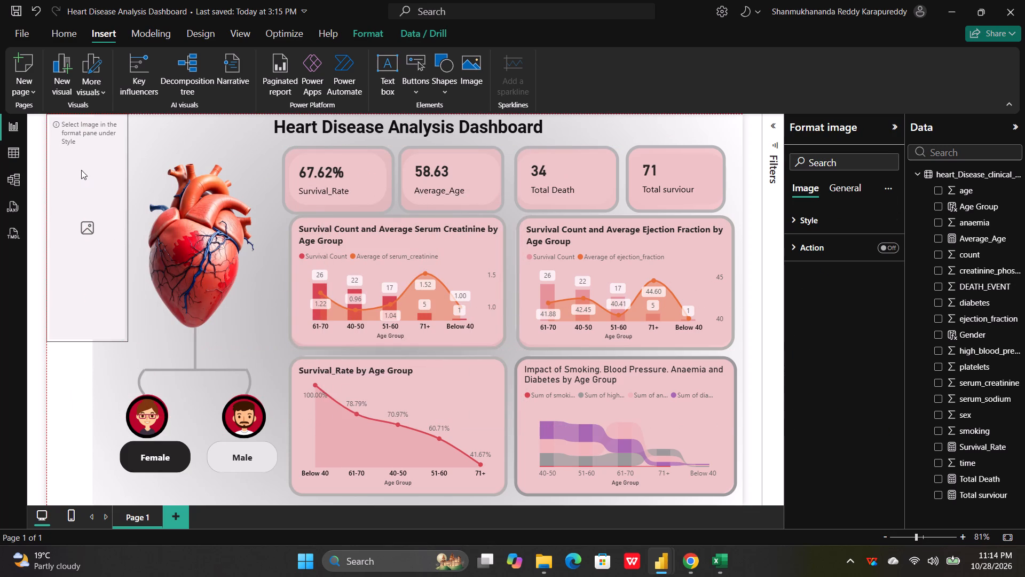
drag(81, 170, 80, 175)
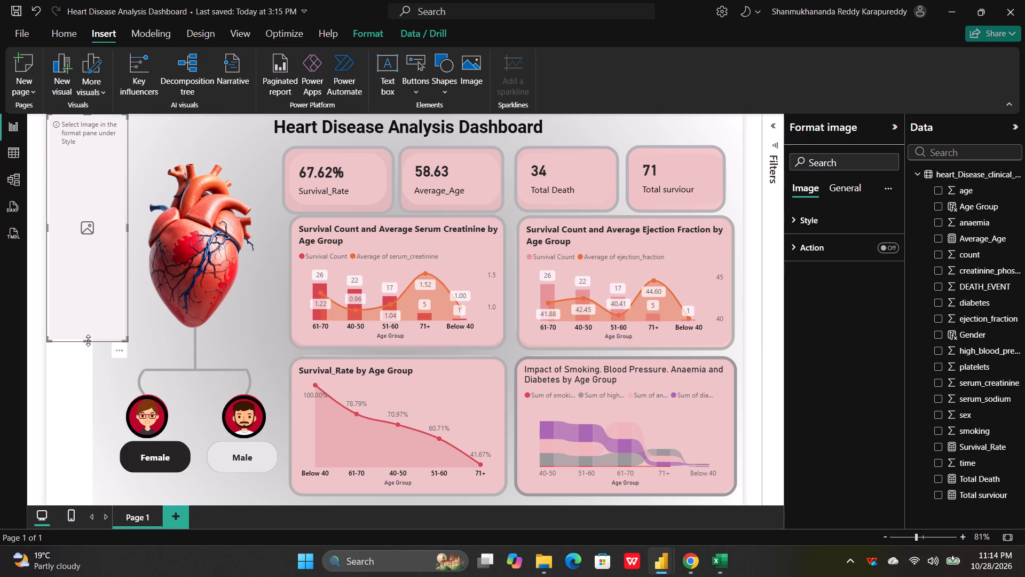
drag(88, 340, 70, 480)
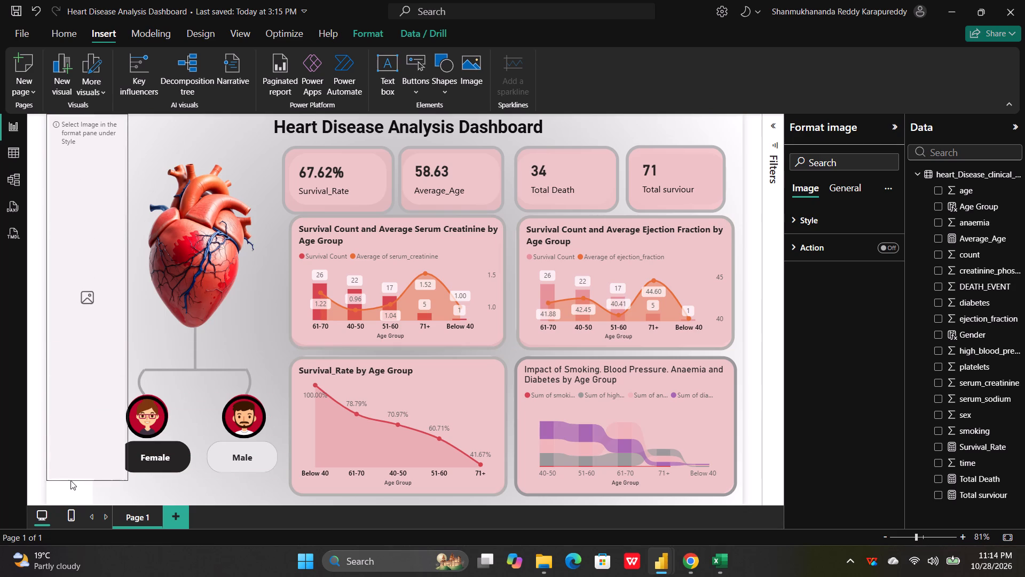
drag(70, 480, 71, 501)
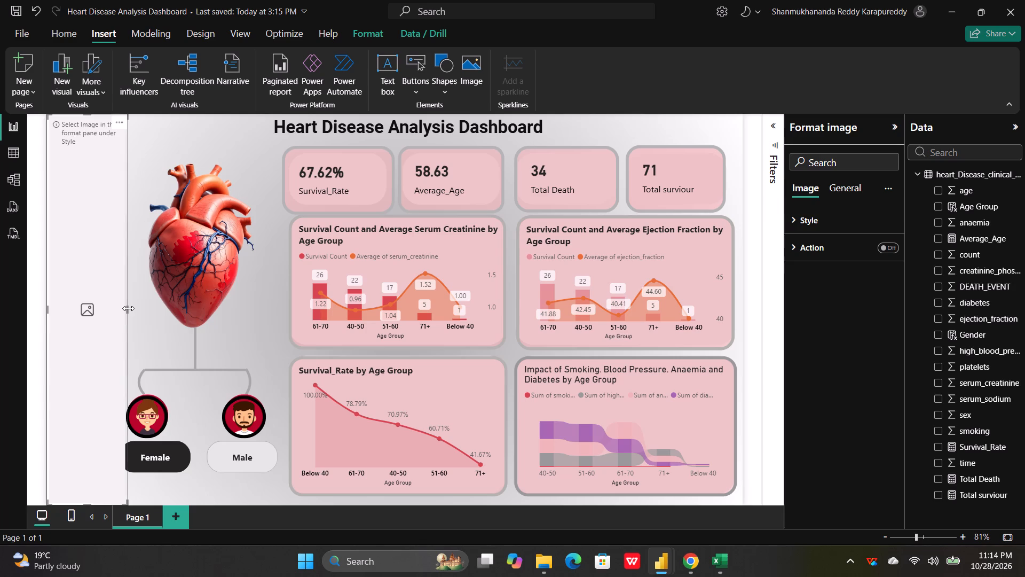
drag(128, 308, 120, 308)
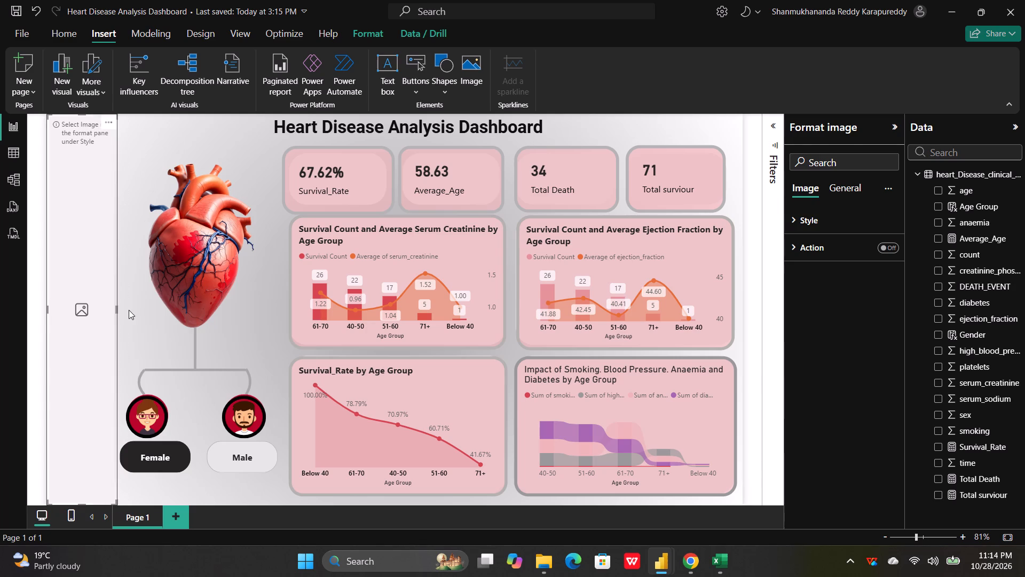
click(129, 310)
click(70, 292)
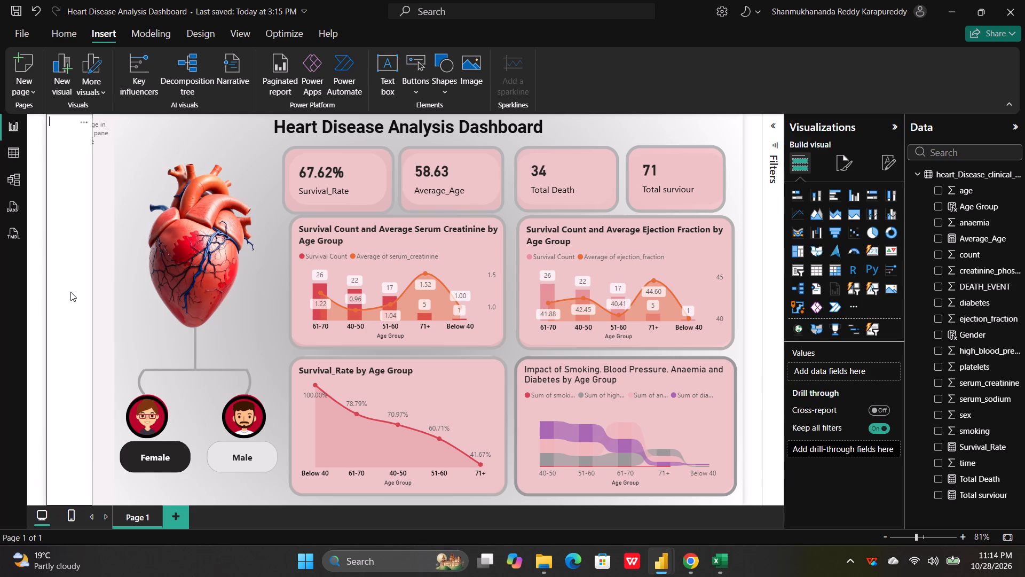
click(99, 287)
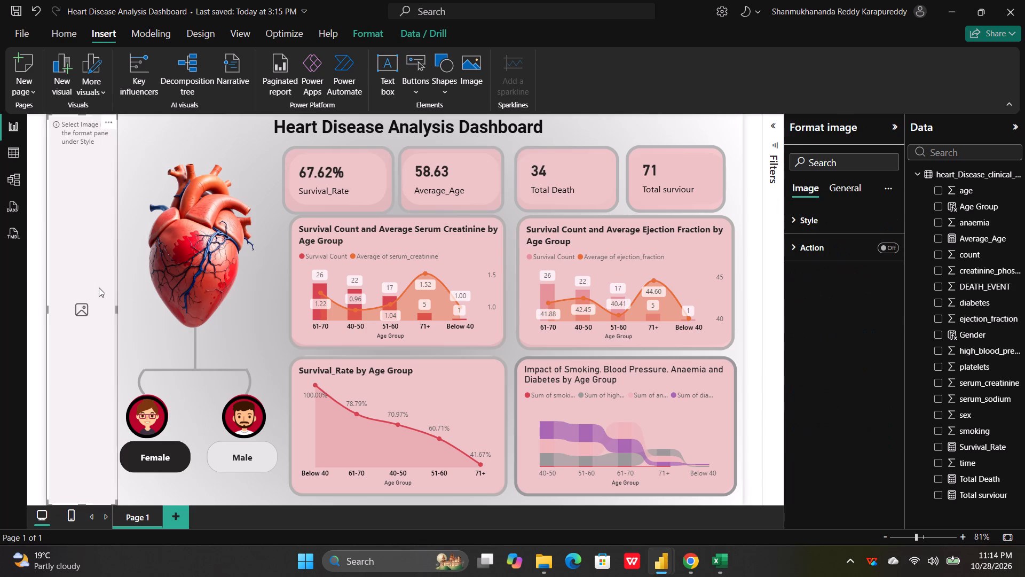
click(824, 222)
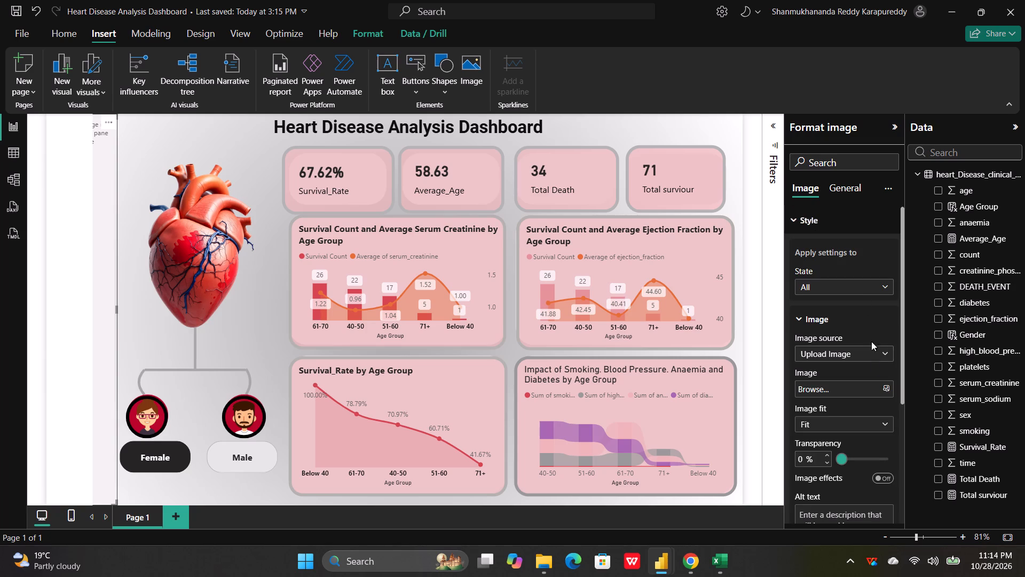
click(887, 390)
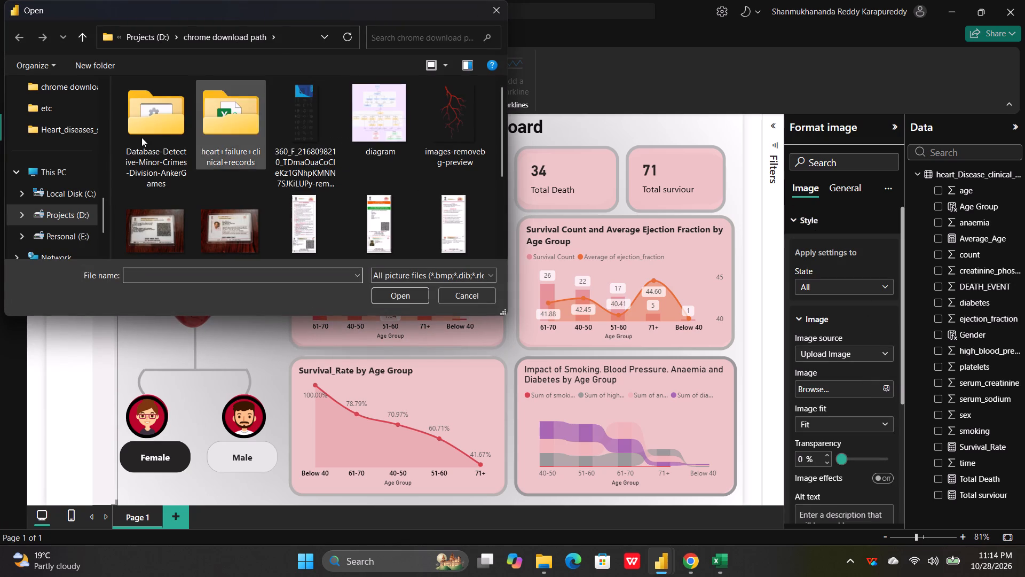
scroll(58, 152, up, 1)
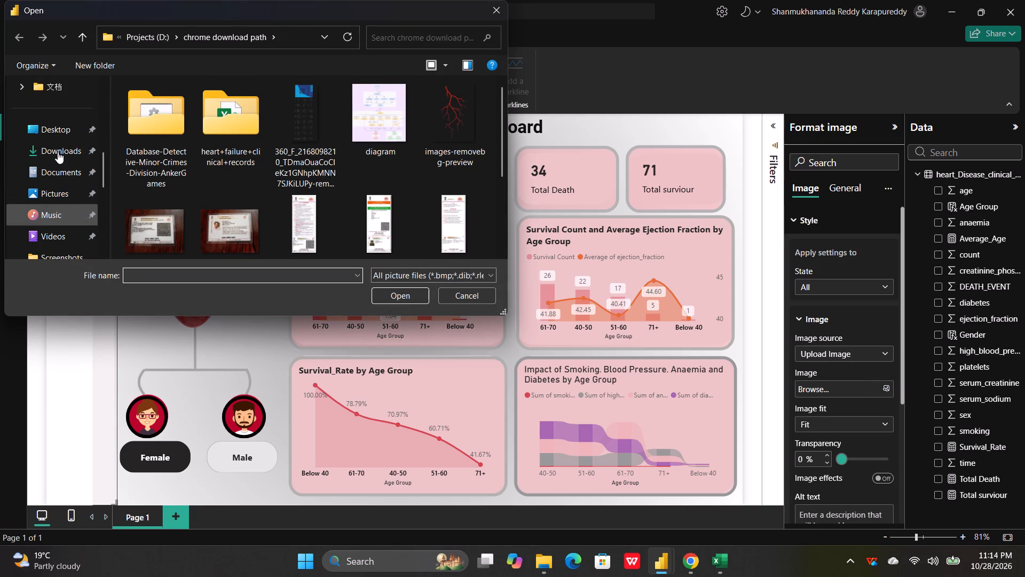
click(64, 152)
double_click(186, 124)
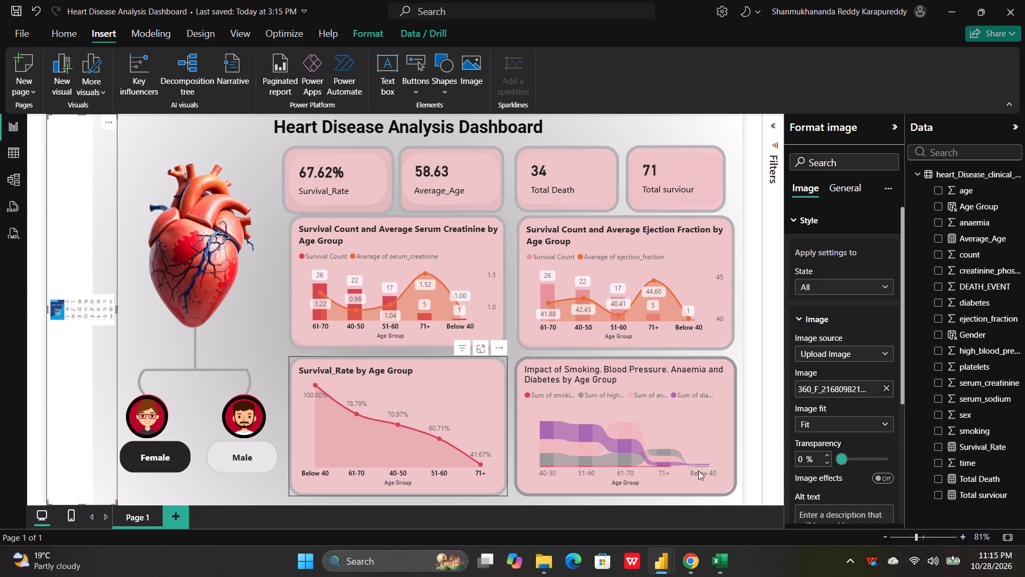
Try the Stretch image fit on the side panel picture, and set the fit to Fill.
click(855, 427)
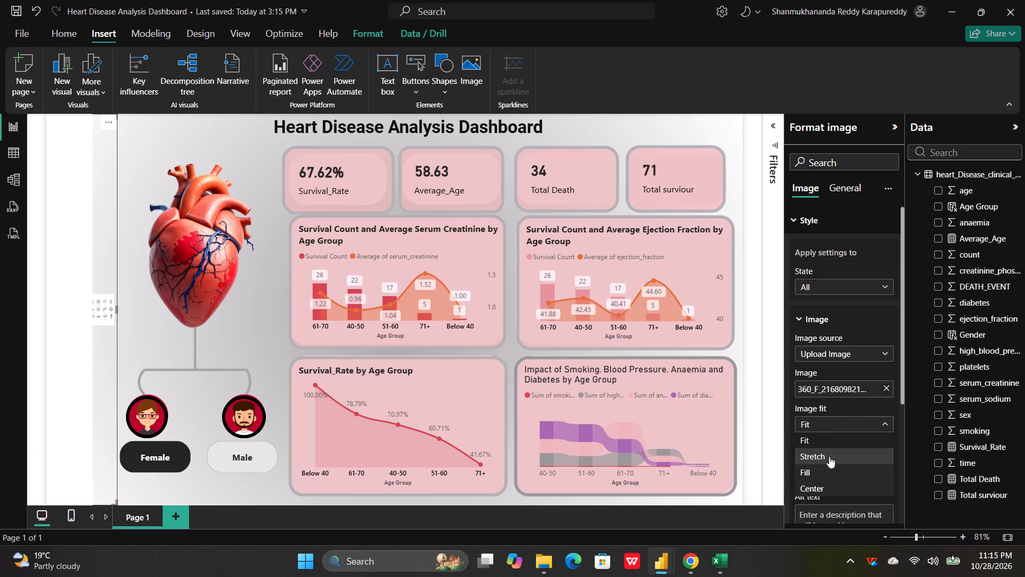
click(829, 456)
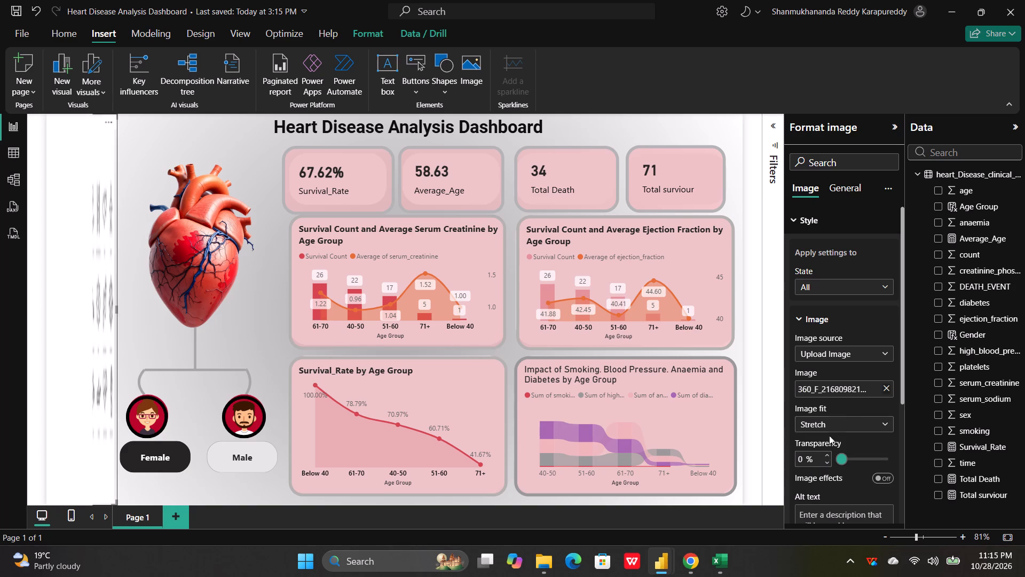
click(840, 426)
click(813, 469)
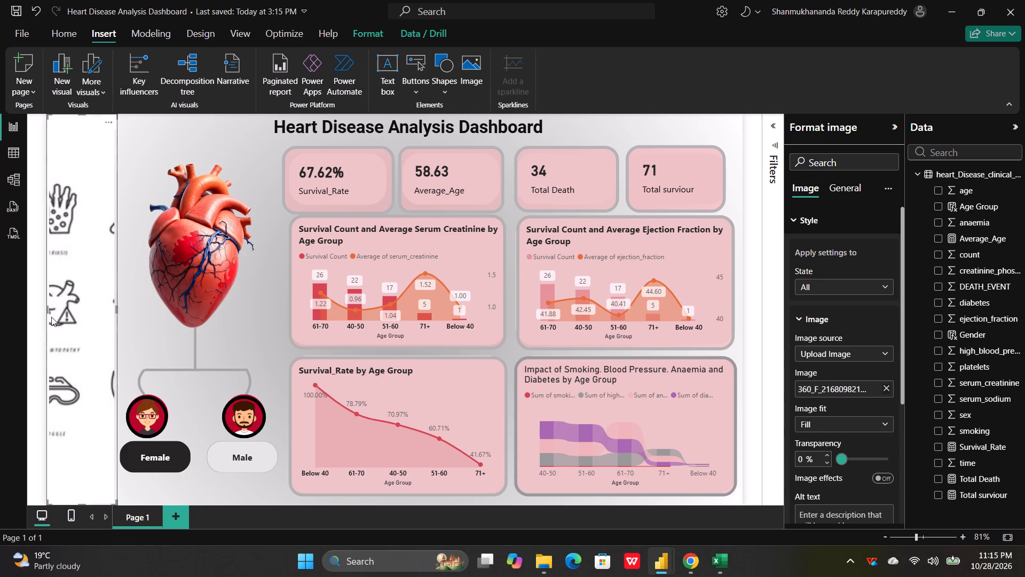
click(58, 311)
drag(58, 311, 55, 307)
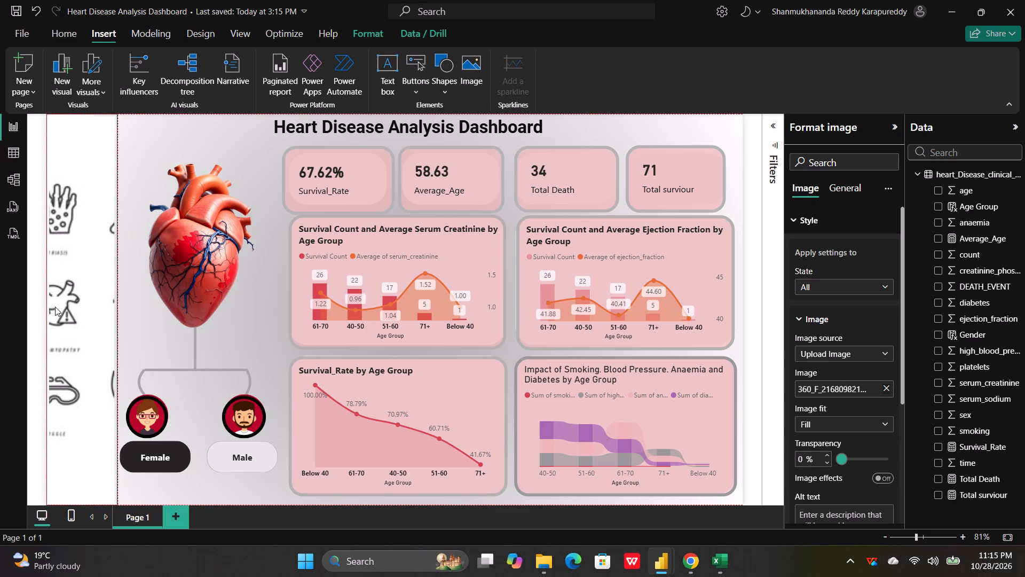
drag(55, 307, 53, 307)
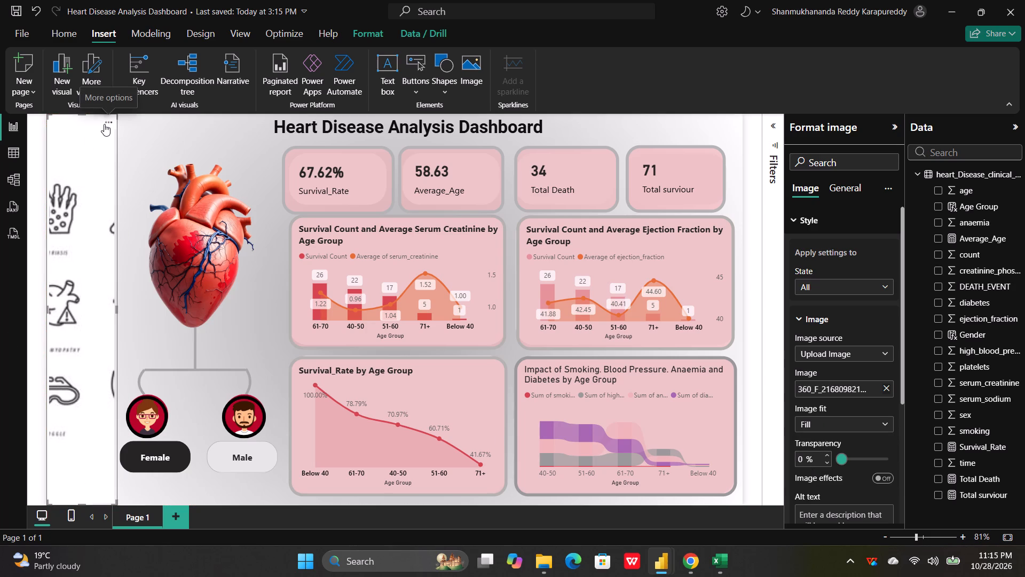
In File Explorer, open the heart attack icon JPG from the Downloads folder to examine its layout.
click(548, 569)
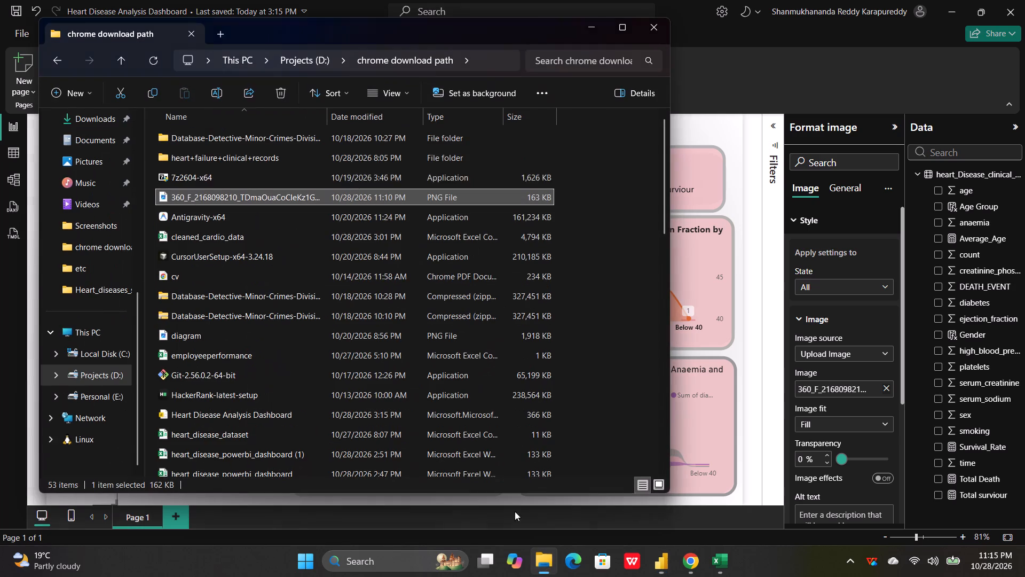
scroll(138, 209, up, 1)
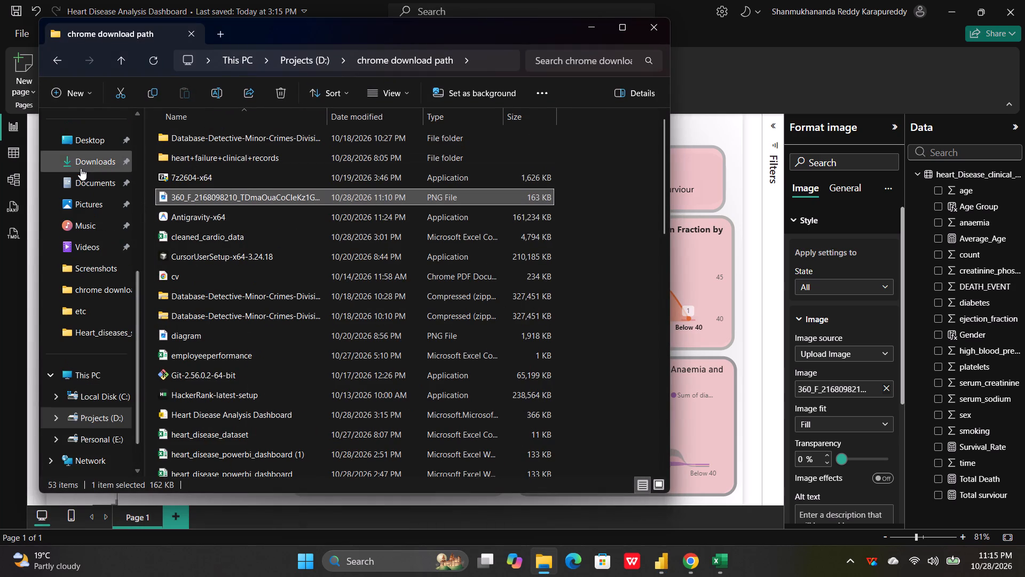
click(80, 168)
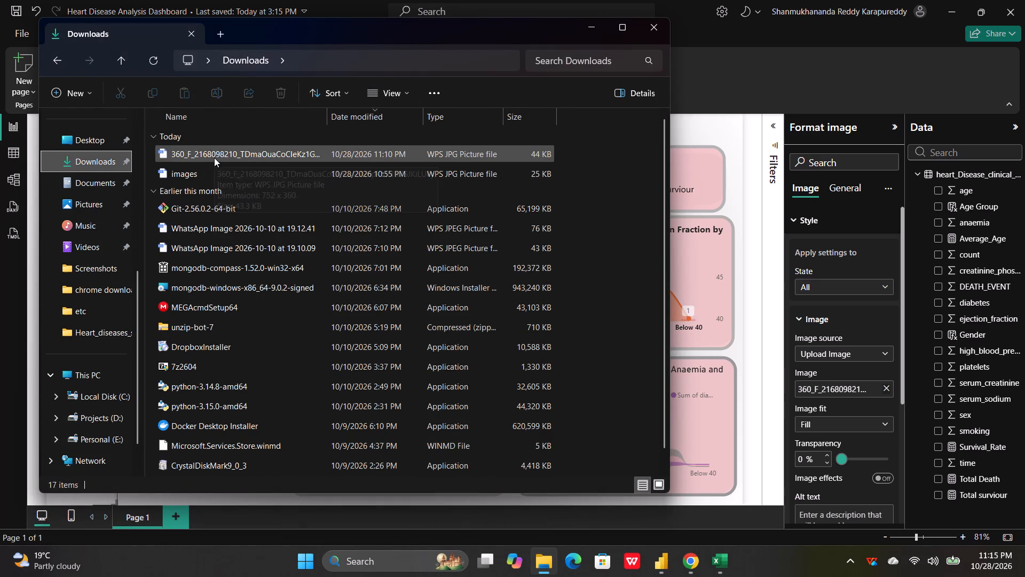
double_click(214, 158)
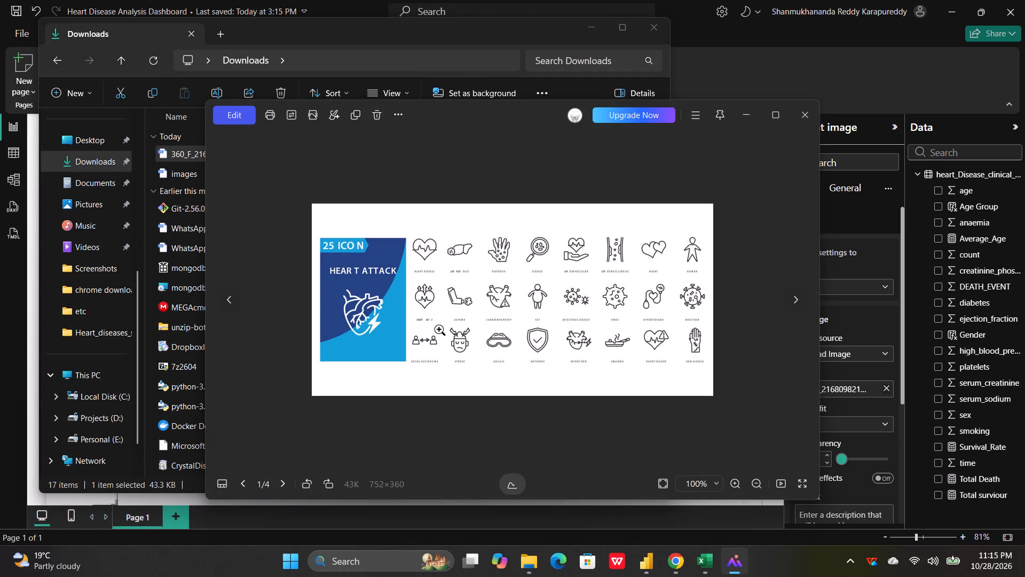
click(803, 122)
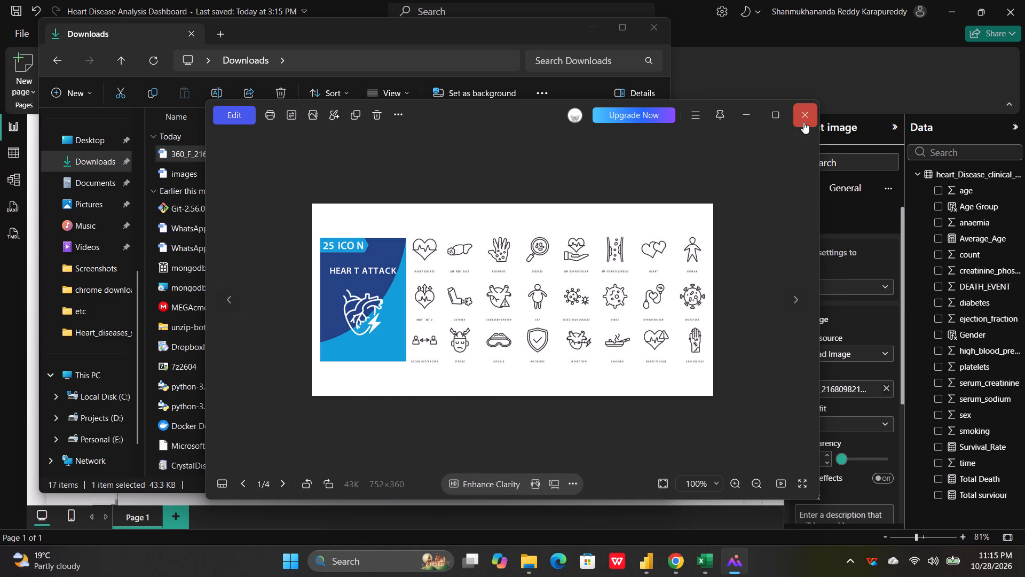
Open the heart attack icon JPG in Photos, choosing Photos as the app to always use for .jpg files.
right_click(231, 155)
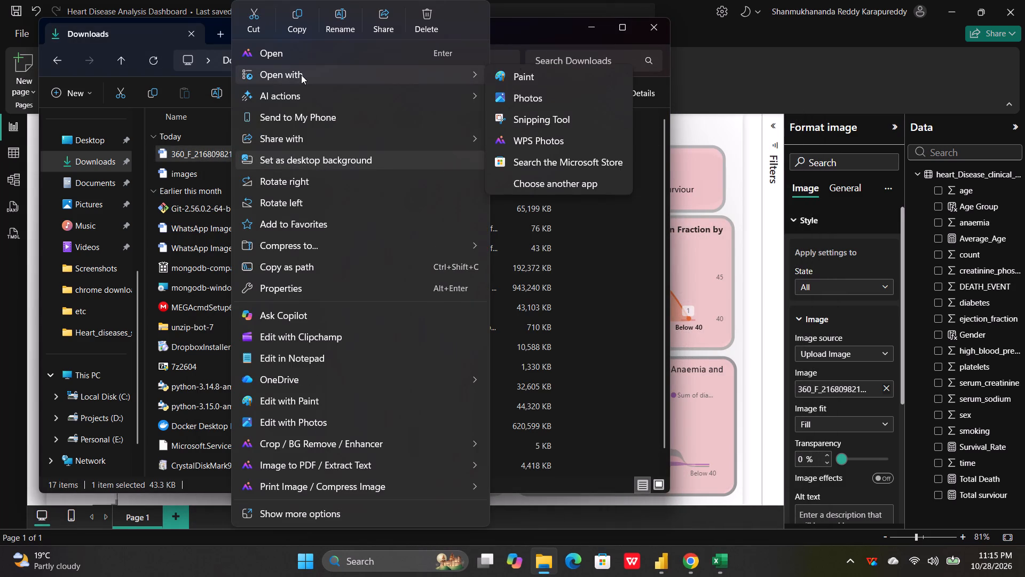
click(554, 188)
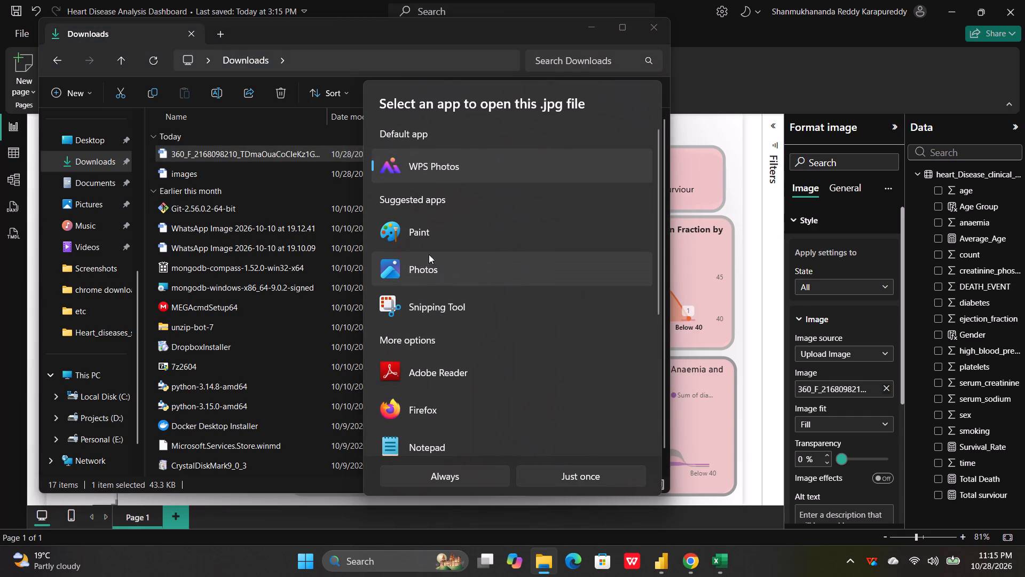
click(419, 278)
click(438, 477)
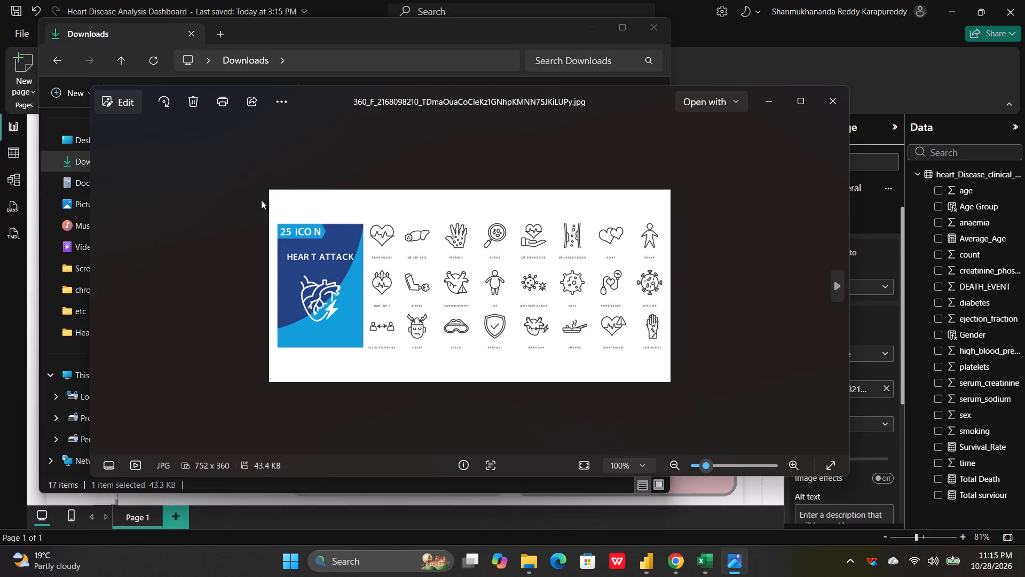
Rotate the heart attack icon picture a quarter turn clockwise to portrait orientation and inspect its icons up close.
click(169, 104)
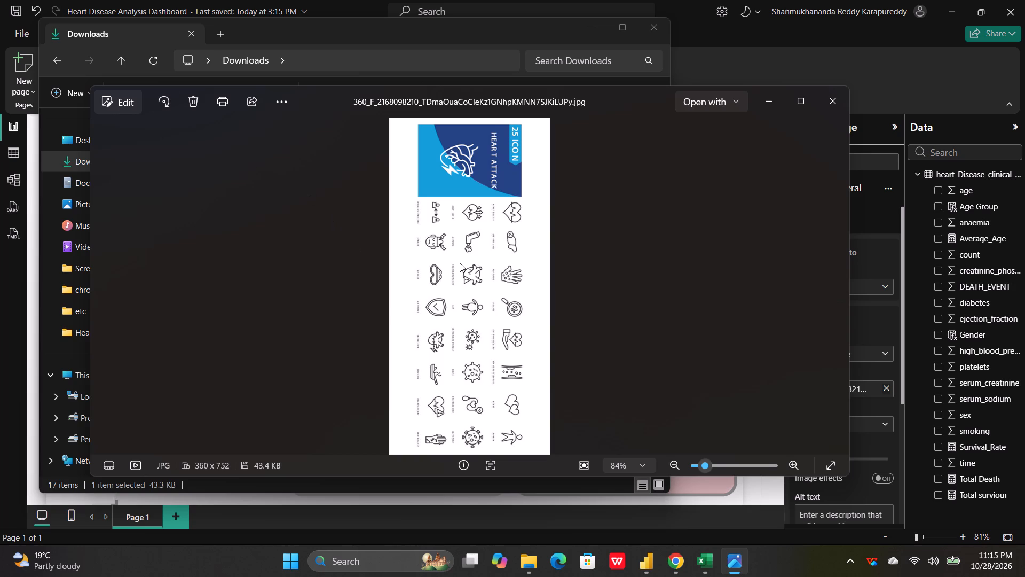
ctrl+scroll(437, 266, up, 6)
scroll(437, 266, down, 1)
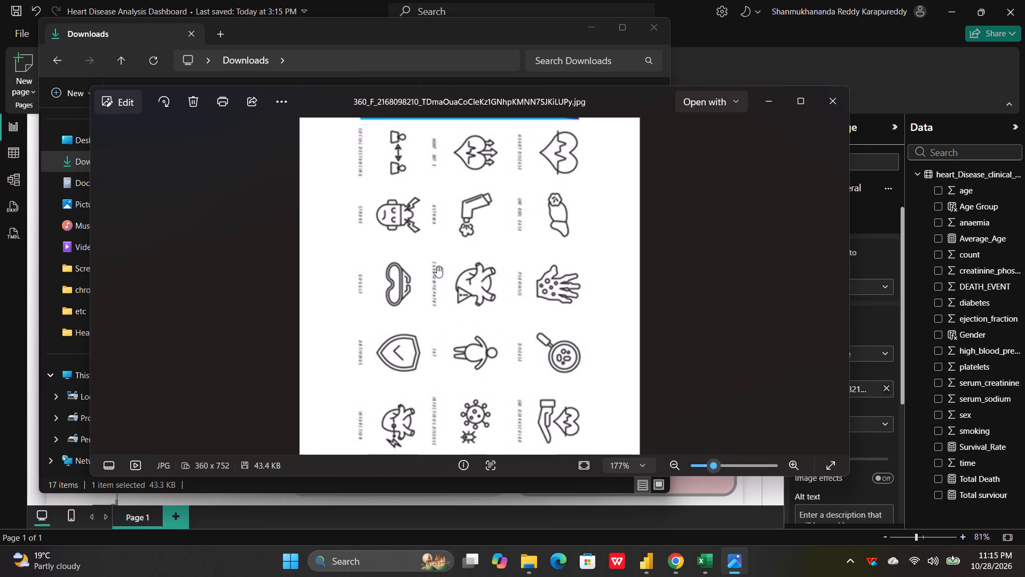
drag(507, 246, 504, 236)
Examine the rows of icons in the rotated heart attack picture in an enlarged Photos window.
drag(504, 236, 413, 141)
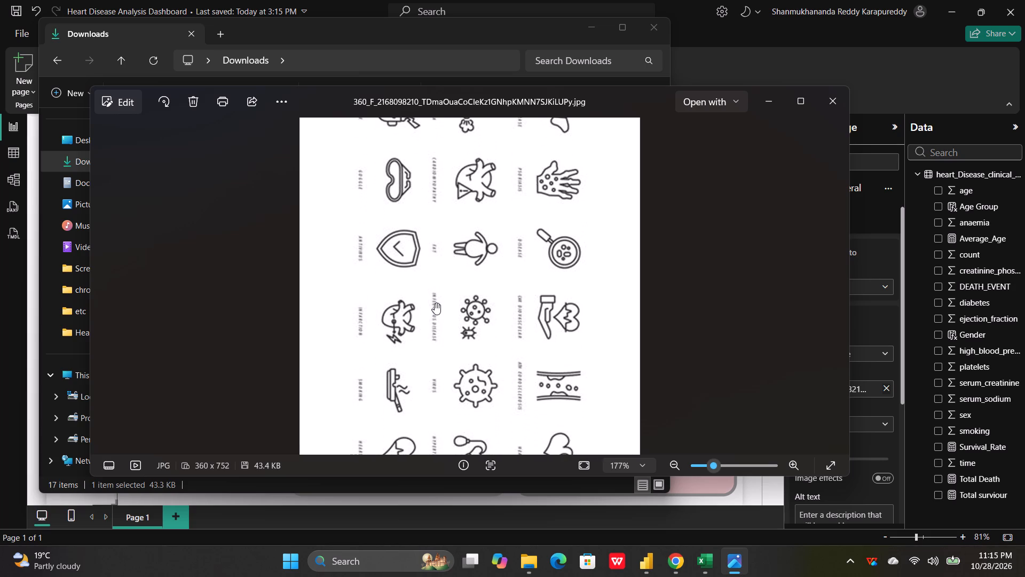
drag(435, 303, 293, 408)
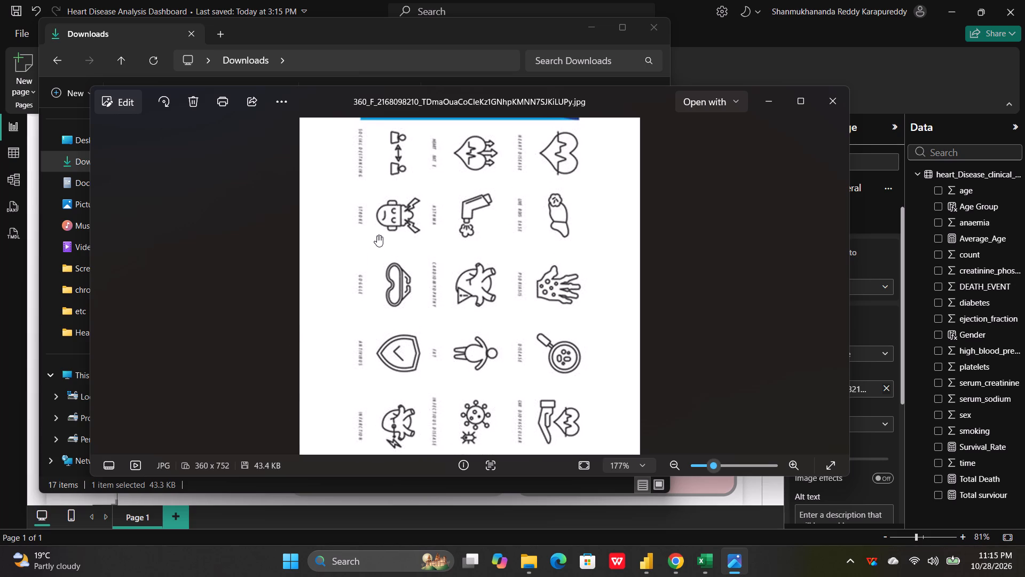
click(805, 100)
scroll(615, 282, down, 1)
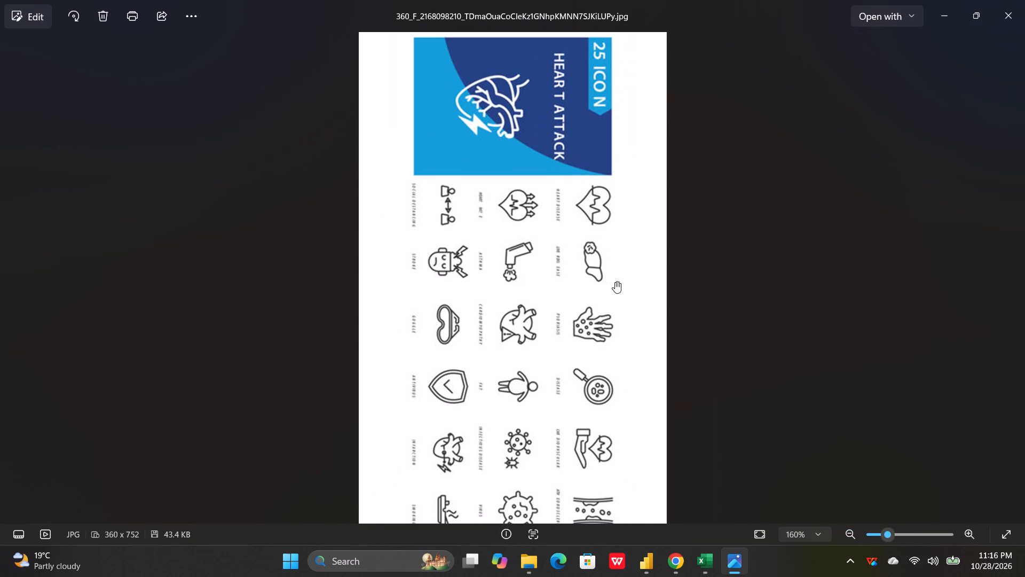
scroll(615, 282, down, 2)
drag(552, 223, 488, 88)
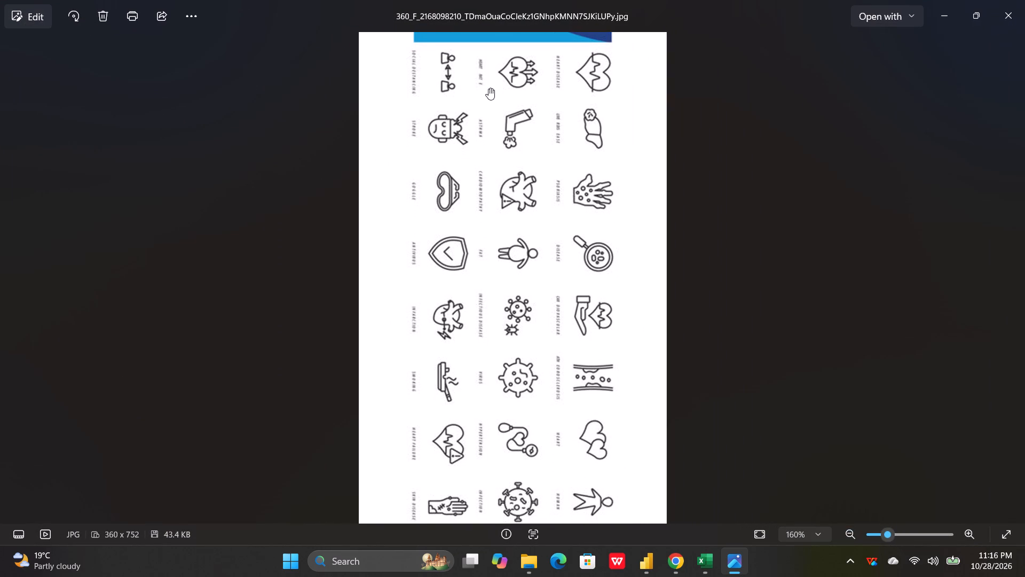
drag(561, 123, 553, 99)
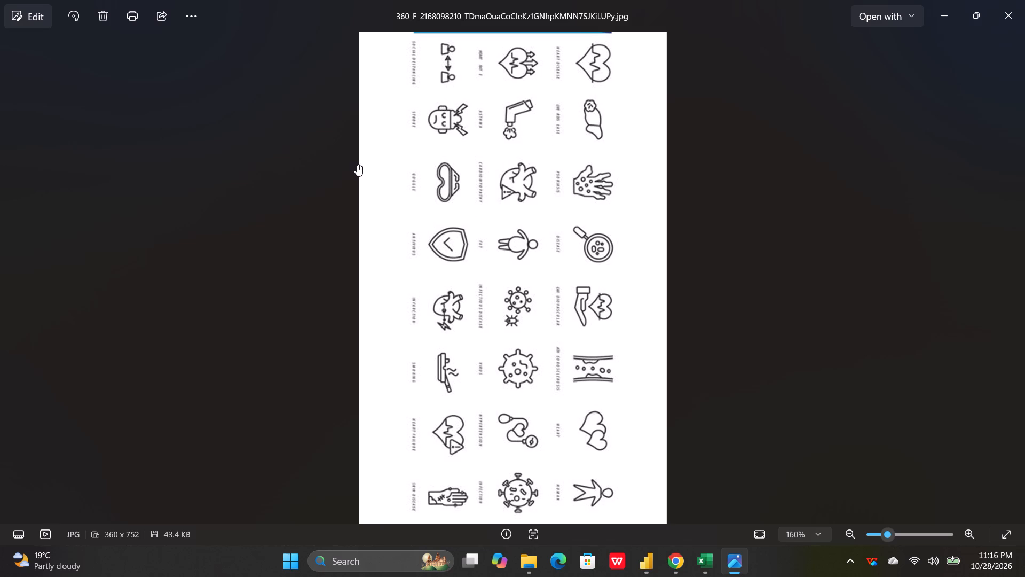
drag(361, 163, 286, 157)
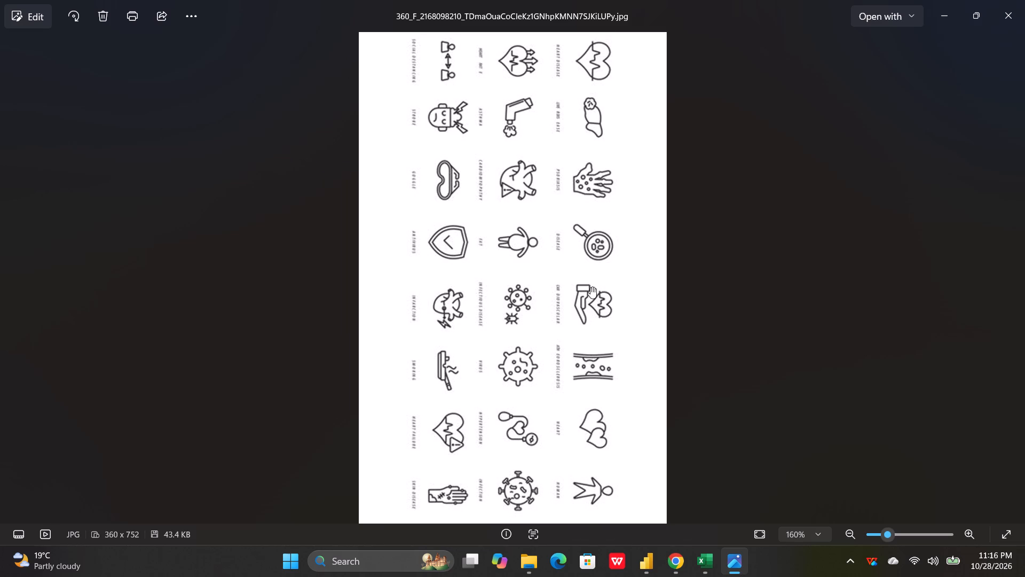
click(887, 536)
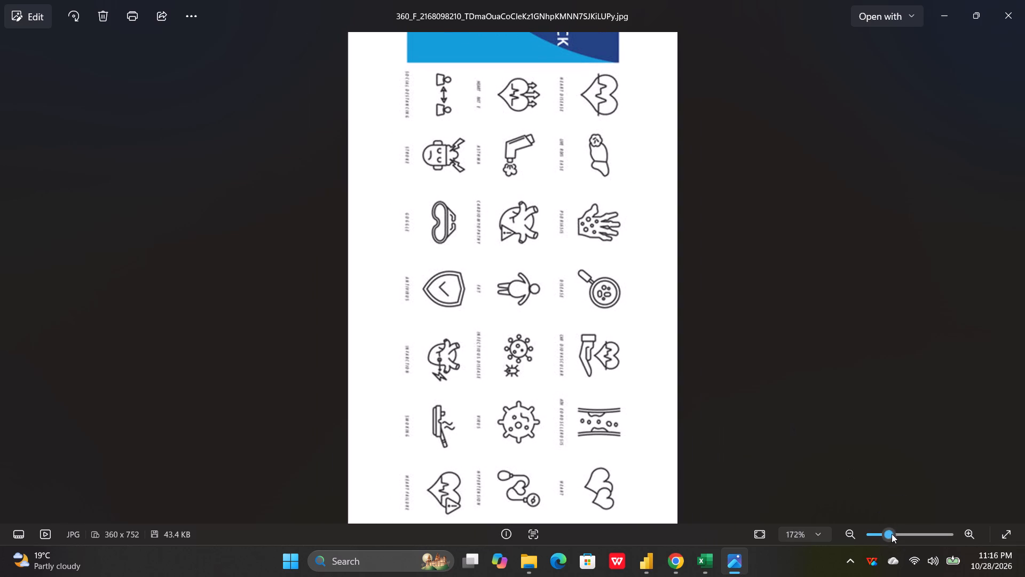
drag(892, 534, 890, 532)
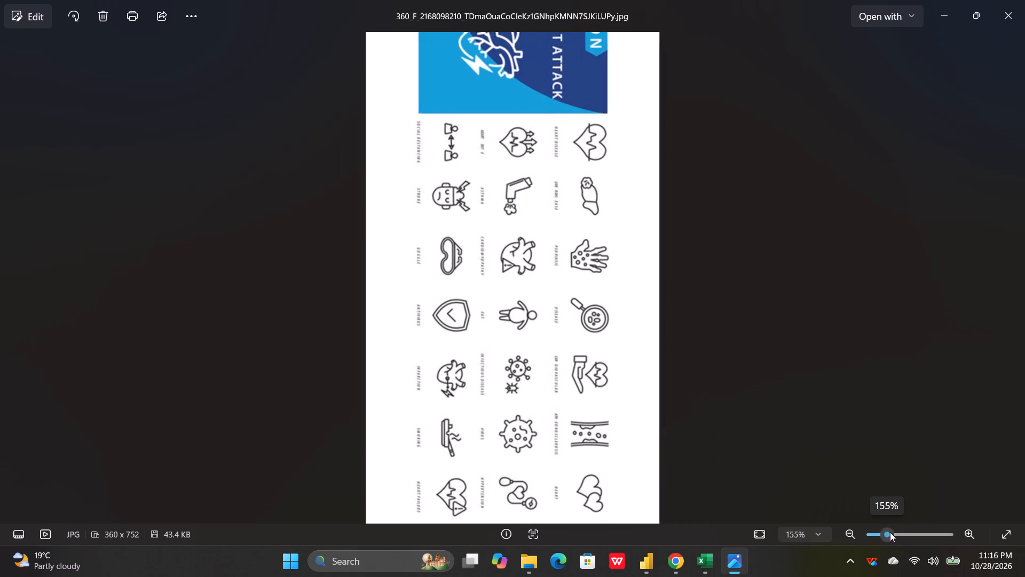
drag(890, 532, 887, 533)
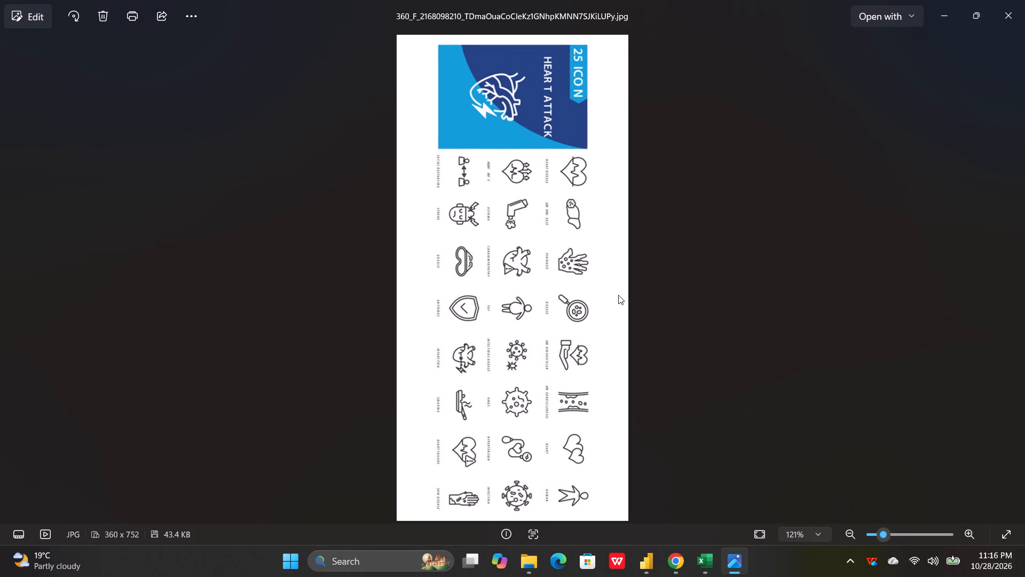
key(Print)
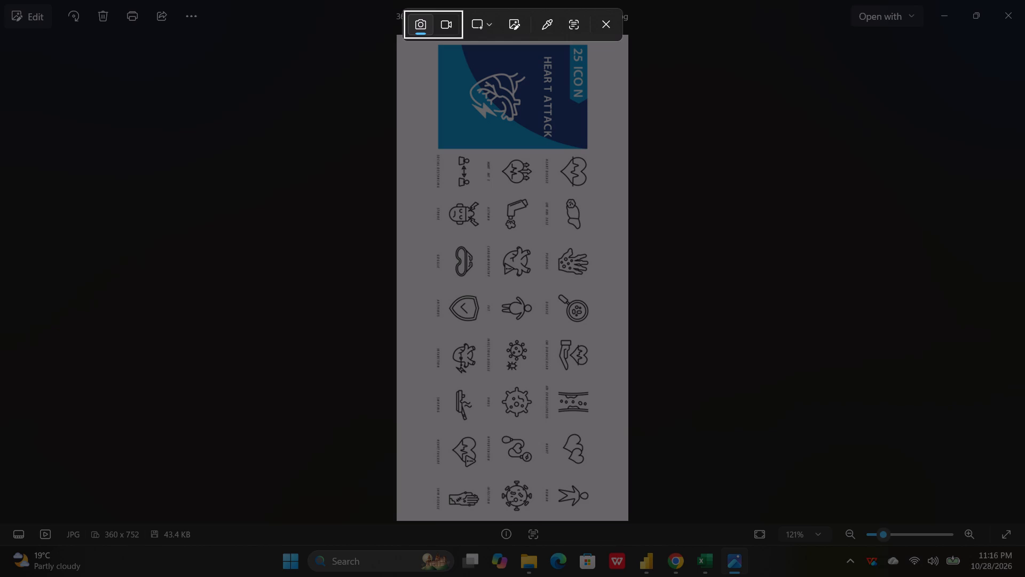
drag(488, 155, 549, 462)
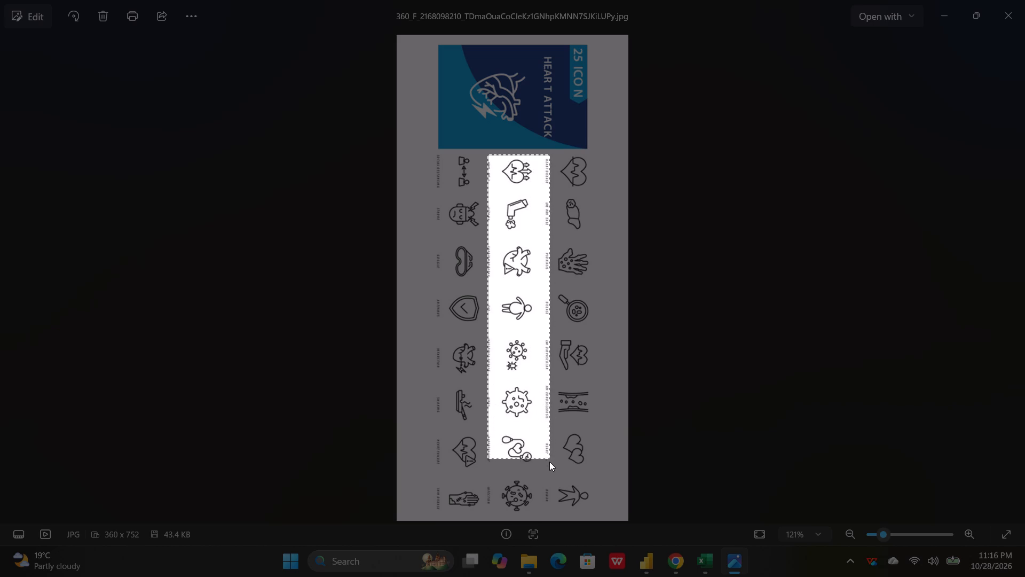
drag(549, 462, 538, 514)
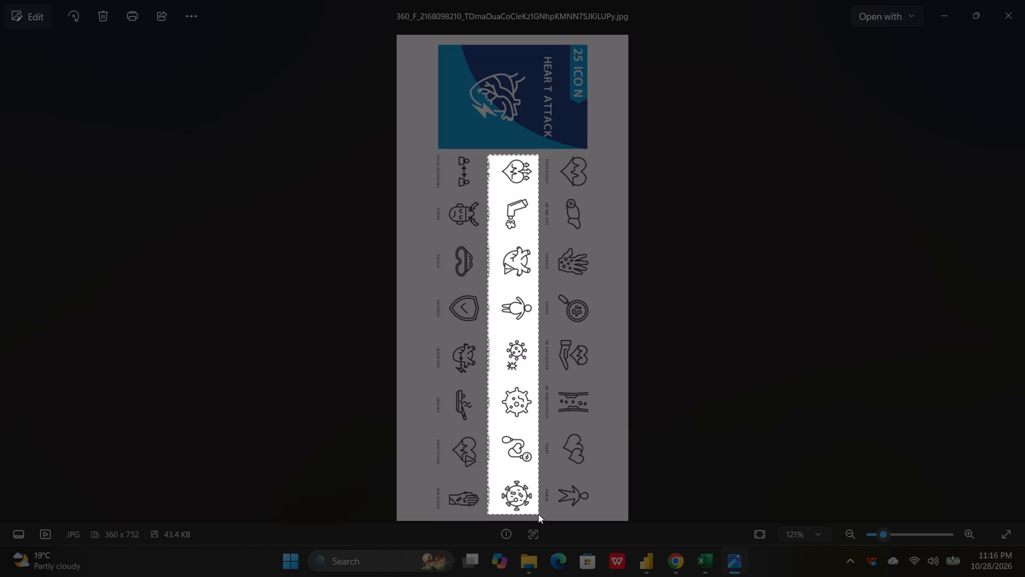
drag(538, 514, 542, 510)
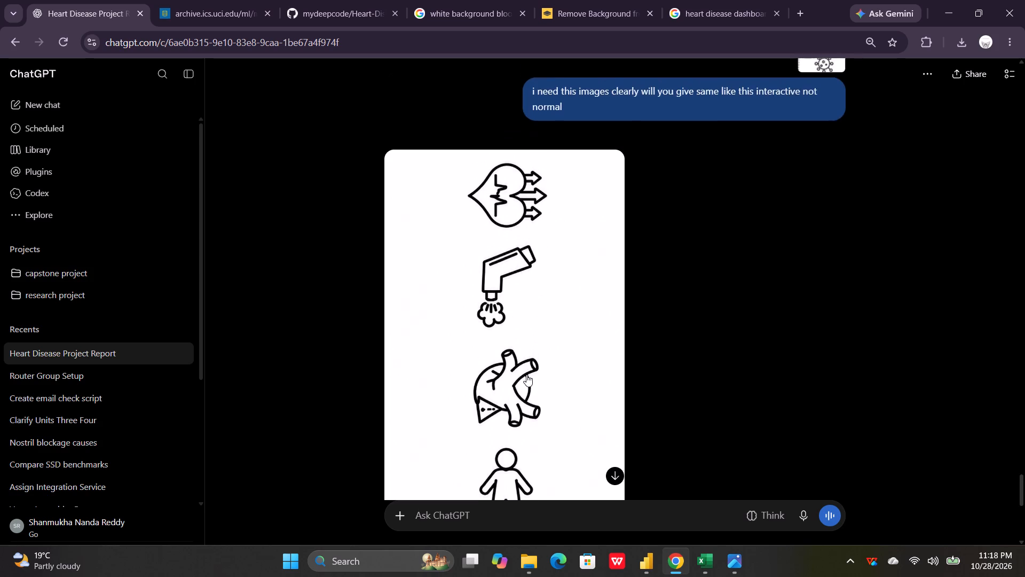
scroll(526, 375, down, 4)
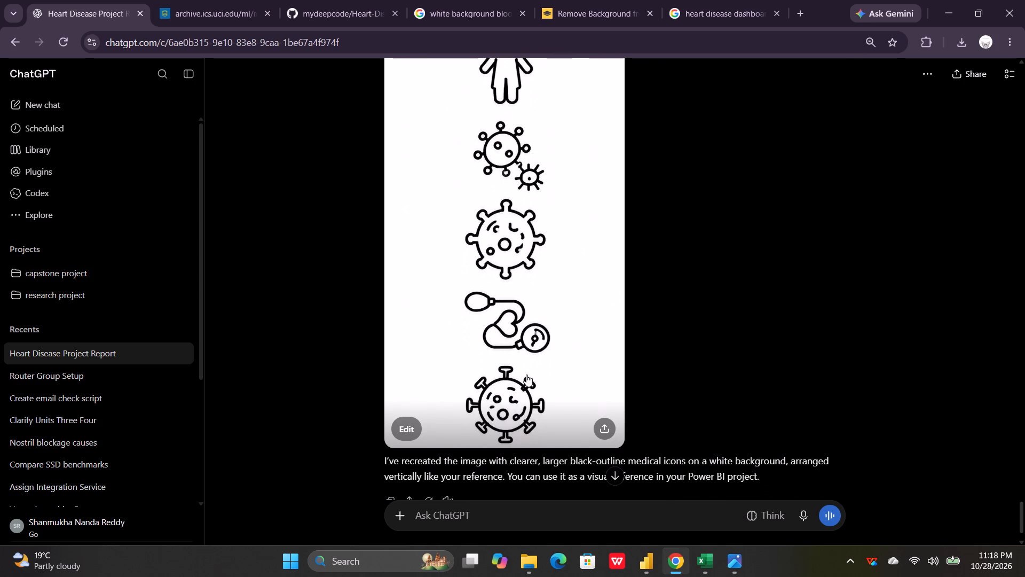
click(604, 420)
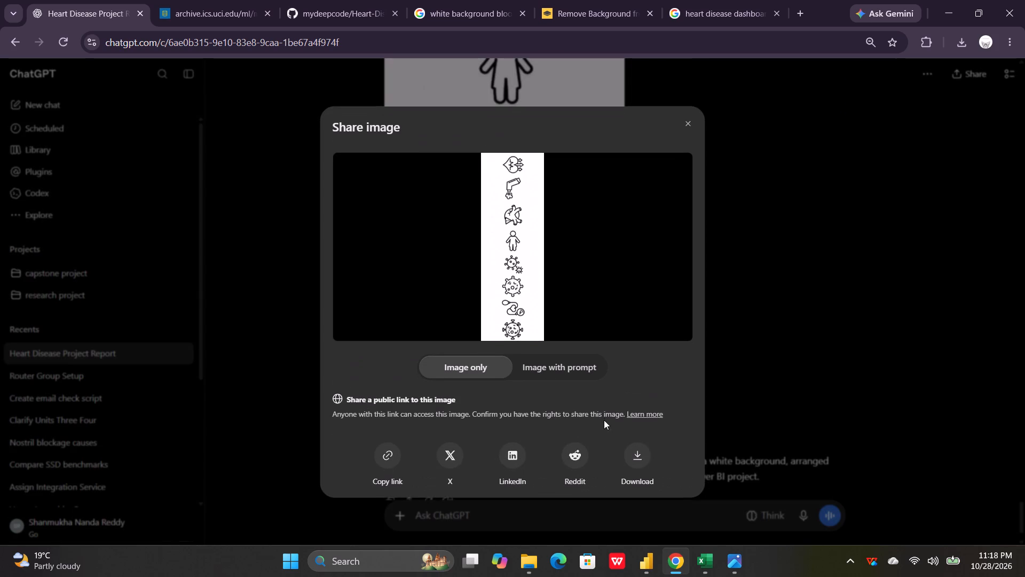
click(632, 454)
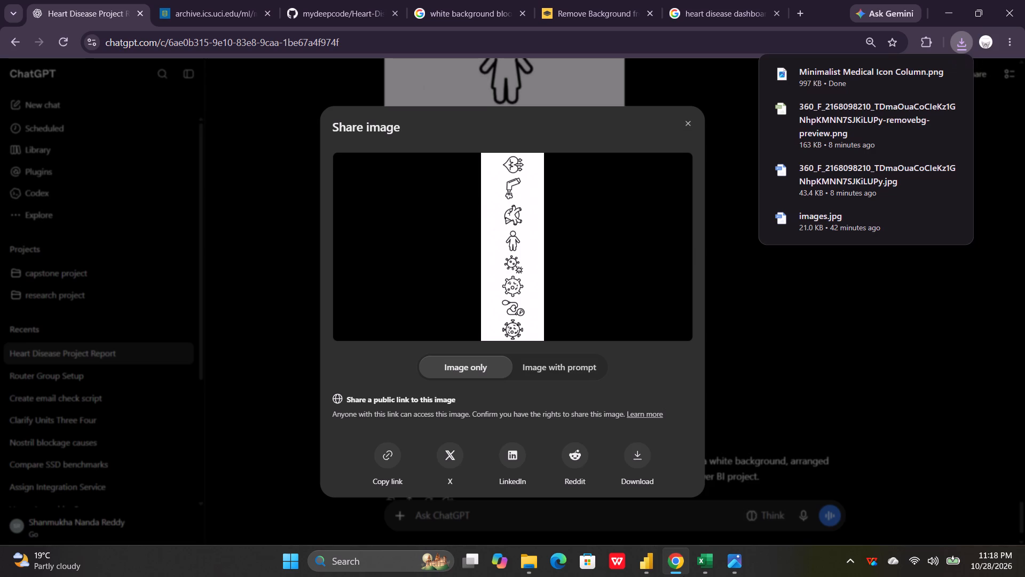
Switch to Power BI and replace the side panel's picture with "Minimalist Medical Icon Column" from the chrome download path folder on drive D.
click(650, 557)
click(475, 478)
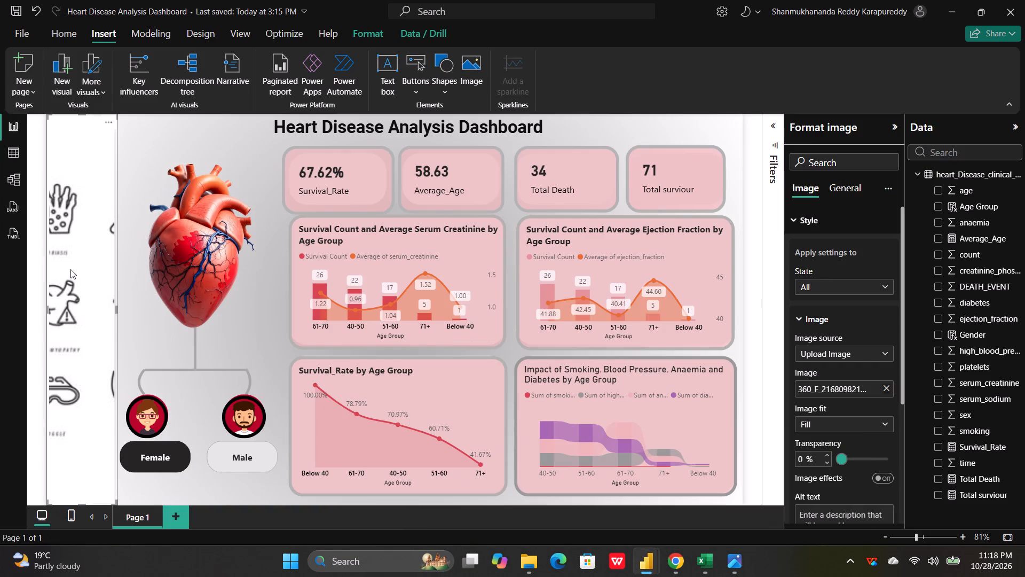
click(884, 385)
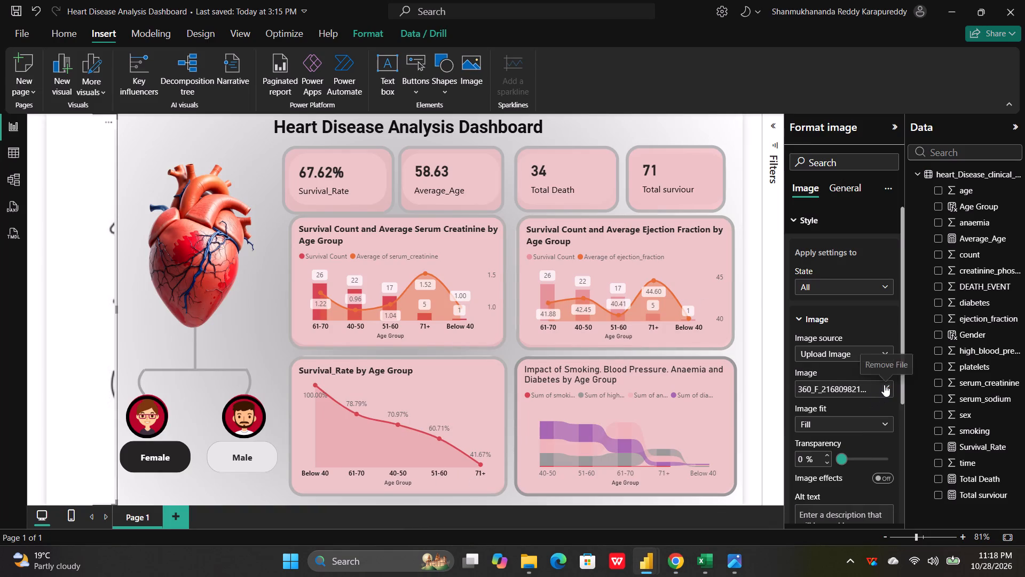
click(884, 385)
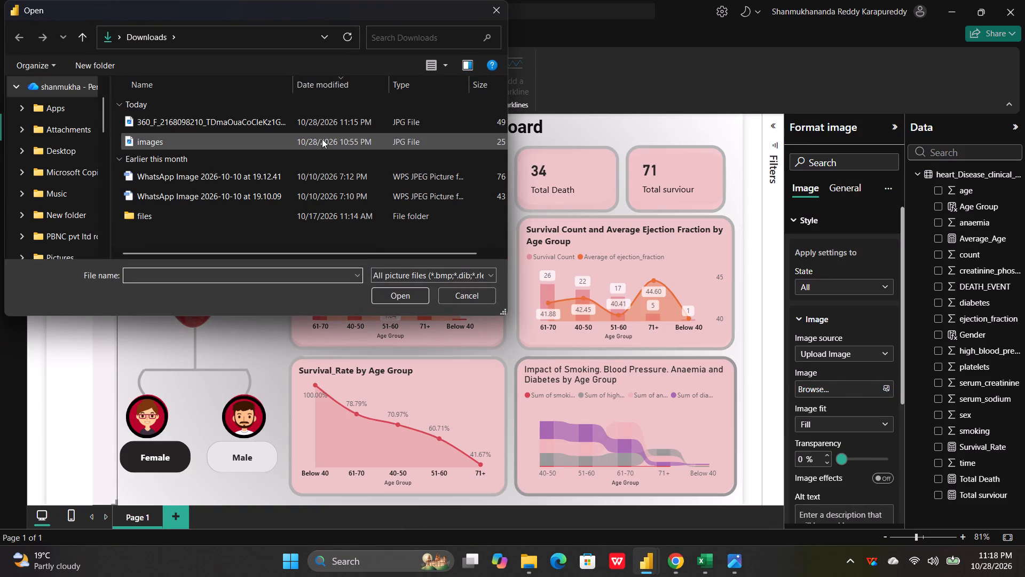
scroll(84, 165, down, 6)
click(66, 151)
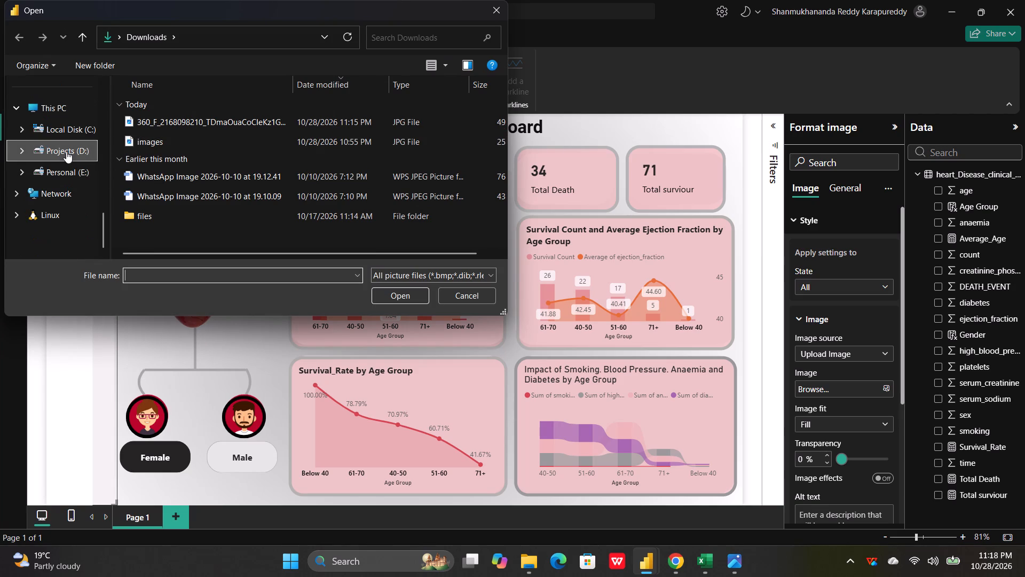
double_click(193, 121)
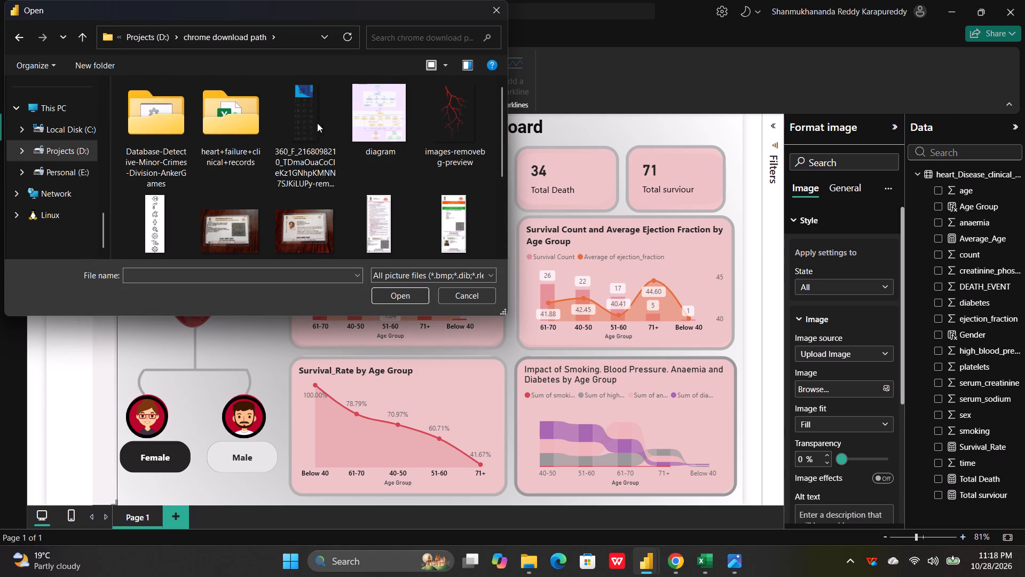
double_click(157, 207)
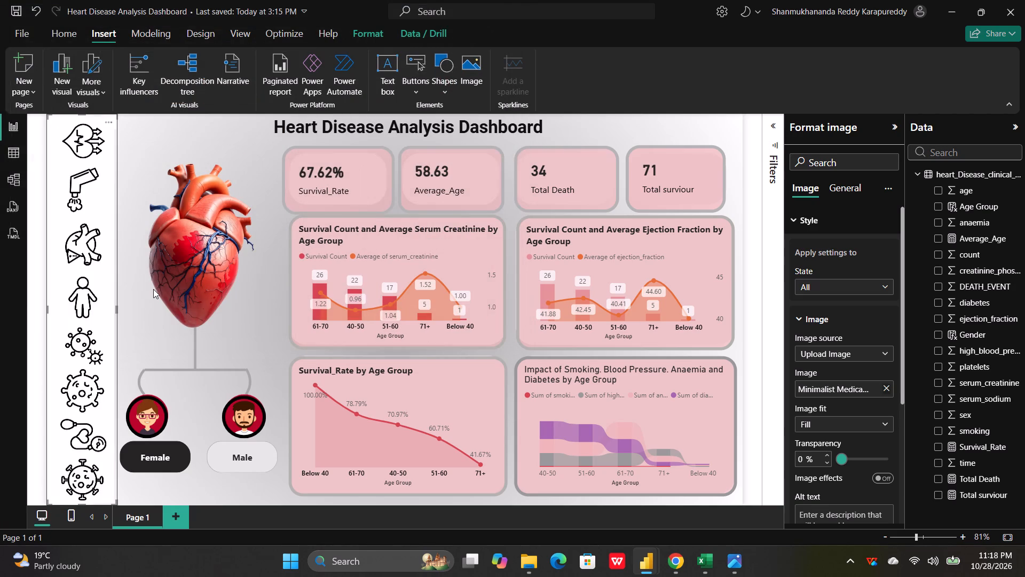
click(133, 313)
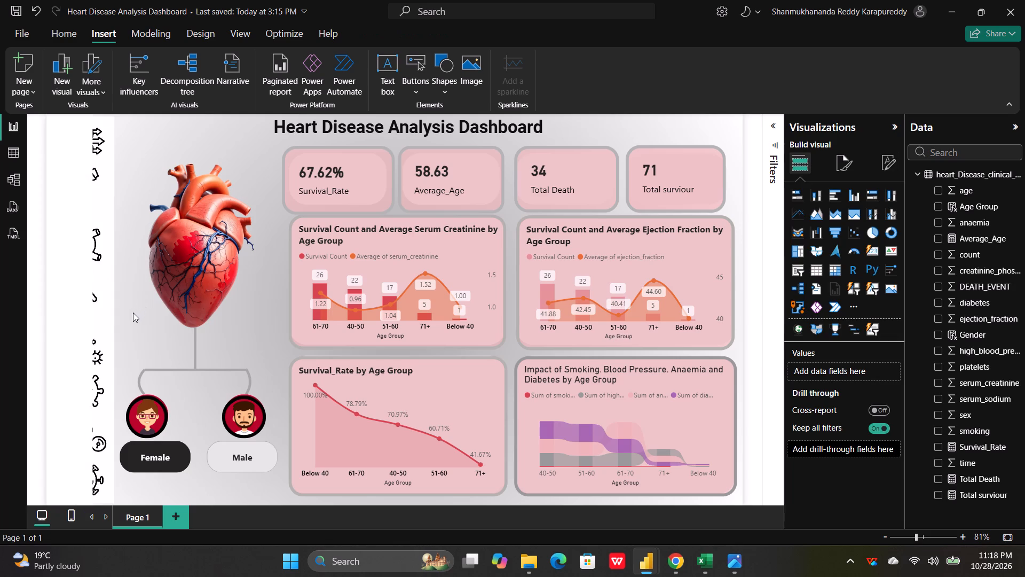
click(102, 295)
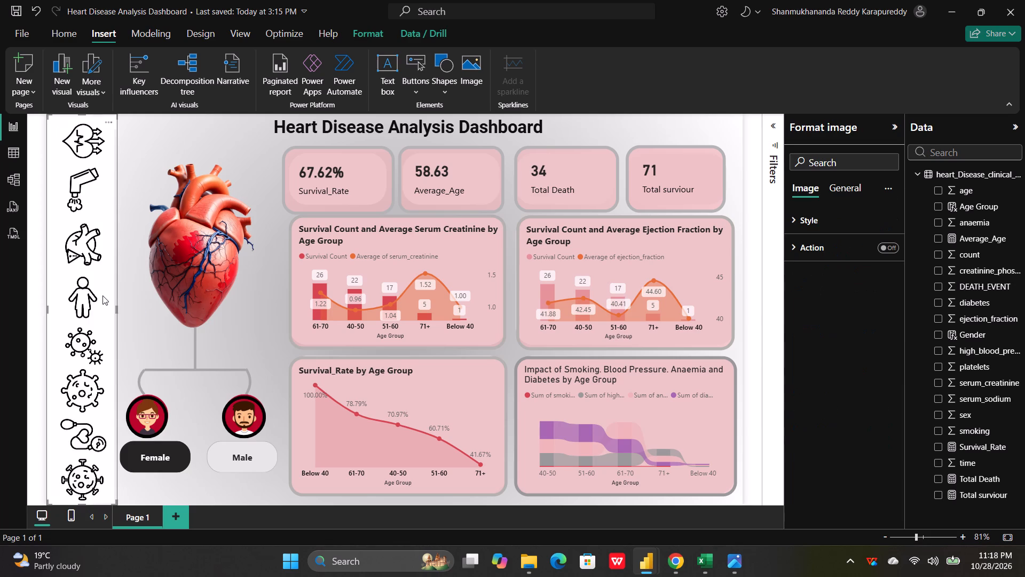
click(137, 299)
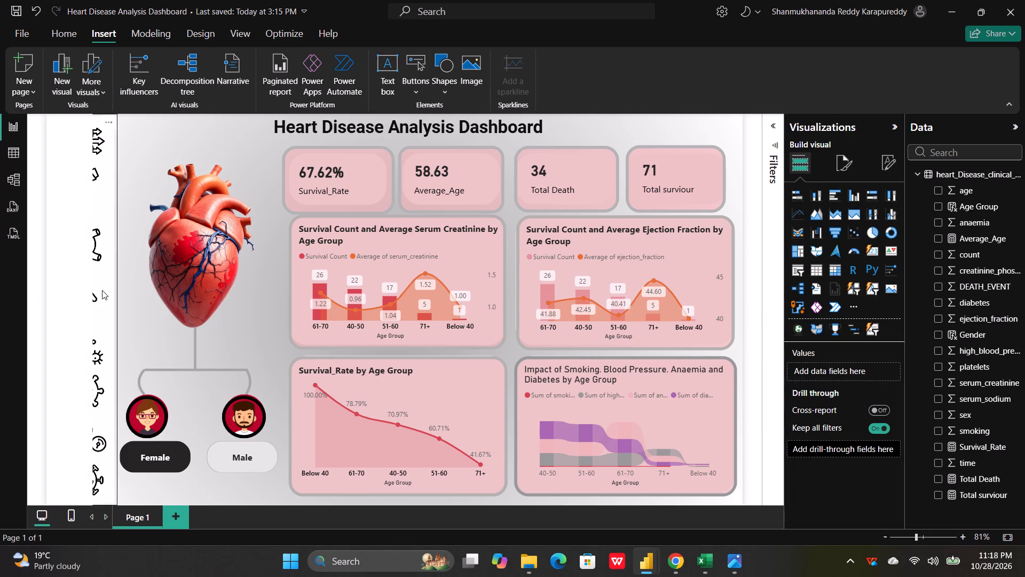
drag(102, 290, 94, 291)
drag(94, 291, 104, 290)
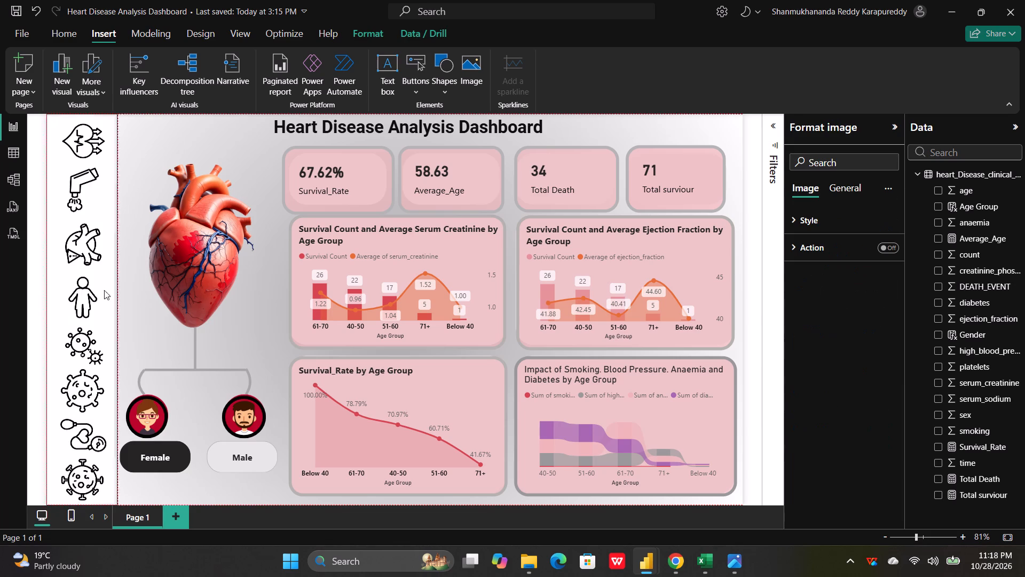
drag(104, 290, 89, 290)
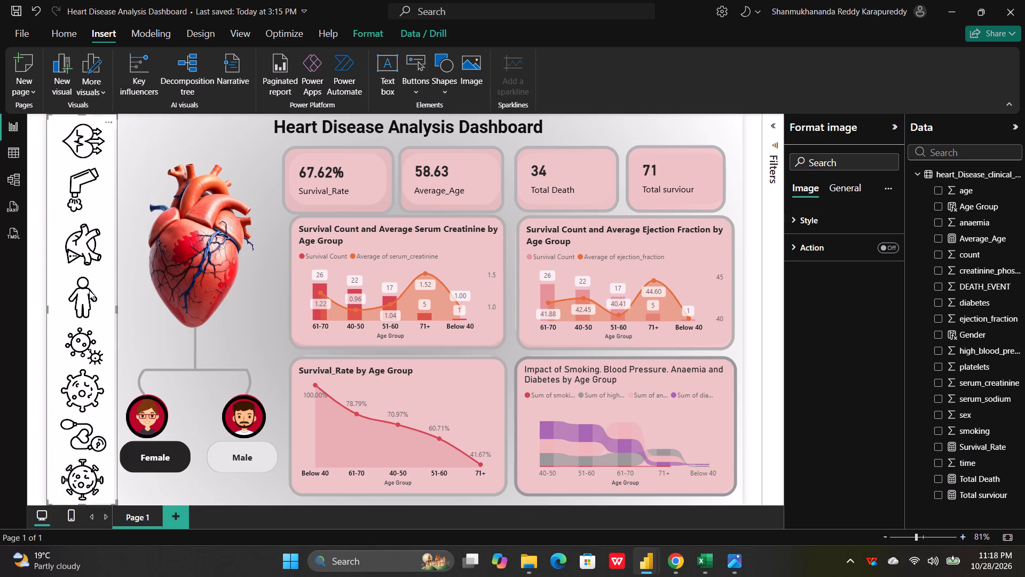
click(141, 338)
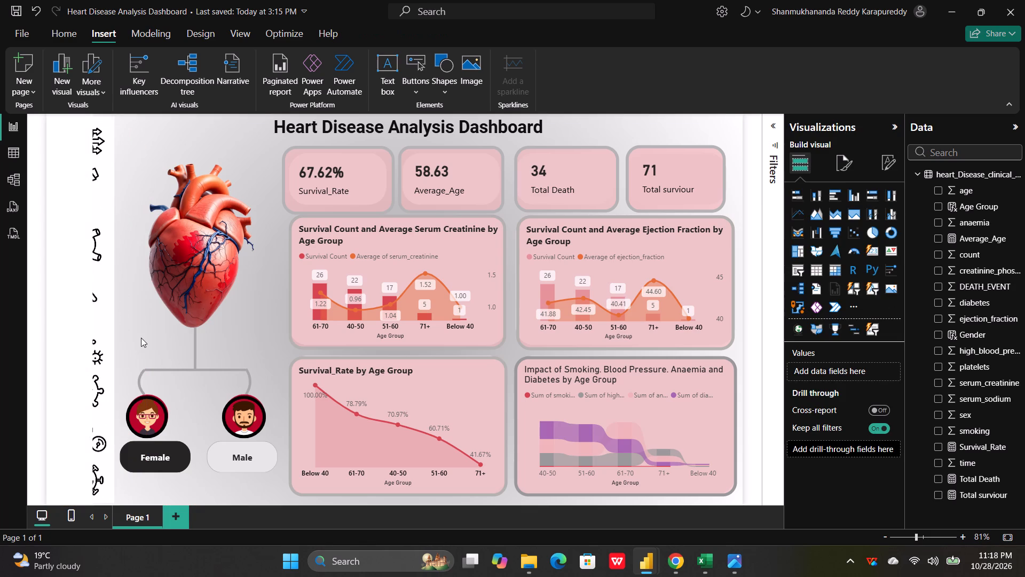
Move the icon column image aside and narrow the blank white text box along the page's left edge until it no longer covers the panel.
drag(104, 334, 187, 329)
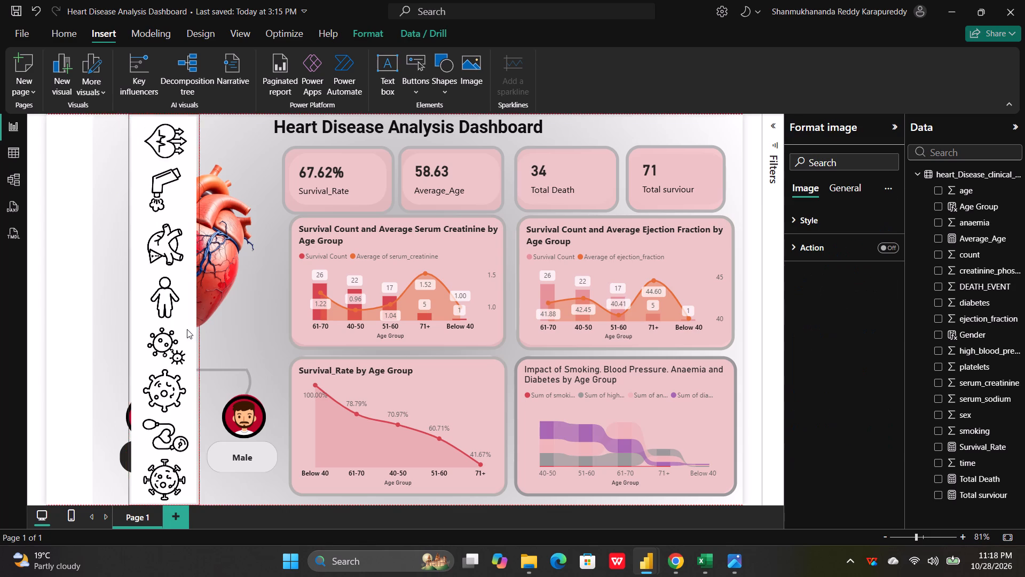
drag(187, 329, 187, 329)
click(76, 315)
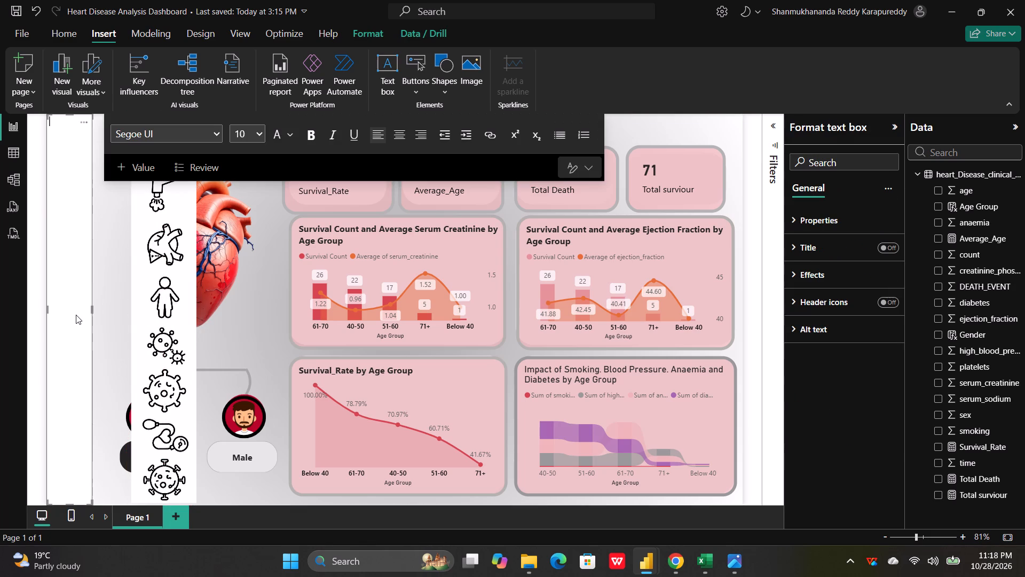
drag(91, 307, 42, 301)
click(94, 305)
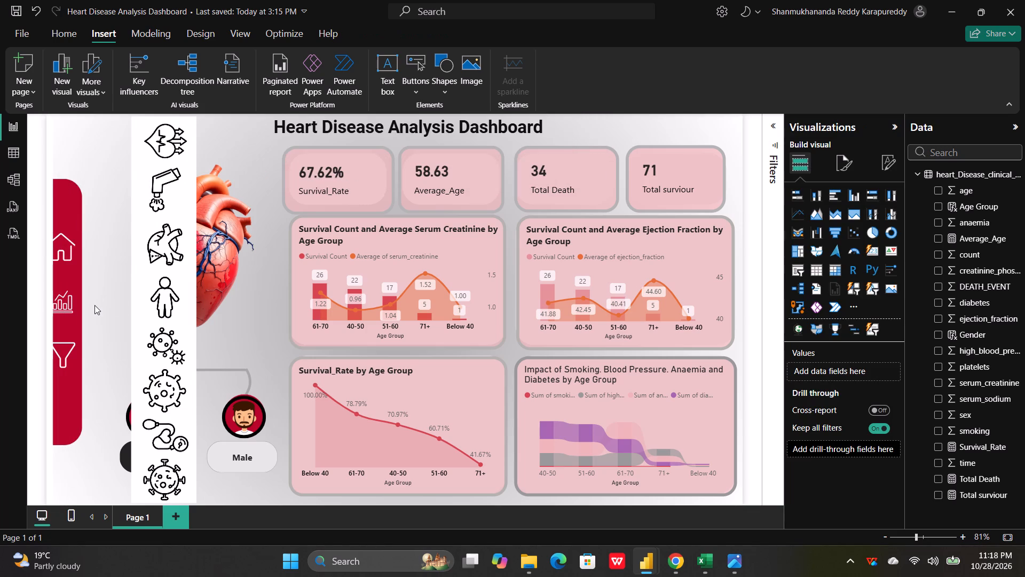
Move the icon column image back to the page's left edge, aligned with the full page height.
drag(171, 290, 74, 279)
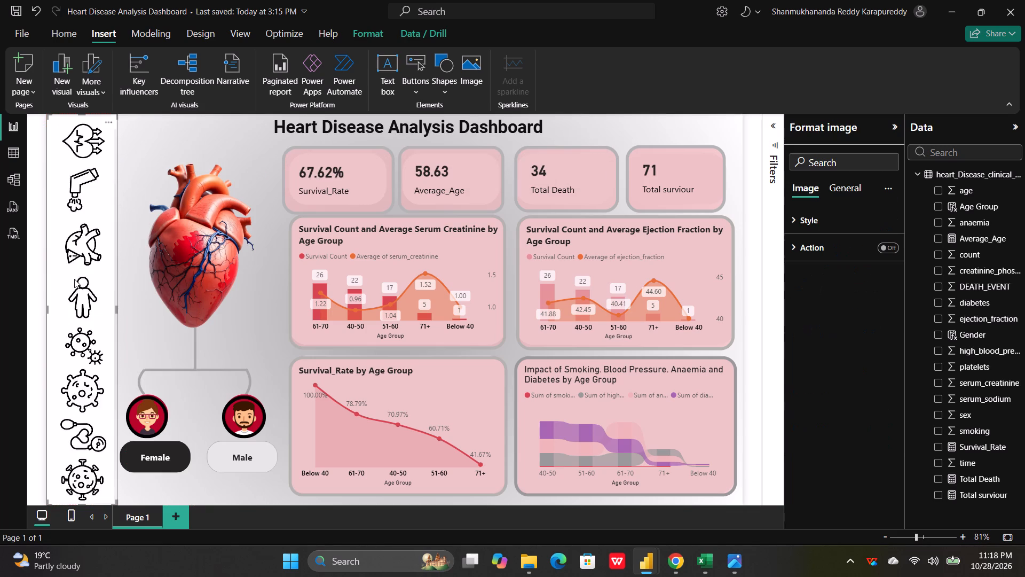
click(131, 295)
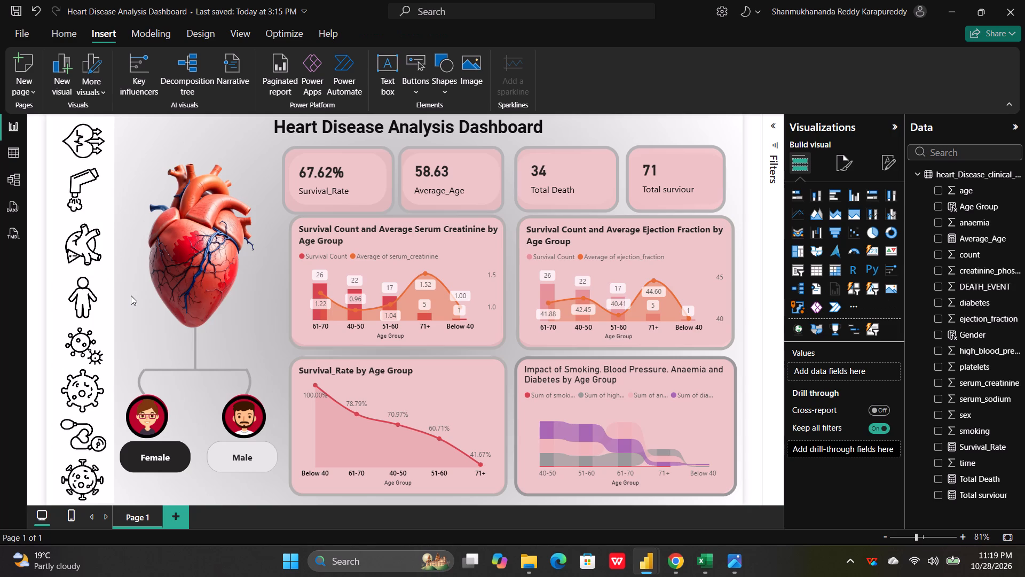
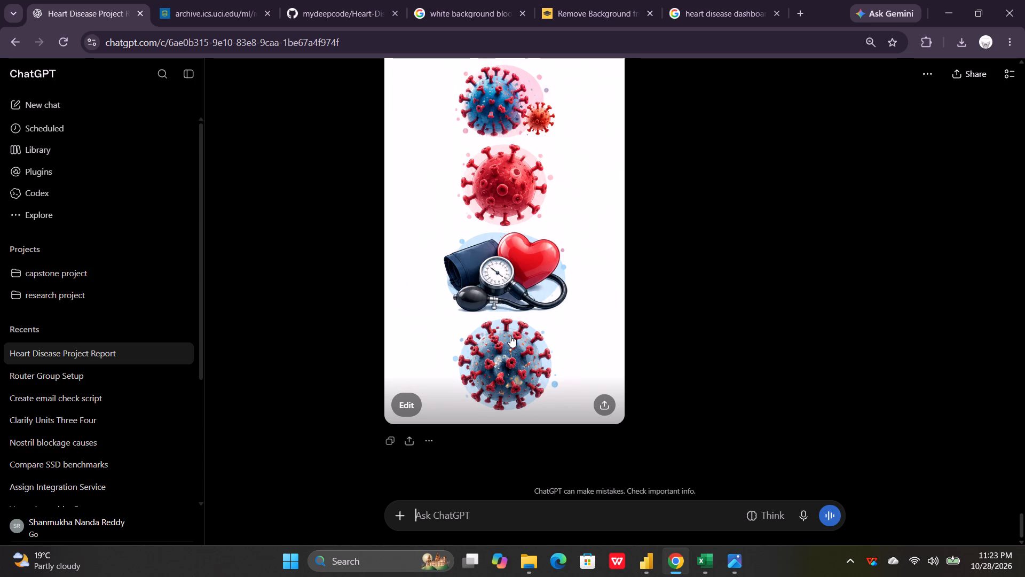
scroll(510, 336, up, 3)
scroll(510, 336, down, 1)
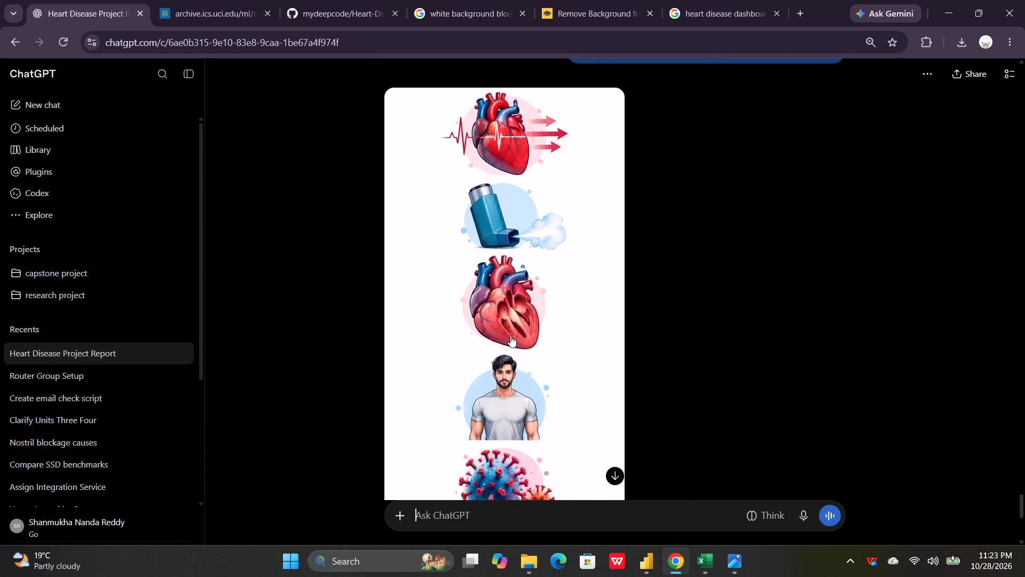
scroll(510, 336, down, 2)
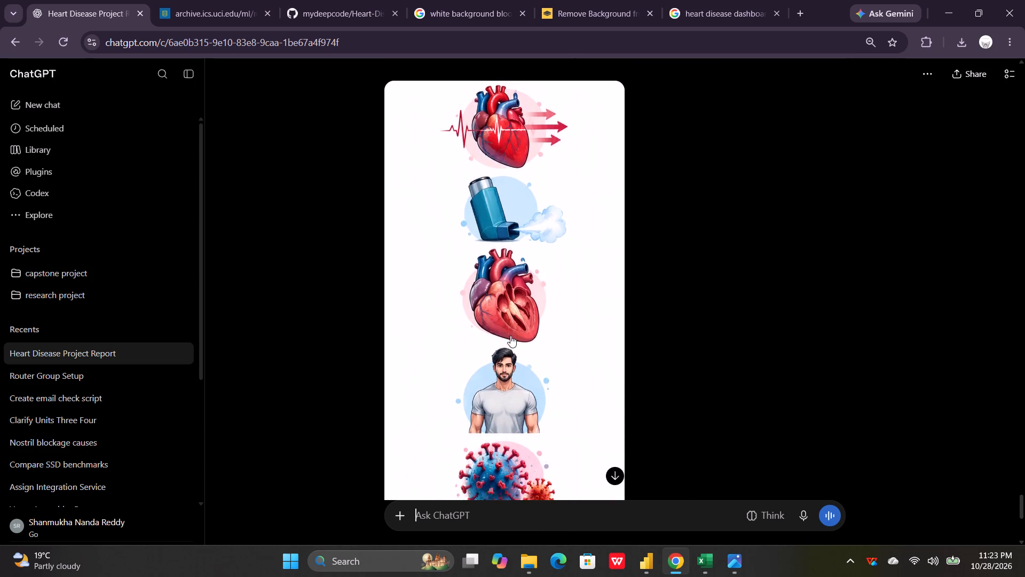
Download the anime-style medical icon image on its own, without the prompt.
scroll(510, 336, down, 1)
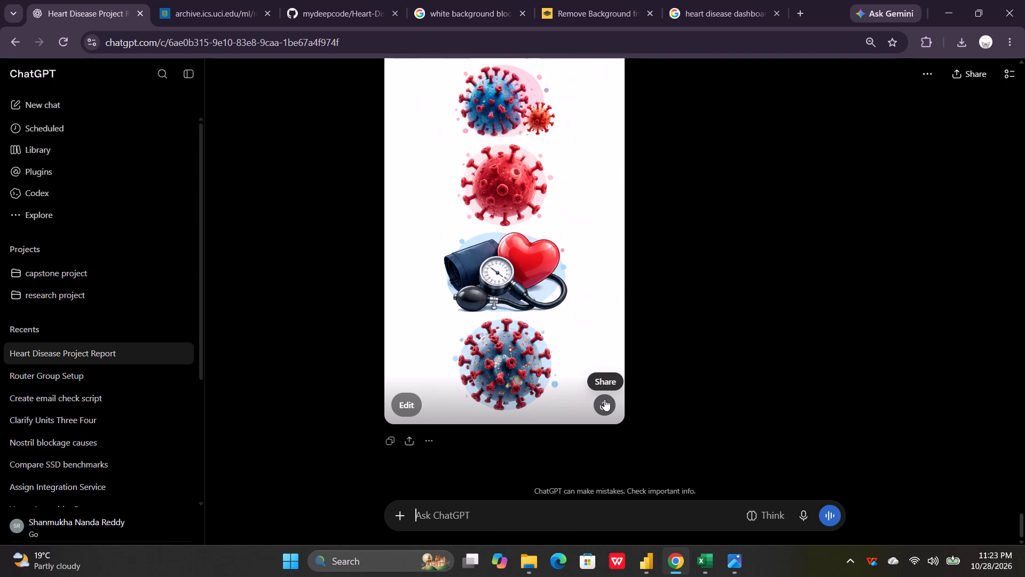
click(604, 399)
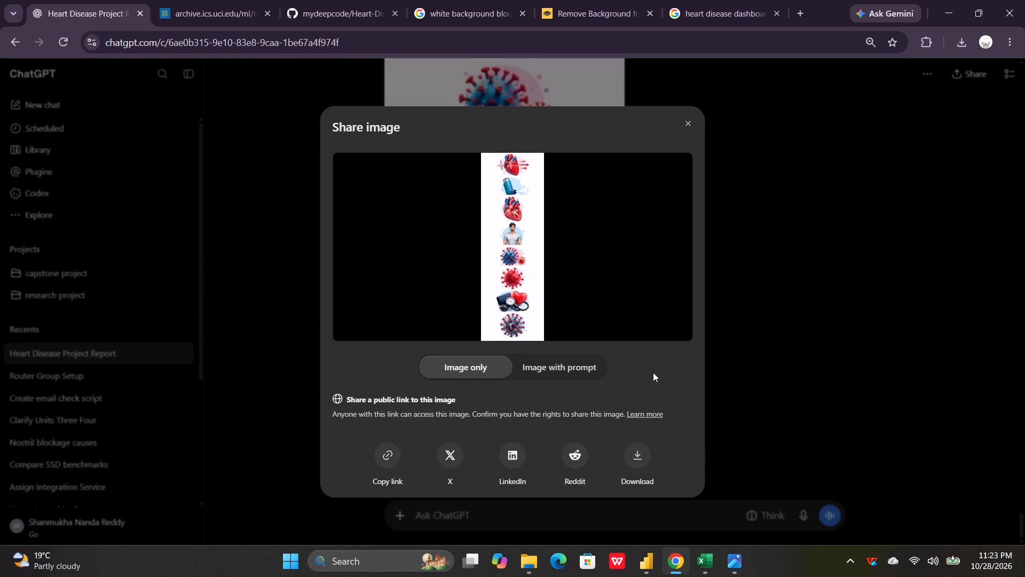
click(644, 451)
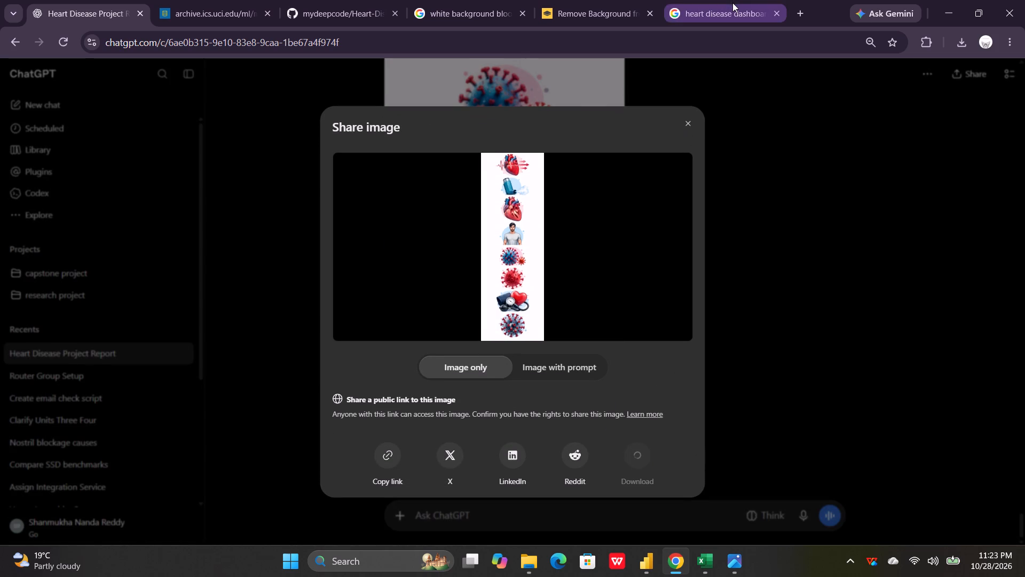
Switch to the remove.bg page and upload the downloaded "Vertical Medical Health Icon Infographic.png" for background removal.
click(732, 3)
click(596, 0)
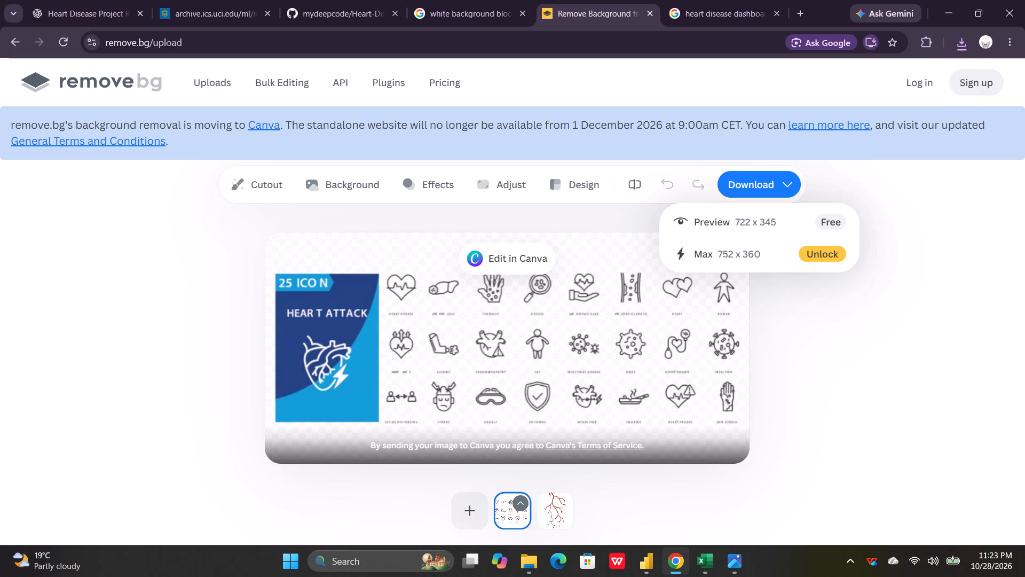
click(475, 511)
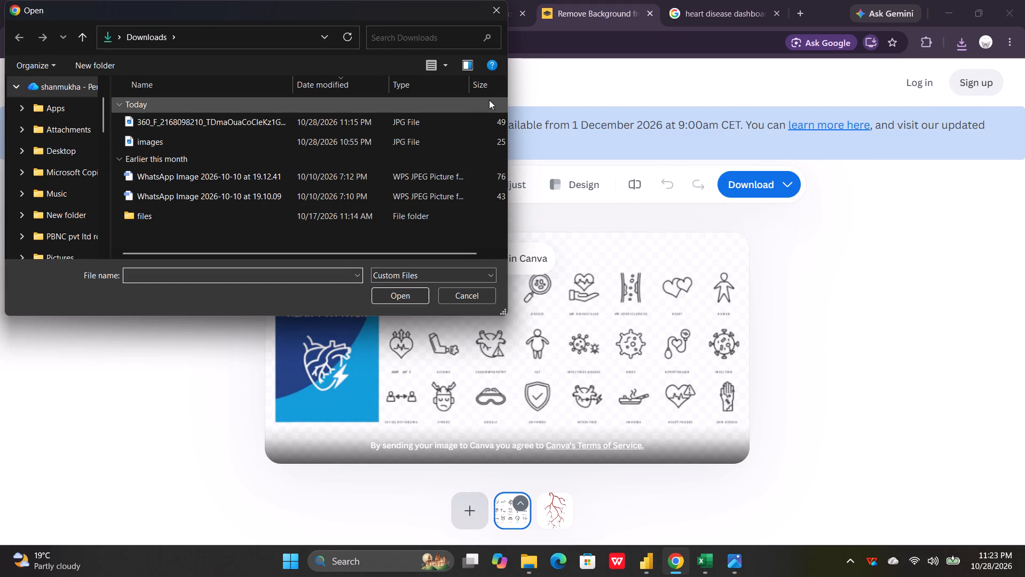
click(504, 10)
click(963, 46)
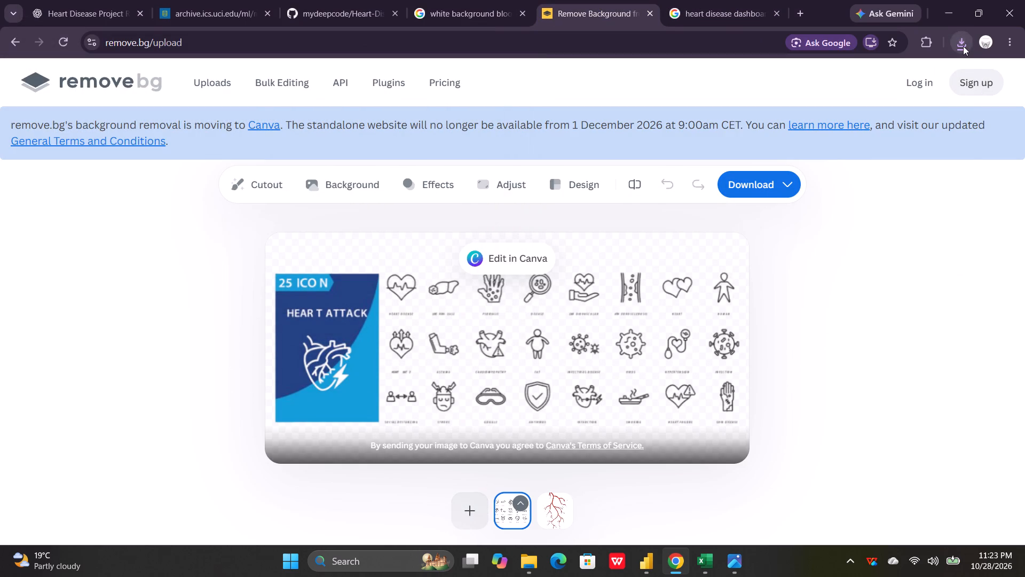
click(840, 105)
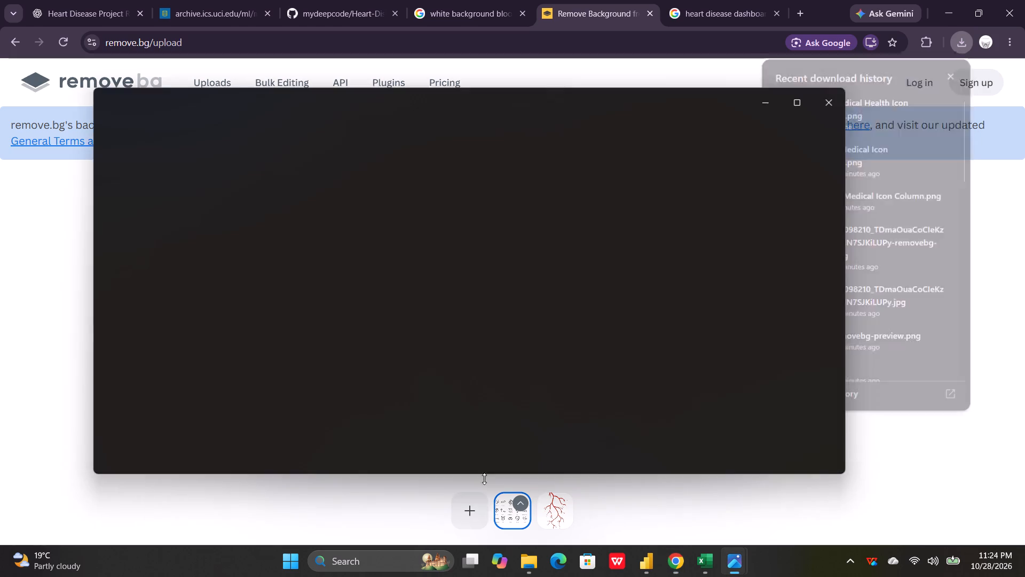
click(834, 106)
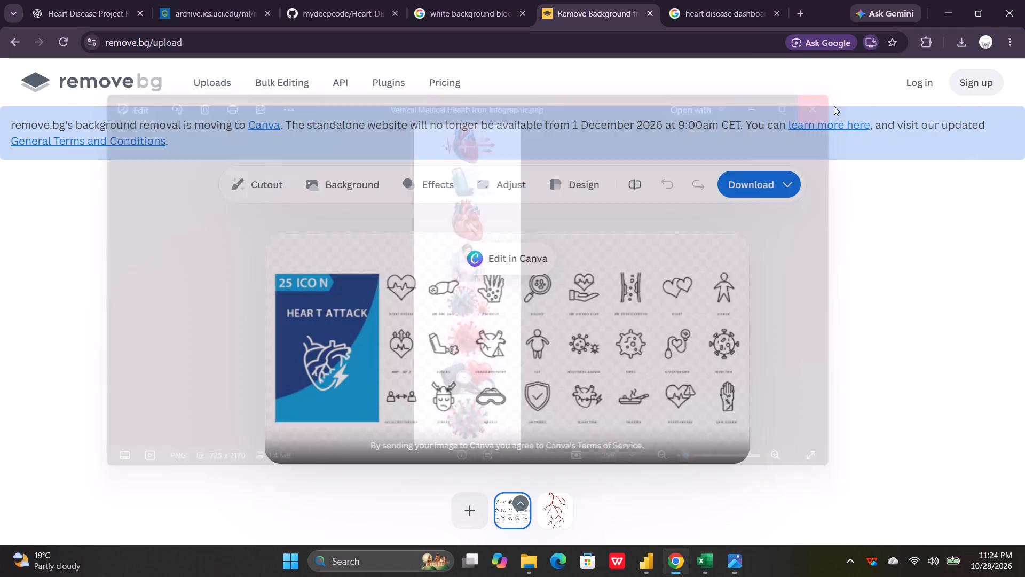
click(961, 42)
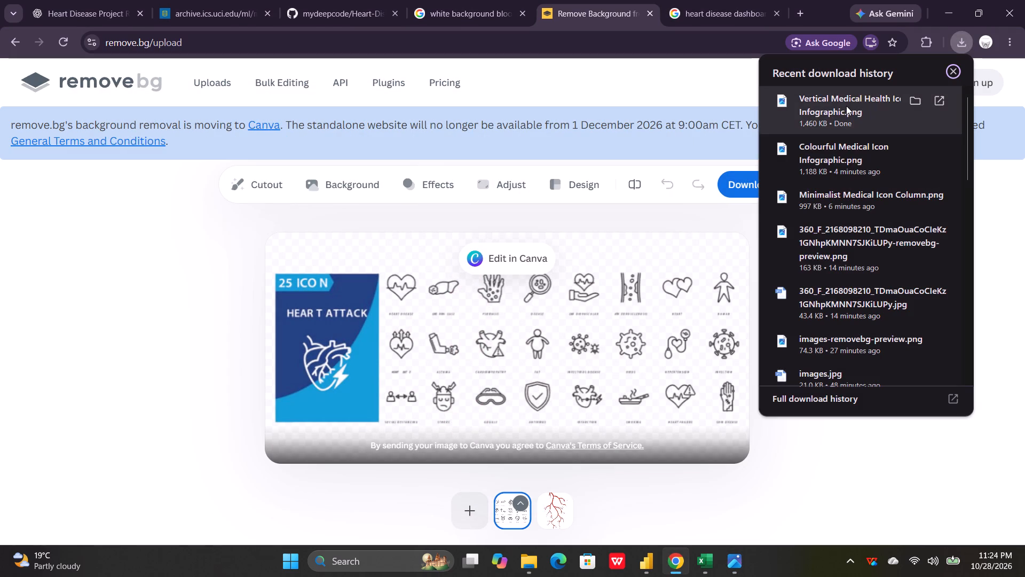
drag(846, 106, 477, 412)
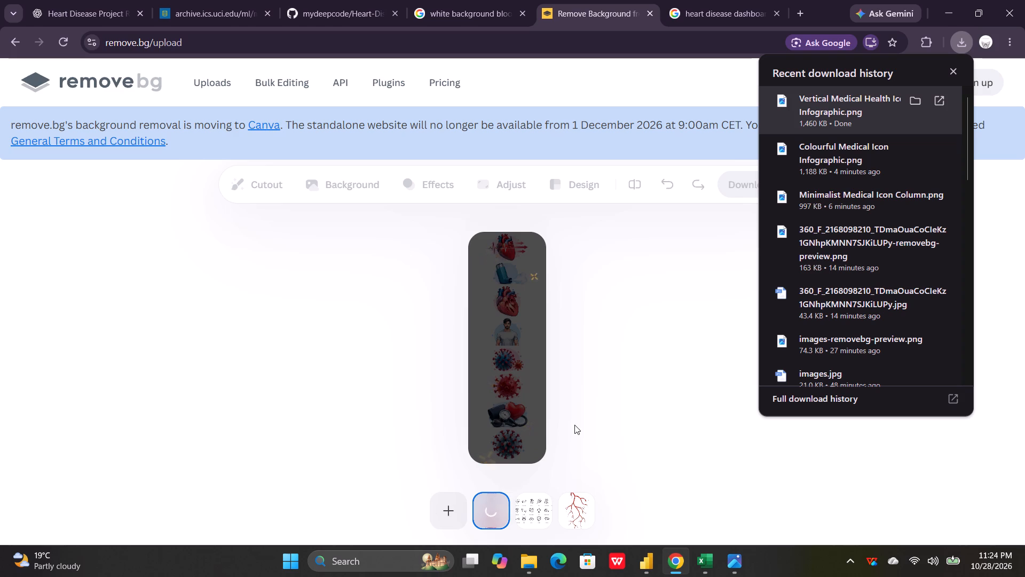
click(627, 381)
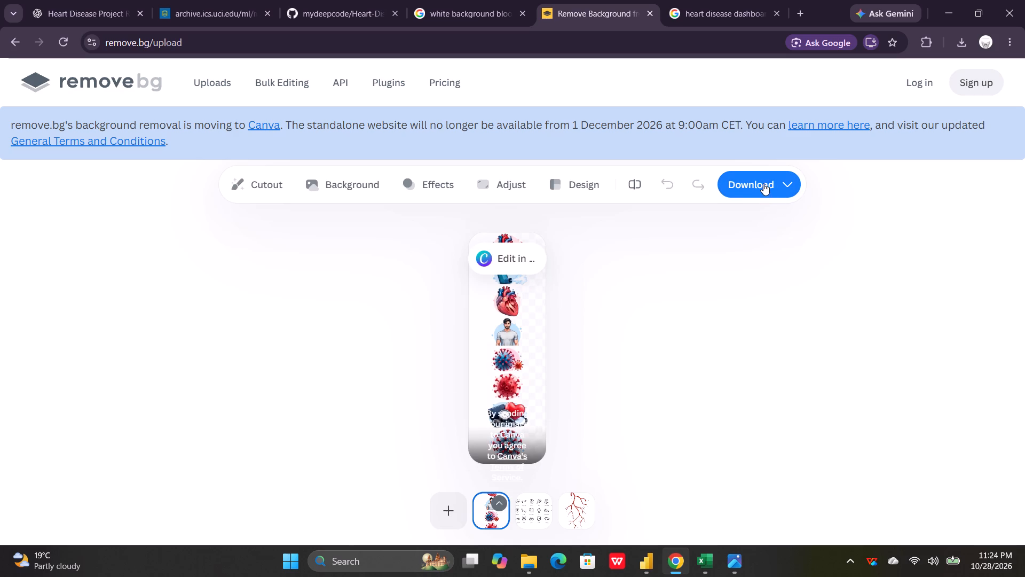
Download the free preview version of the background-removed icon image.
click(763, 182)
click(745, 225)
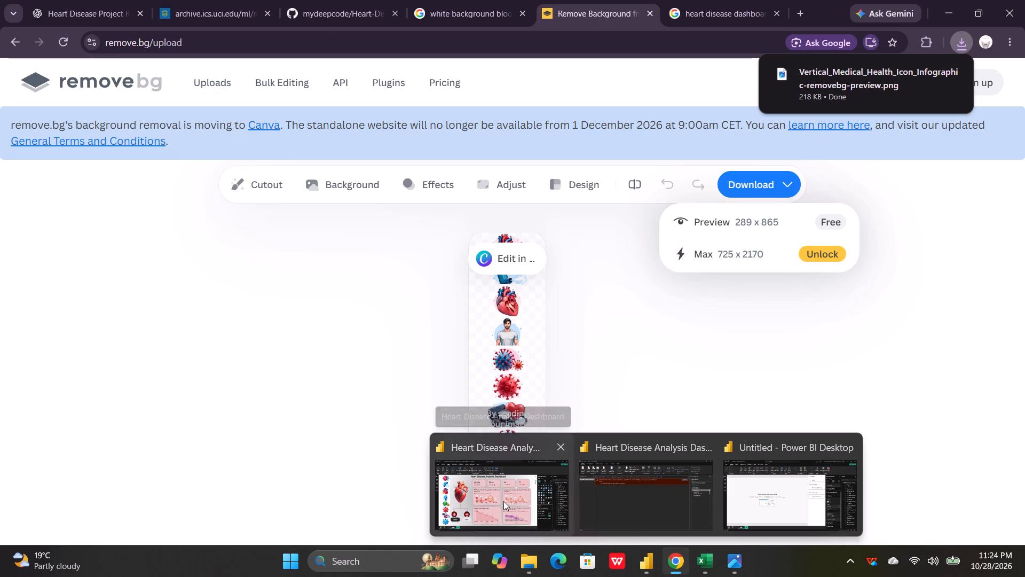
Switch to the Heart Disease Analysis Dashboard in Power BI and replace the icon strip's image with the background-removed Vertical Medical Health Icon Infographic.
click(503, 501)
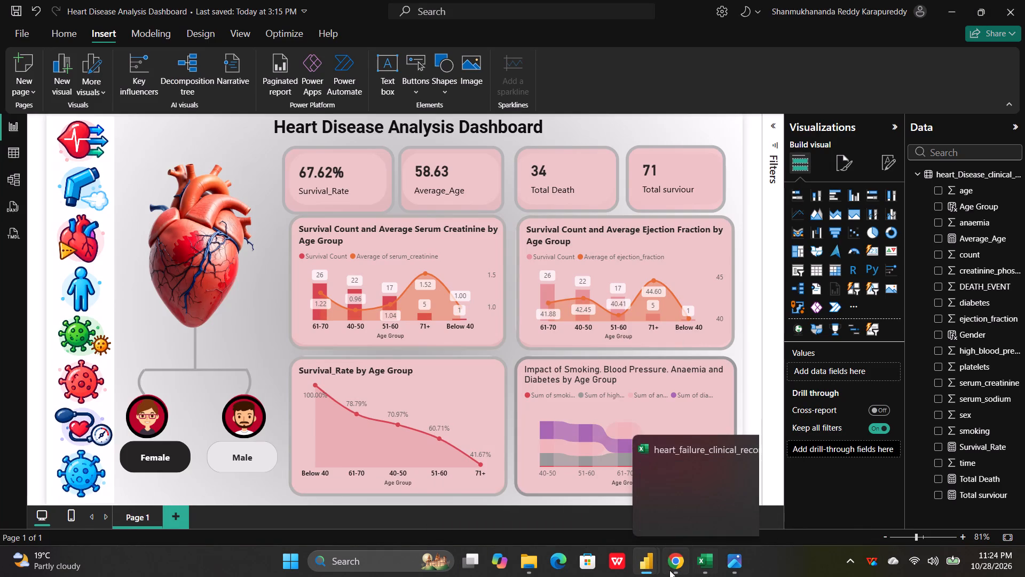
click(101, 280)
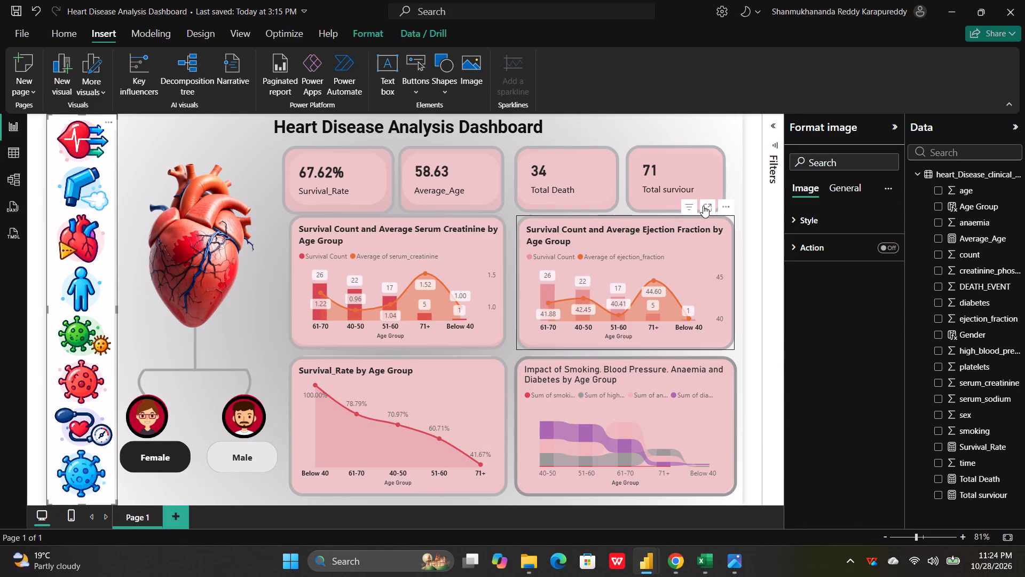
click(794, 215)
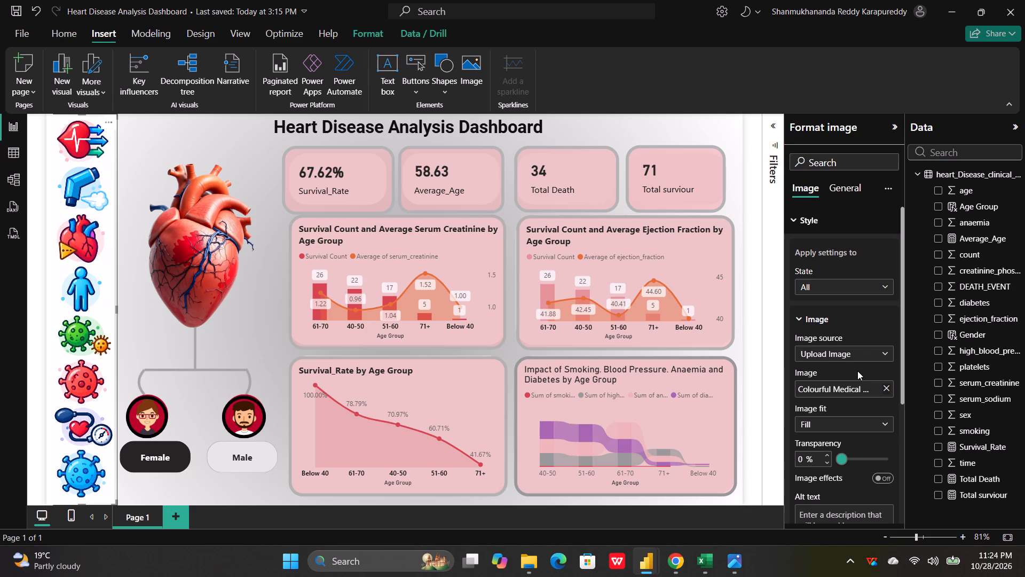
click(884, 388)
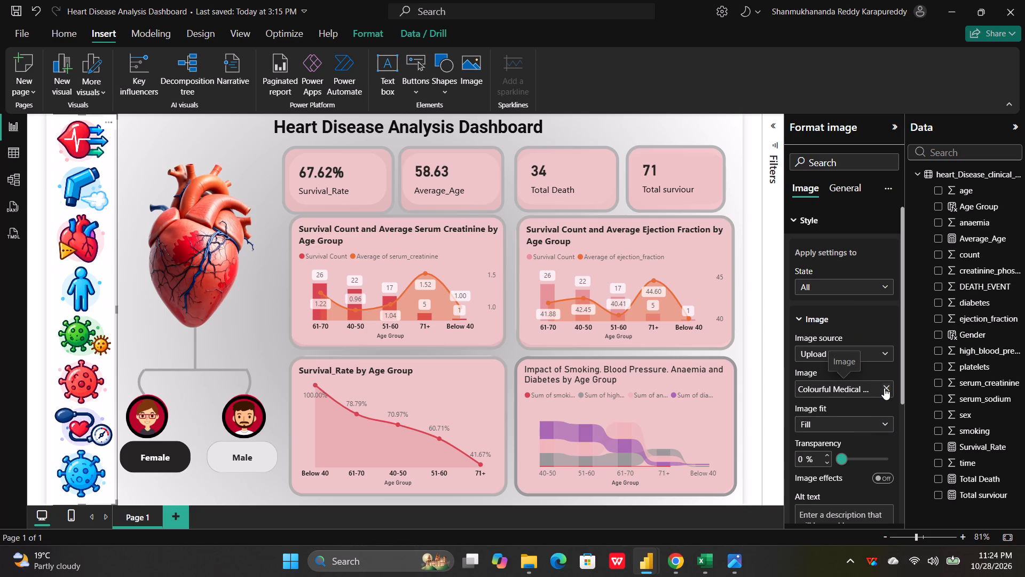
click(884, 388)
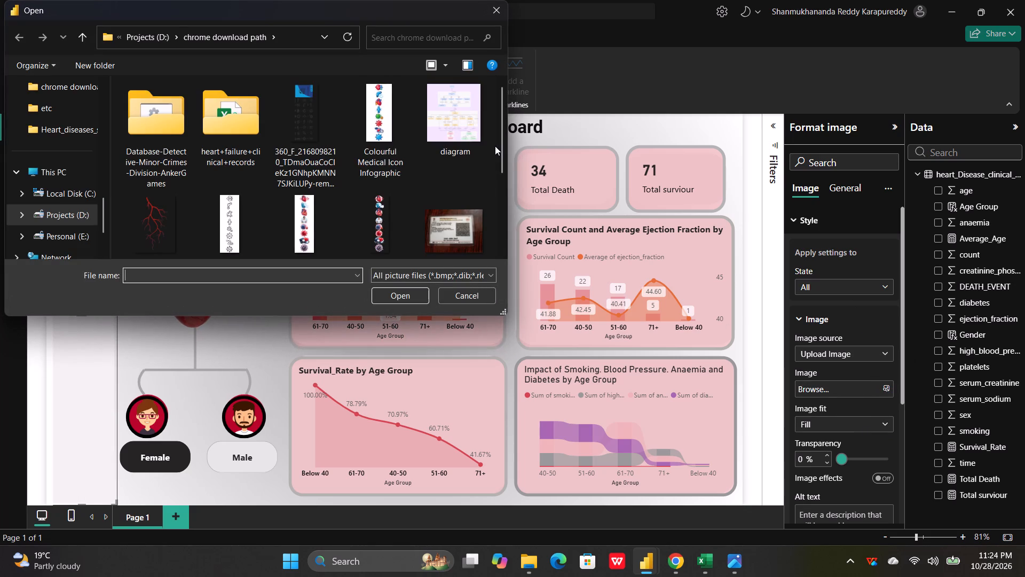
double_click(374, 223)
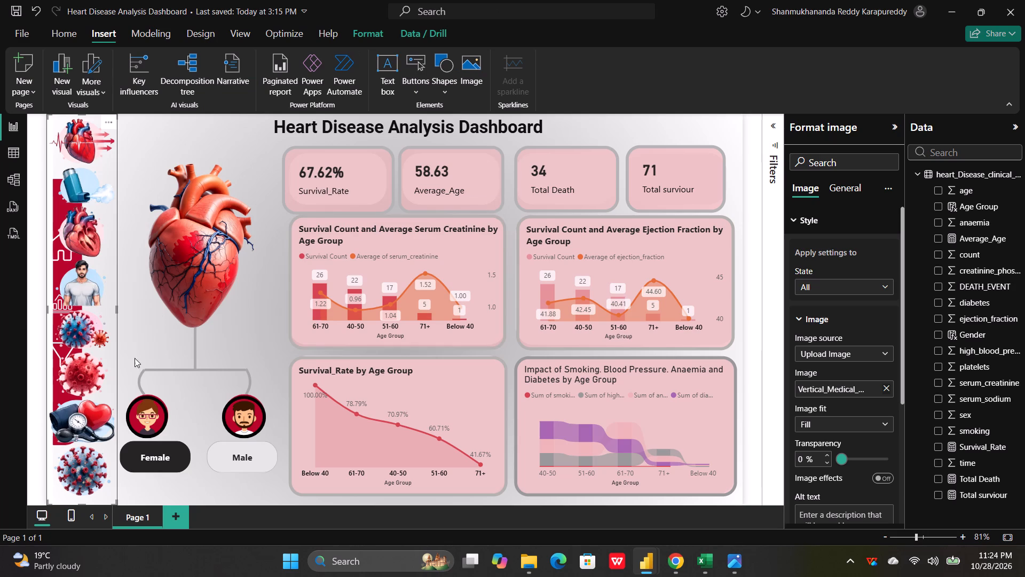
click(123, 344)
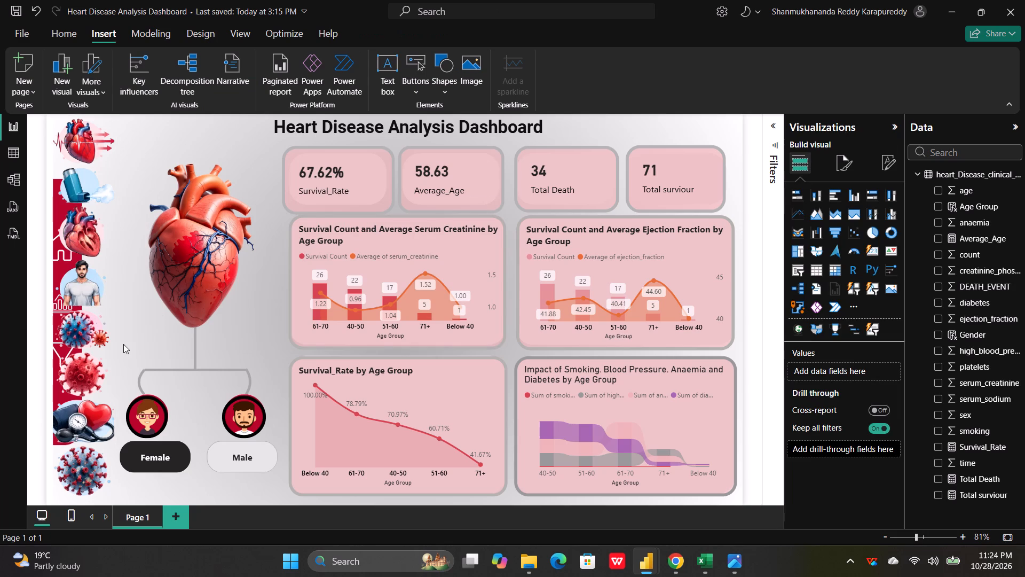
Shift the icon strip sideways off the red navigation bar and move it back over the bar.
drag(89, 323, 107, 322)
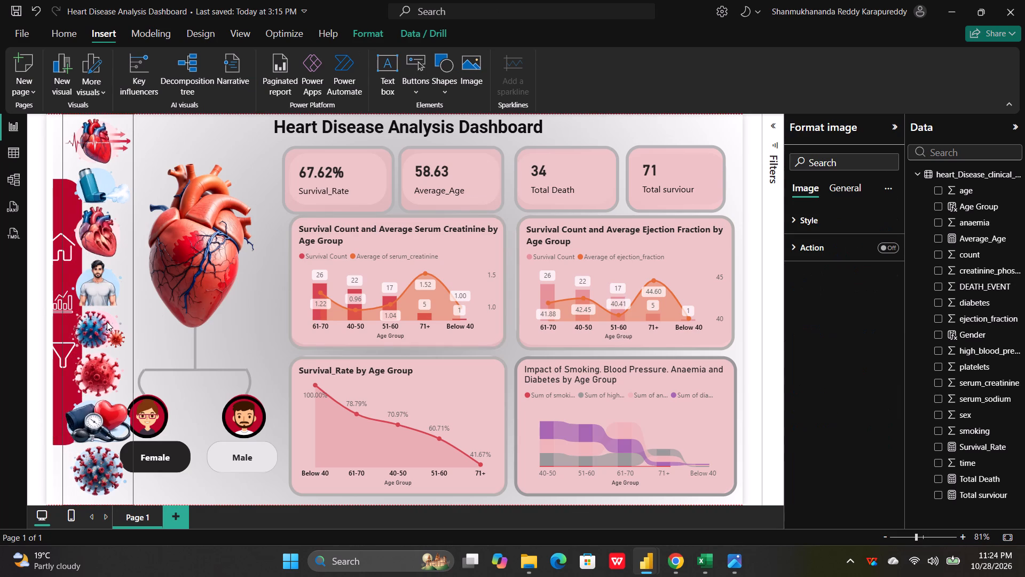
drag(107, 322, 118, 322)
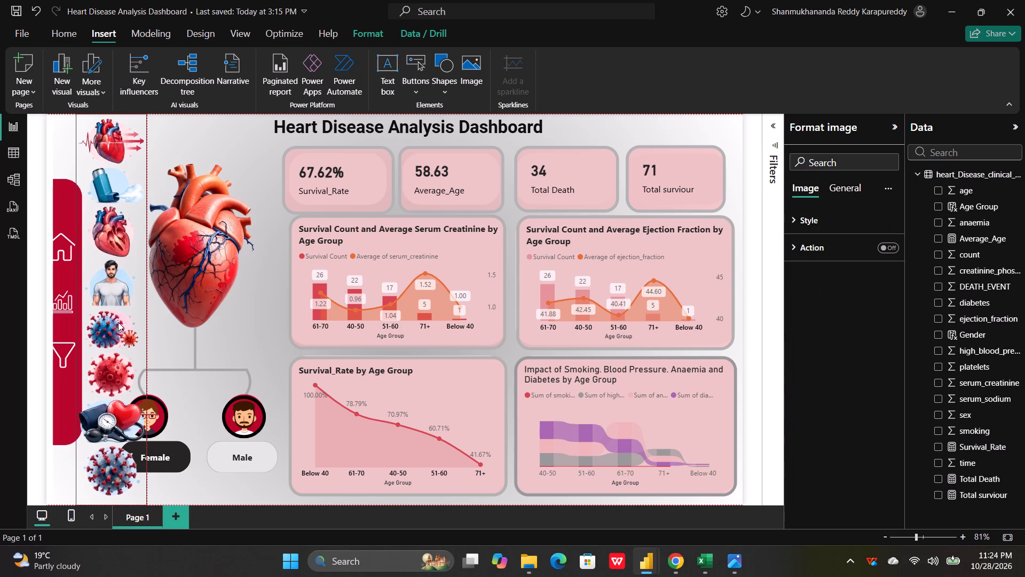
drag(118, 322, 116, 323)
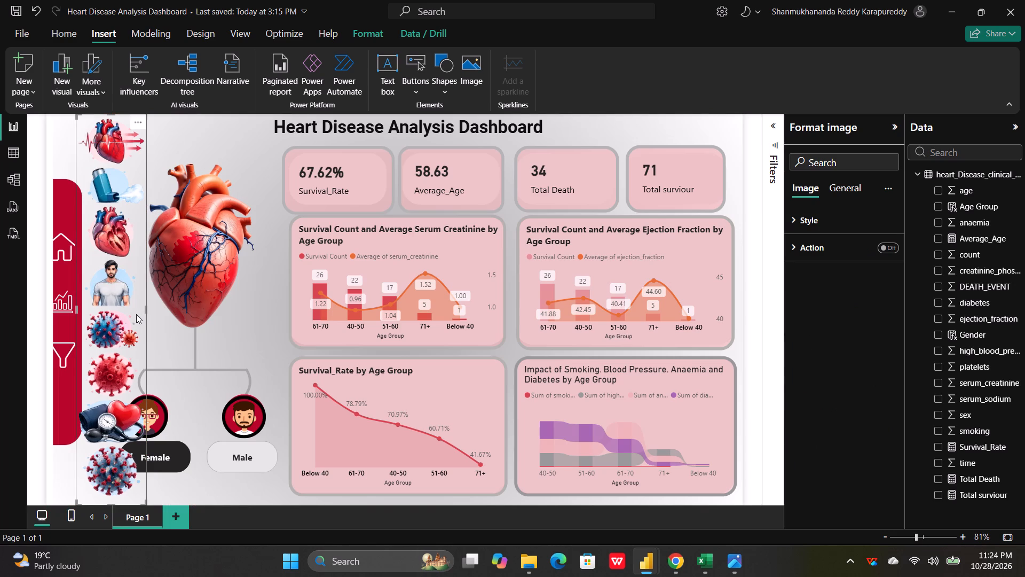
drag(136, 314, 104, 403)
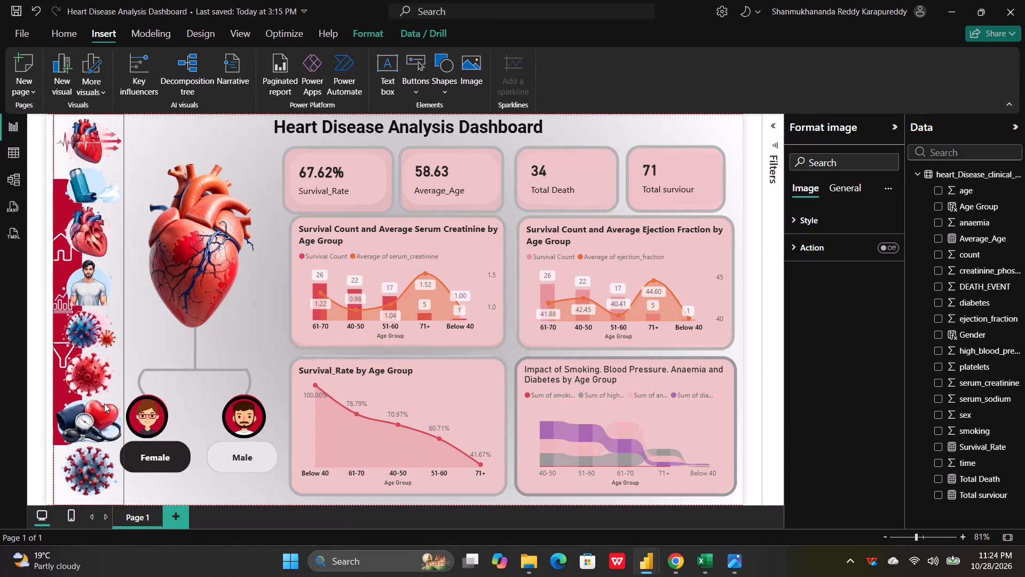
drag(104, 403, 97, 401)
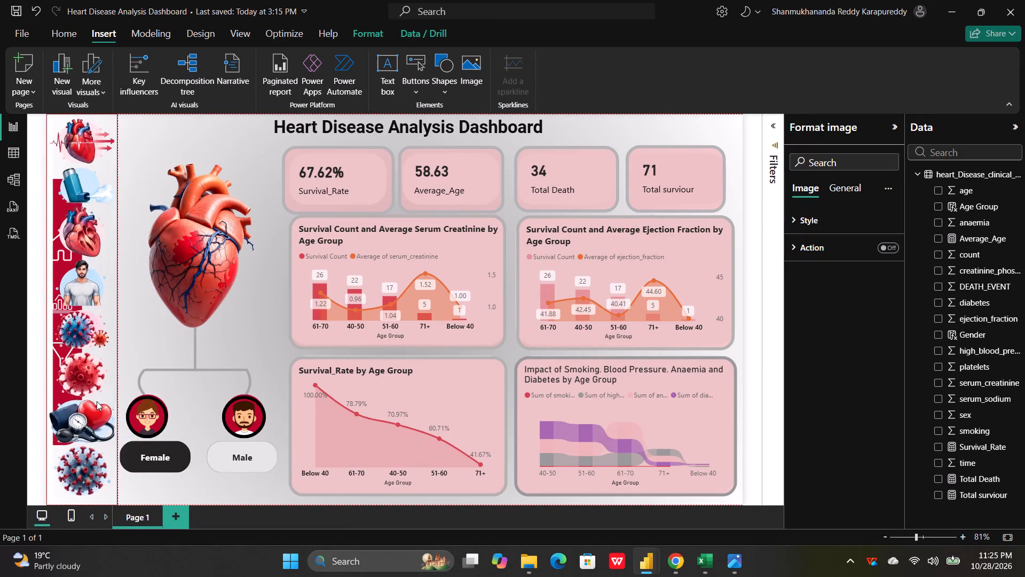
Move the icon strip over the large heart, insert a rectangle, and fit it along the page's left edge as a strip covering the red navigation bar.
drag(97, 401, 209, 389)
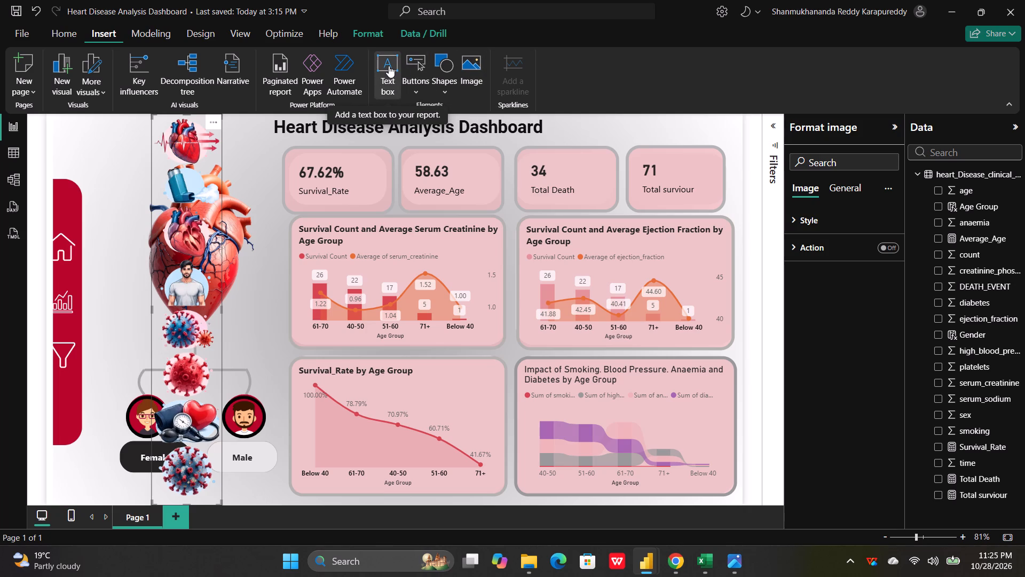
click(444, 66)
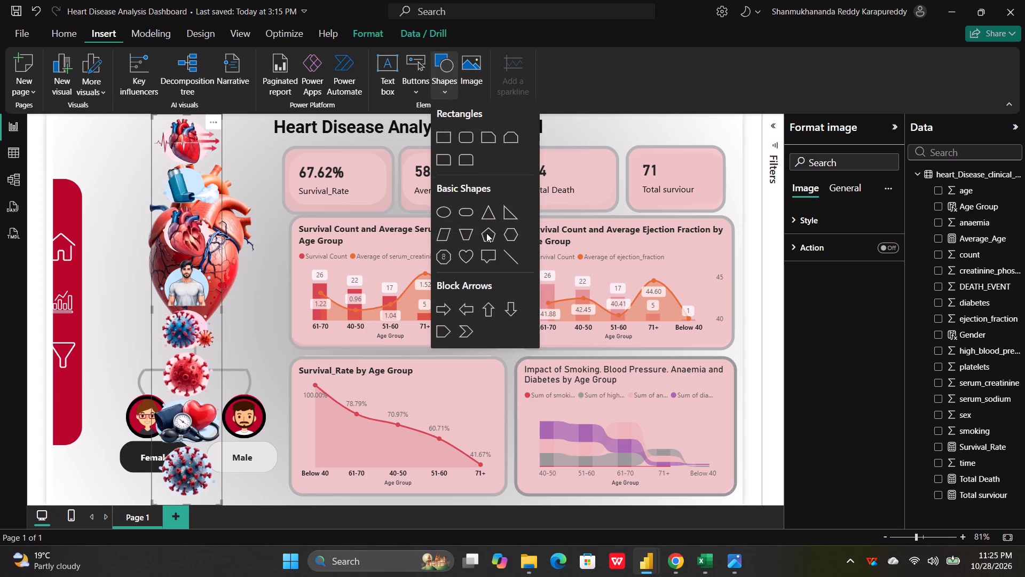
click(446, 134)
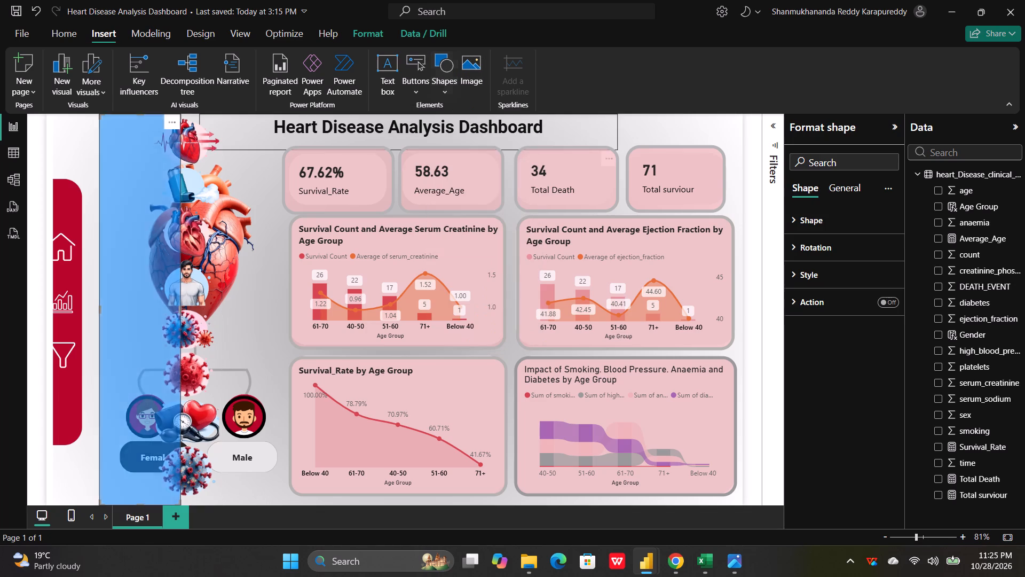
drag(112, 292, 37, 291)
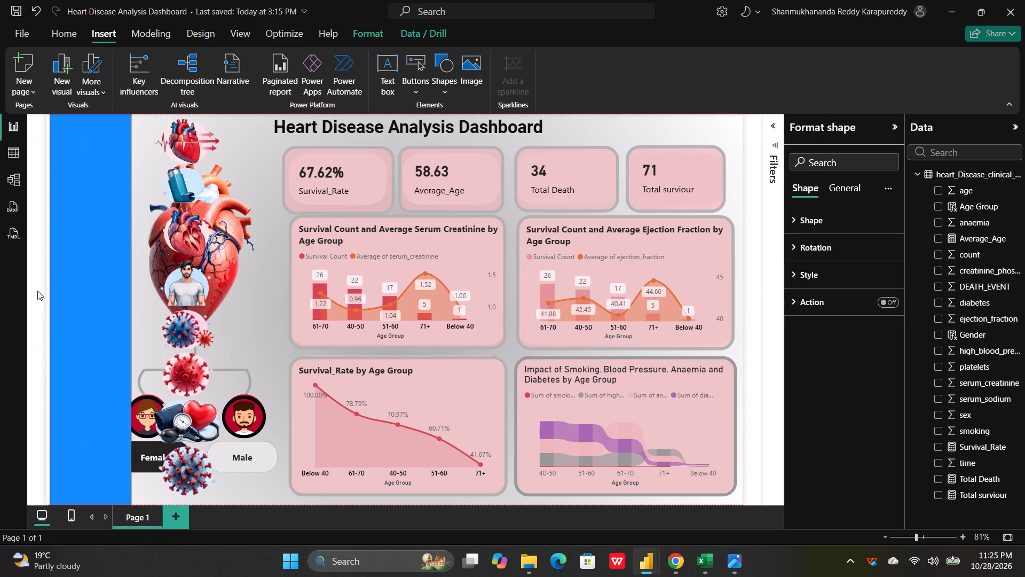
drag(37, 291, 37, 291)
drag(126, 307, 116, 307)
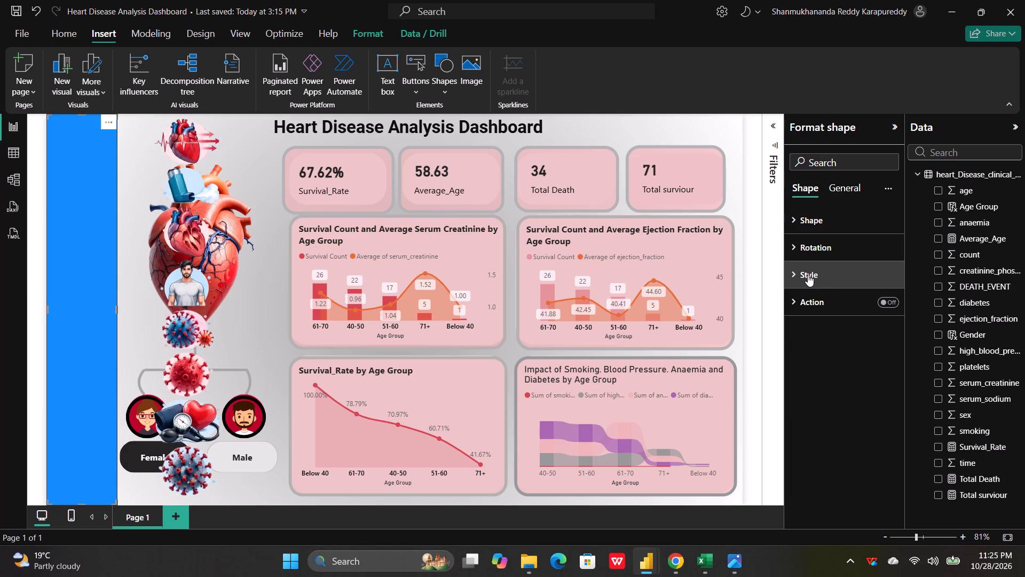
Set the new rectangle's fill colour to white.
drag(785, 272, 791, 273)
click(791, 273)
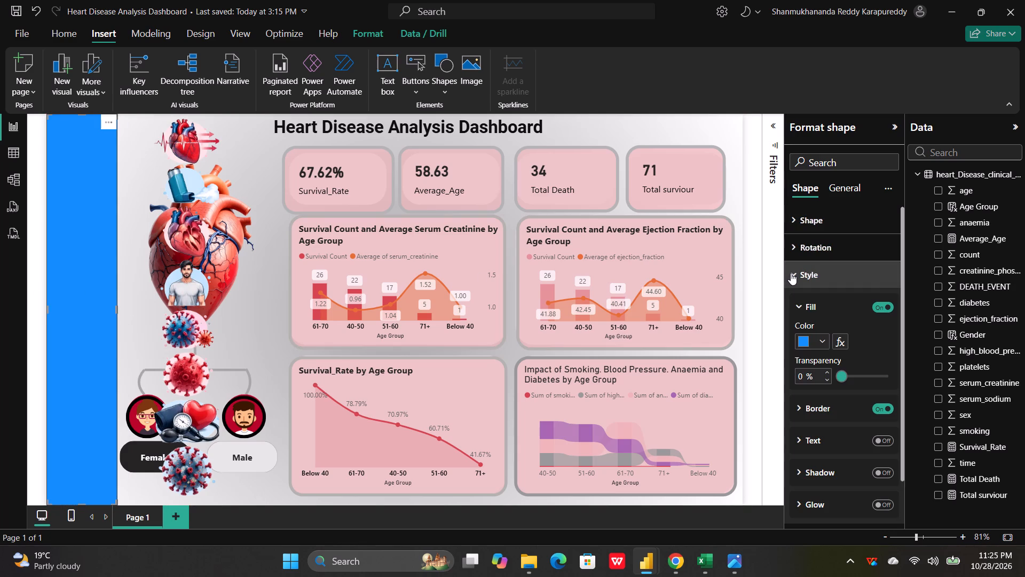
click(821, 341)
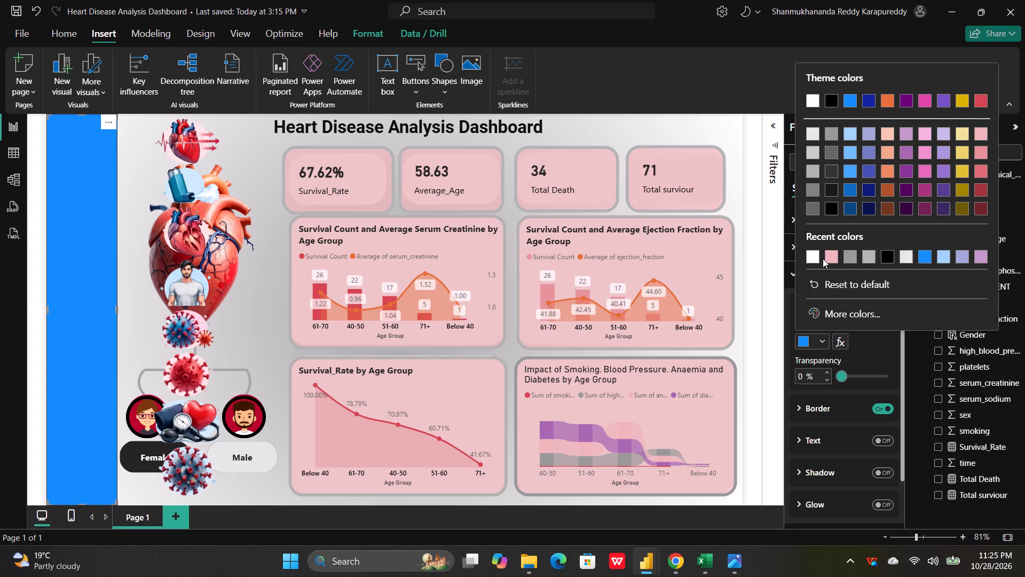
click(816, 257)
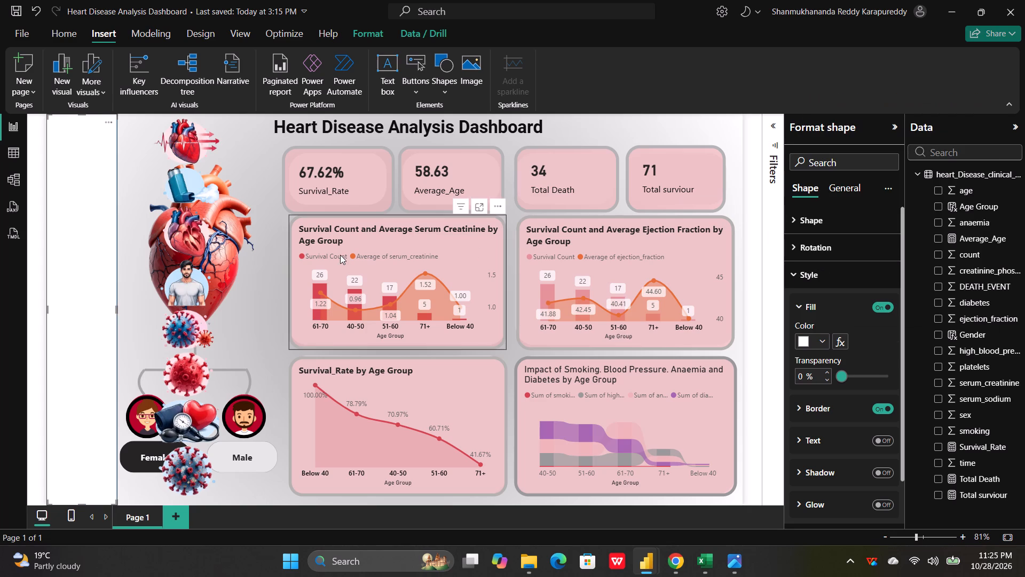
click(132, 311)
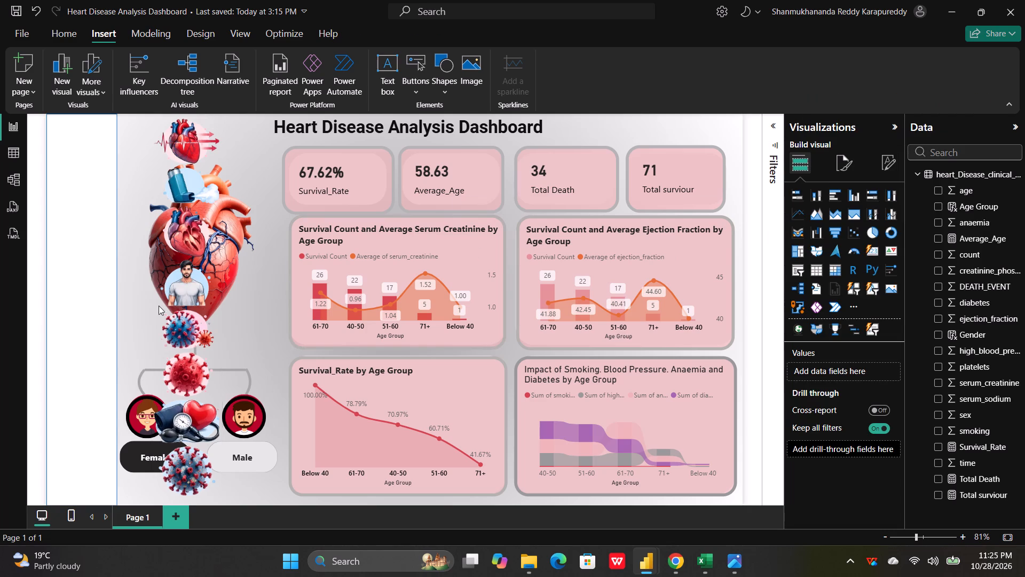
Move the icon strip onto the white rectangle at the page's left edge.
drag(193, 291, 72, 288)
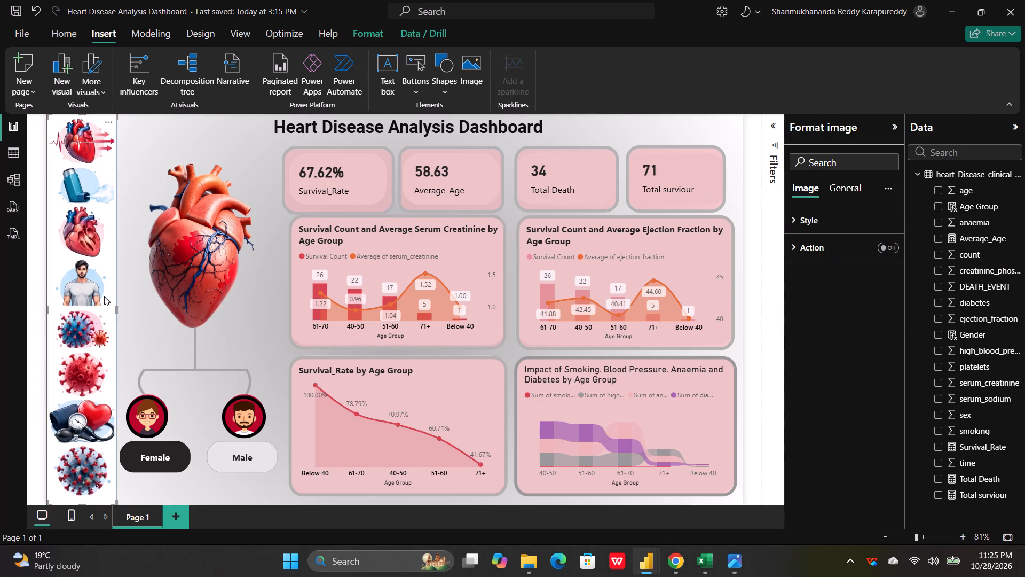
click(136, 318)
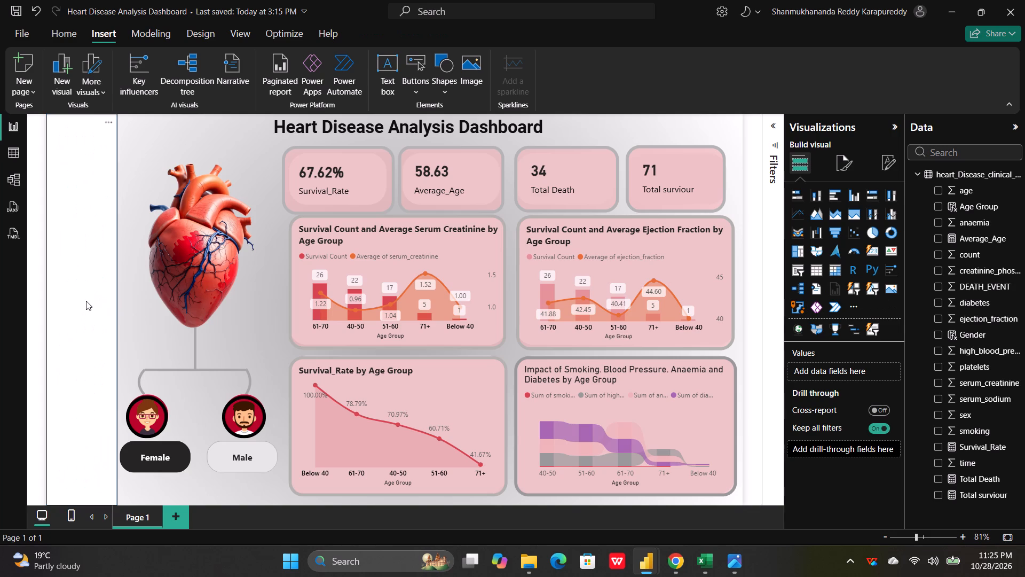
Separate the white rectangle from the icon strip, placing the strip over the large heart and the rectangle back along the page's left edge.
drag(86, 301, 125, 297)
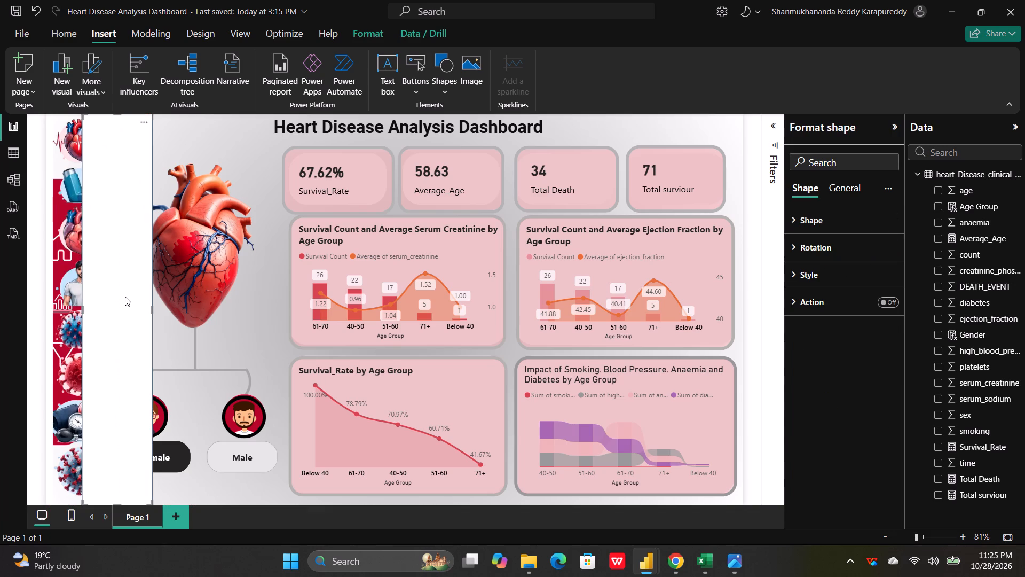
drag(75, 293, 111, 293)
drag(132, 290, 222, 283)
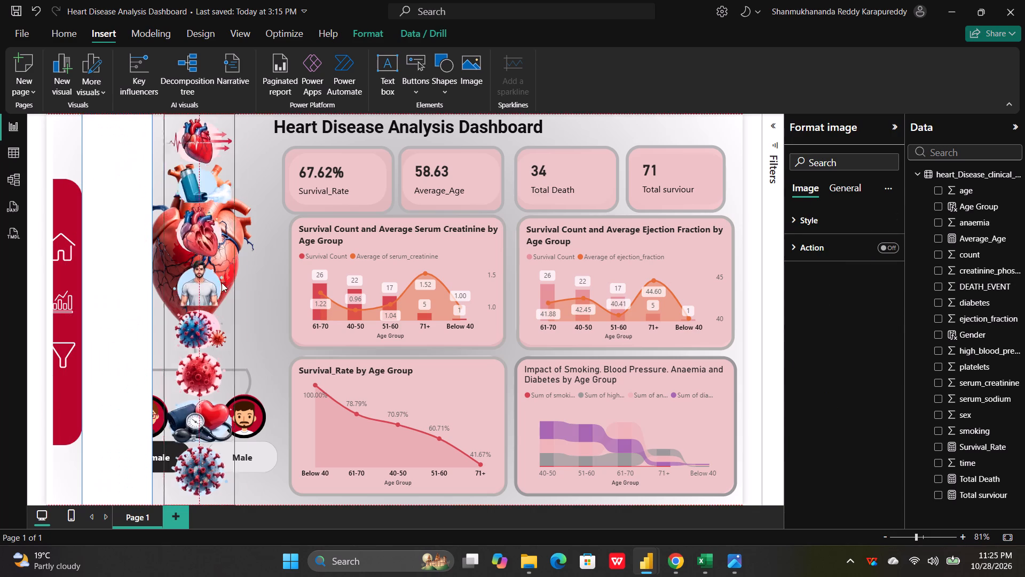
drag(222, 283, 223, 283)
drag(130, 267, 84, 262)
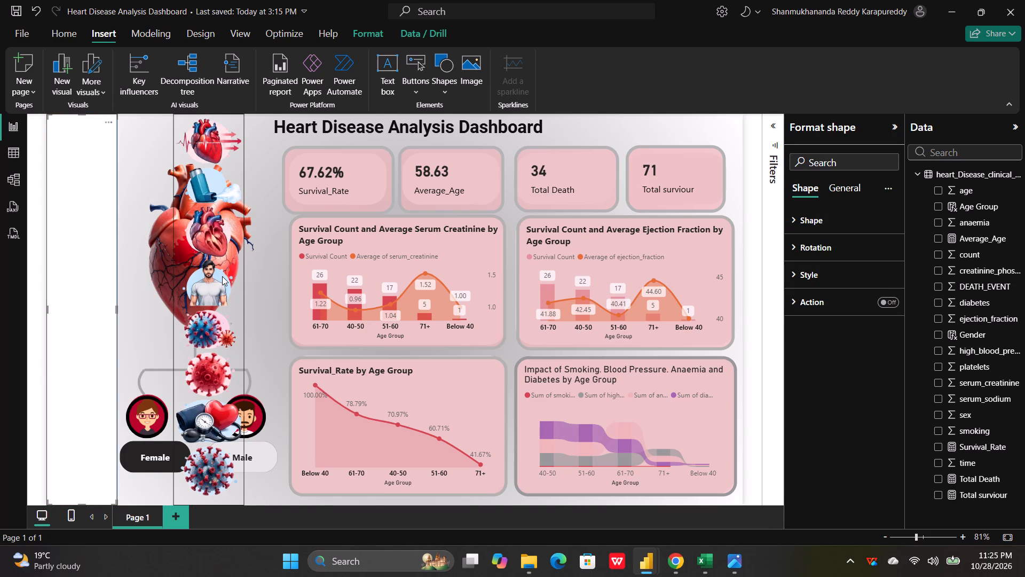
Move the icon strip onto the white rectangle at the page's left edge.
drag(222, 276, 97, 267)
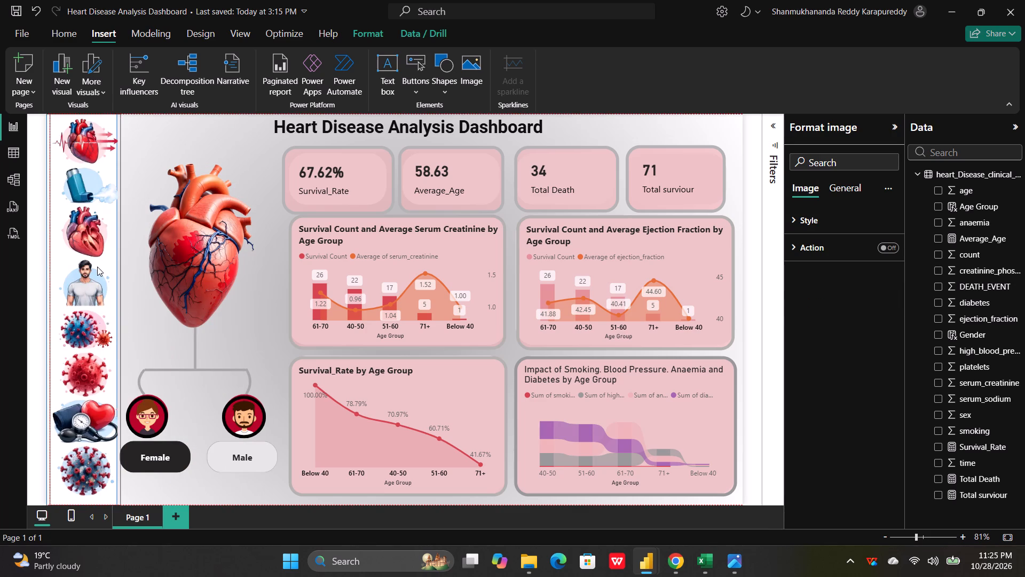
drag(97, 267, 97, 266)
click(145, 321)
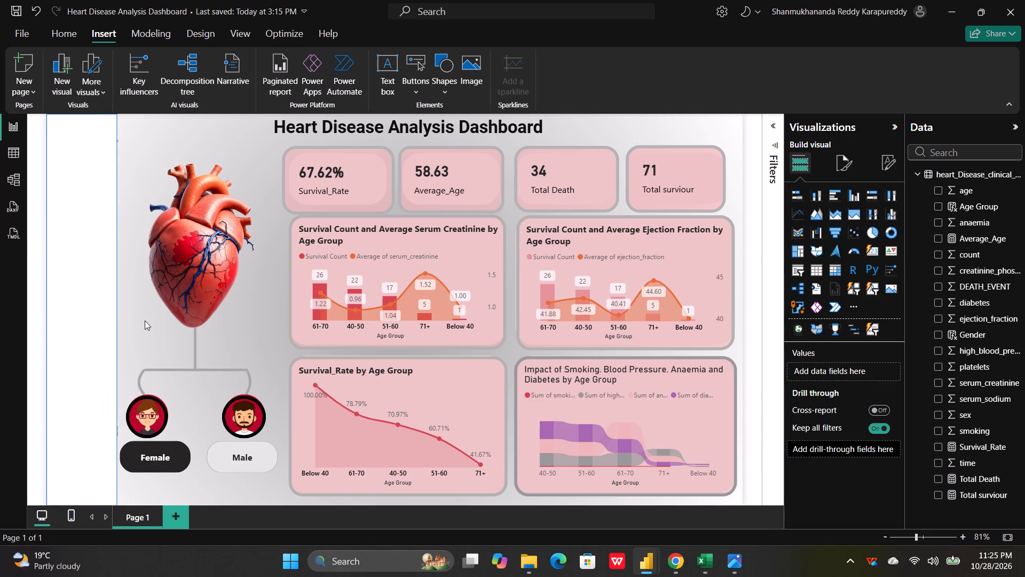
Move the icon strip over the Serum Creatinine chart and shrink the white rectangle to a thin sliver along the page's left edge.
drag(92, 310, 162, 290)
drag(91, 292, 341, 267)
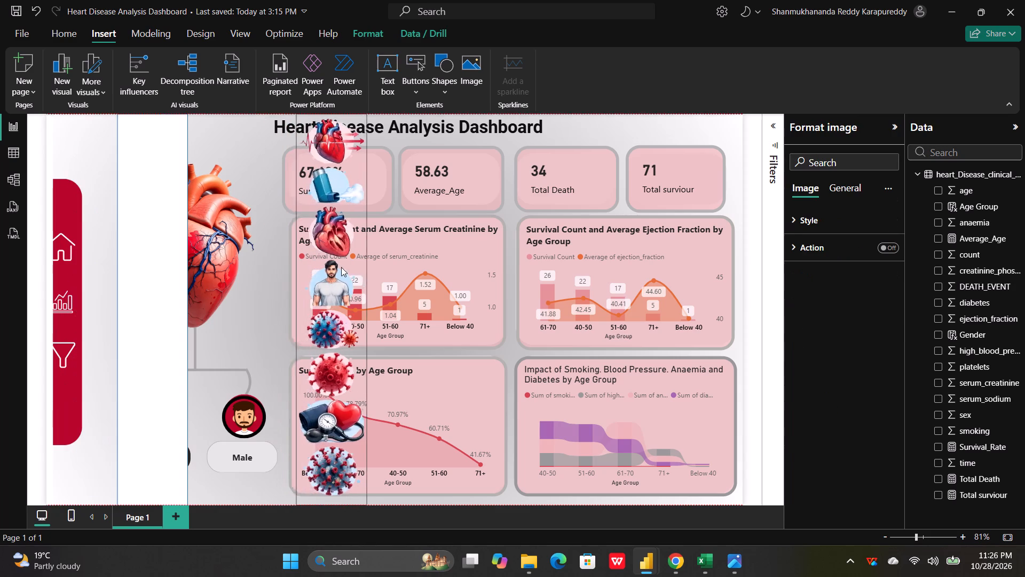
drag(341, 267, 346, 267)
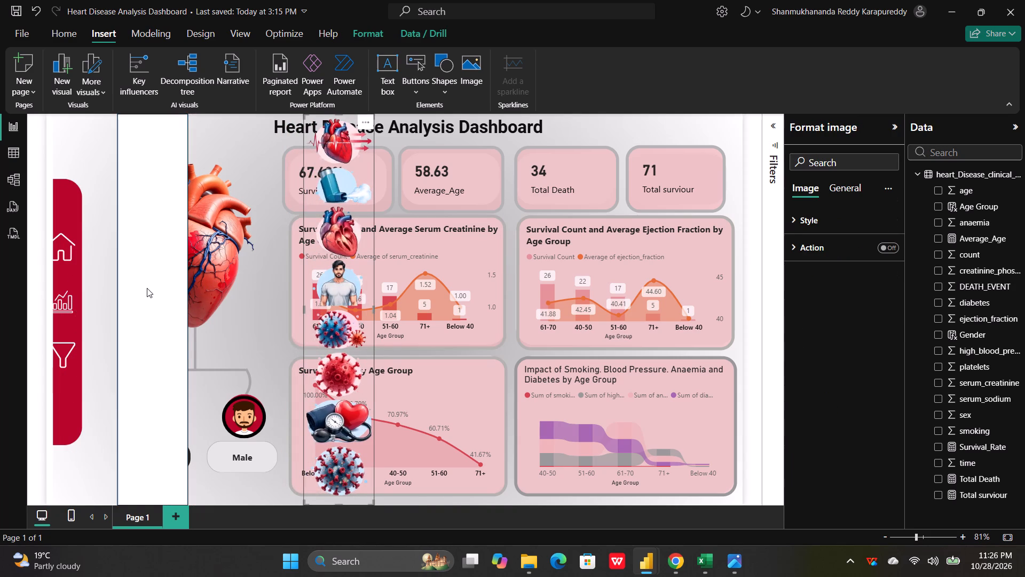
drag(147, 288, 35, 296)
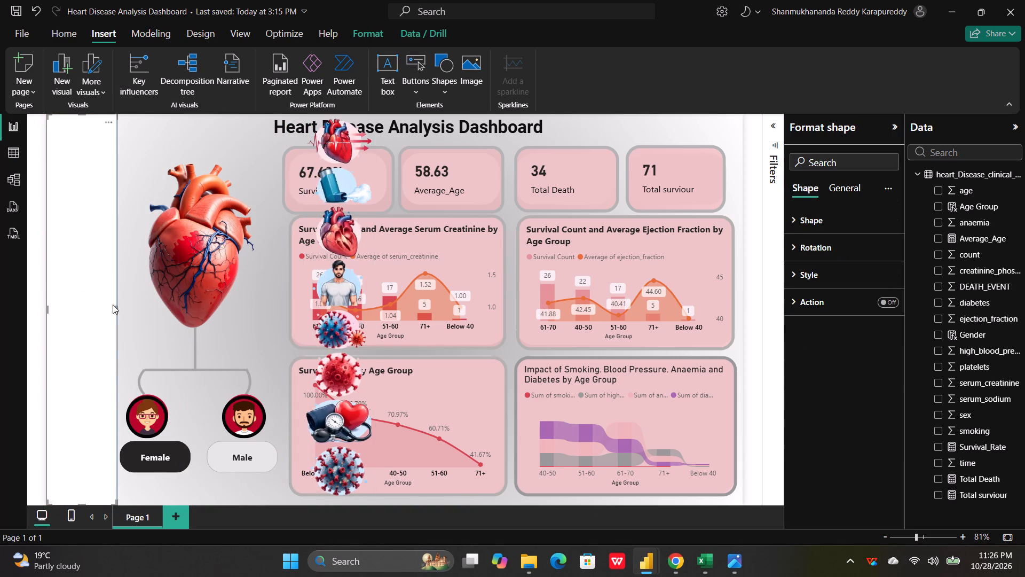
drag(116, 306, 15, 303)
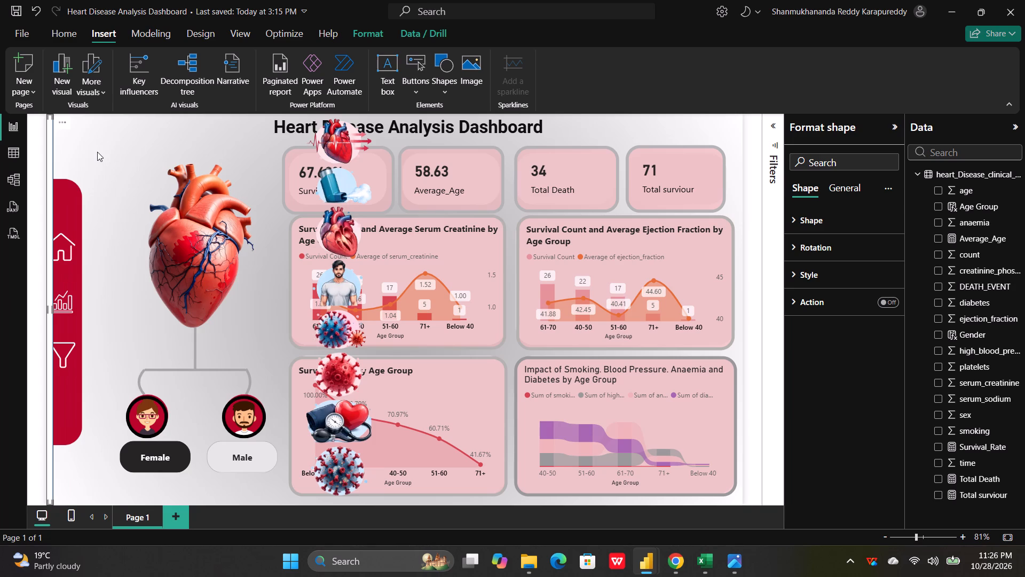
Insert an empty image and fit it as a full-height strip along the page's left edge, covering the red navigation bar.
click(471, 61)
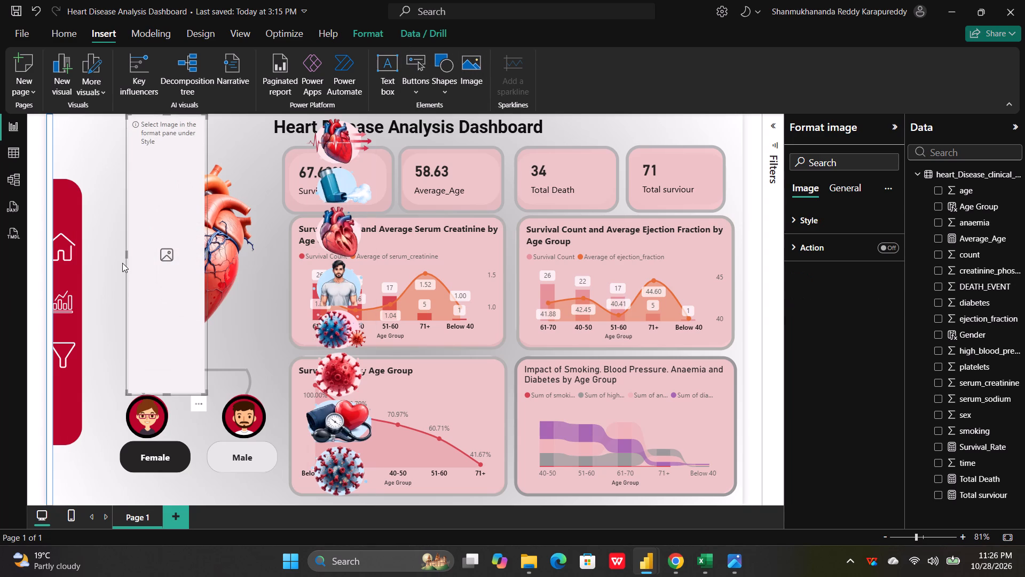
drag(164, 392, 86, 473)
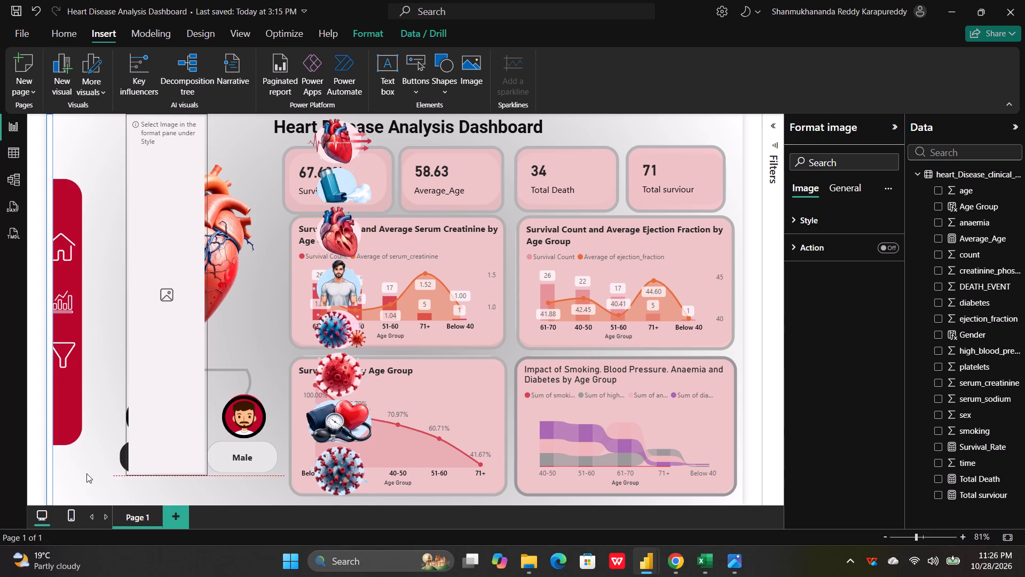
drag(86, 473, 101, 533)
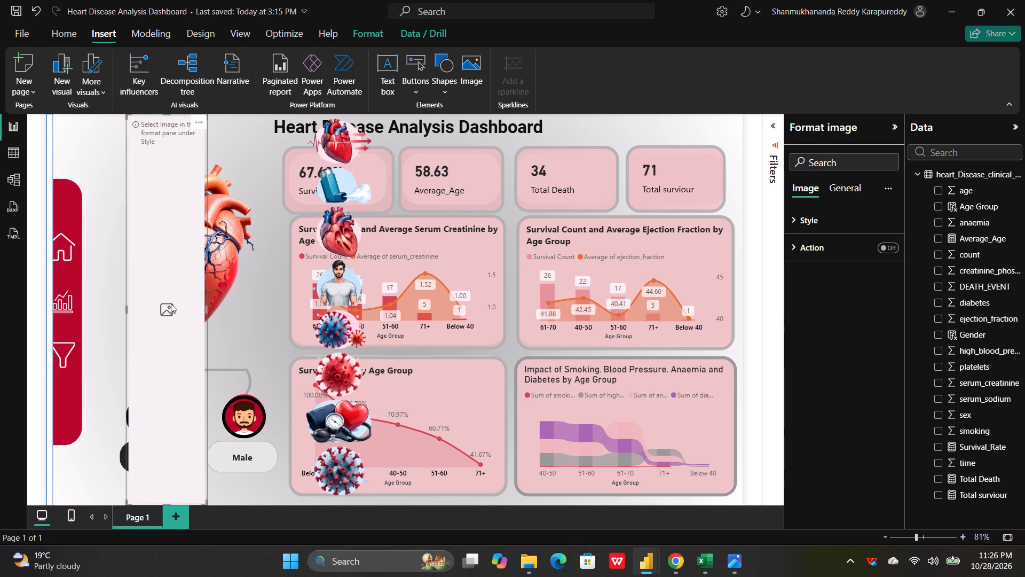
drag(167, 299, 89, 303)
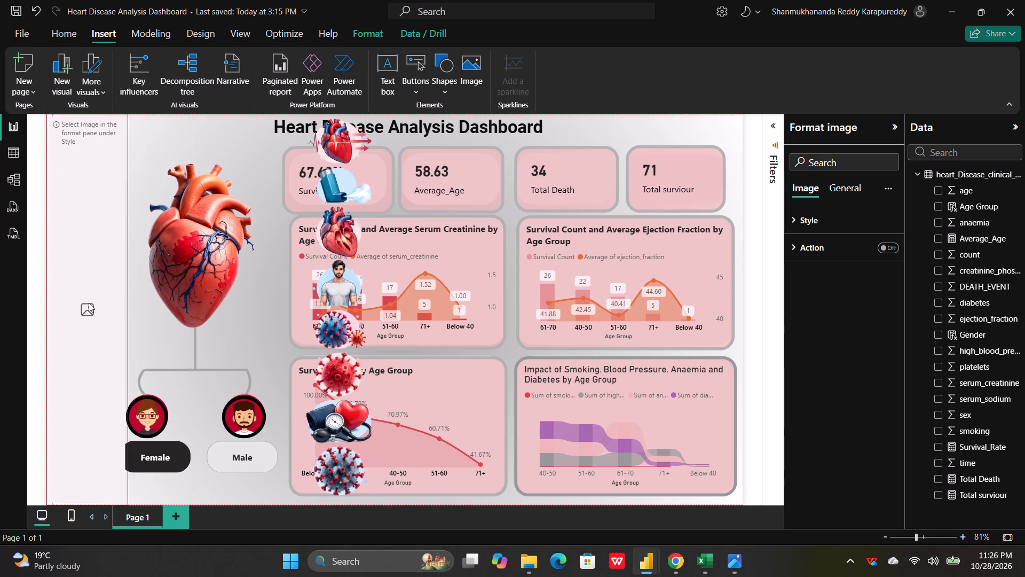
drag(89, 303, 83, 303)
drag(128, 311, 122, 311)
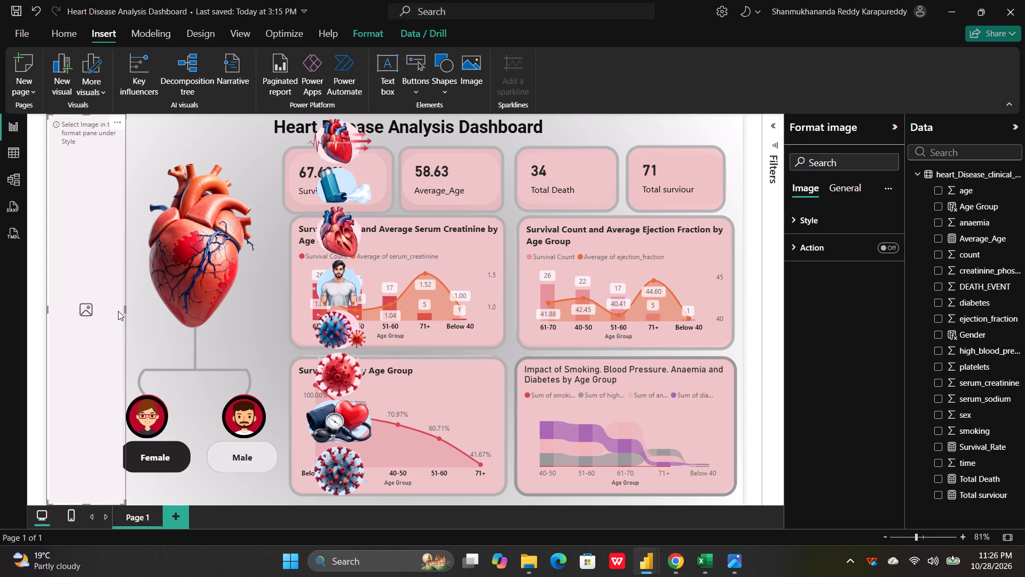
click(144, 294)
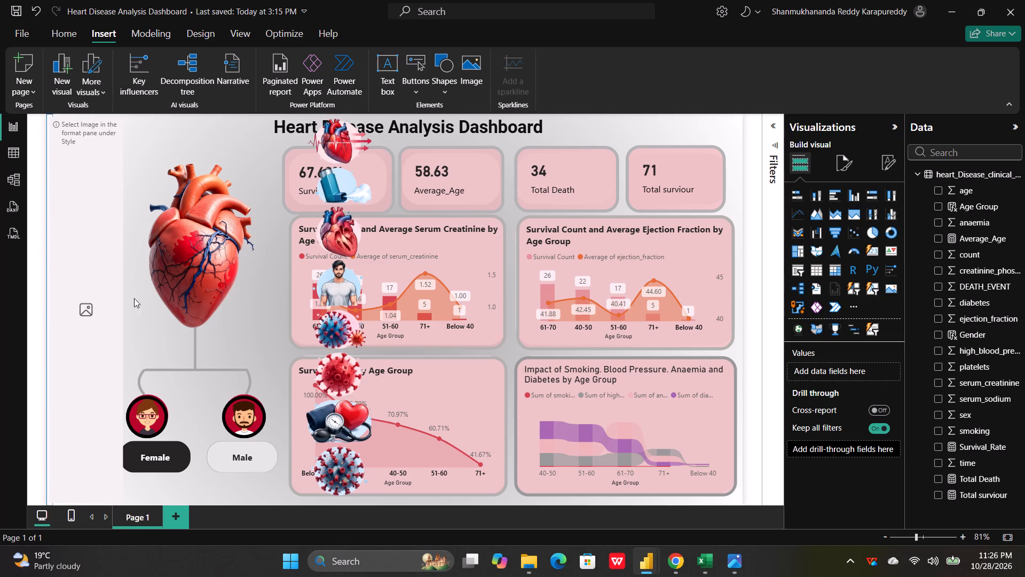
click(101, 304)
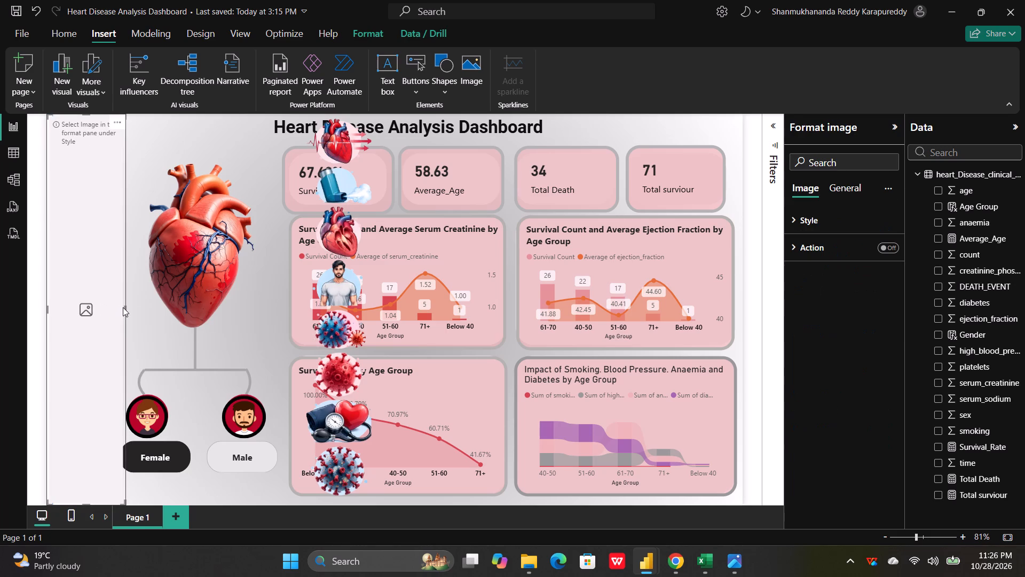
drag(124, 308, 116, 308)
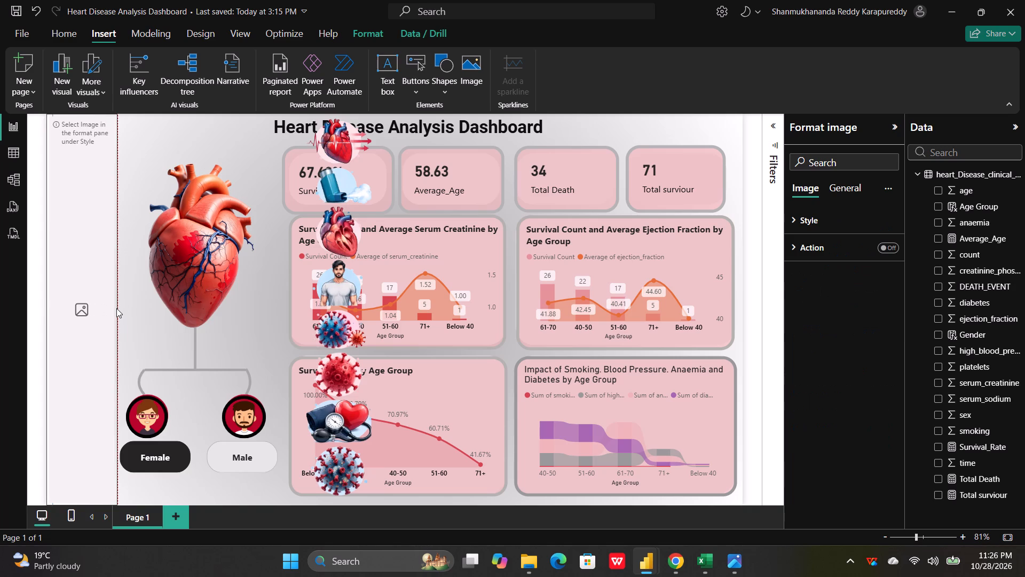
drag(116, 308, 117, 309)
click(98, 306)
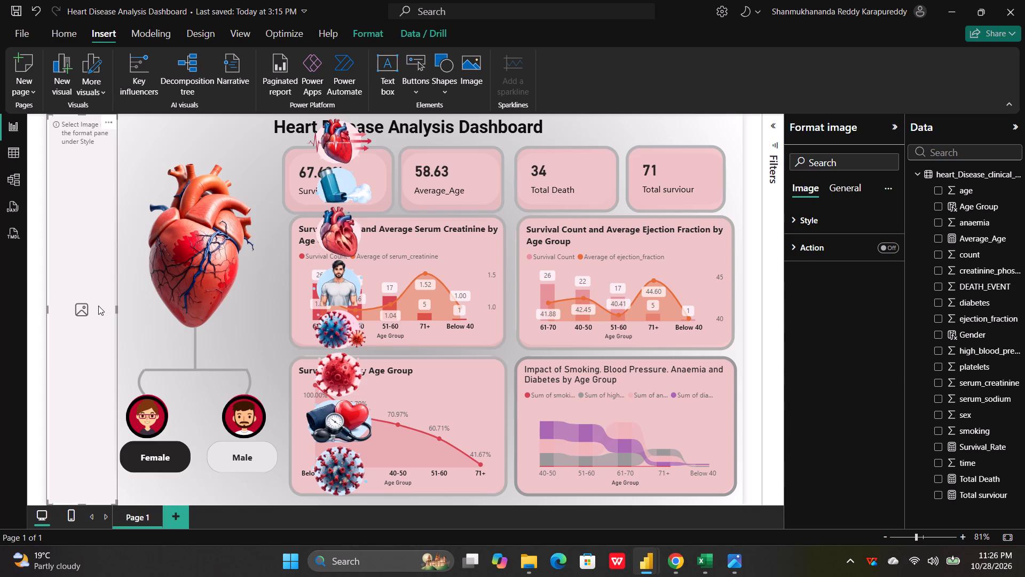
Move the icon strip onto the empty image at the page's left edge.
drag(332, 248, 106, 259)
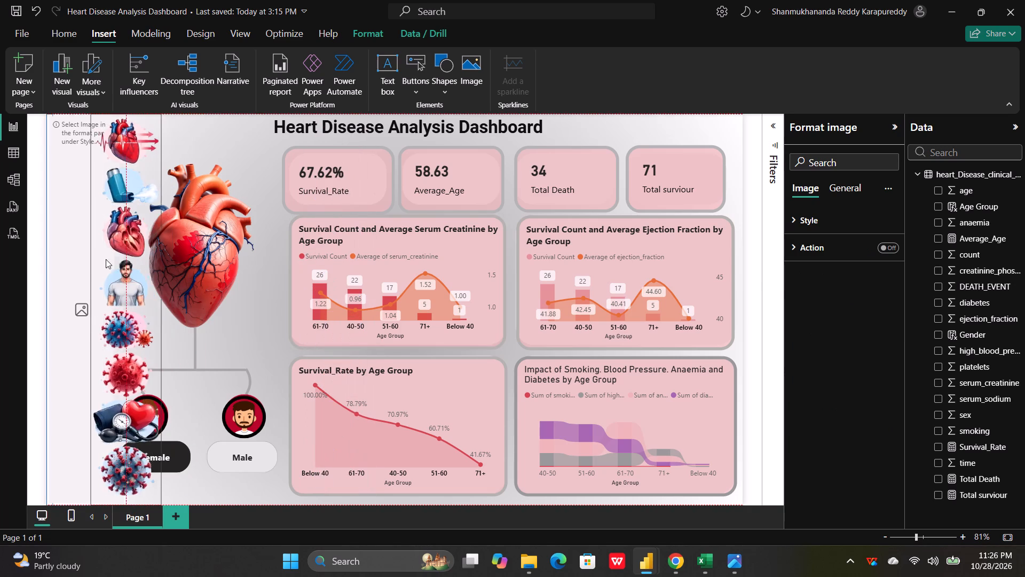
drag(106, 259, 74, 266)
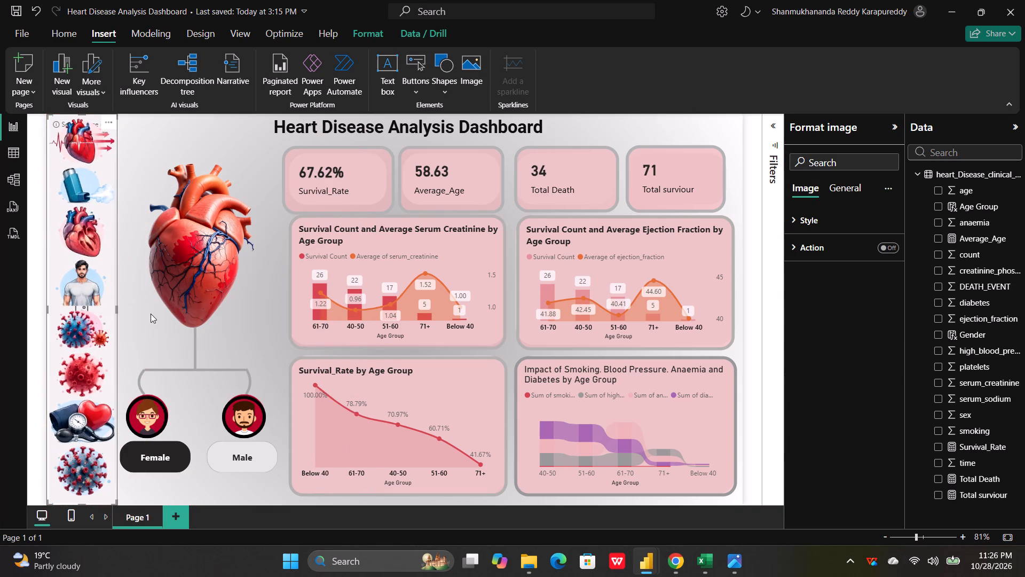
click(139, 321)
click(99, 316)
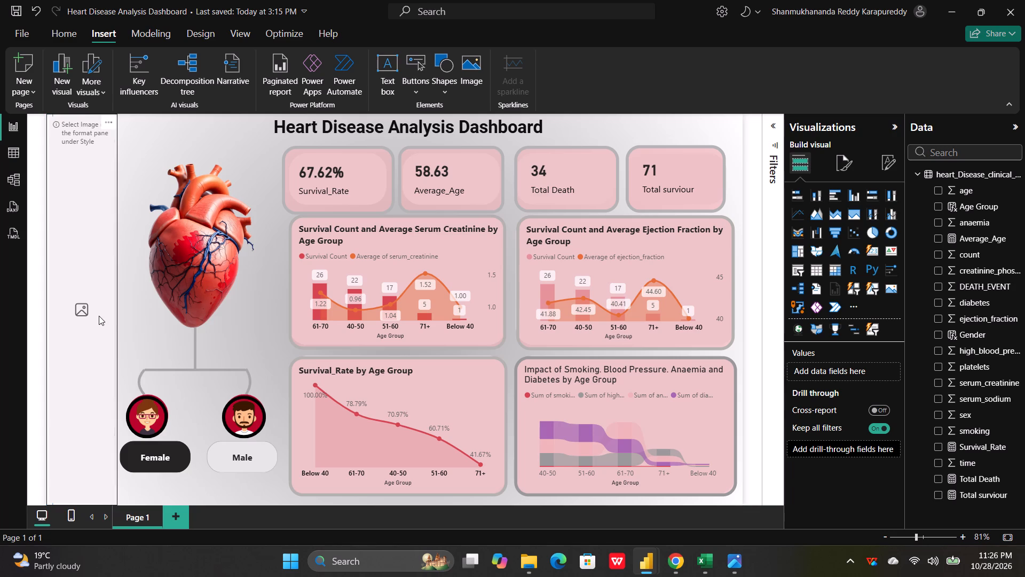
click(801, 215)
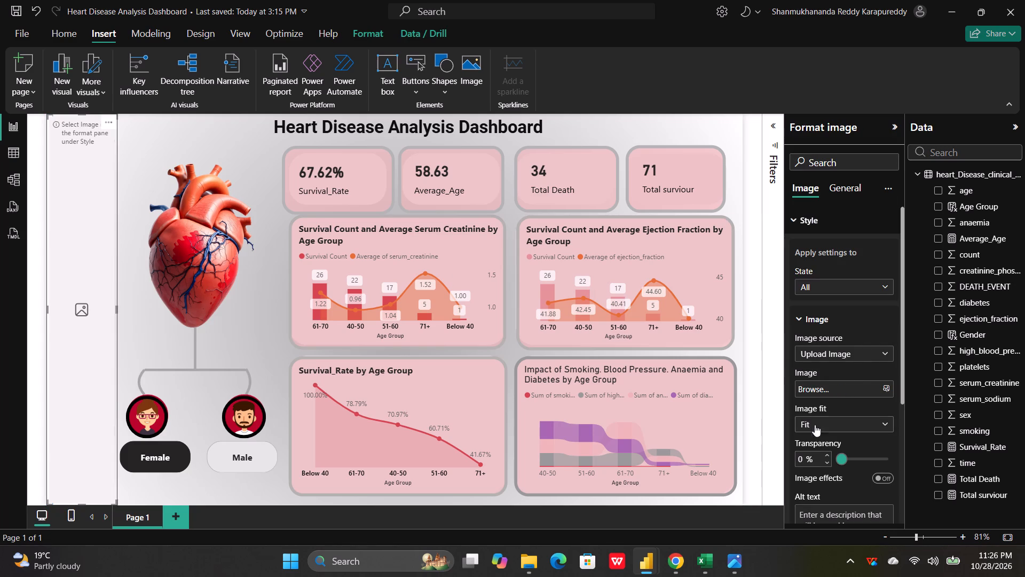
click(887, 388)
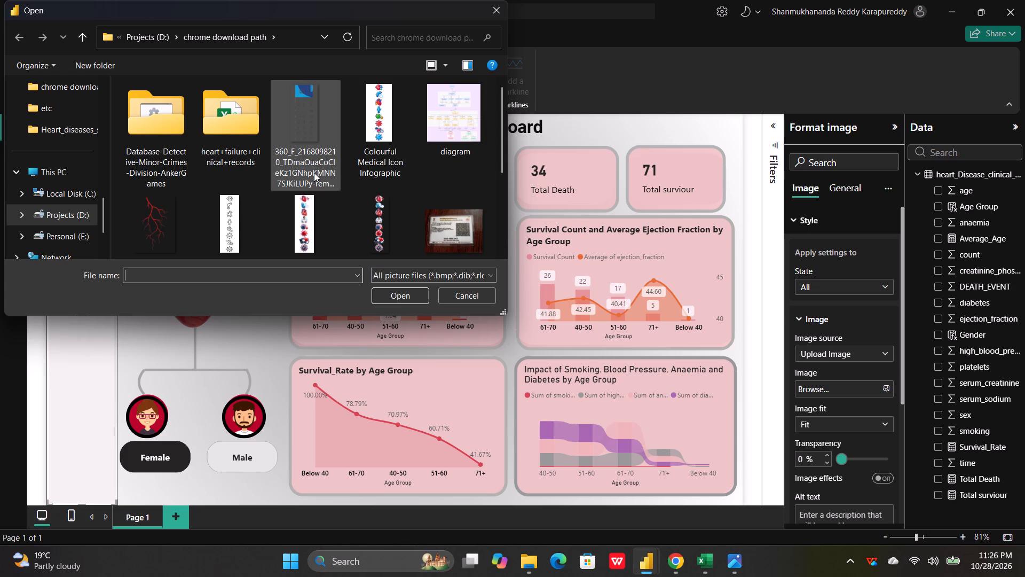
scroll(258, 196, down, 1)
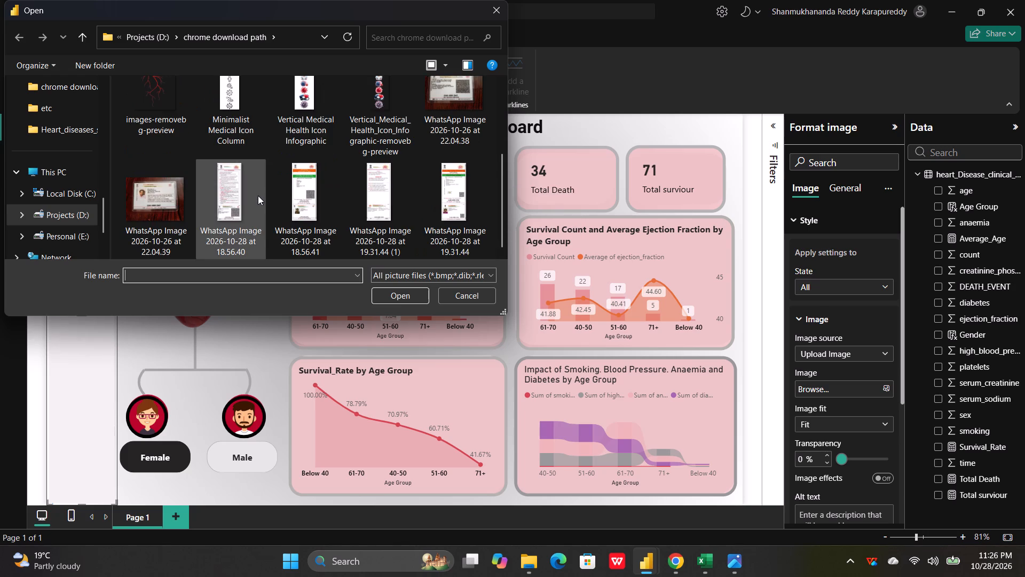
scroll(248, 136, up, 2)
scroll(80, 146, up, 1)
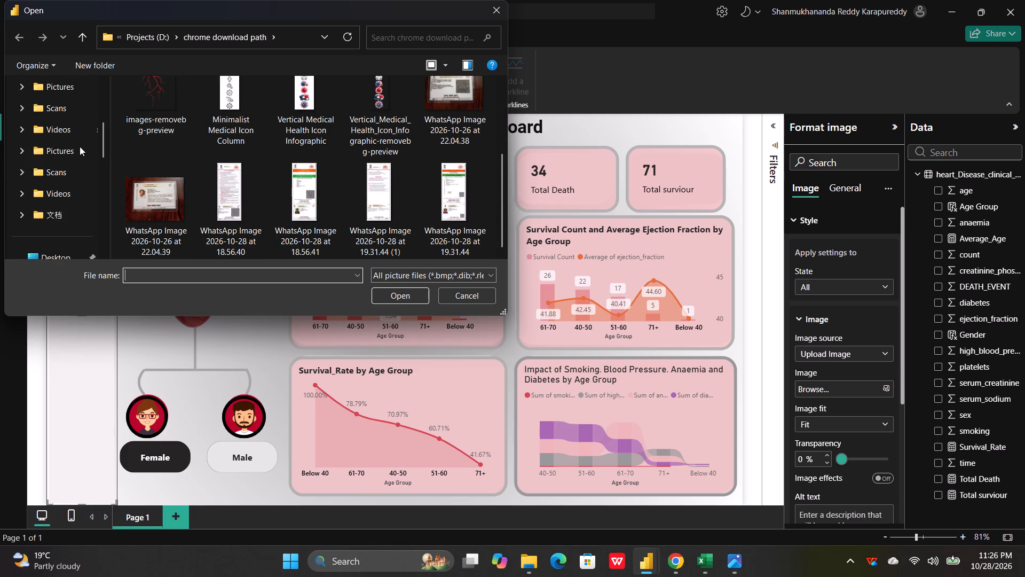
scroll(59, 172, down, 1)
scroll(58, 98, up, 1)
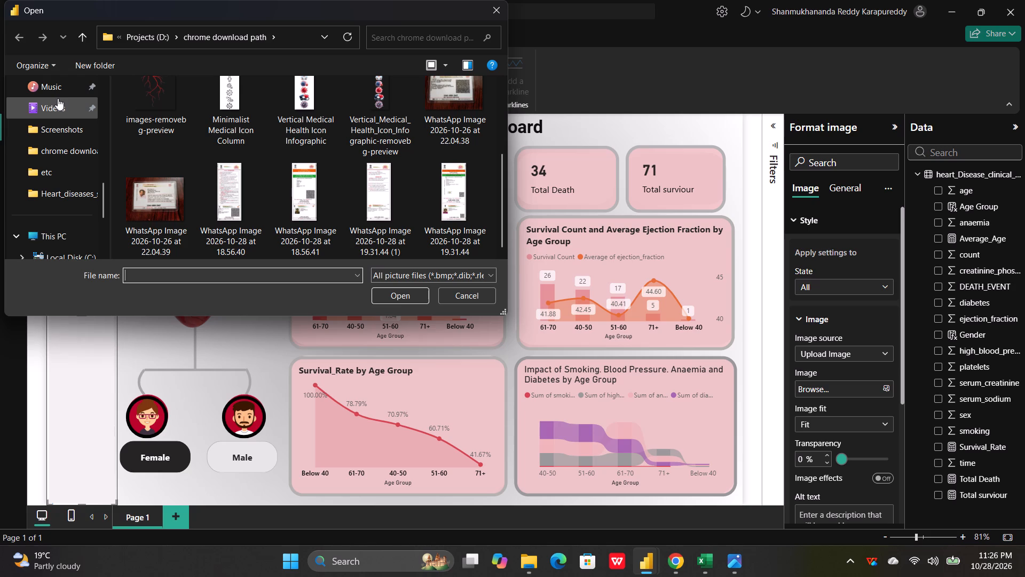
scroll(58, 98, up, 1)
double_click(54, 132)
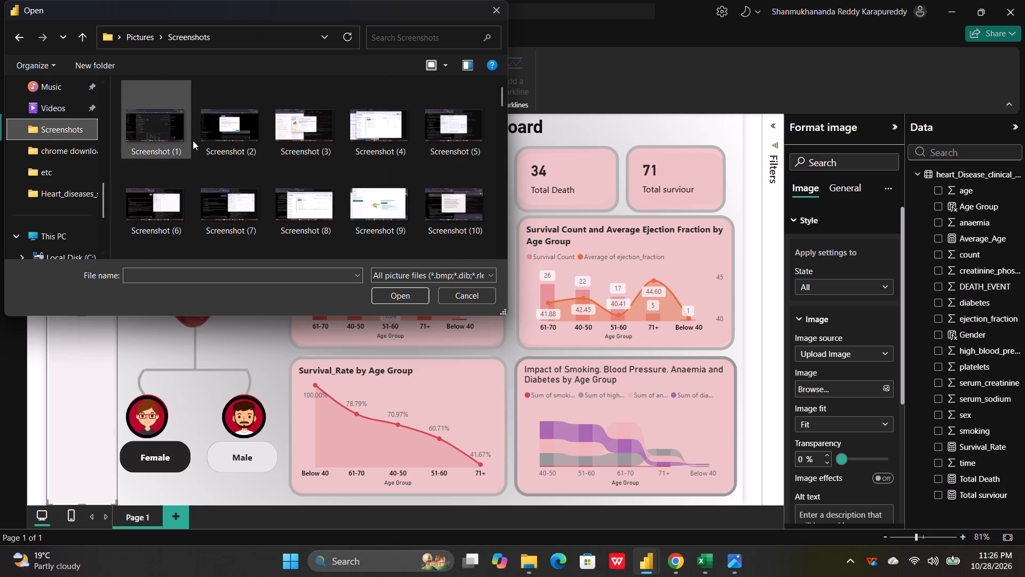
scroll(209, 147, down, 12)
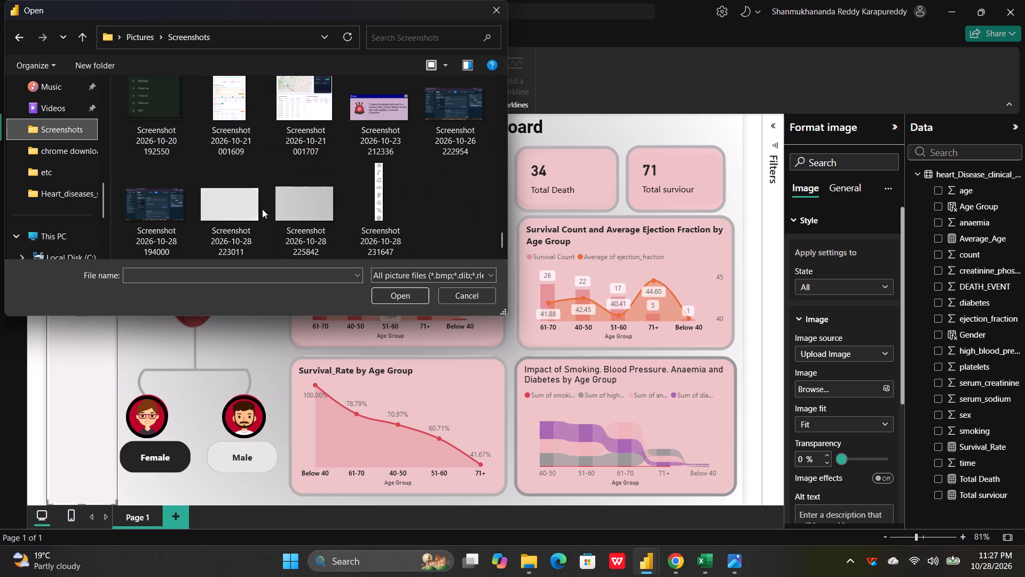
click(242, 208)
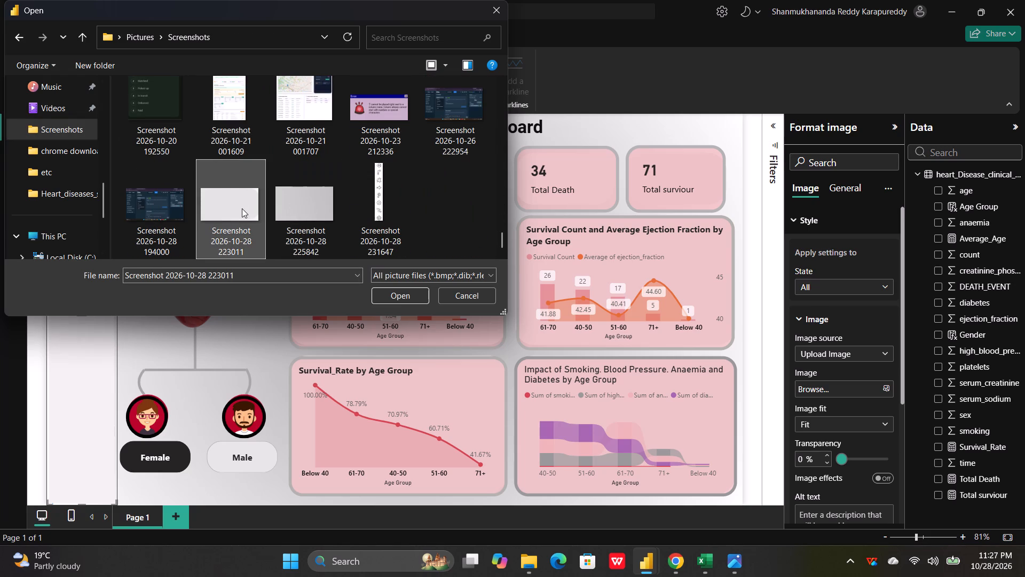
click(405, 291)
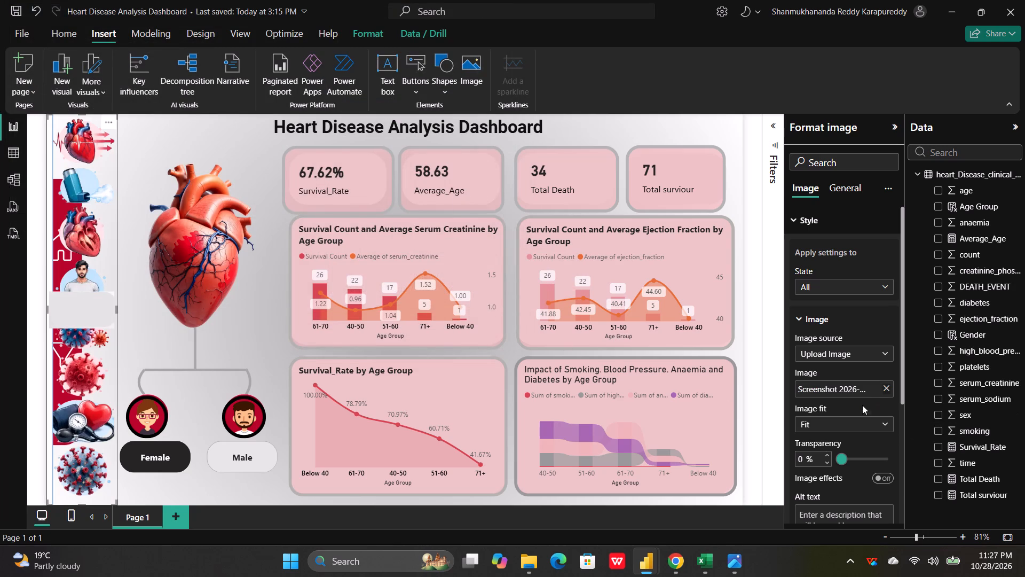
Set the background image's fit to Fill.
drag(862, 416, 859, 423)
click(859, 423)
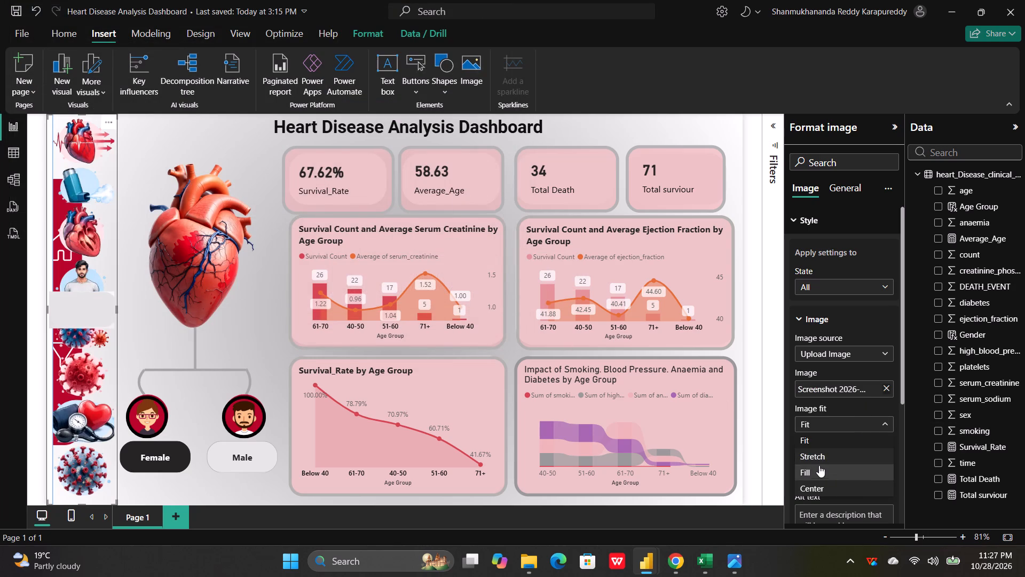
click(817, 469)
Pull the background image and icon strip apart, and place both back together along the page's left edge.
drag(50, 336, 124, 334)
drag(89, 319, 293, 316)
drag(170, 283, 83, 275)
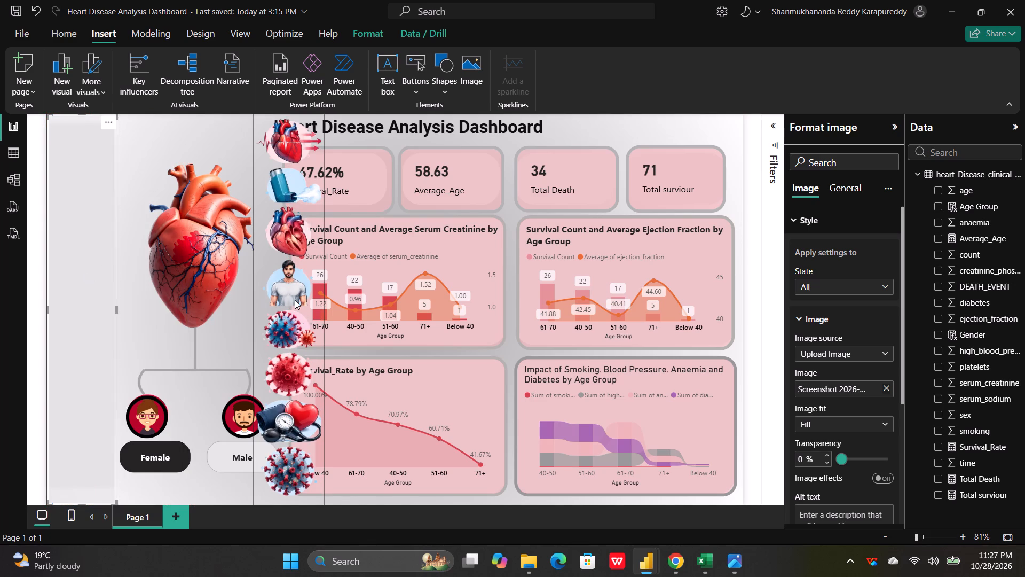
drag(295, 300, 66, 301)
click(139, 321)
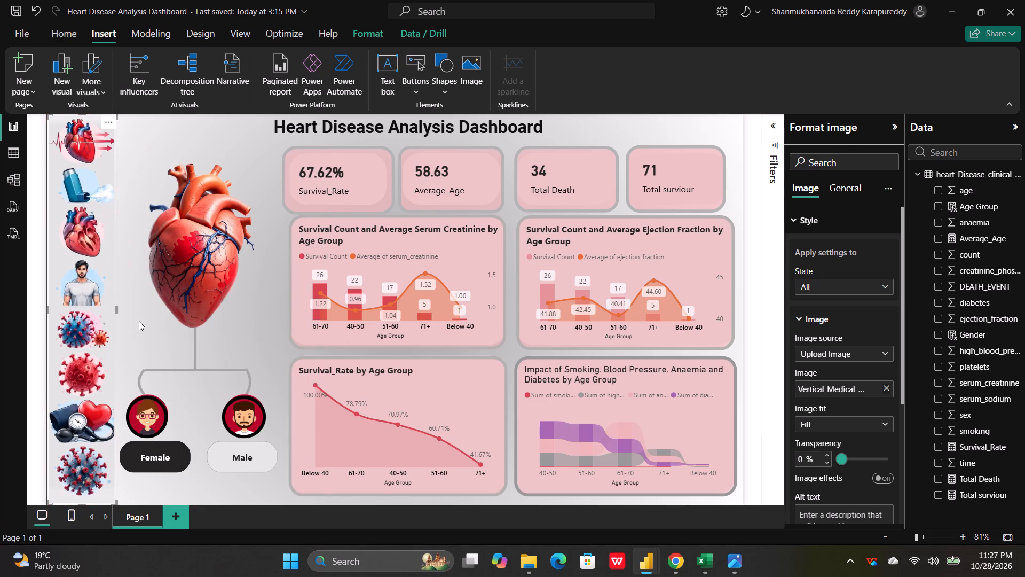
Separate the two images again, placing the icon strip over the Serum Creatinine chart and the background image back along the page's left edge.
drag(91, 306, 139, 299)
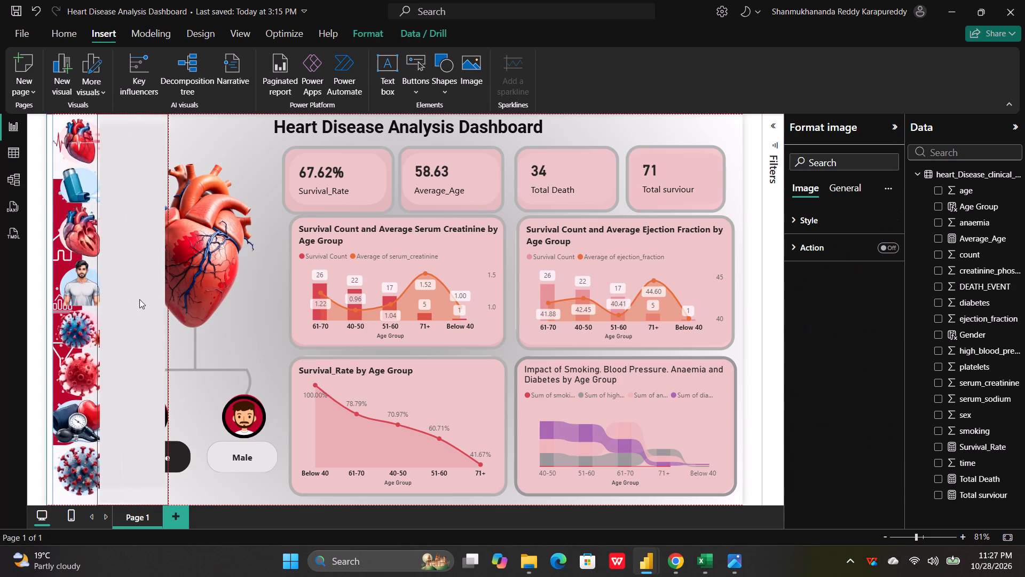
drag(139, 299, 138, 299)
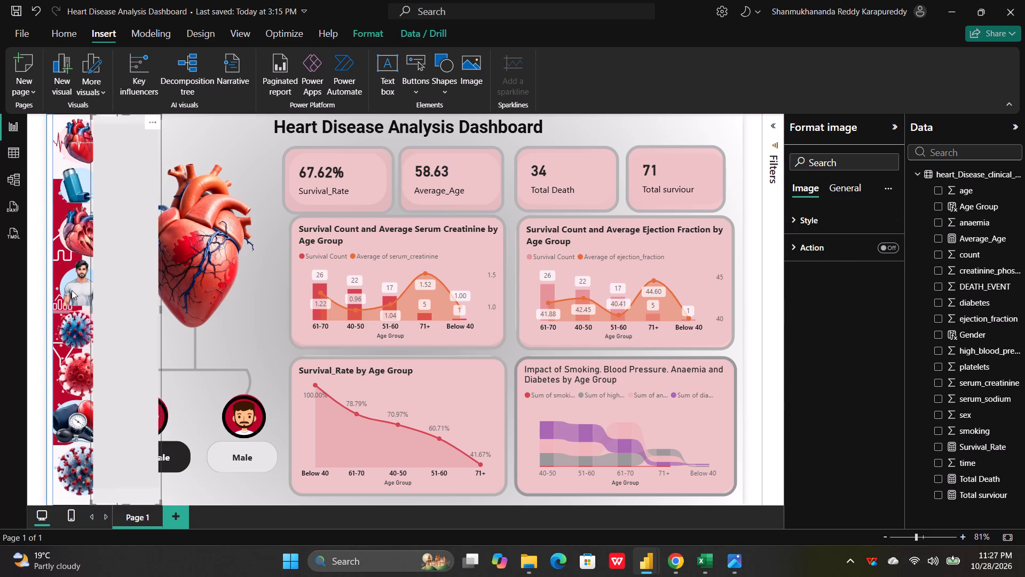
drag(72, 290, 296, 289)
drag(137, 275, 94, 269)
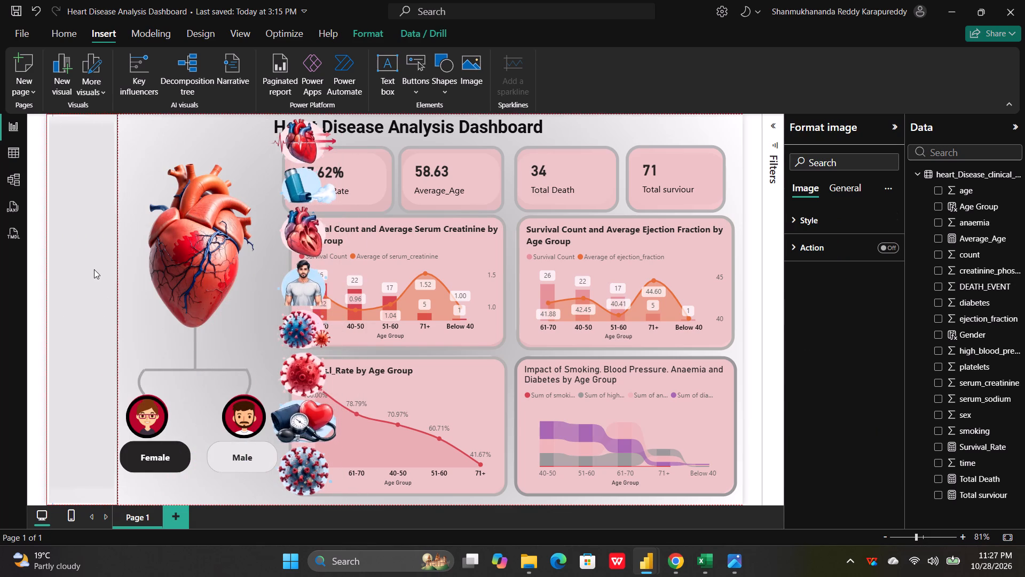
drag(94, 269, 80, 269)
click(133, 300)
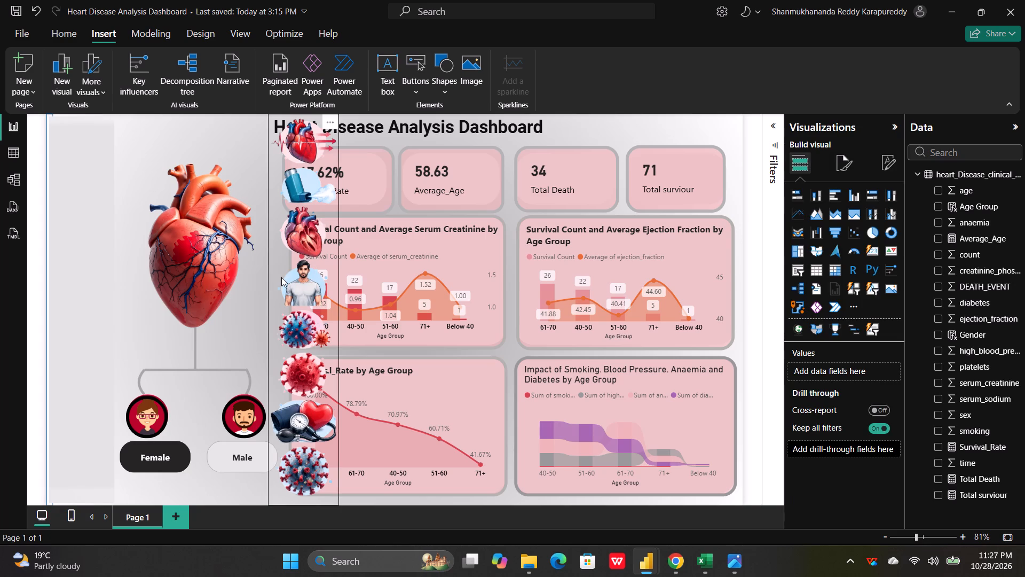
Remove the medical icon strip image from over the Serum Creatinine chart.
click(330, 121)
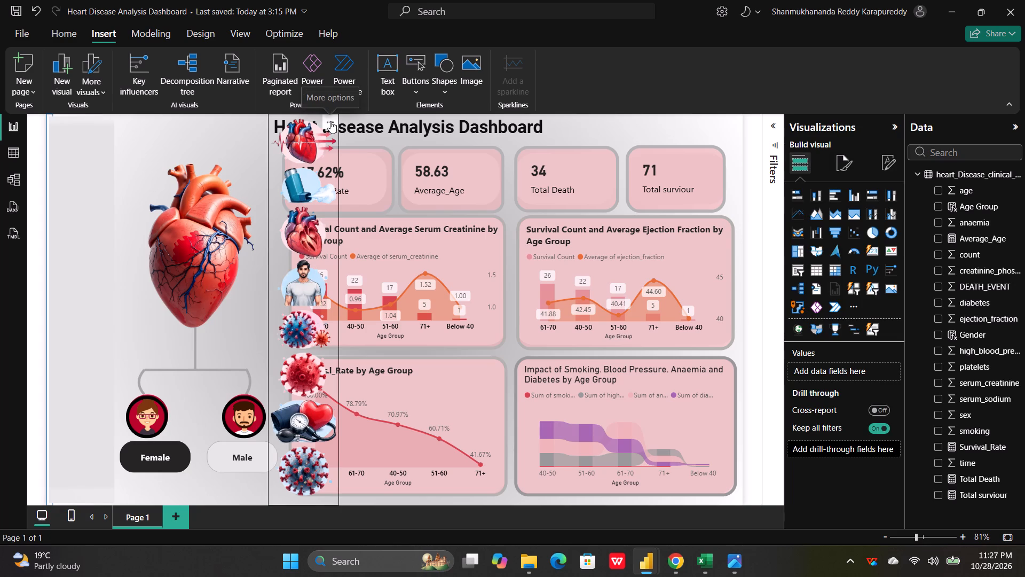
click(379, 137)
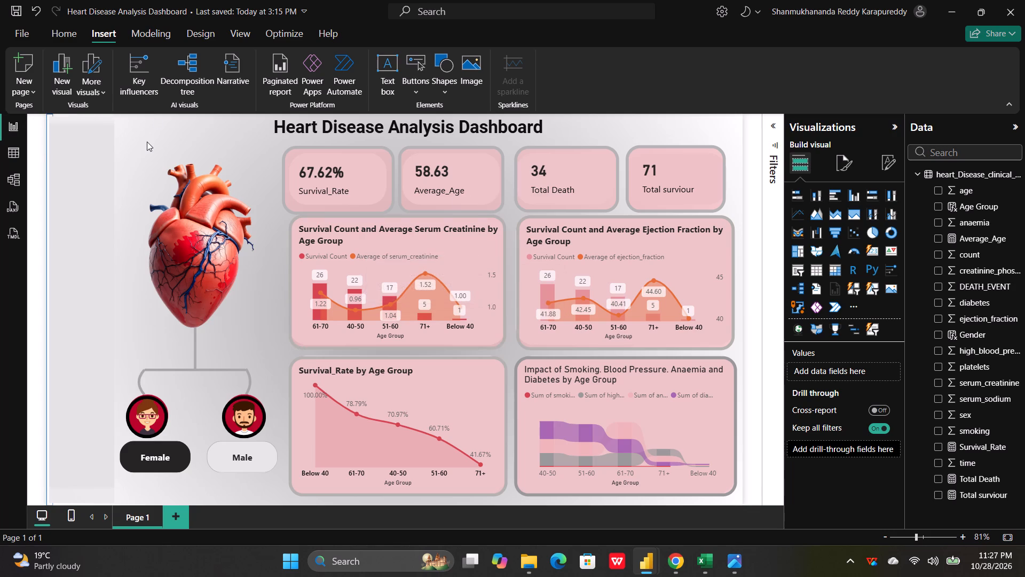
Nudge the light background image against the top-left corner of the report page.
click(64, 132)
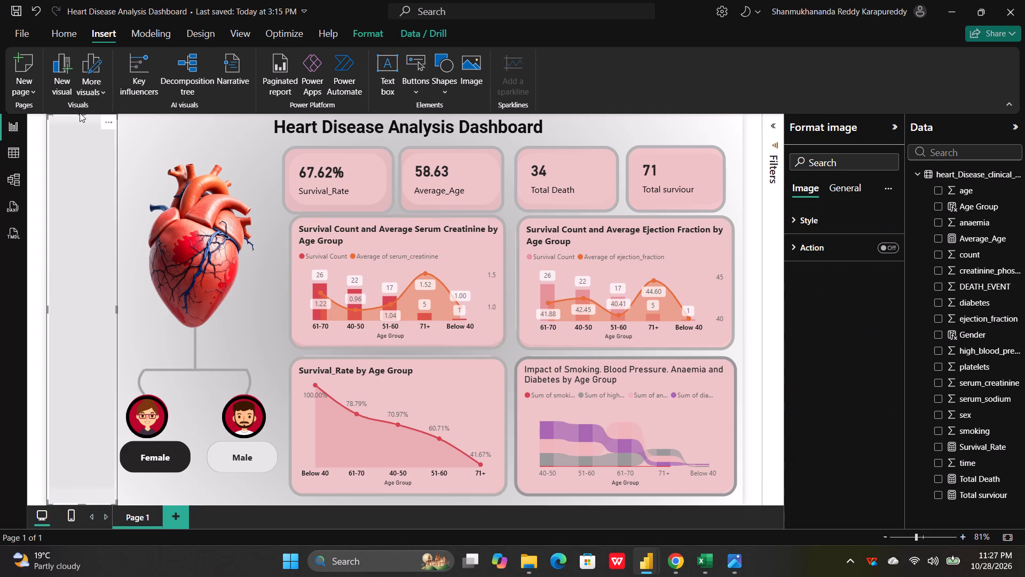
drag(83, 115, 68, 81)
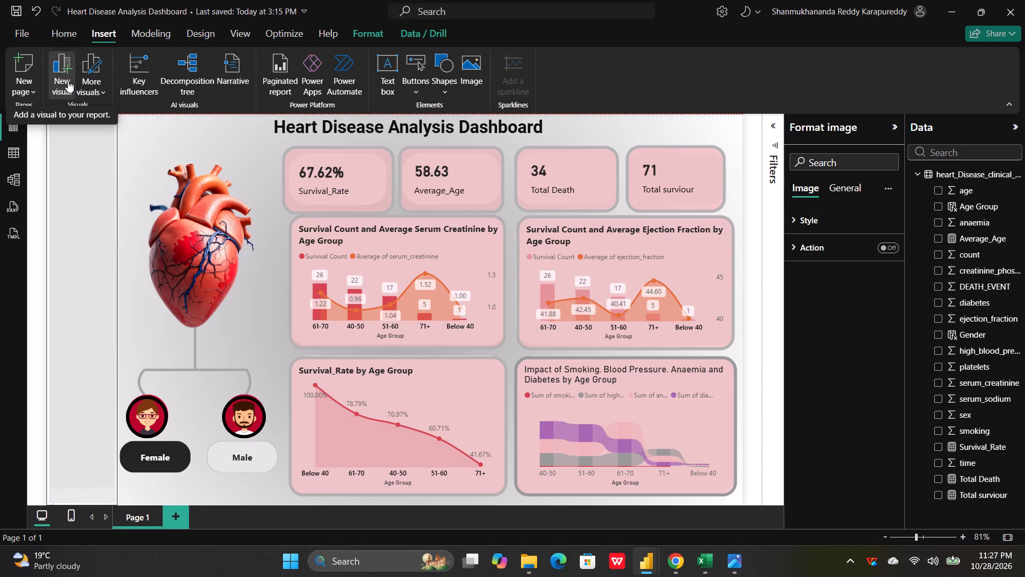
drag(68, 81, 69, 81)
click(132, 178)
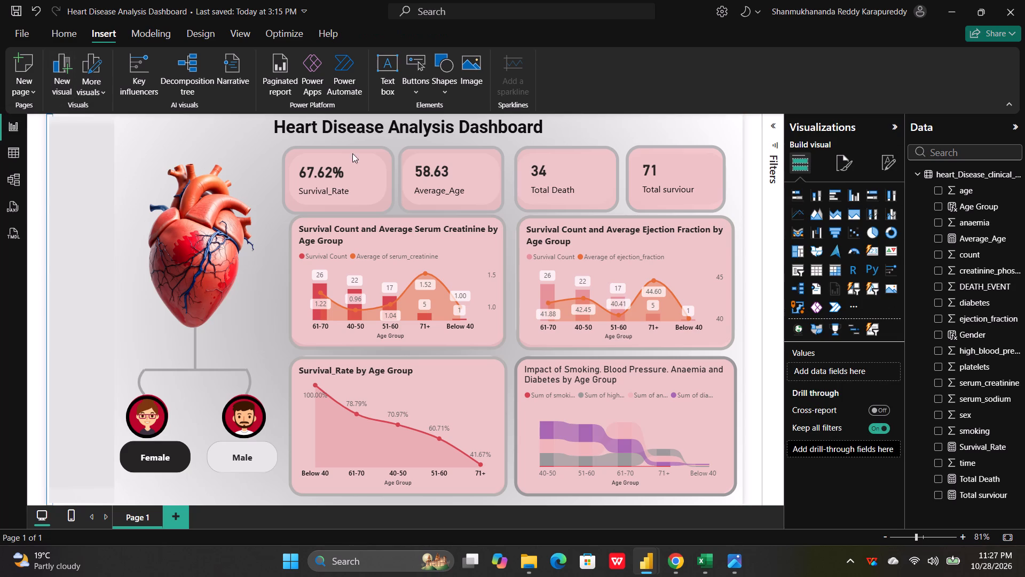
Capture a screenshot of the whole dashboard page with the Visualizations and Data panes collapsed.
click(894, 125)
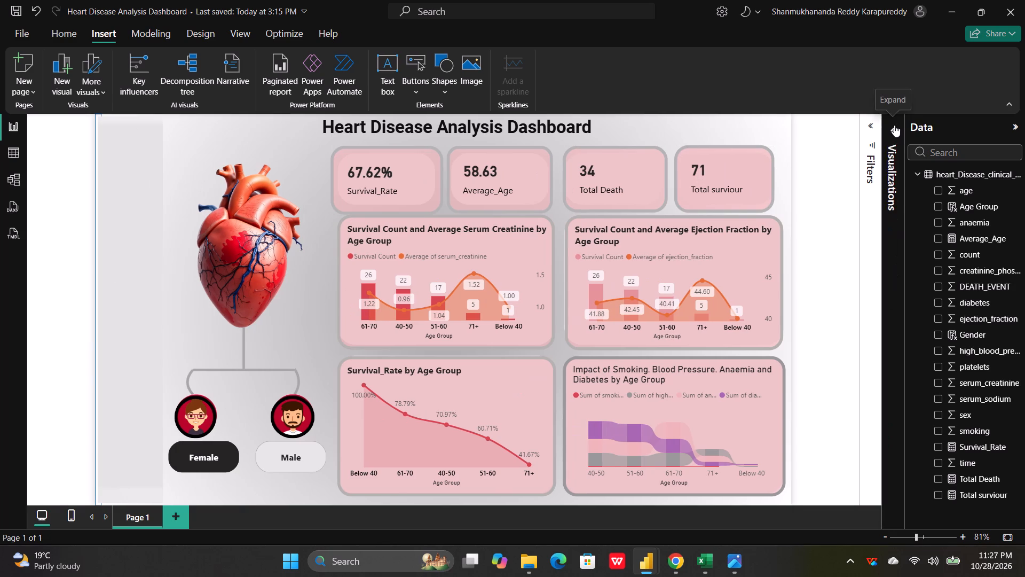
click(1012, 124)
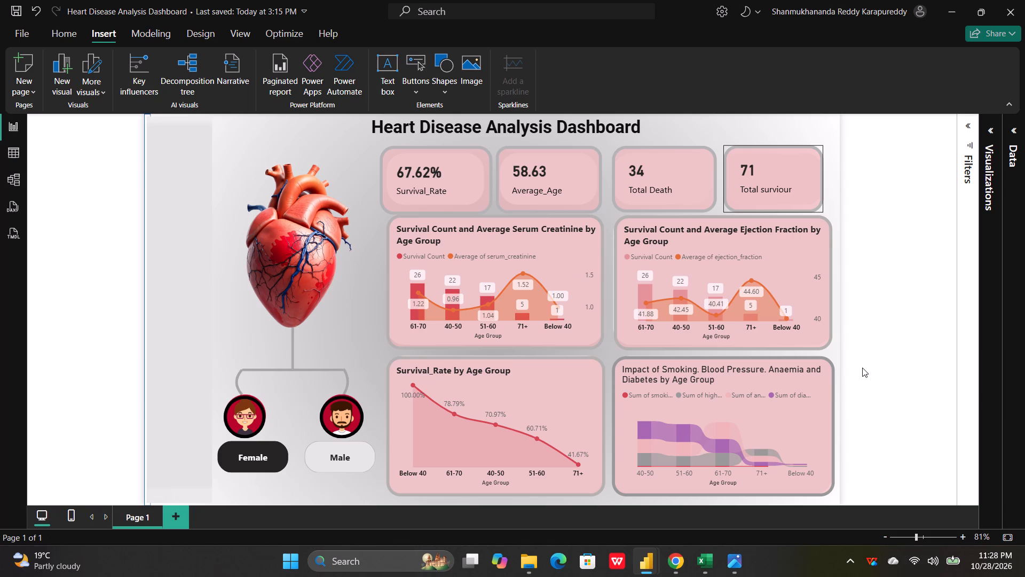
key(Print)
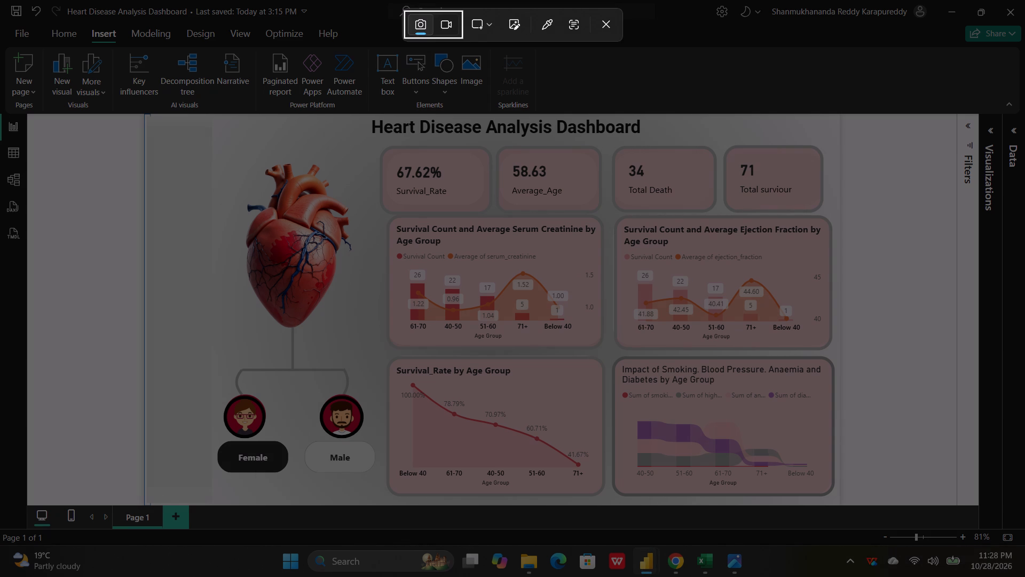
drag(147, 113, 603, 388)
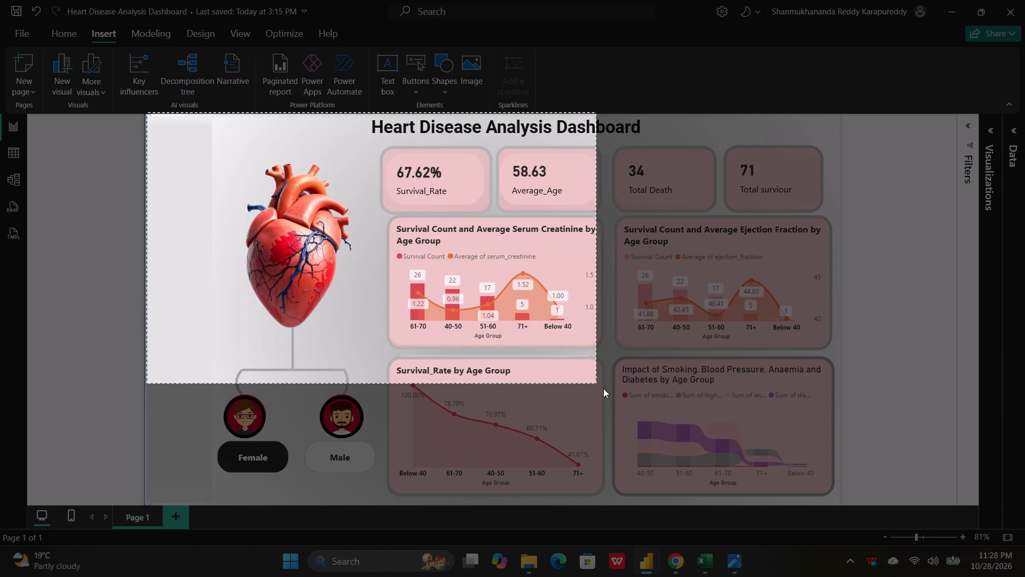
drag(603, 388, 839, 503)
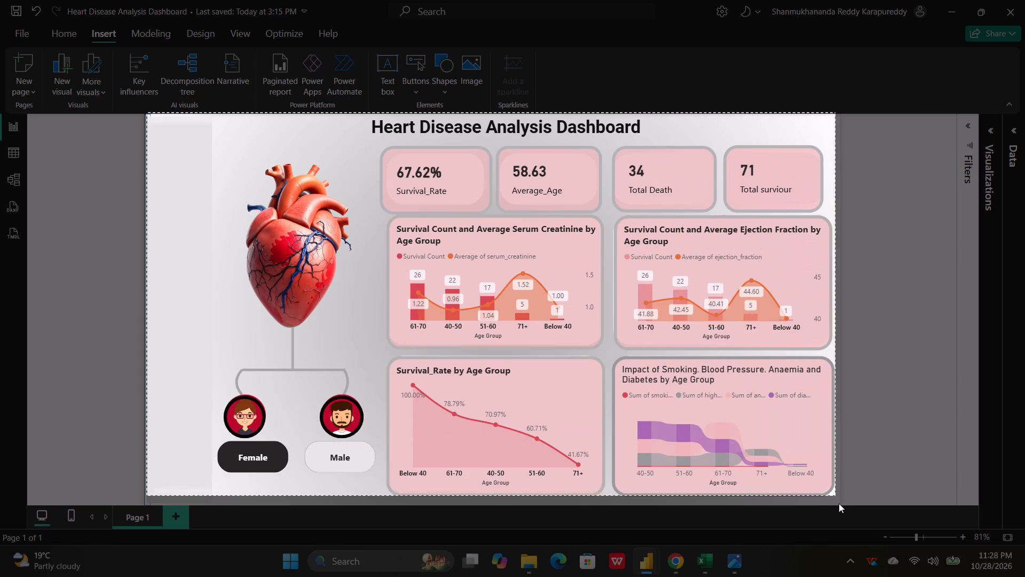
drag(839, 503, 842, 504)
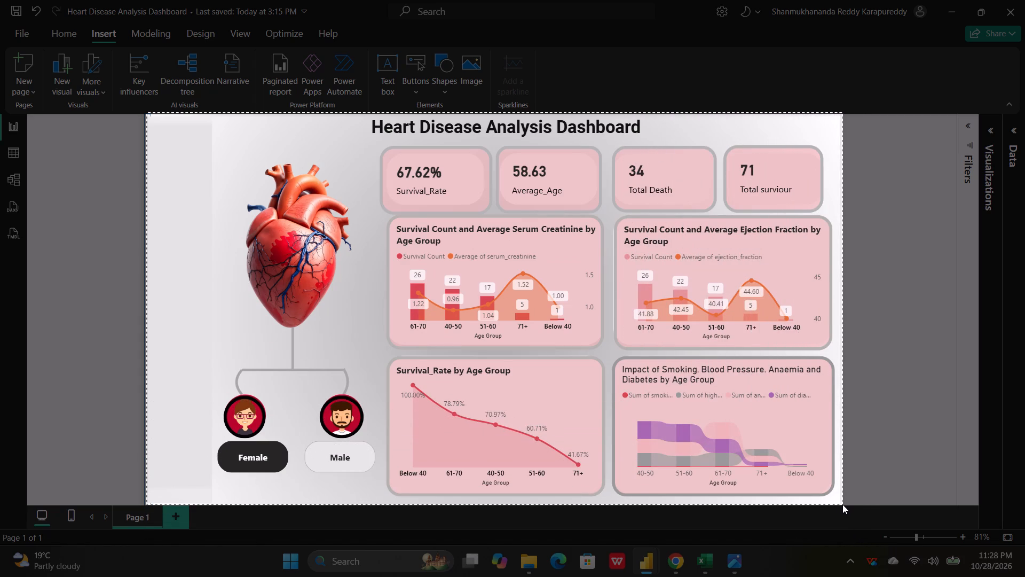
drag(842, 504, 843, 504)
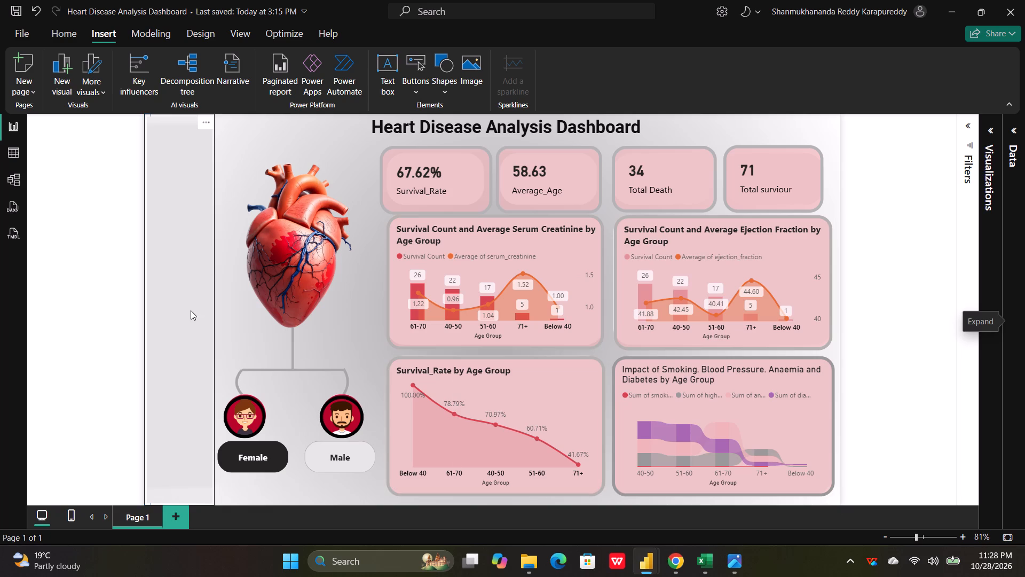
Save the Heart Disease Analysis Dashboard report.
click(19, 30)
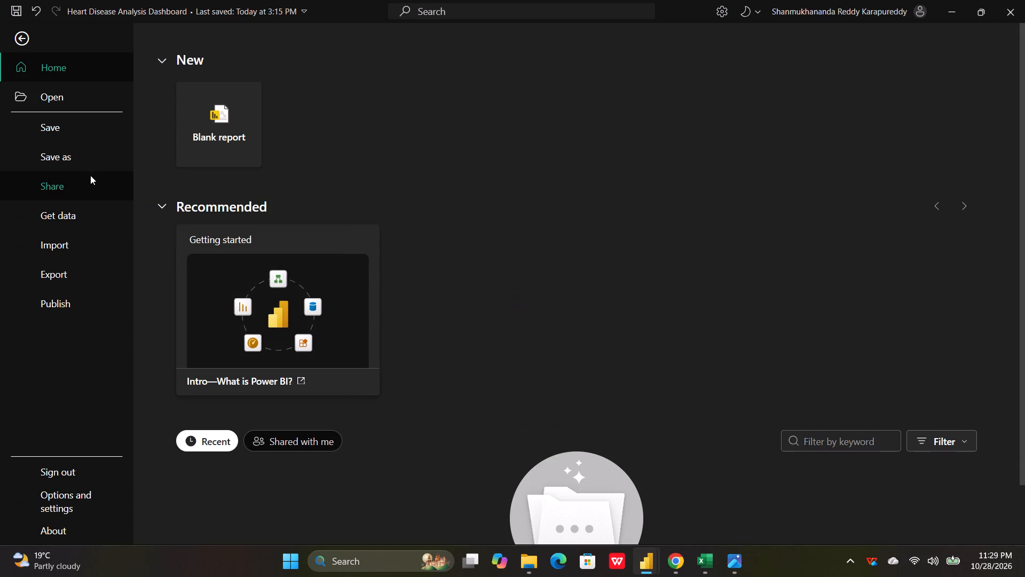
click(42, 130)
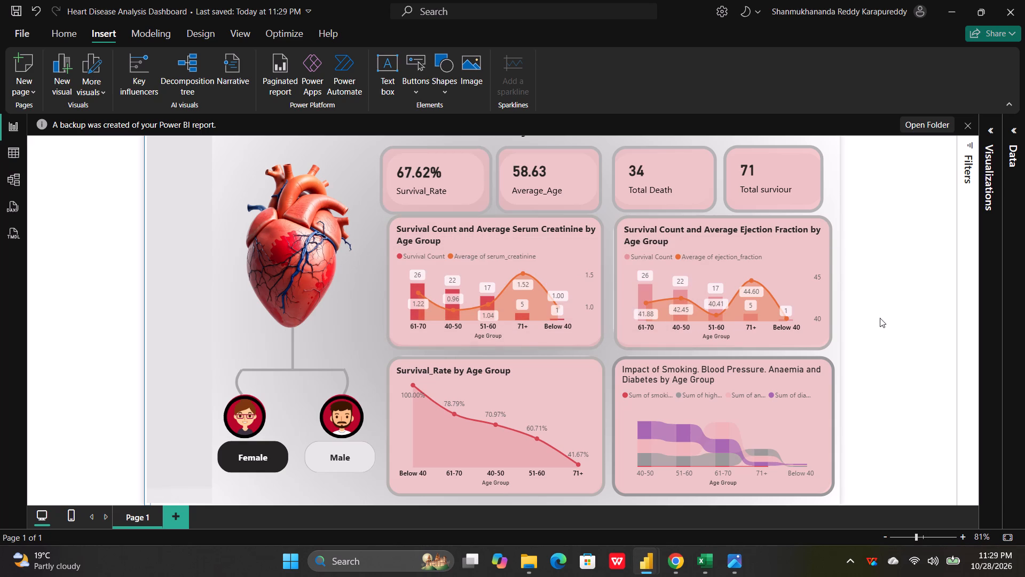
Shift the four KPI cards slightly right, aligning the Total surviour card with the right edge of the Ejection Fraction chart.
click(797, 167)
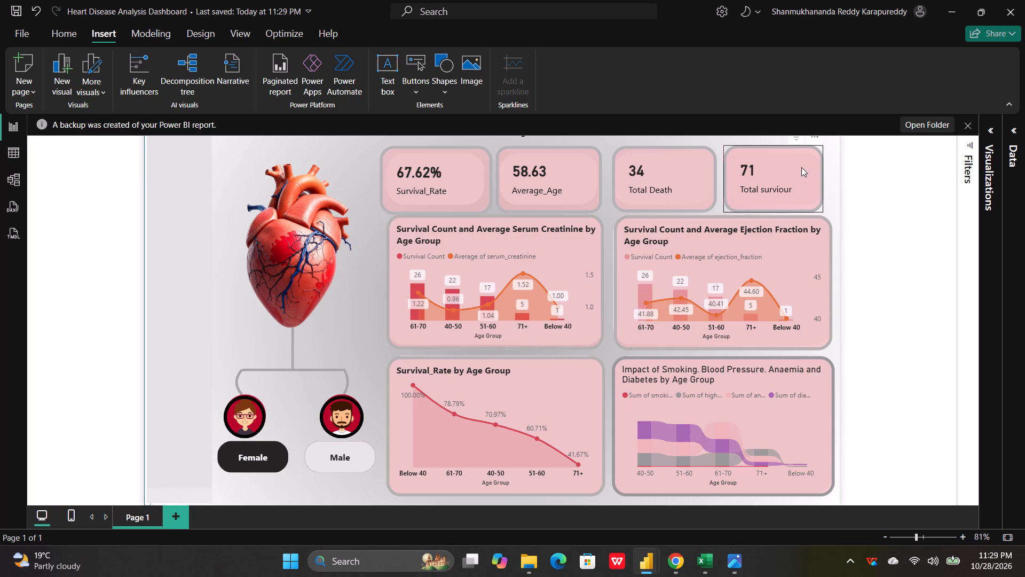
drag(801, 167, 803, 167)
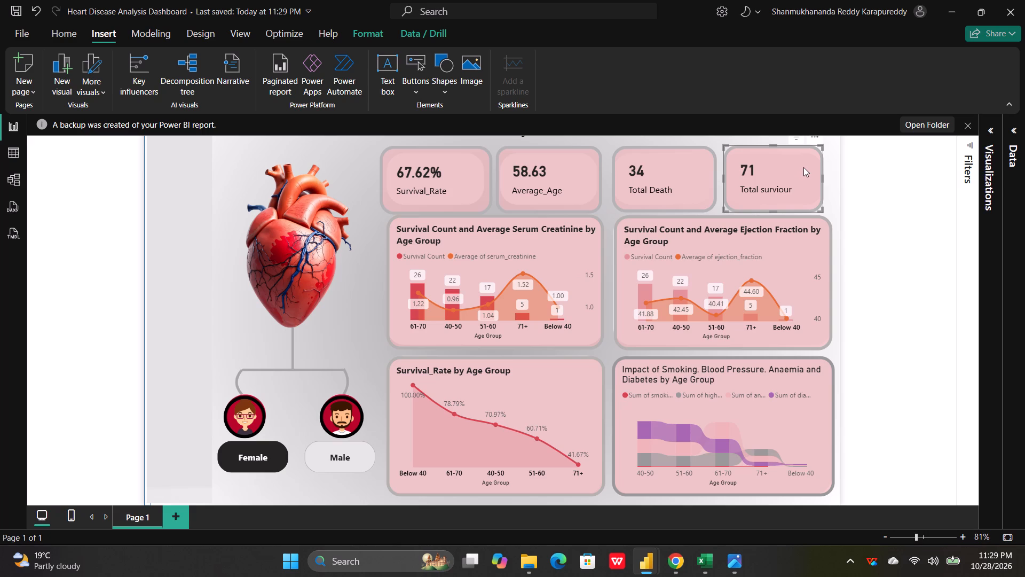
drag(803, 167, 807, 167)
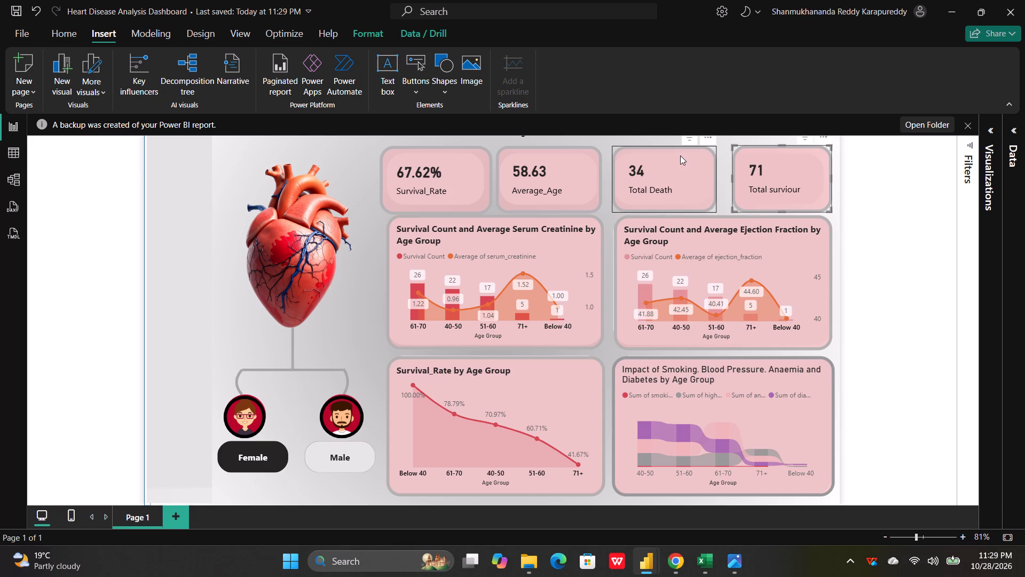
drag(680, 155, 686, 155)
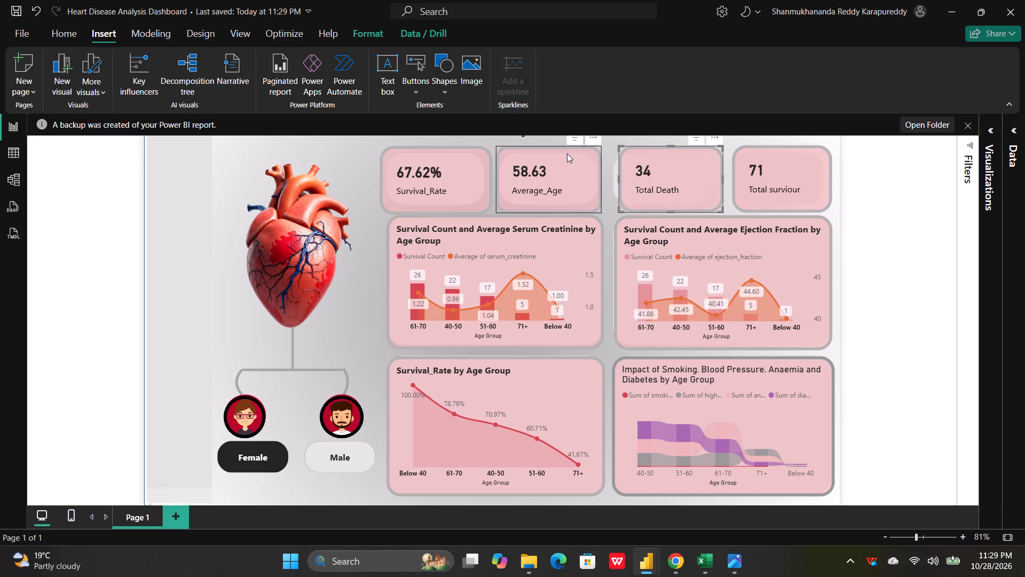
drag(564, 155, 569, 155)
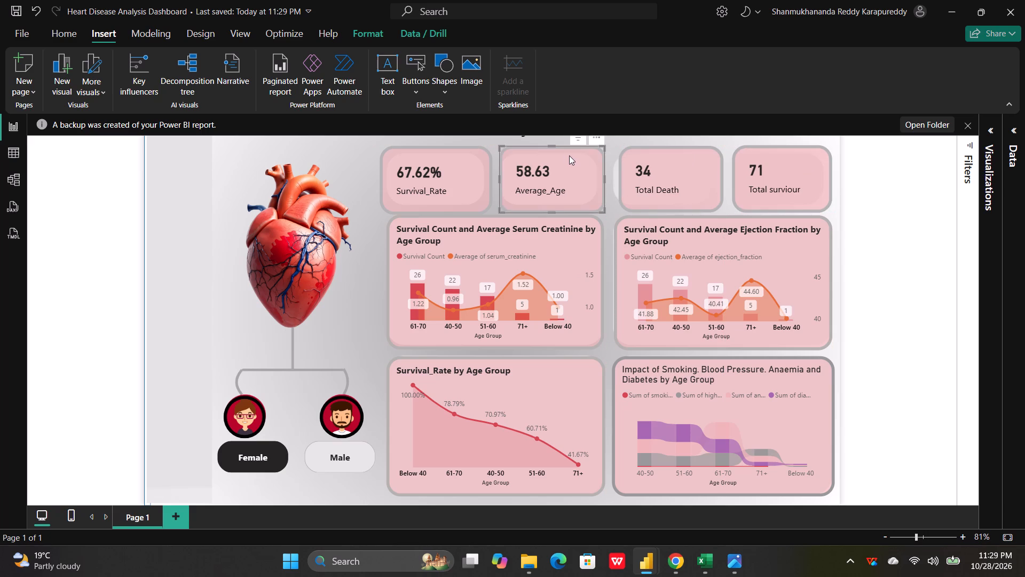
click(469, 153)
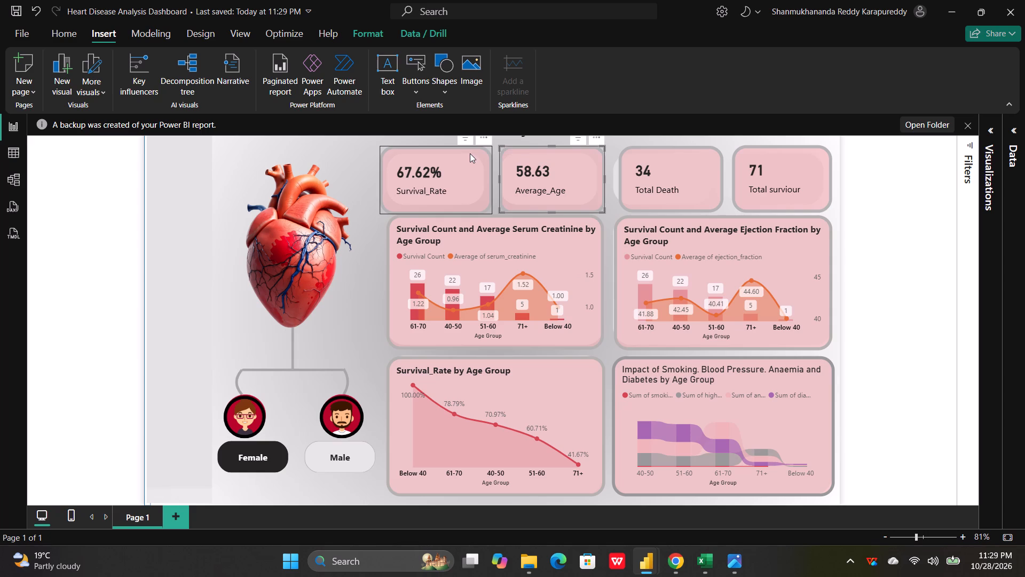
click(364, 161)
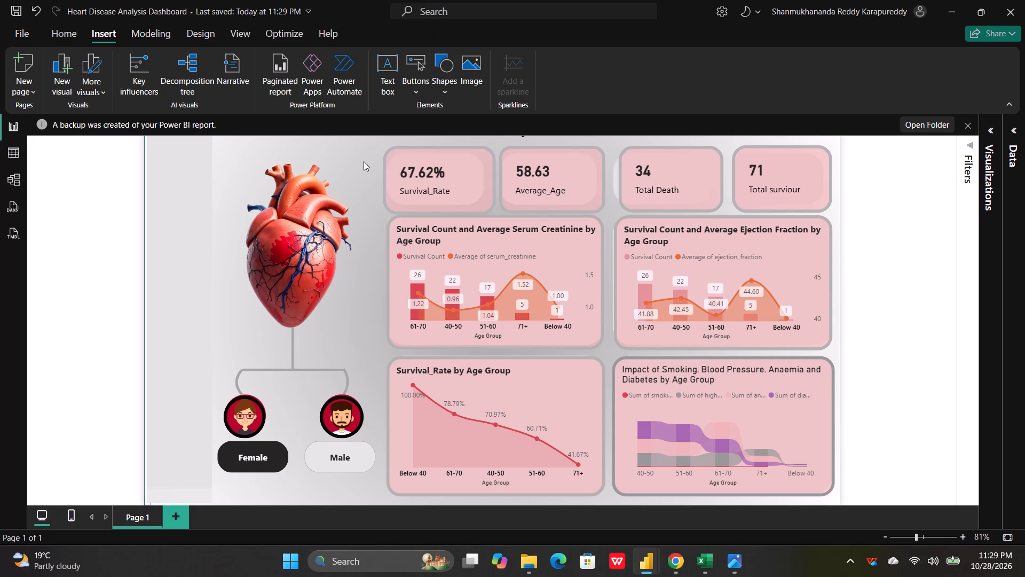
Move the Total Death card left beside Average_Age, shift the Survival_Rate card left, and dismiss the backup notification.
drag(663, 159, 643, 159)
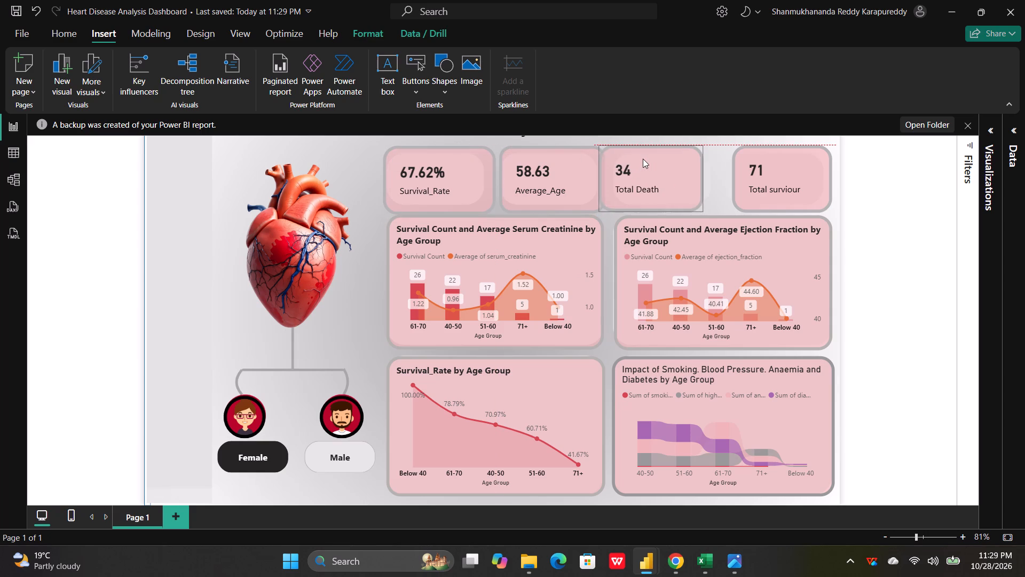
drag(643, 159, 652, 161)
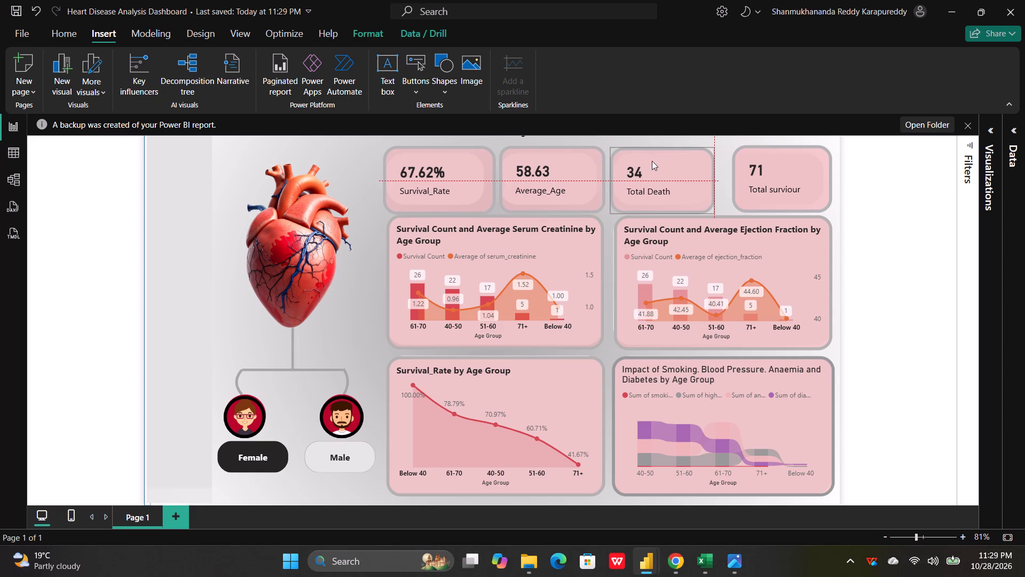
drag(652, 161, 651, 161)
click(566, 152)
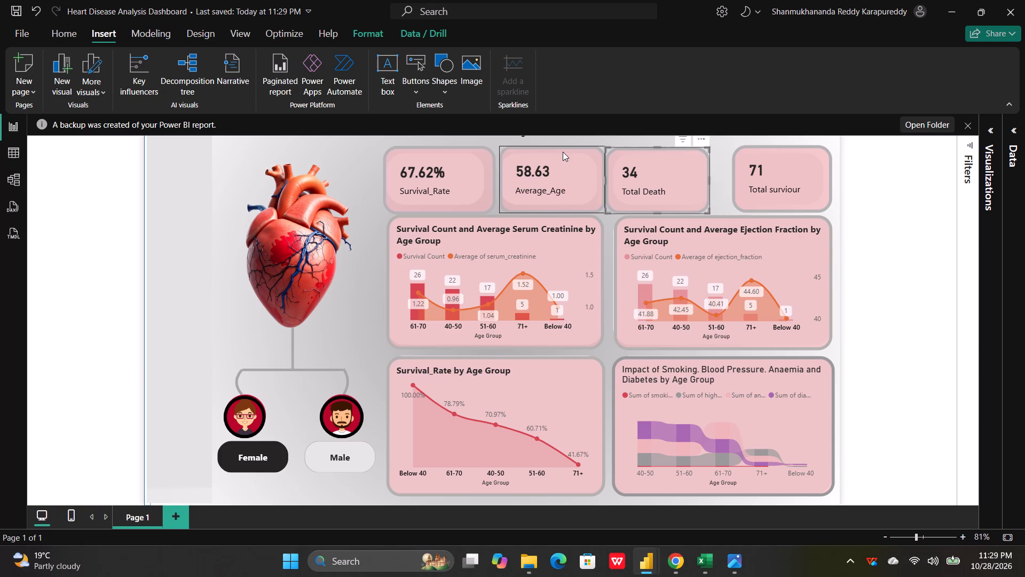
drag(462, 157, 452, 158)
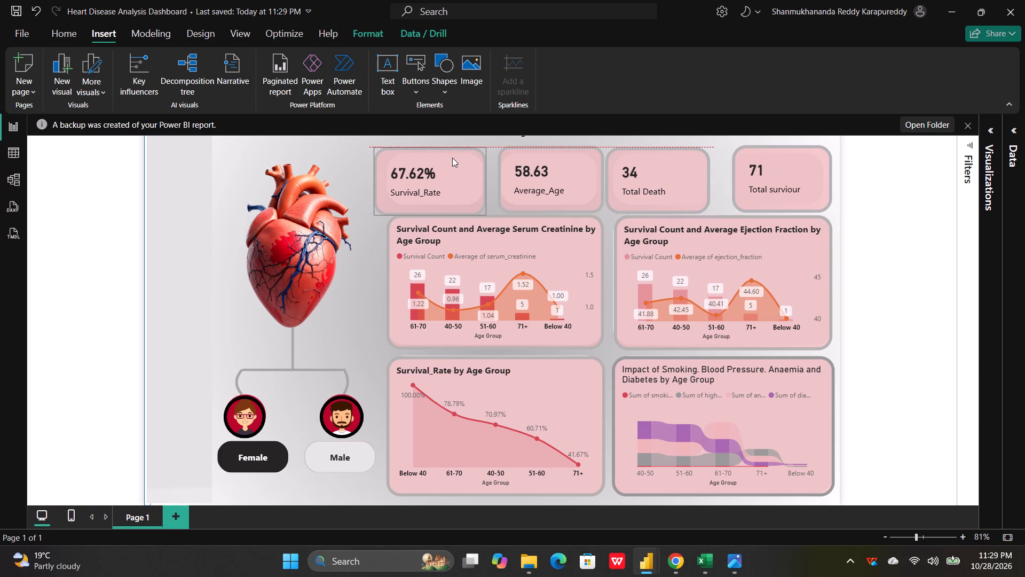
click(964, 123)
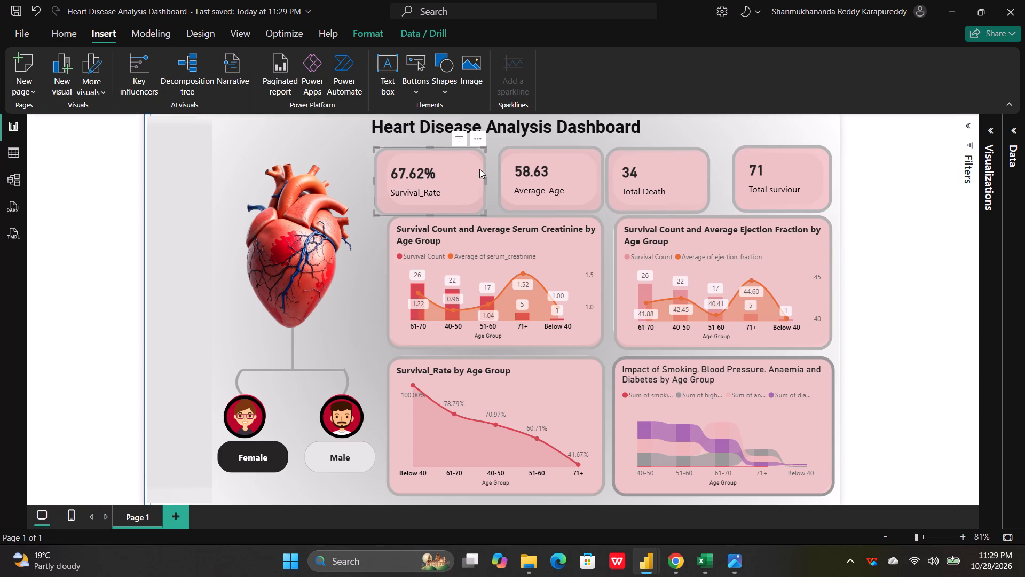
click(353, 185)
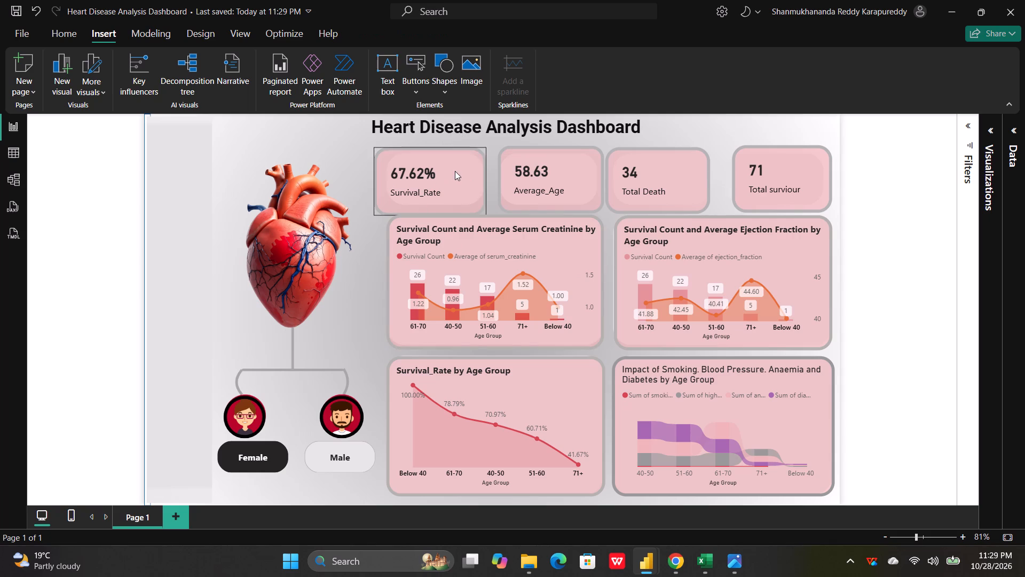
Nudge the Survival Count and Average Serum Creatinine chart slightly down below the KPI cards.
click(485, 222)
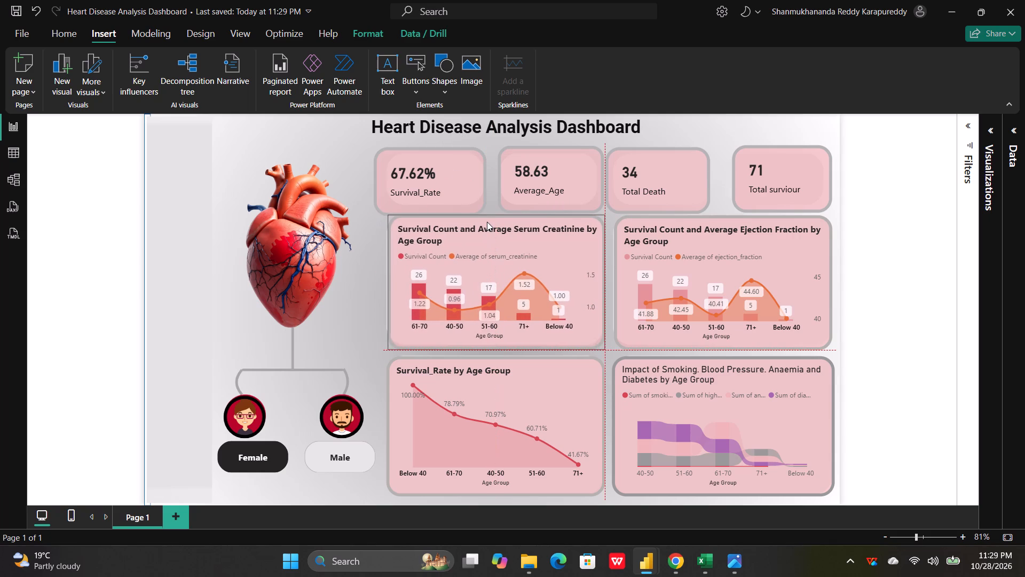
click(365, 234)
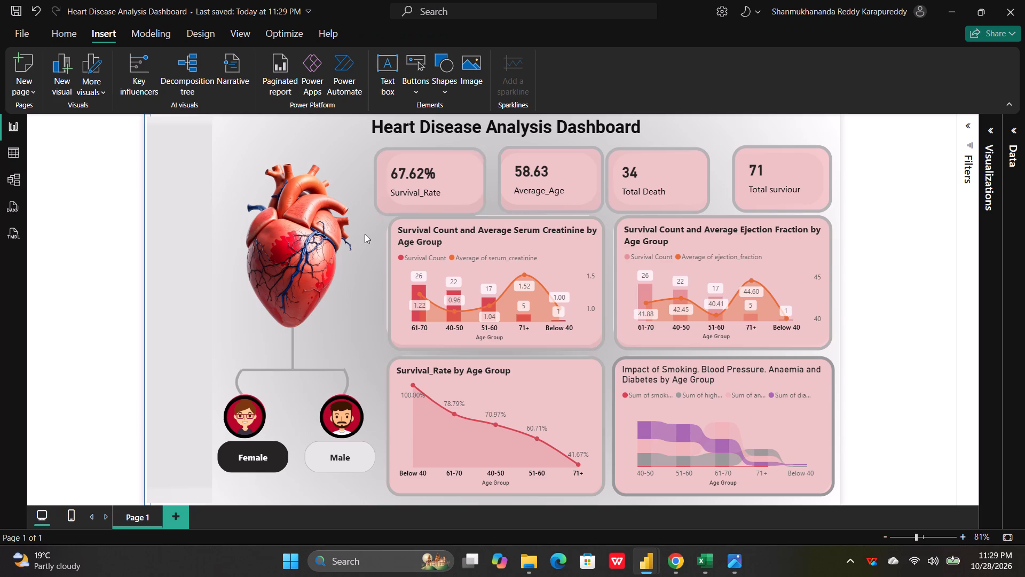
click(428, 238)
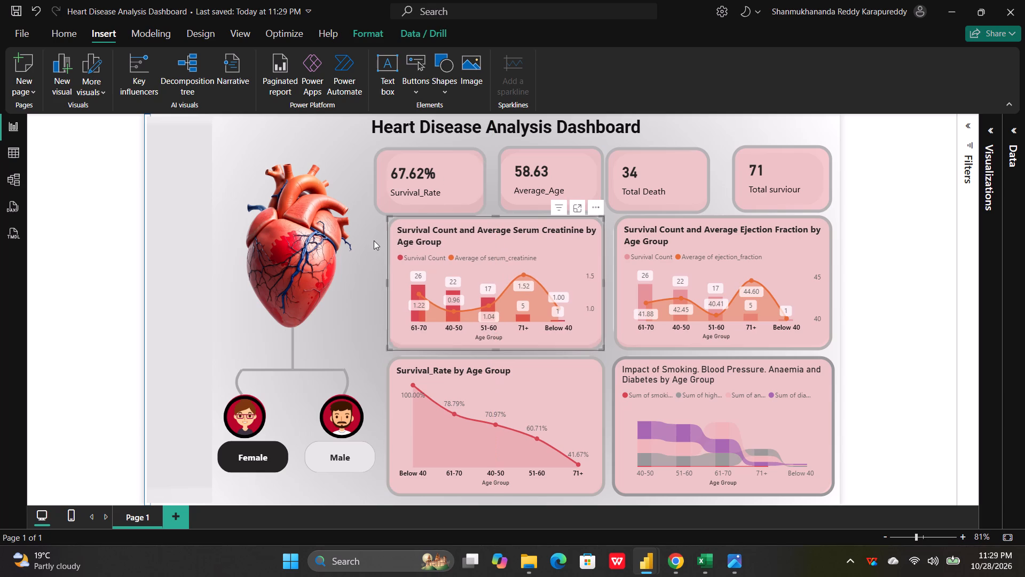
click(372, 241)
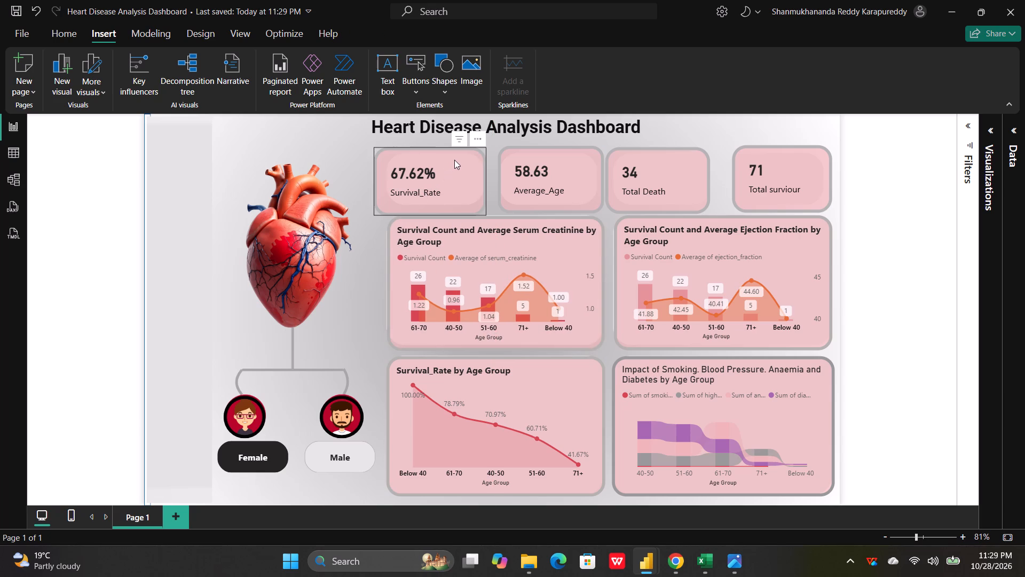
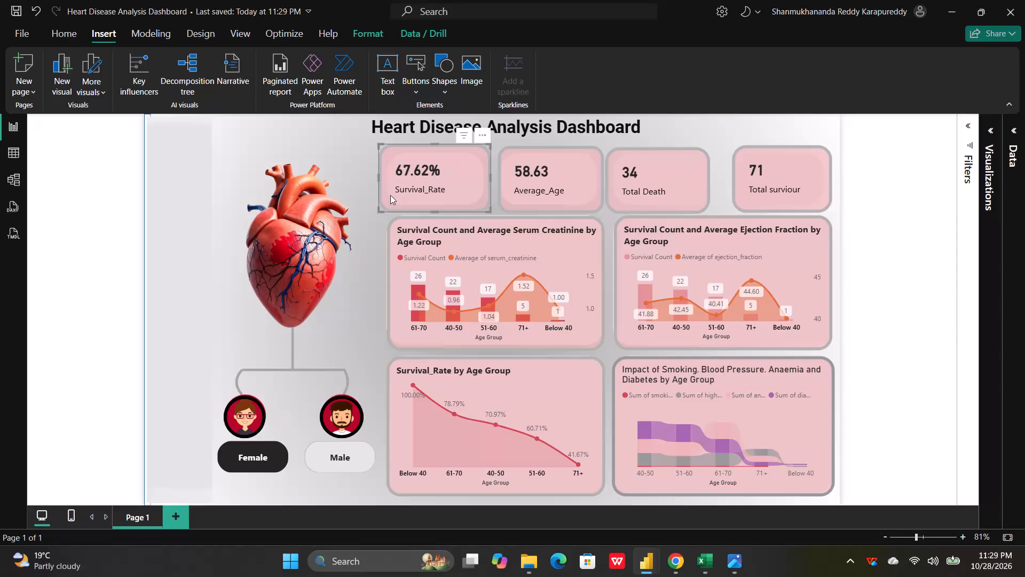
Nudge the Survival Count and Average Serum Creatinine chart slightly up to level it with the Ejection Fraction chart.
click(367, 230)
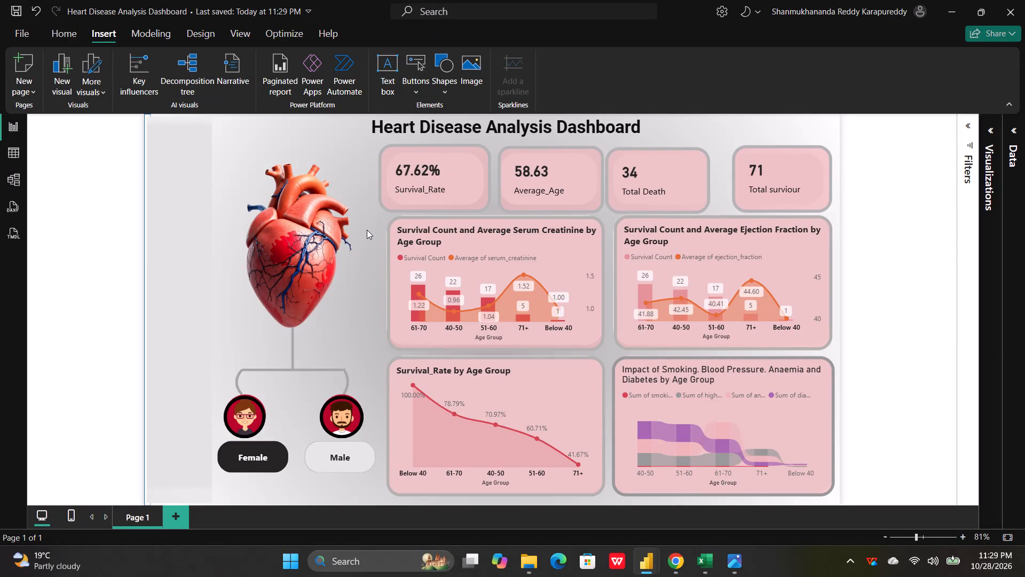
click(499, 243)
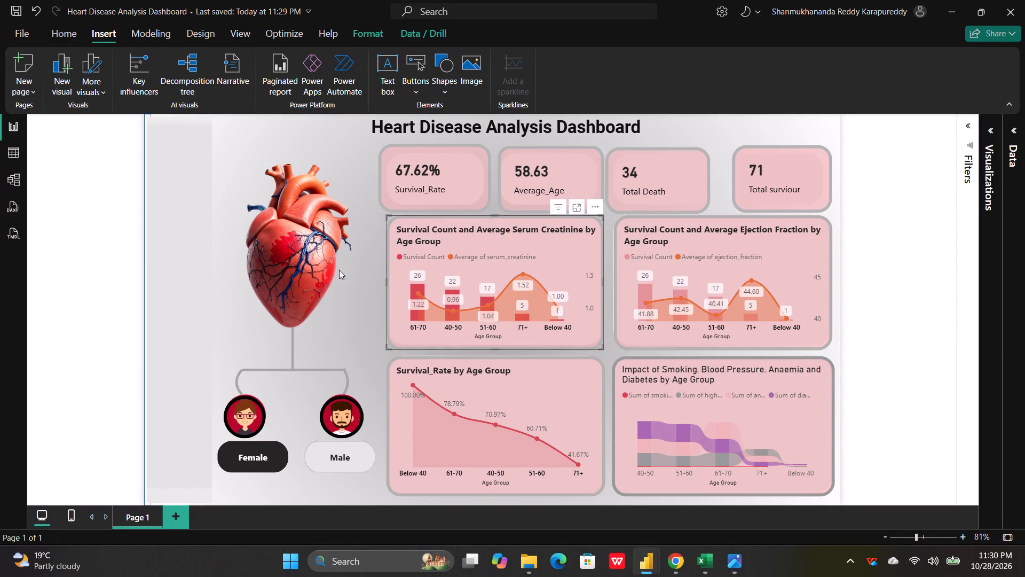
click(353, 276)
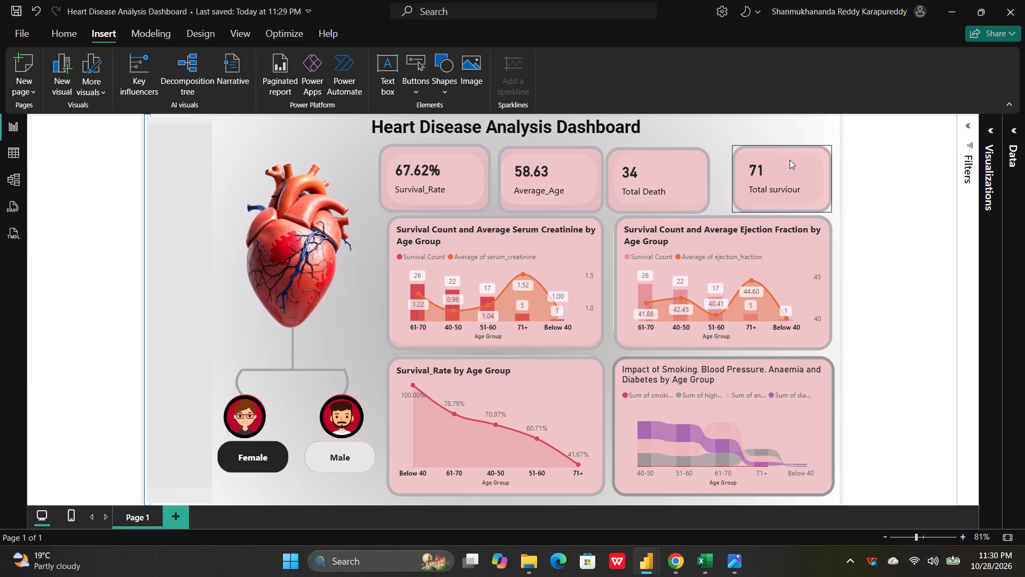
Move the Total Death card right to align with the Ejection Fraction chart's left edge, level with the neighbouring KPI cards.
drag(687, 162, 693, 163)
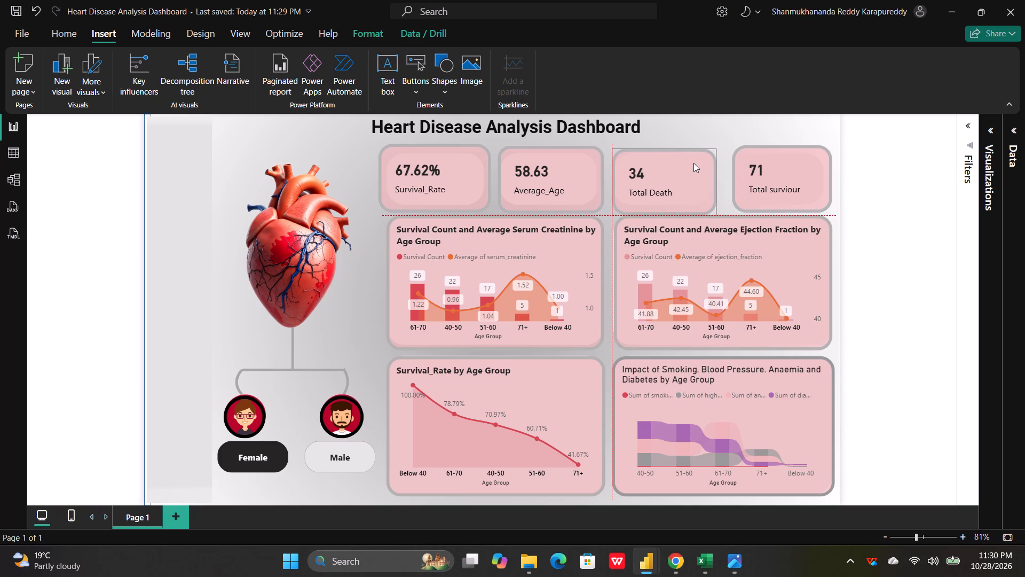
drag(693, 163, 695, 162)
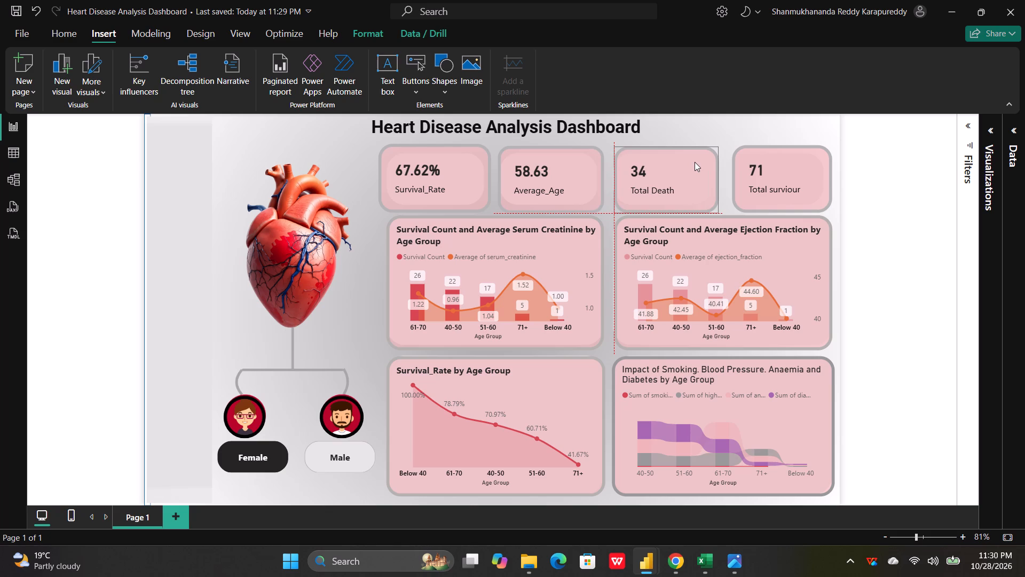
drag(695, 162, 698, 160)
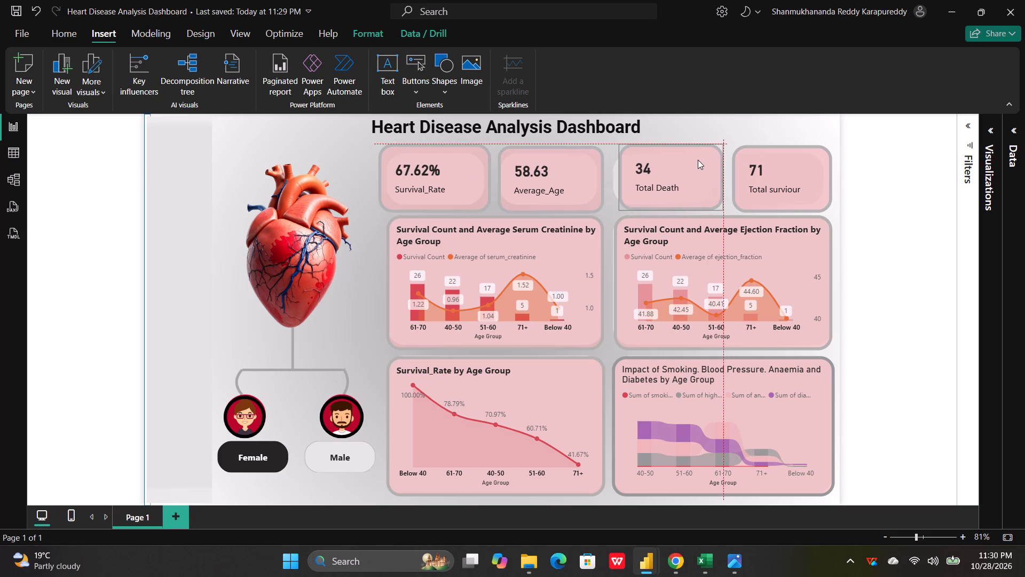
drag(698, 160, 696, 161)
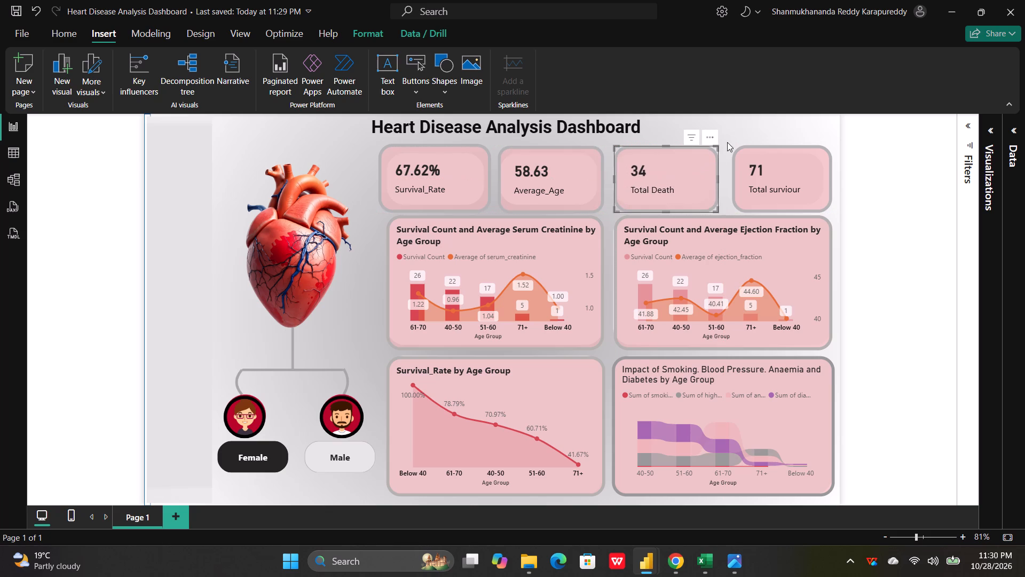
click(731, 134)
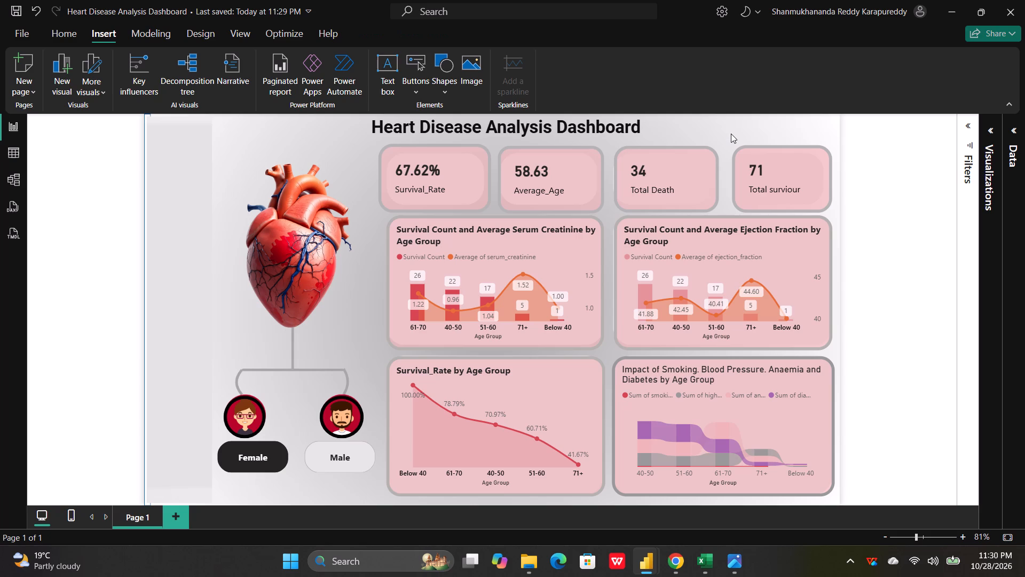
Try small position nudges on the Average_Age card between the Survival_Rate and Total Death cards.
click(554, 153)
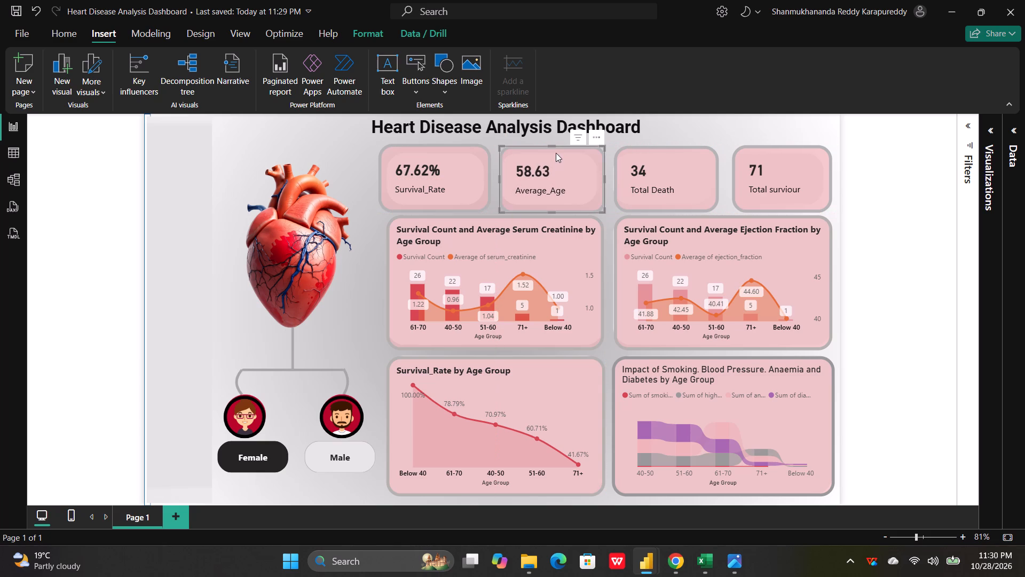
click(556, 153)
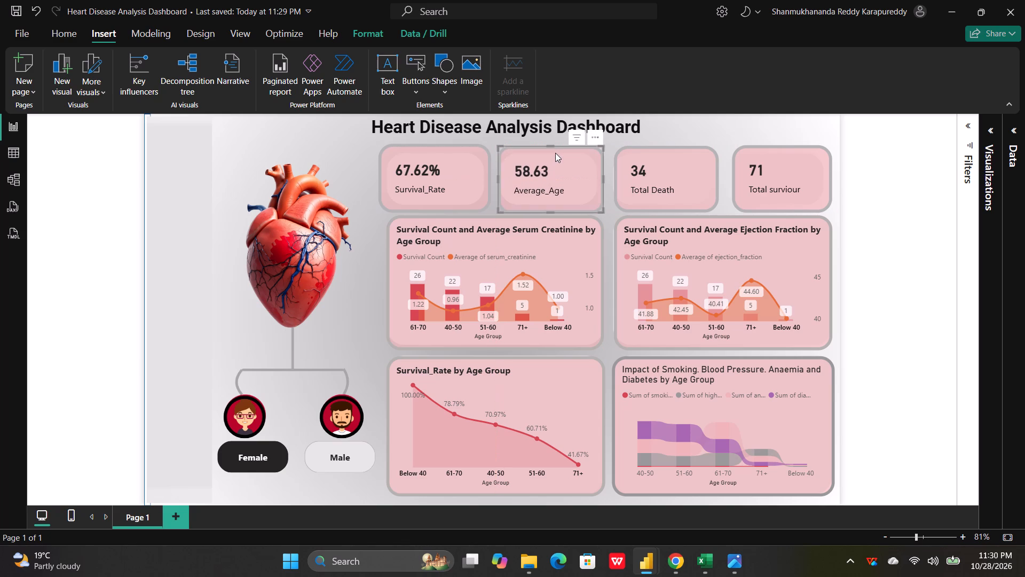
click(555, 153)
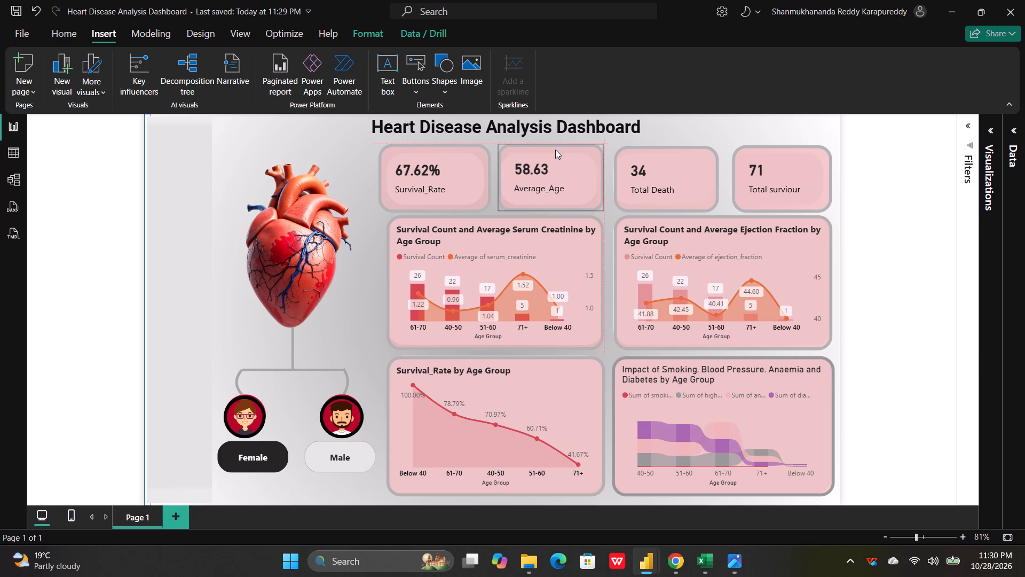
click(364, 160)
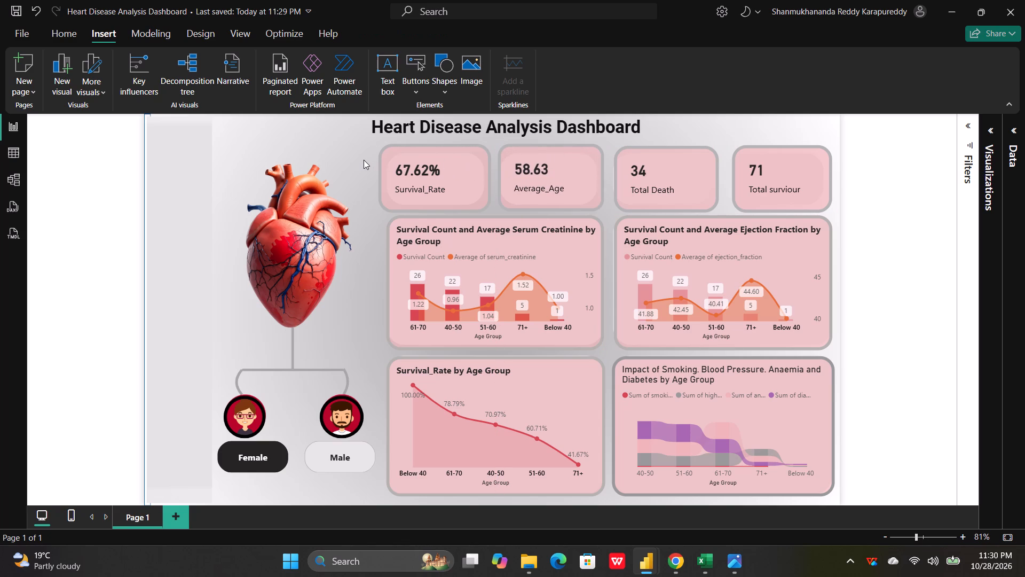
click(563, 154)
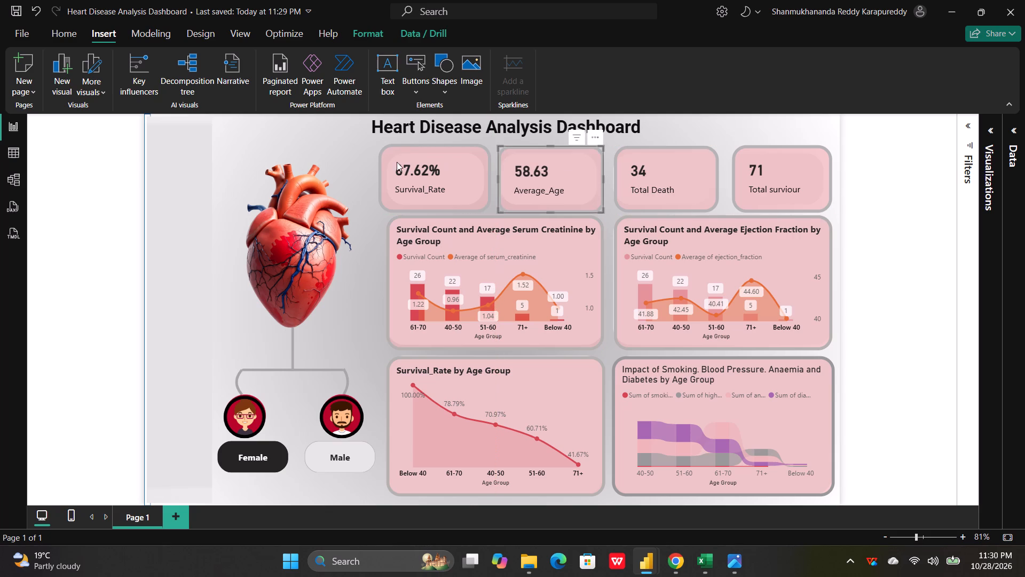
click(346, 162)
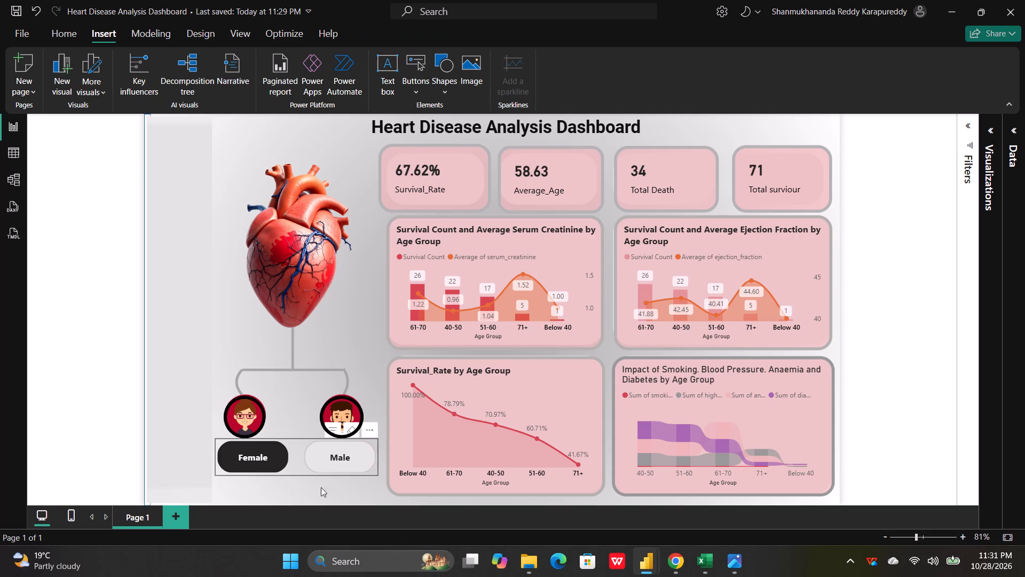
Switch the gender slicer to Male, back to Female, and to Male again to compare the dashboard figures.
click(346, 450)
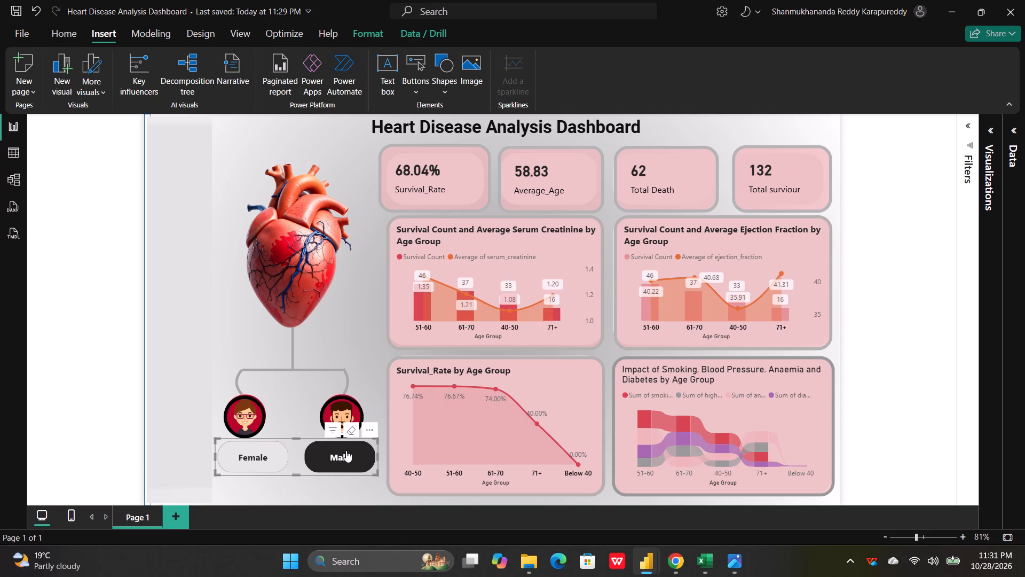
click(265, 453)
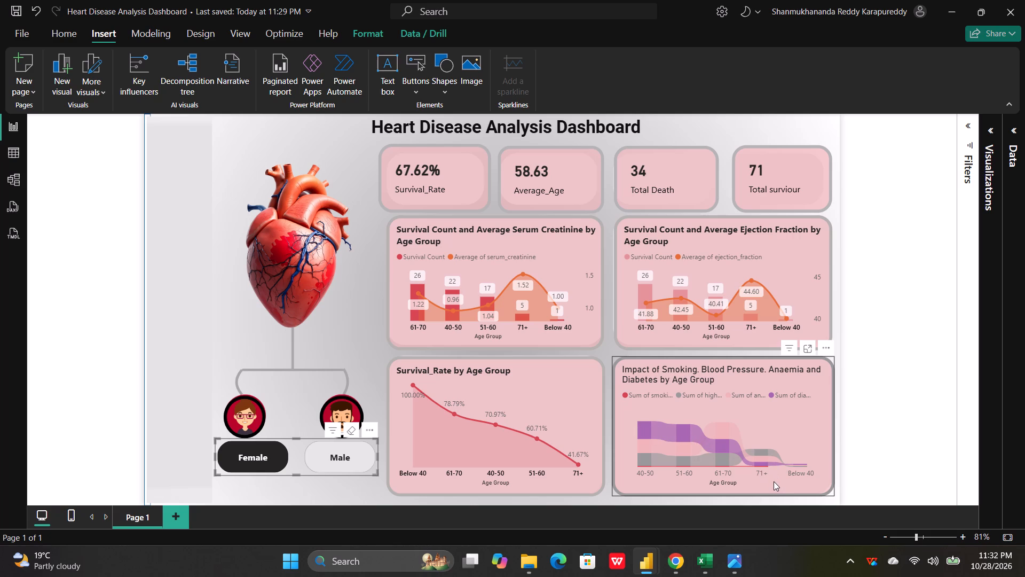
click(341, 461)
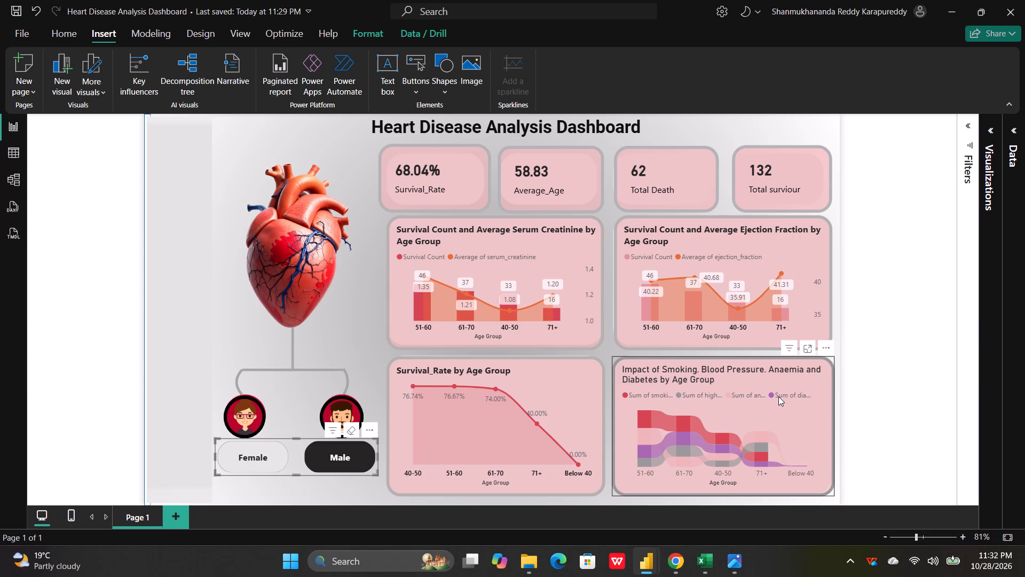
Examine the visual type and axis fields of each of the four charts in the Visualizations pane.
click(758, 381)
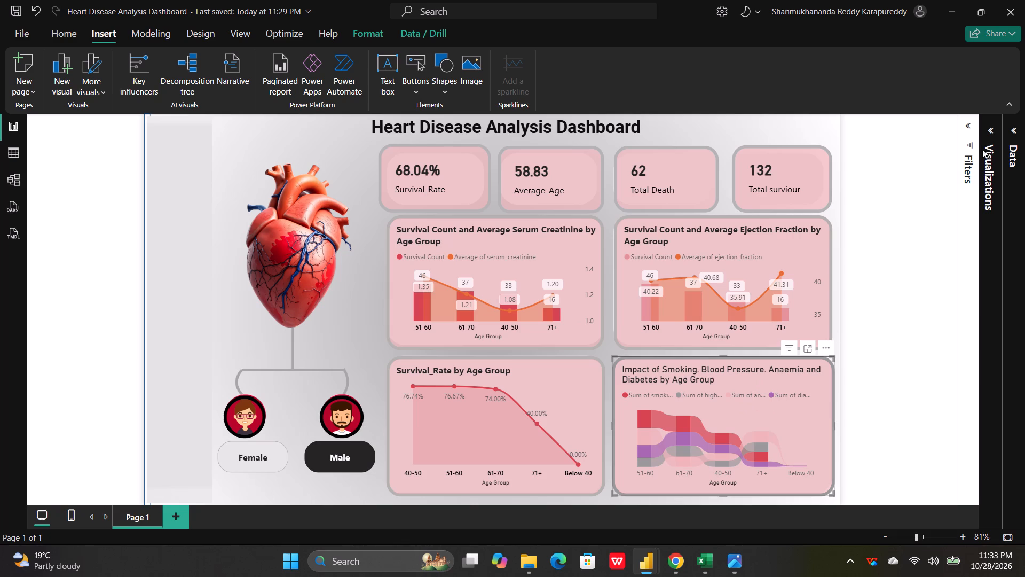
click(991, 129)
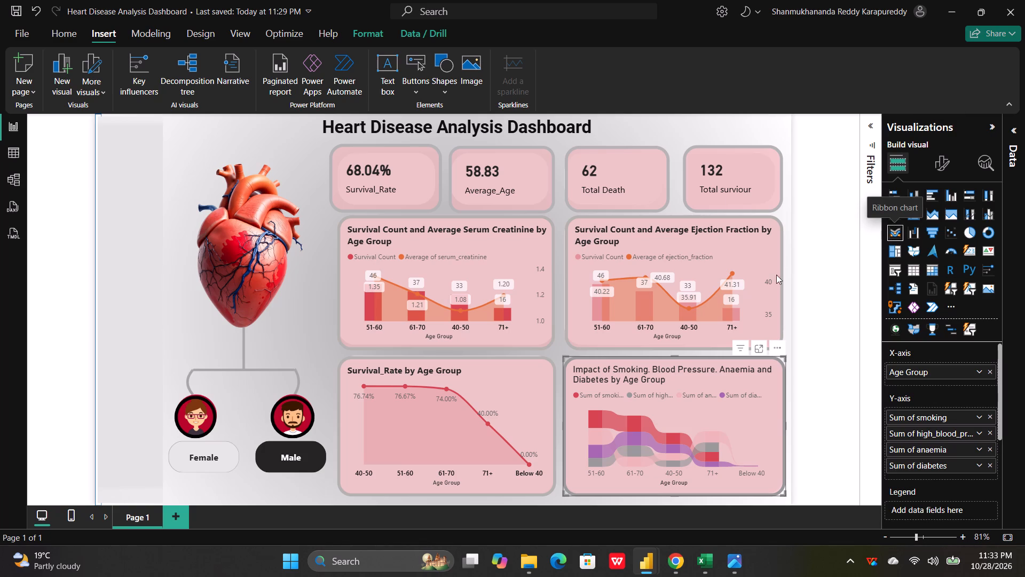
click(732, 243)
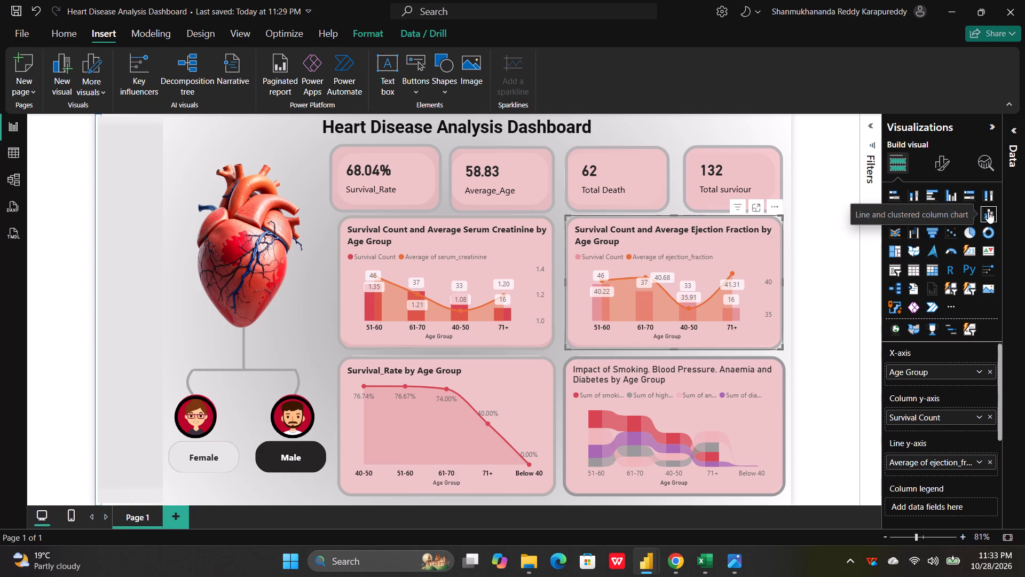
click(504, 245)
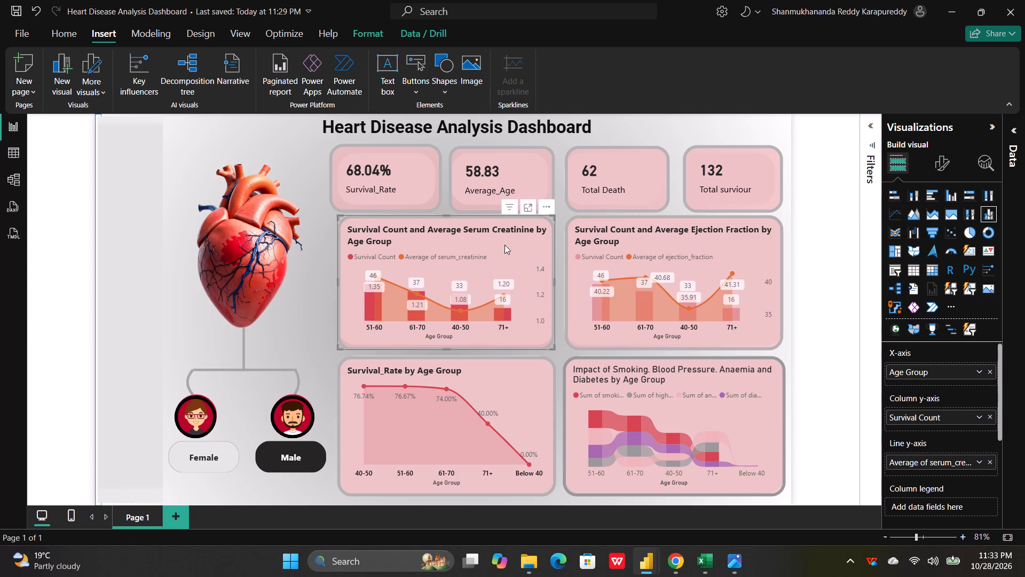
click(486, 377)
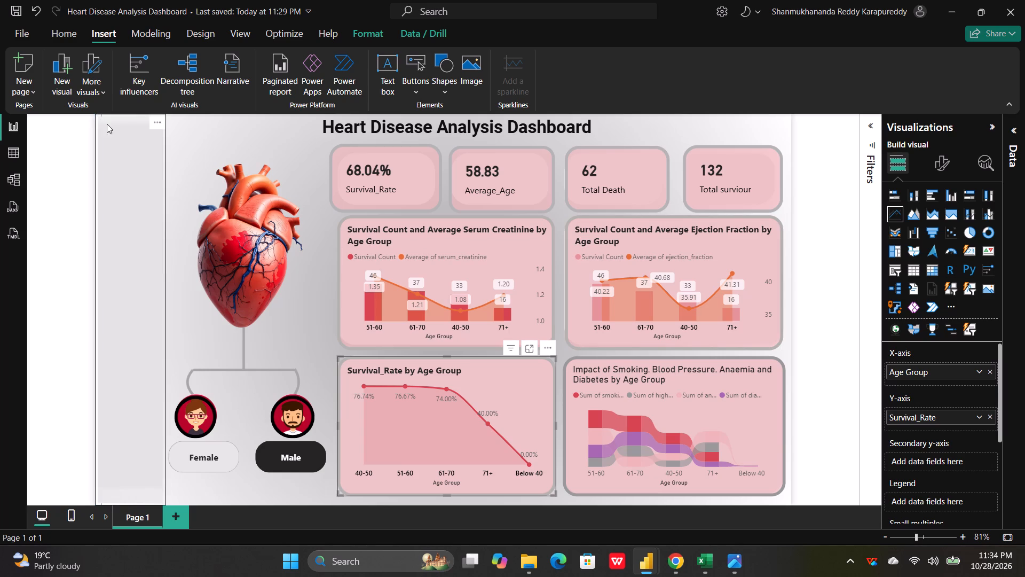
Shift the light side panel image off the page's left edge and remove the thin vertical strip shape there.
drag(114, 130, 117, 127)
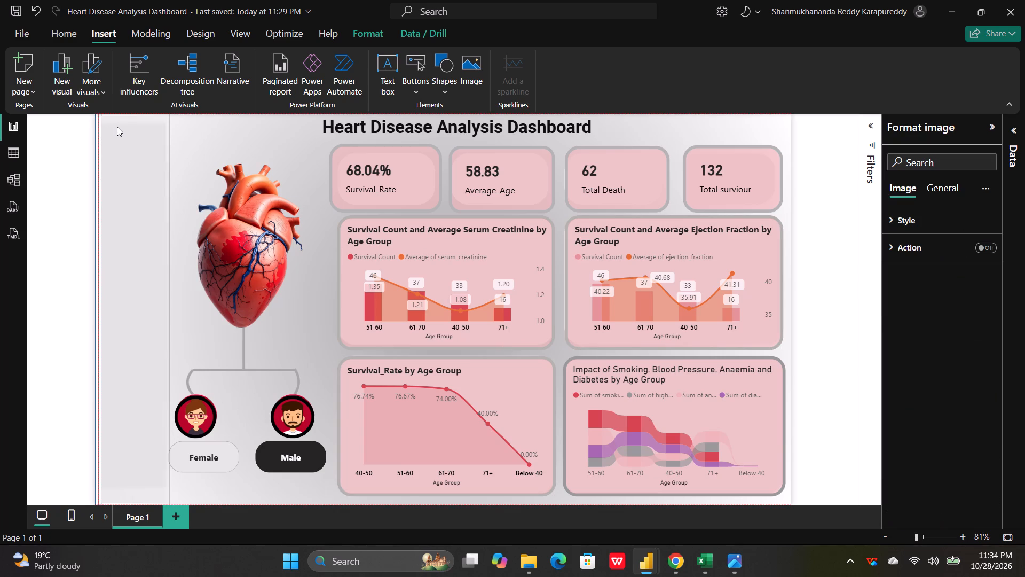
drag(117, 127, 172, 122)
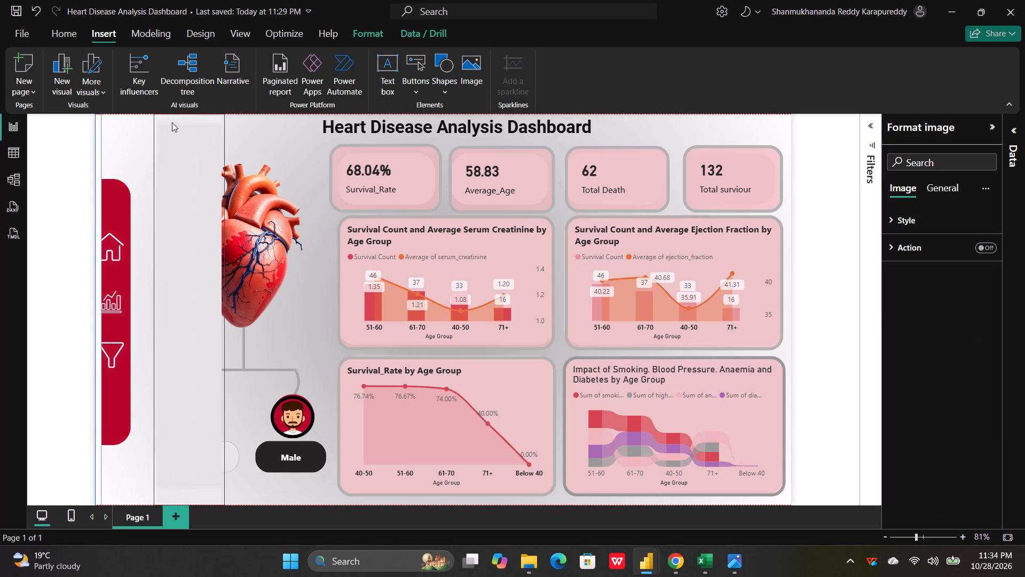
drag(172, 122, 121, 122)
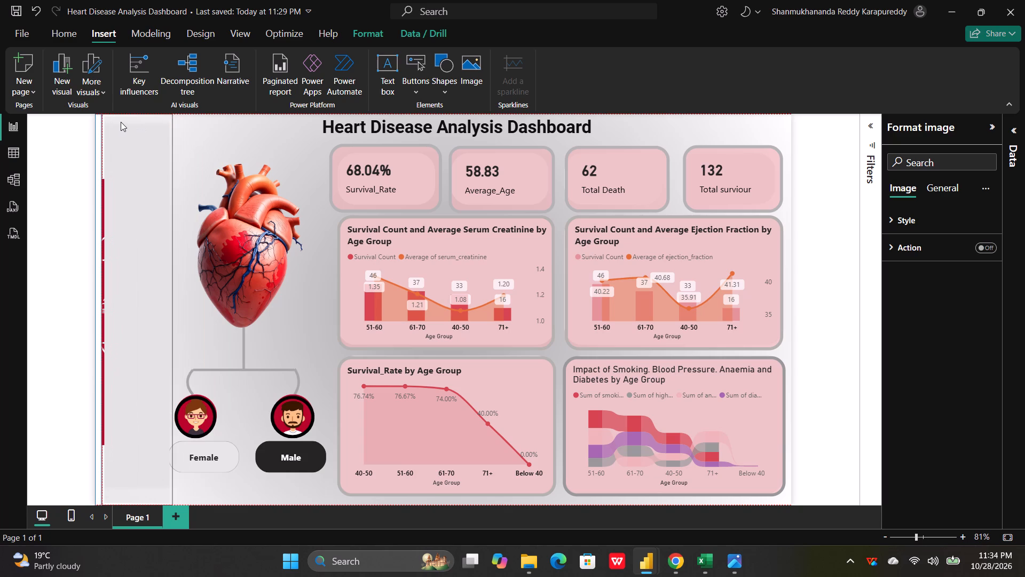
drag(121, 122, 120, 122)
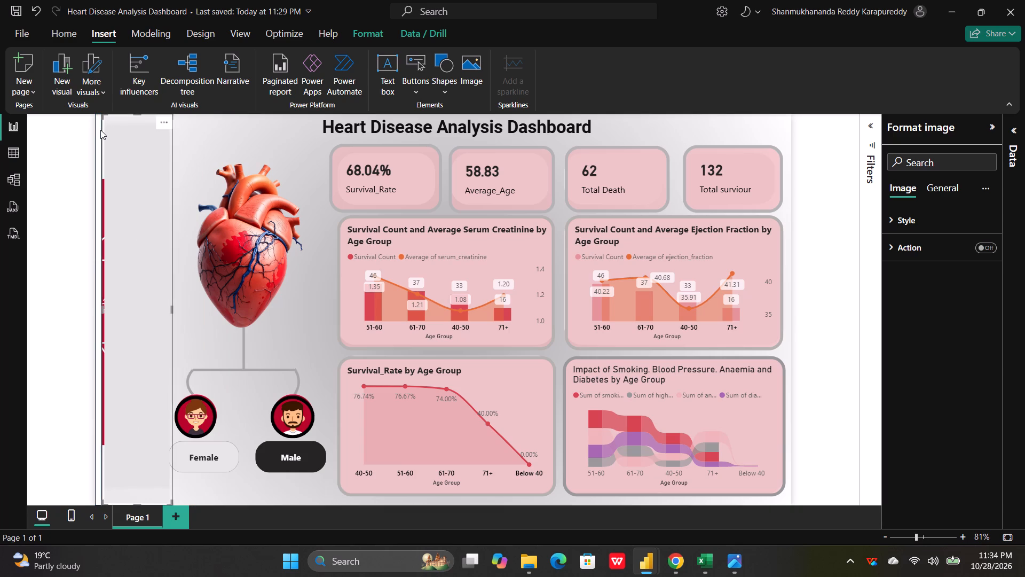
drag(99, 134, 101, 154)
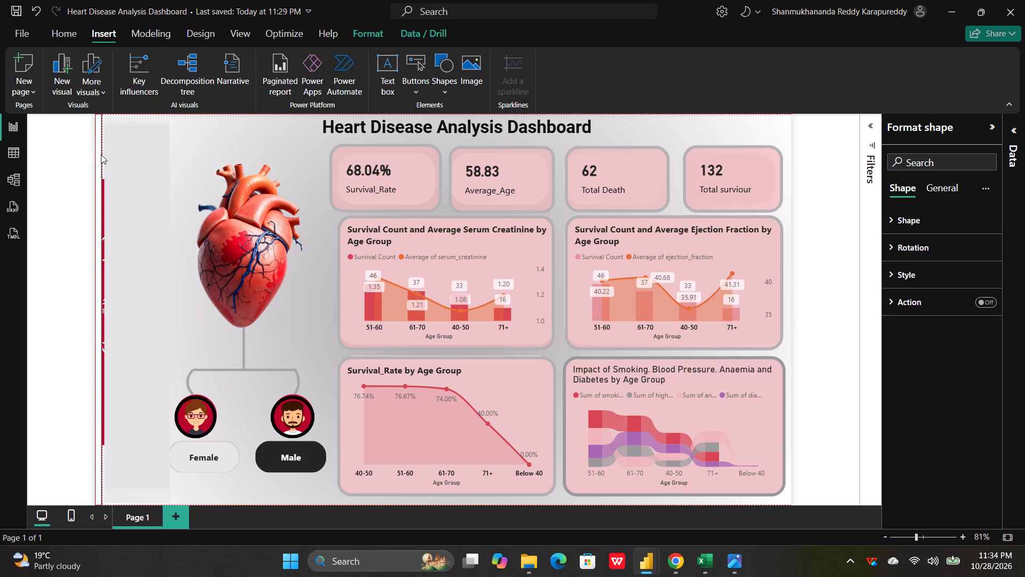
drag(101, 154, 111, 152)
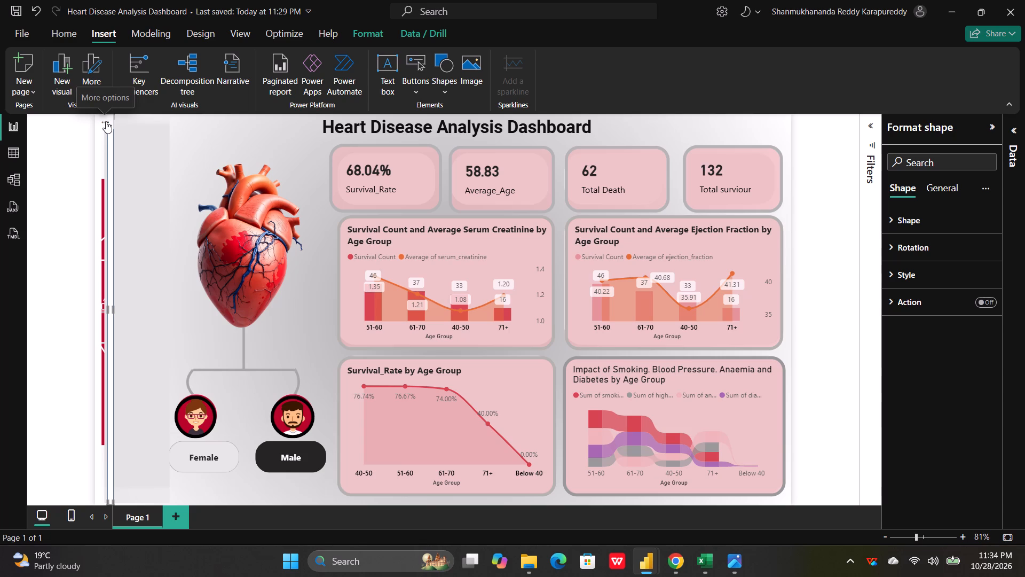
click(106, 122)
click(134, 134)
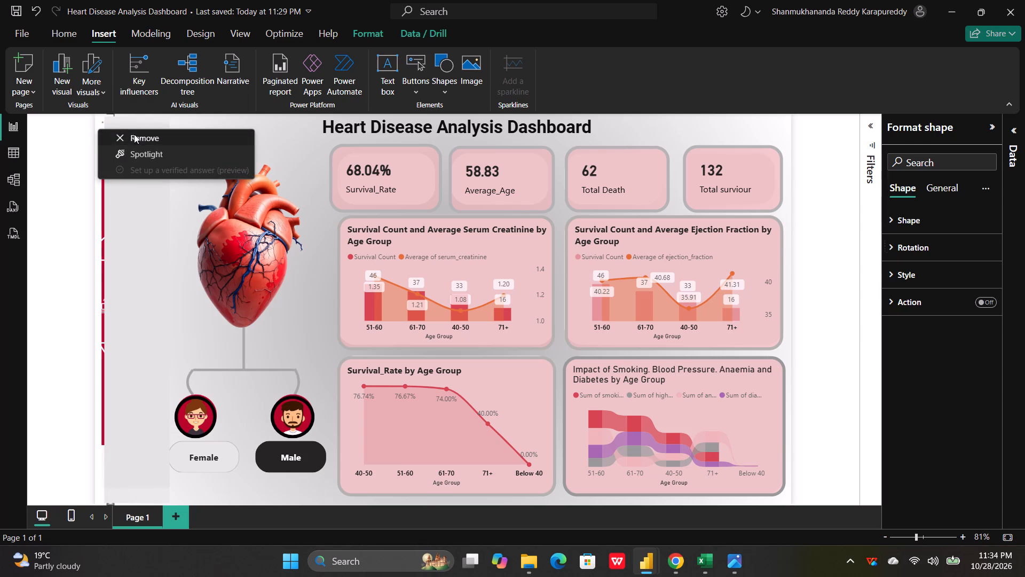
Remove the light side panel image that covers the red icon bar at the page's left edge.
click(163, 119)
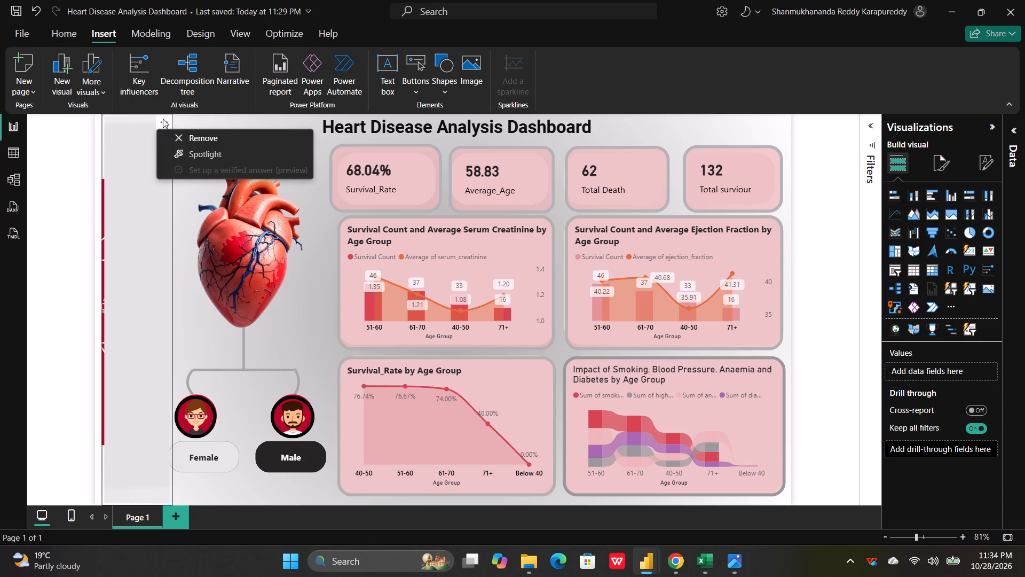
drag(131, 180, 115, 181)
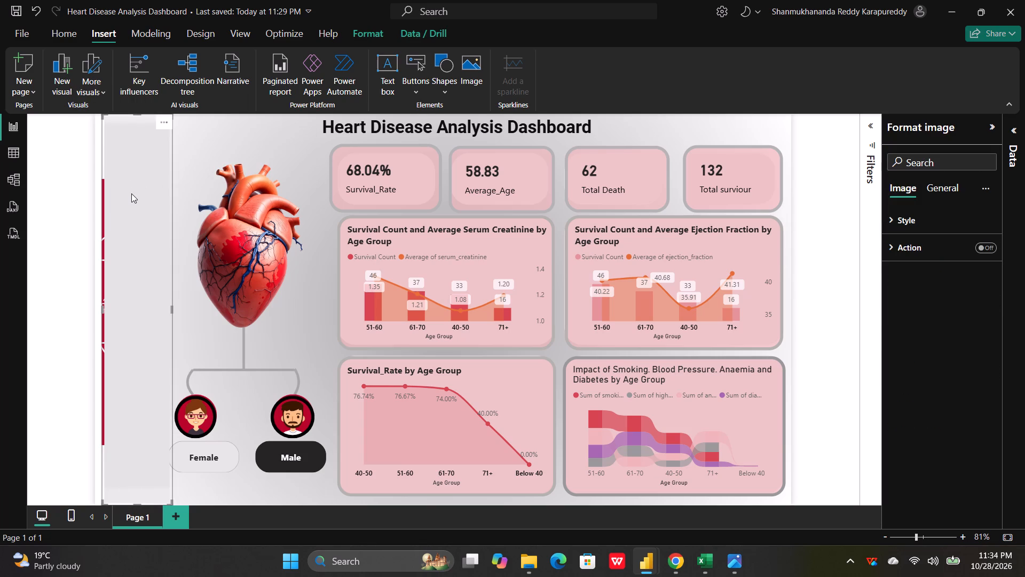
drag(131, 193, 110, 194)
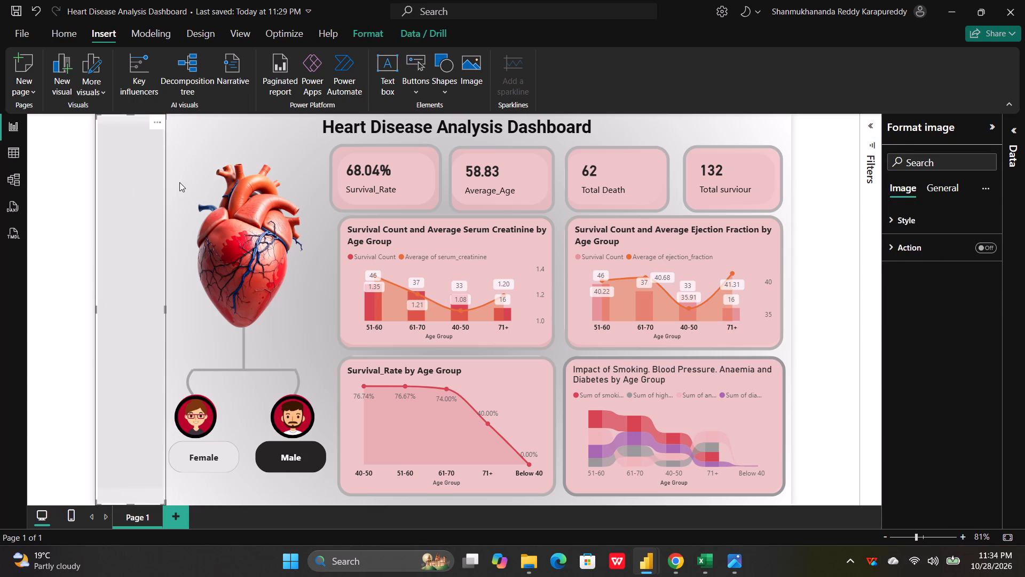
click(179, 182)
drag(137, 174, 96, 168)
click(161, 119)
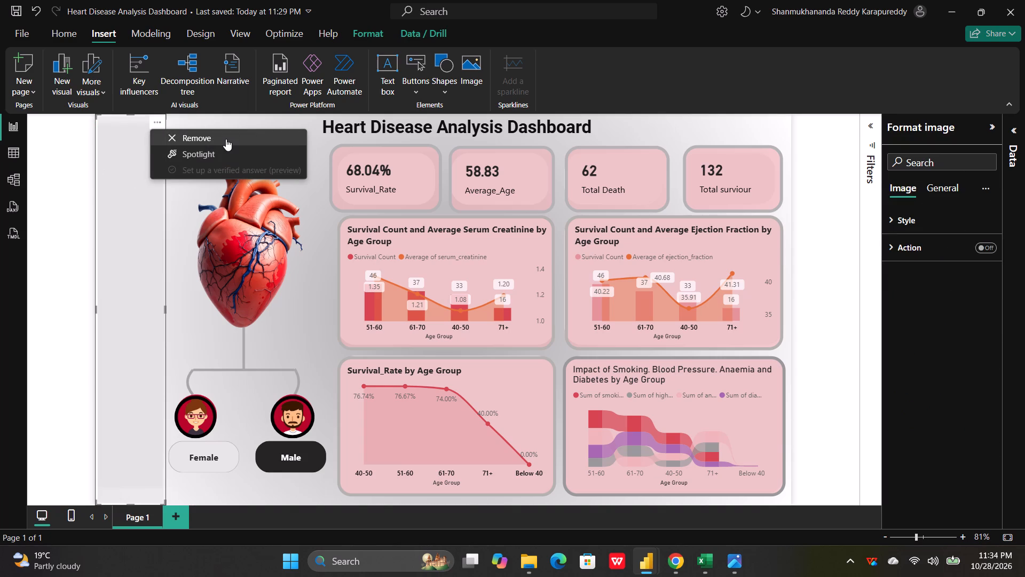
click(220, 137)
Insert a rectangle shape at the page's left edge over the red icon bar and narrow it to a slim vertical panel.
click(445, 61)
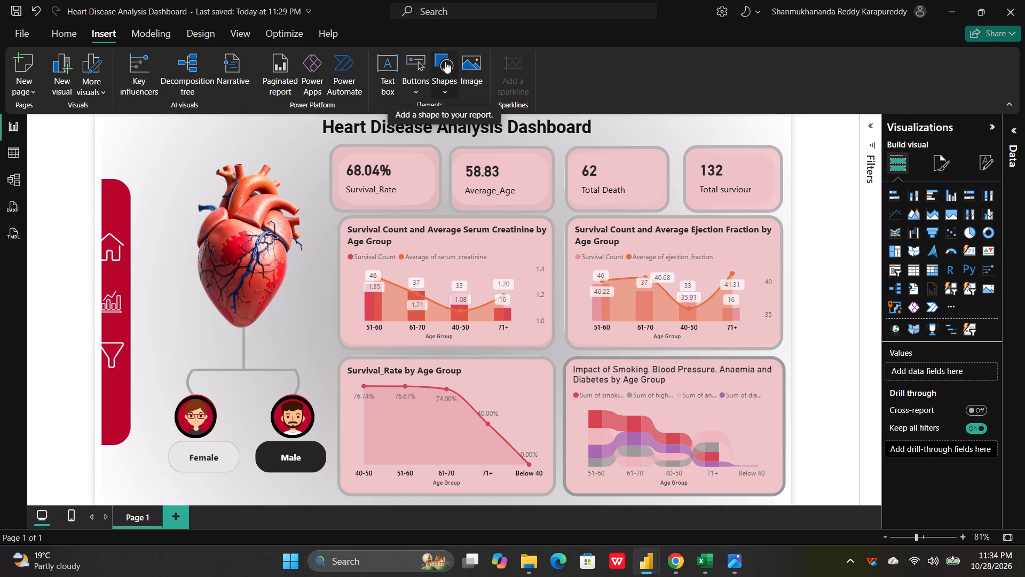
click(443, 142)
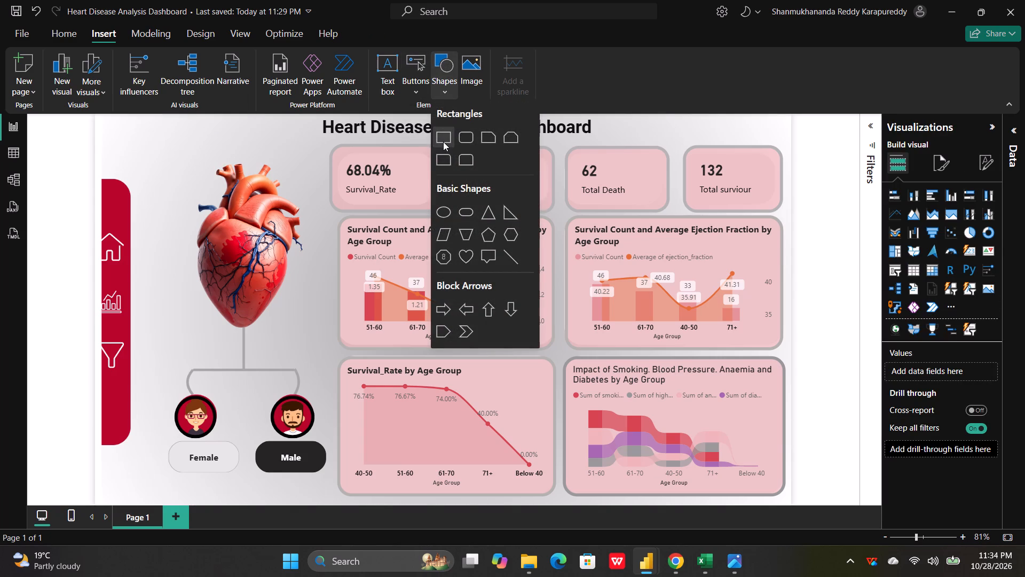
drag(193, 223, 48, 306)
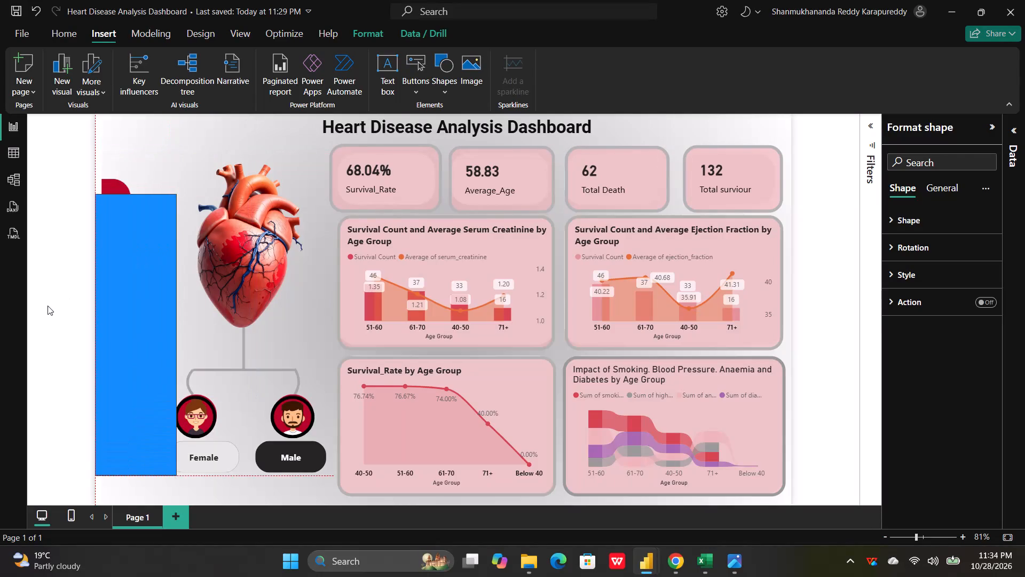
drag(48, 306, 44, 281)
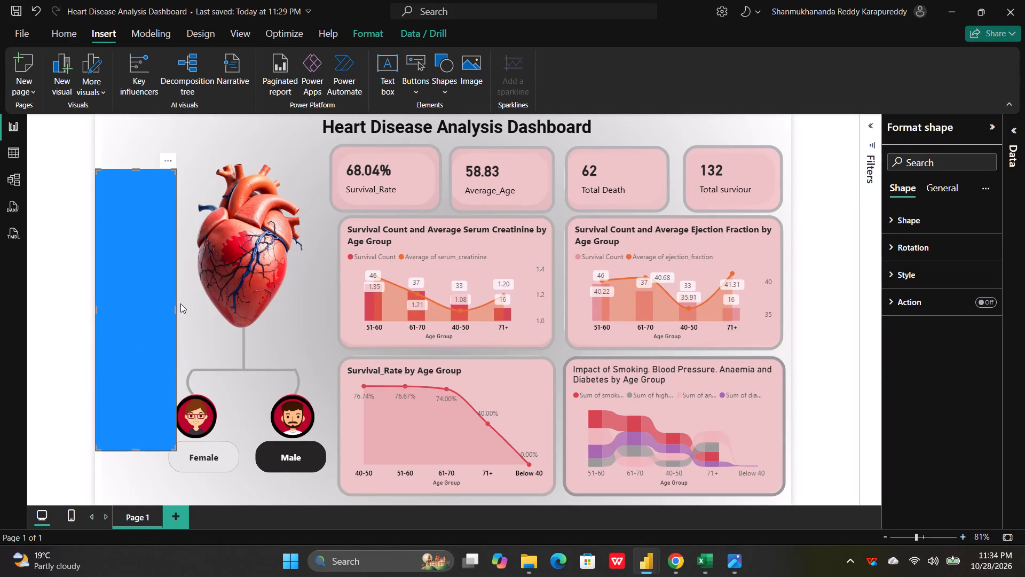
drag(175, 309, 141, 302)
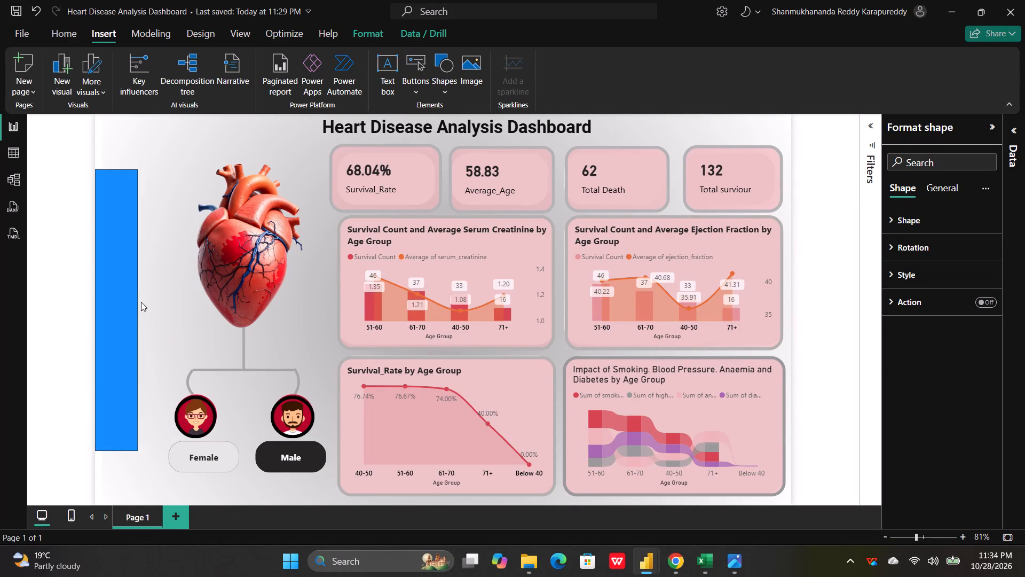
drag(141, 302, 143, 301)
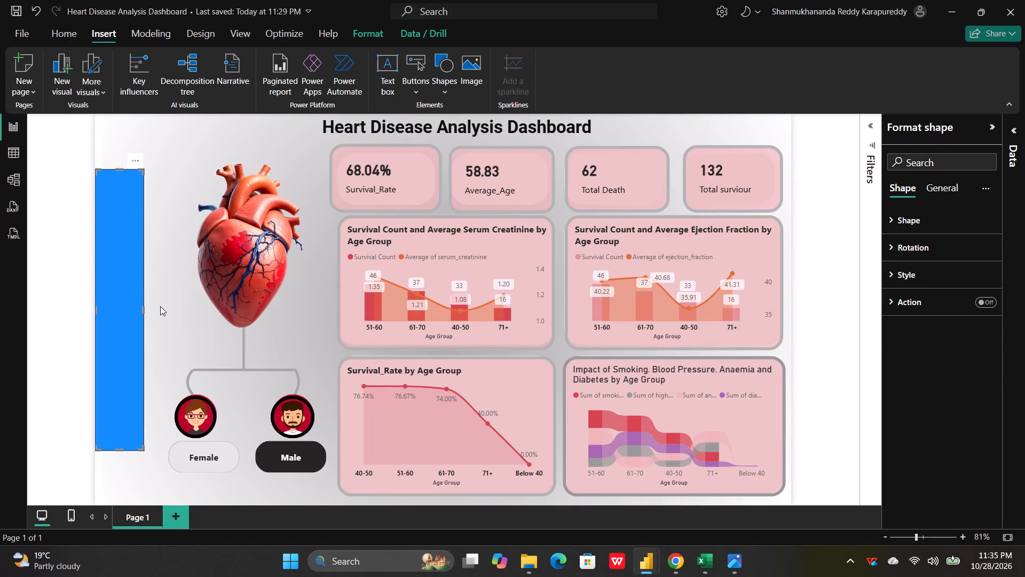
click(160, 306)
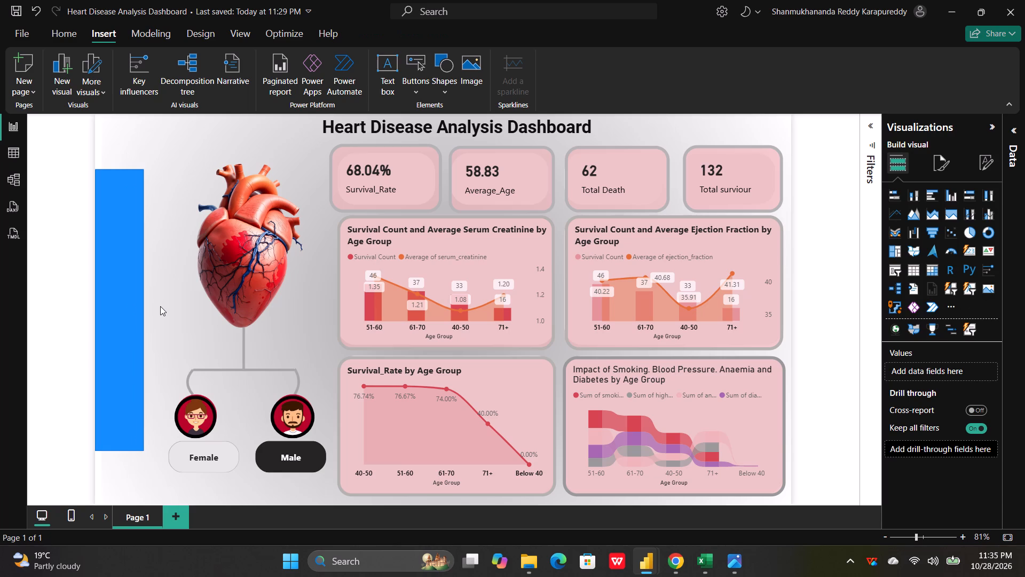
Fill the side panel rectangle with the lightest red tint from the theme colors, matching the pink cards.
click(131, 308)
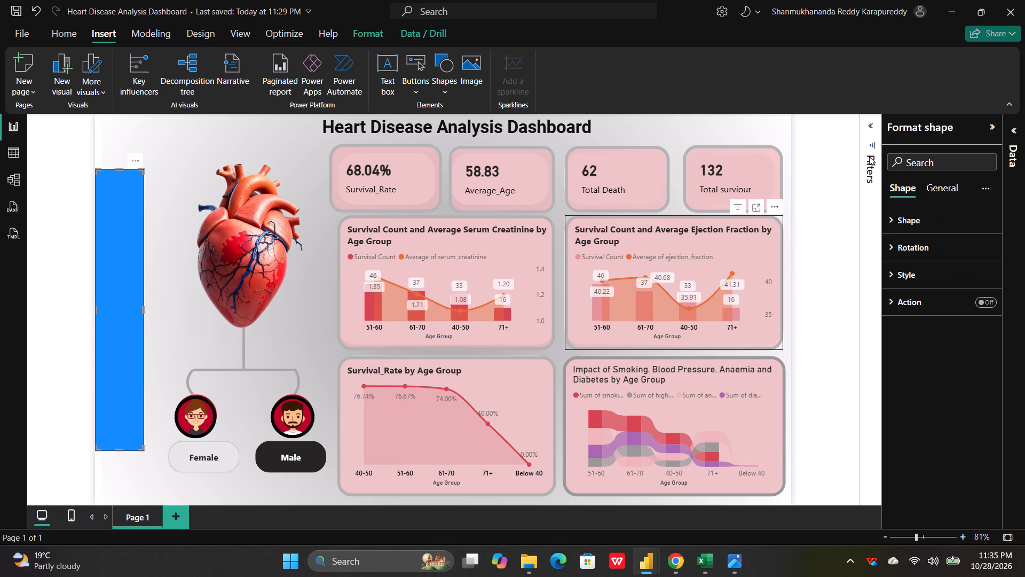
click(890, 269)
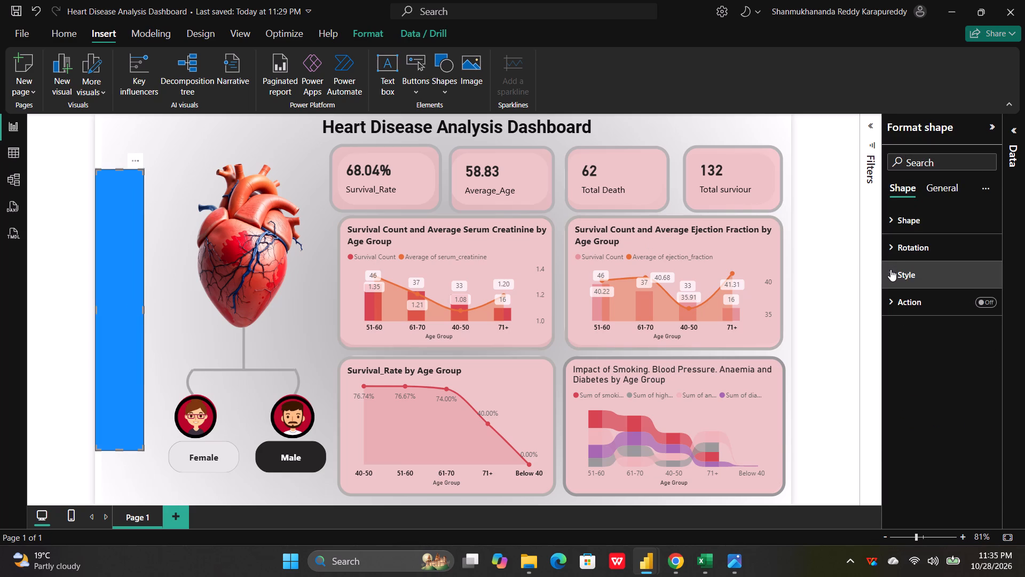
click(921, 337)
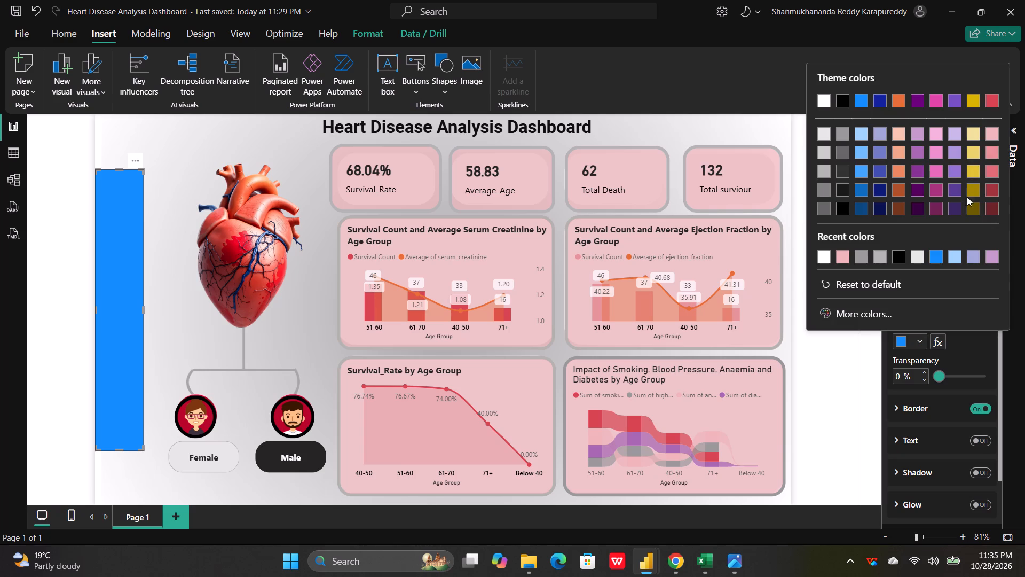
click(992, 130)
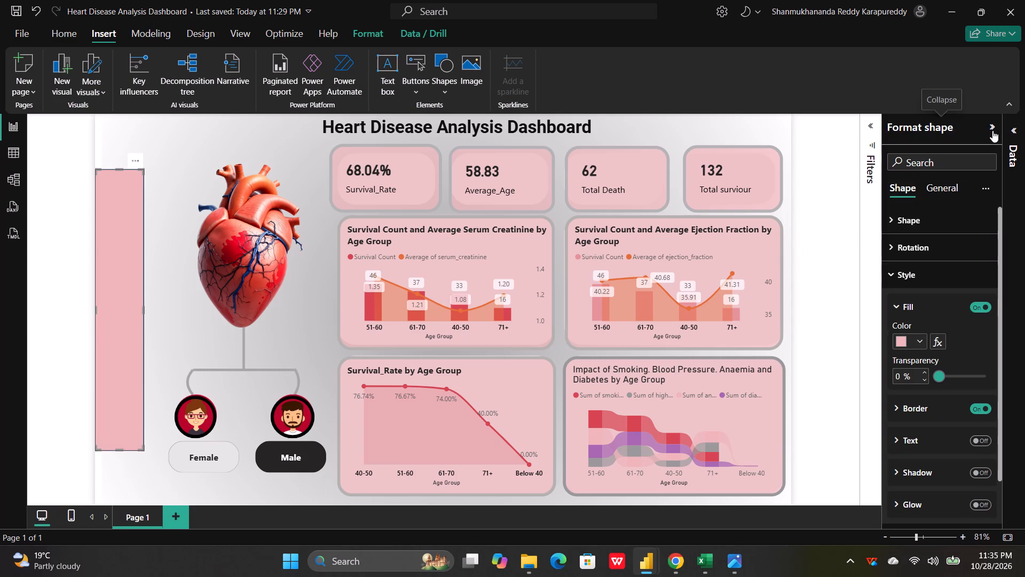
click(169, 316)
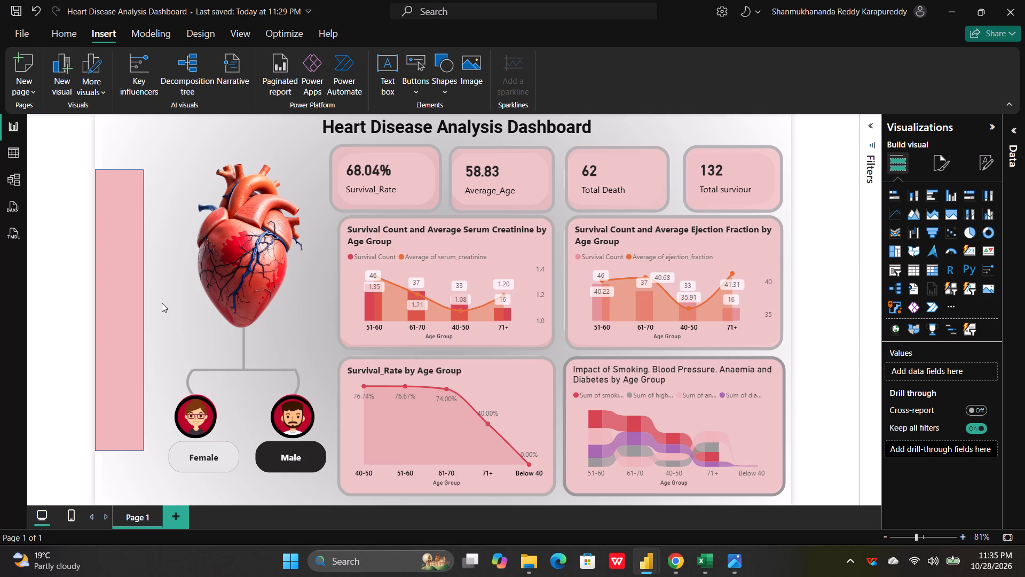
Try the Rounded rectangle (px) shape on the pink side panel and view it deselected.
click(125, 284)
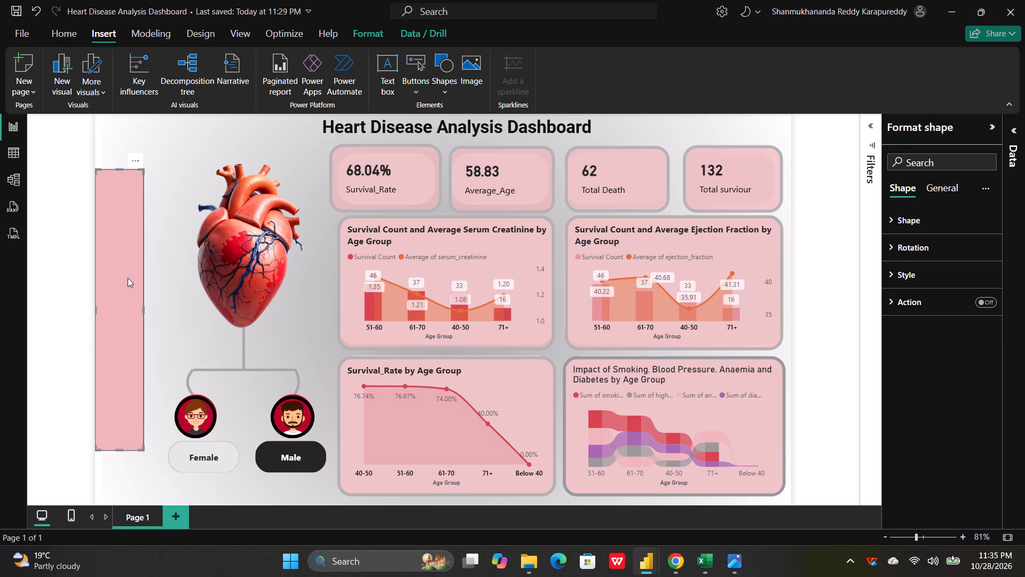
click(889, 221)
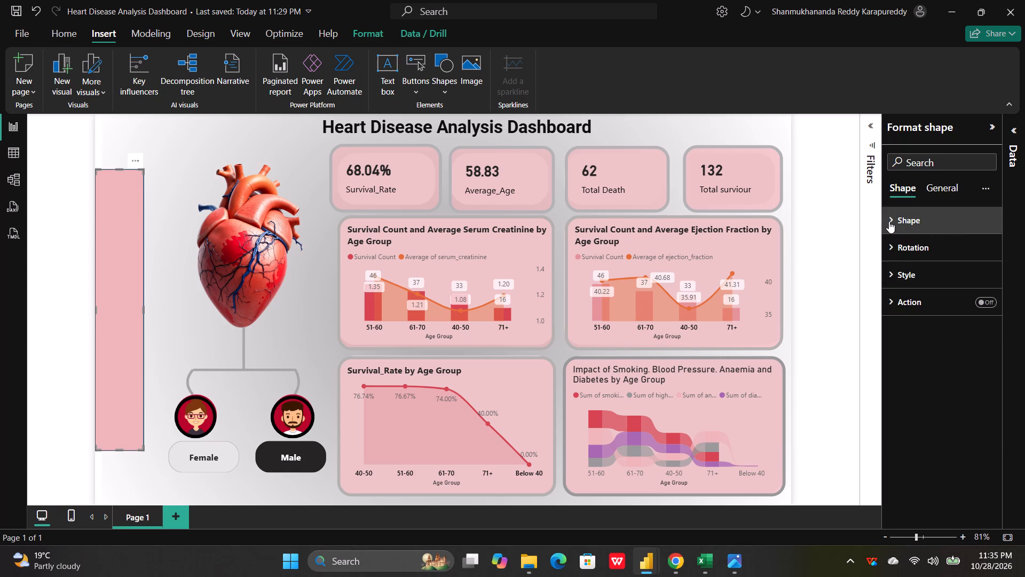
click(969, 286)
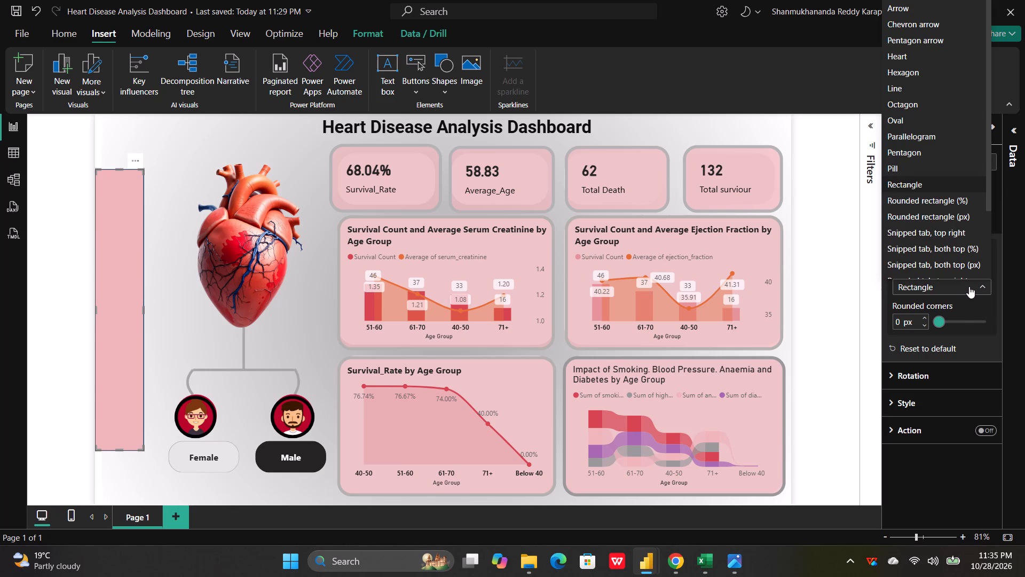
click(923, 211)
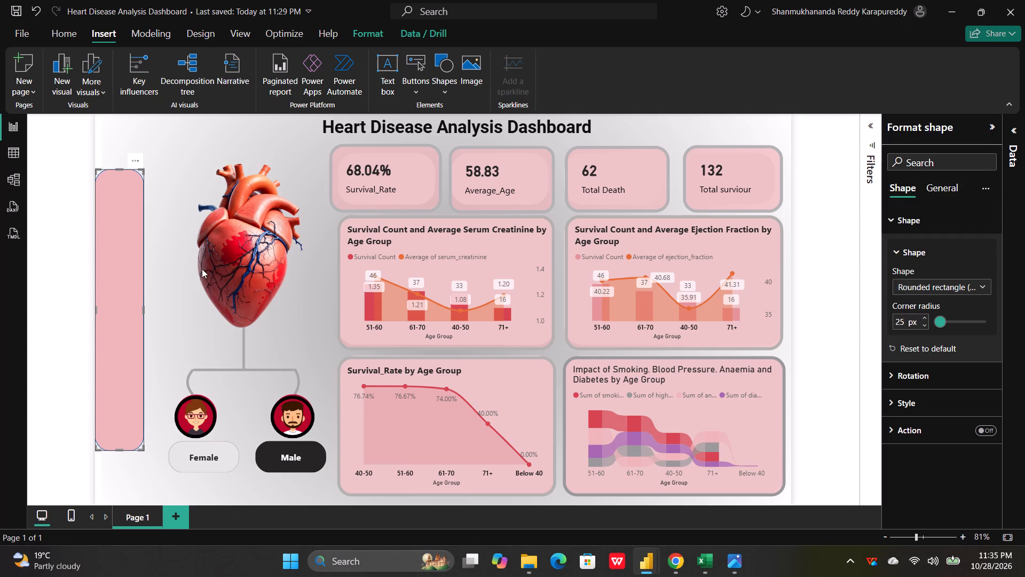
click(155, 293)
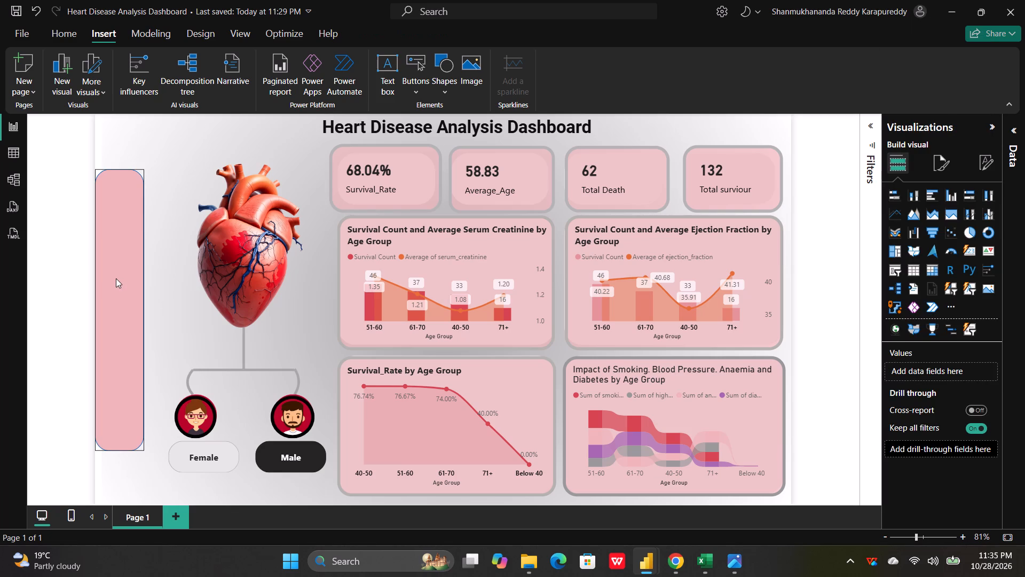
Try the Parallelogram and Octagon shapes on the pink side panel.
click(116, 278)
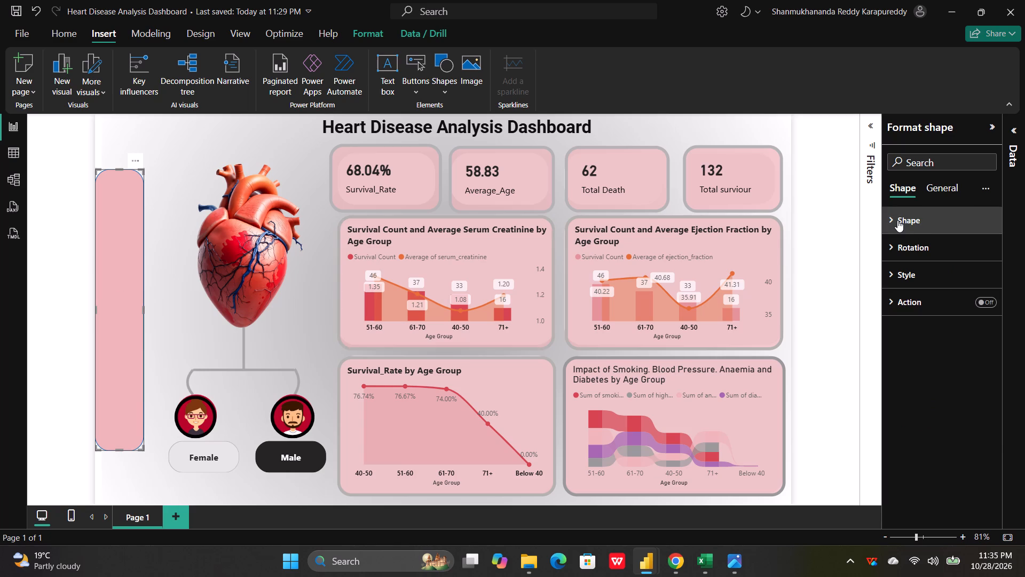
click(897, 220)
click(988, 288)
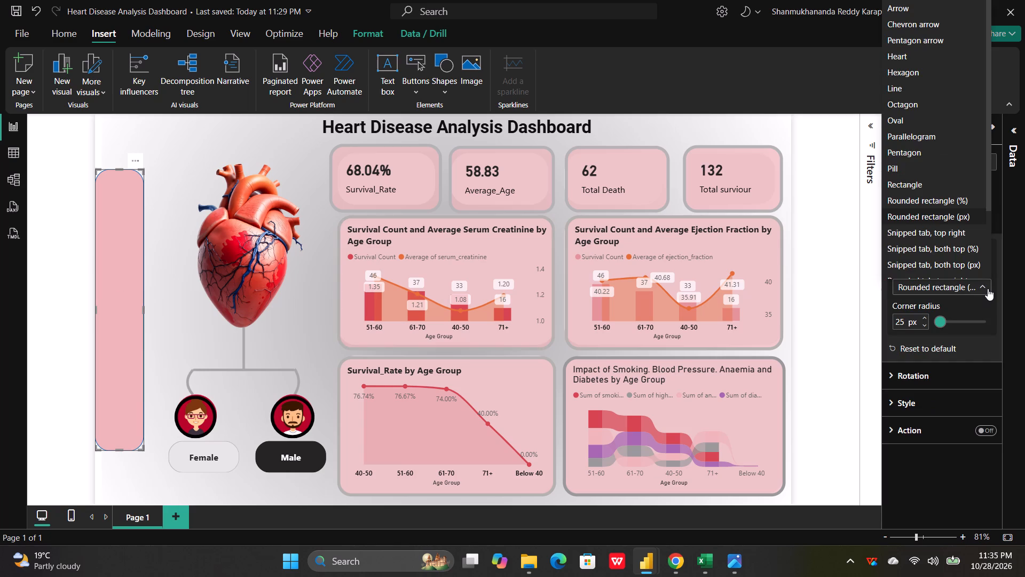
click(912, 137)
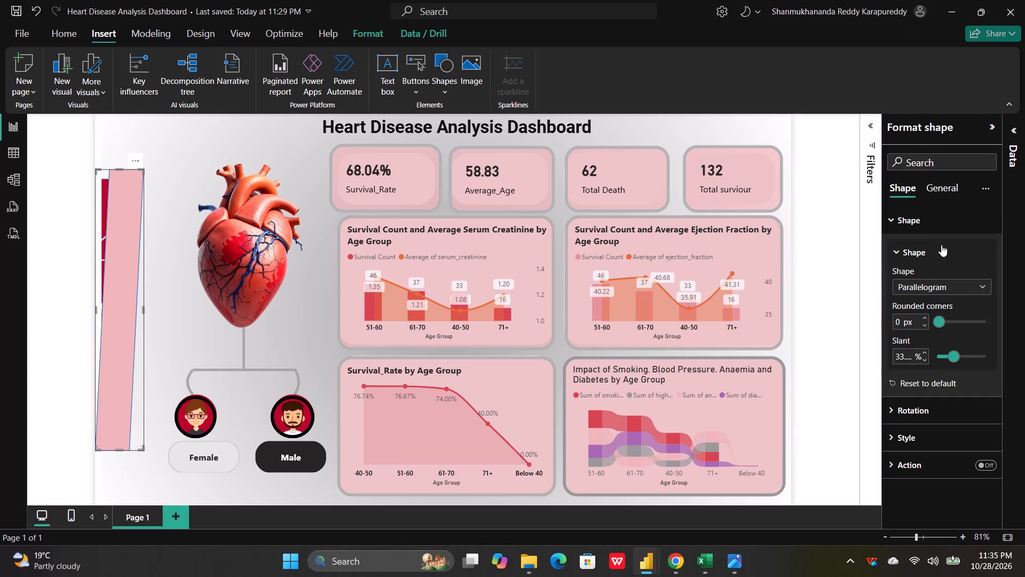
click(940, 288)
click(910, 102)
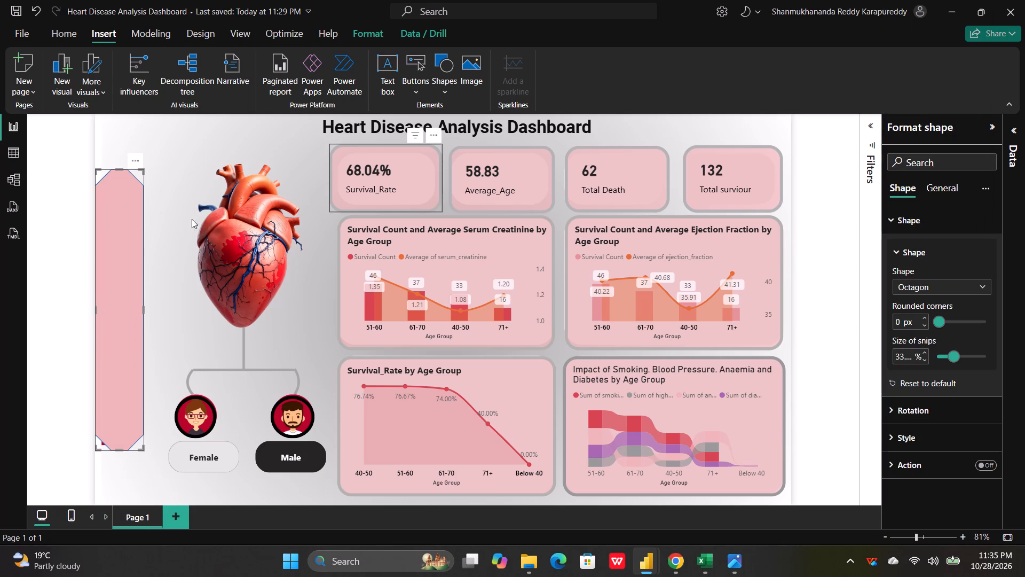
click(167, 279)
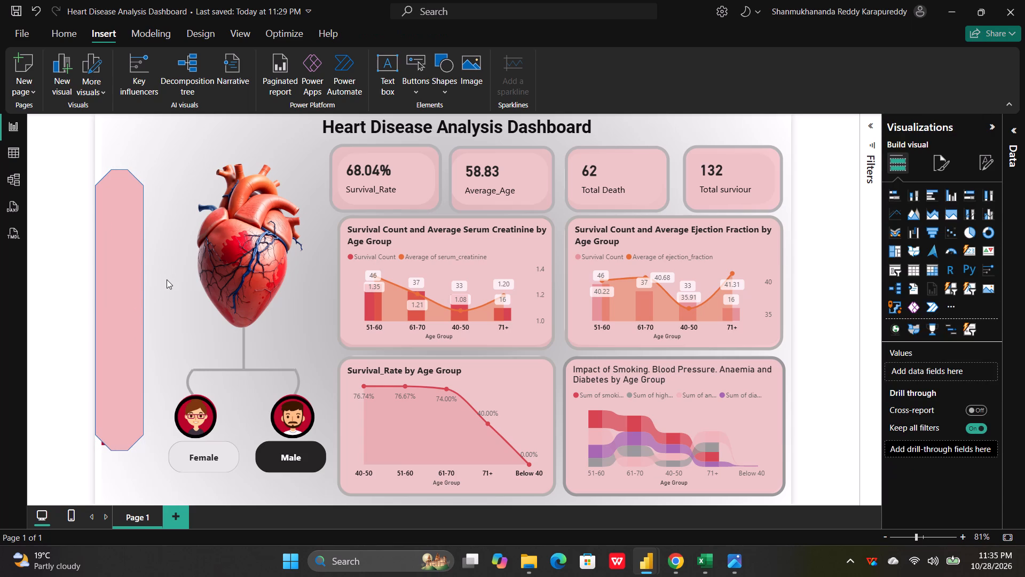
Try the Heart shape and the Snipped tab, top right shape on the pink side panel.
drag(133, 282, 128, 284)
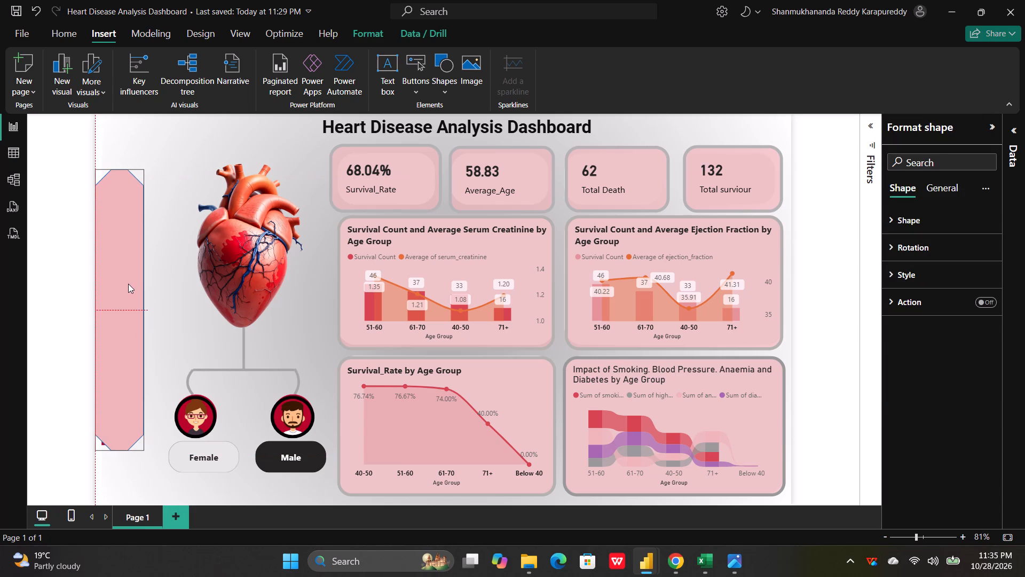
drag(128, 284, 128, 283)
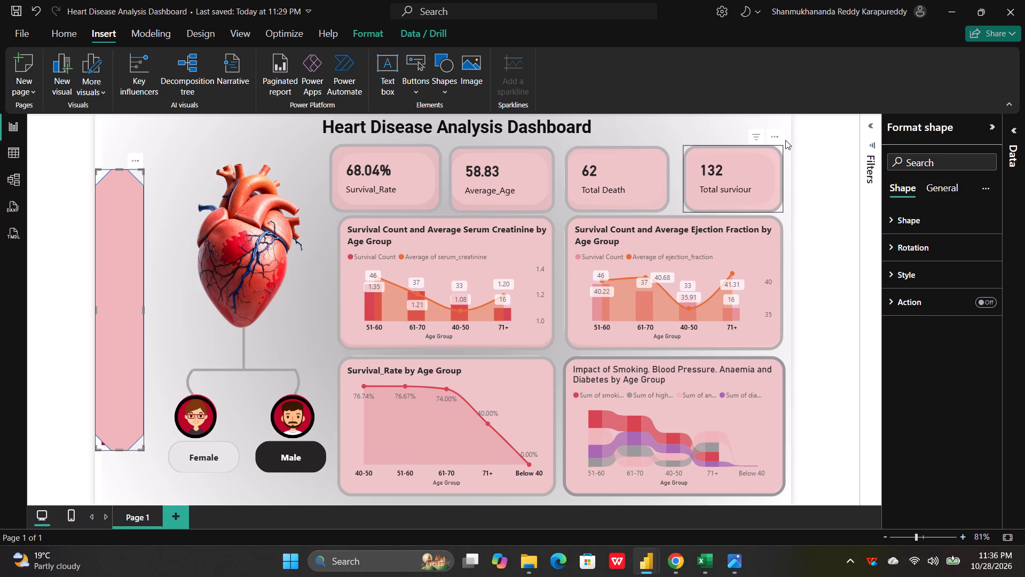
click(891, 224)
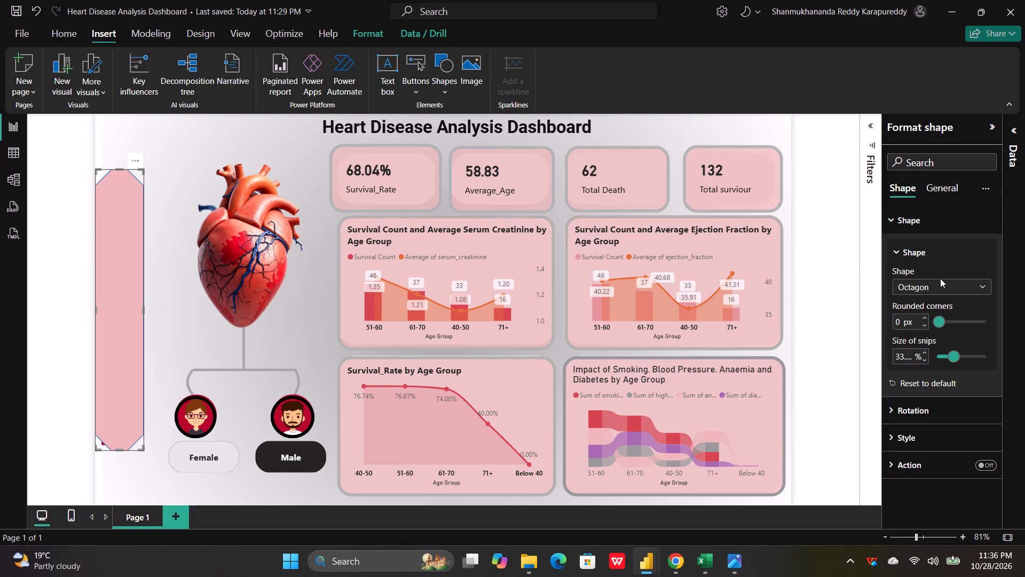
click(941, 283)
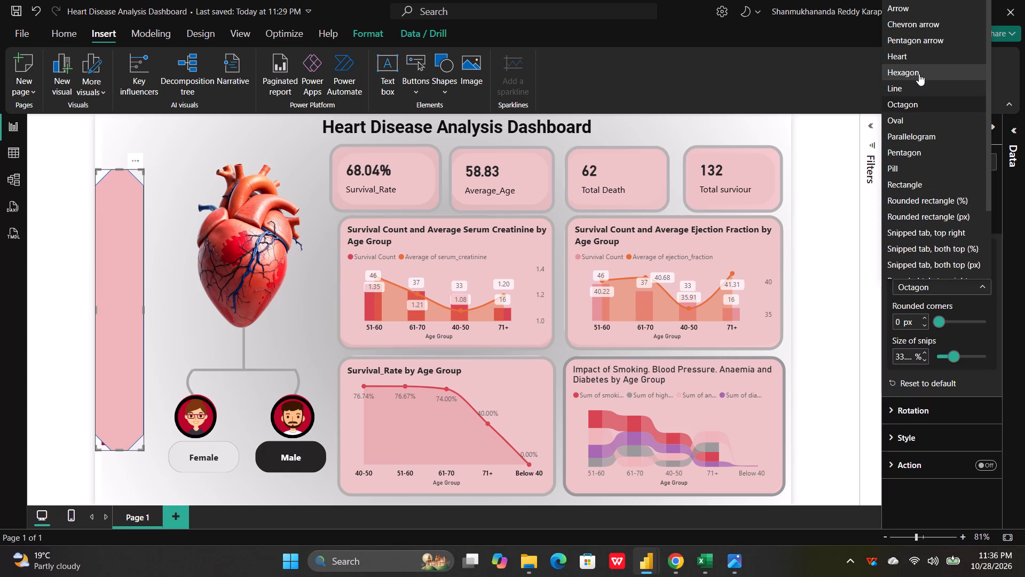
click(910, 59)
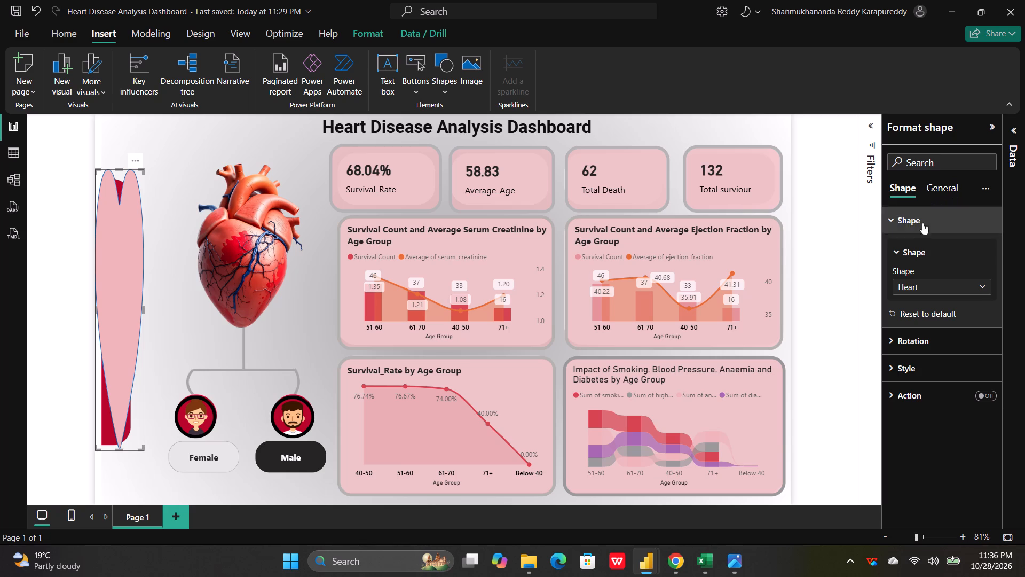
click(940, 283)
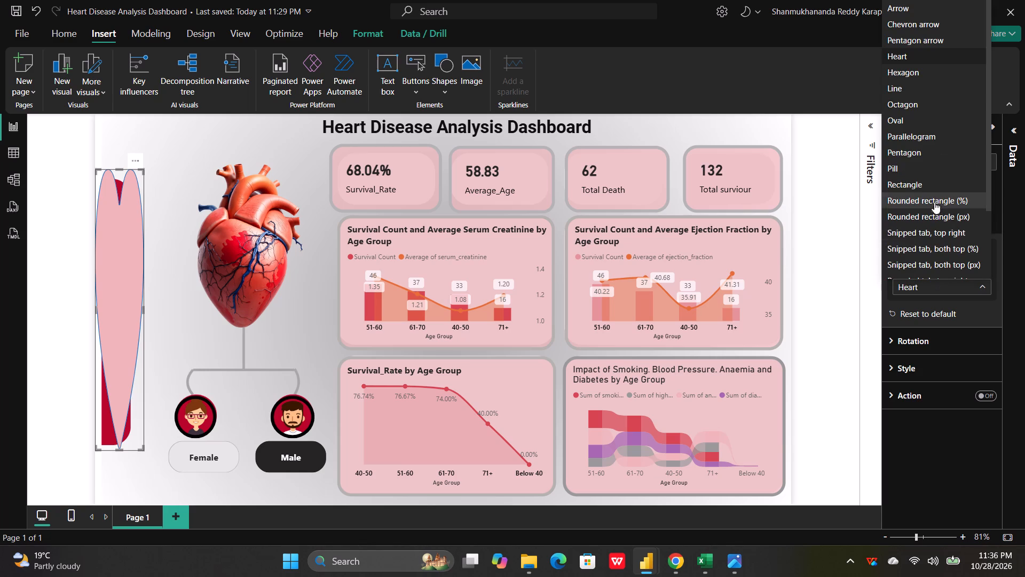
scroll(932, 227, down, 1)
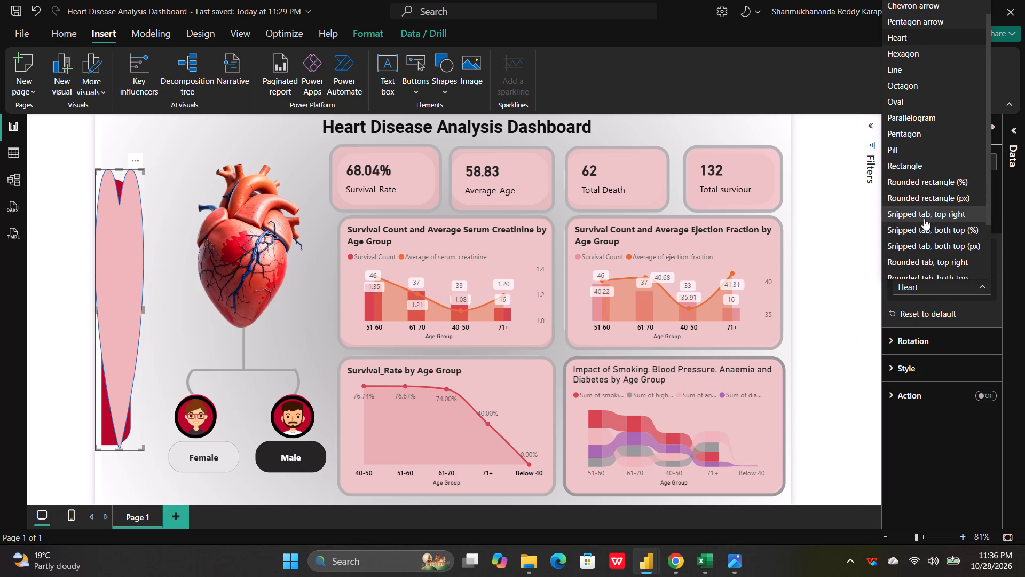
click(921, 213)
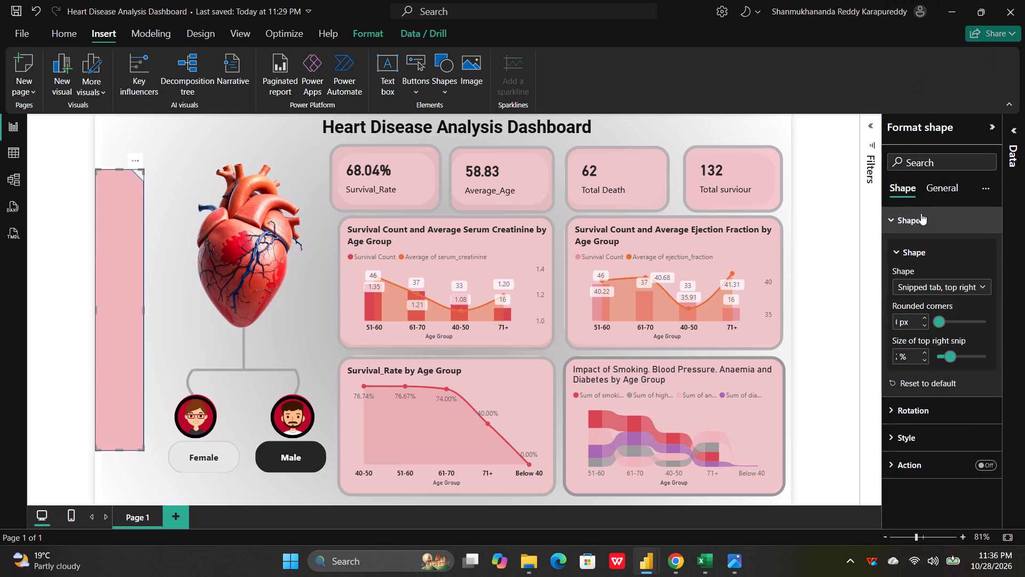
Change the pink side panel's shape to Rounded tab, top right.
click(944, 287)
scroll(939, 248, down, 1)
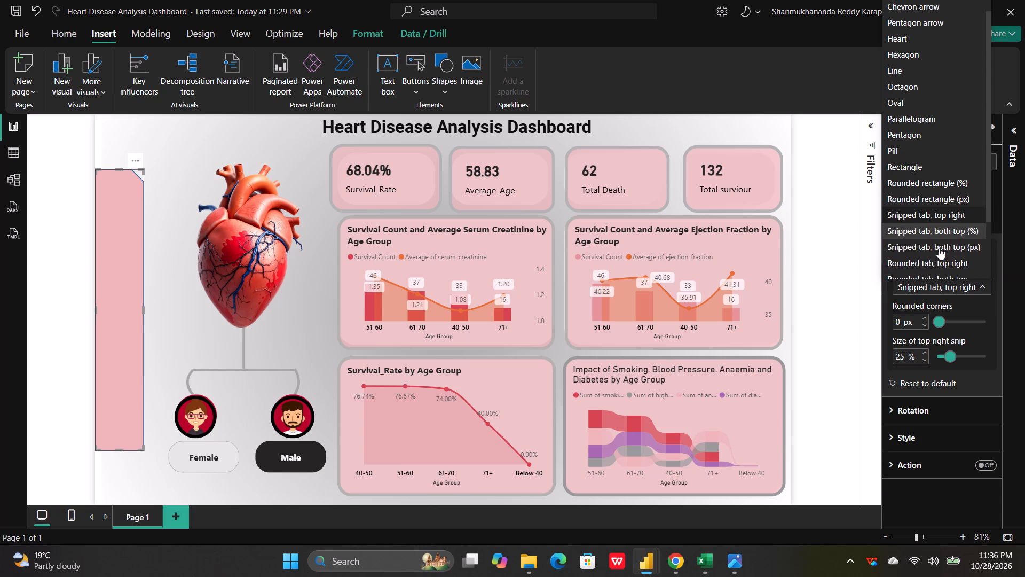
scroll(939, 248, down, 2)
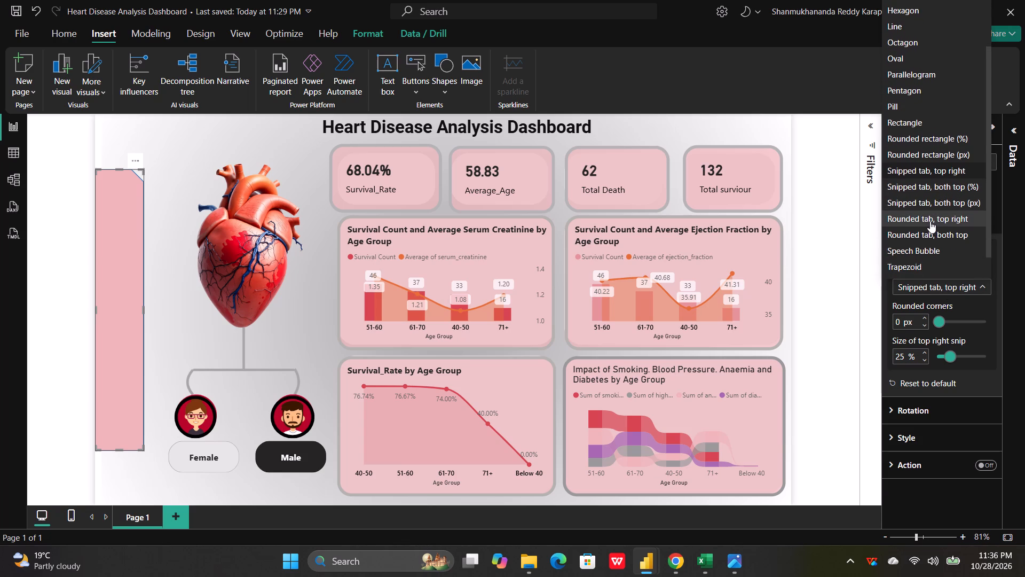
click(930, 221)
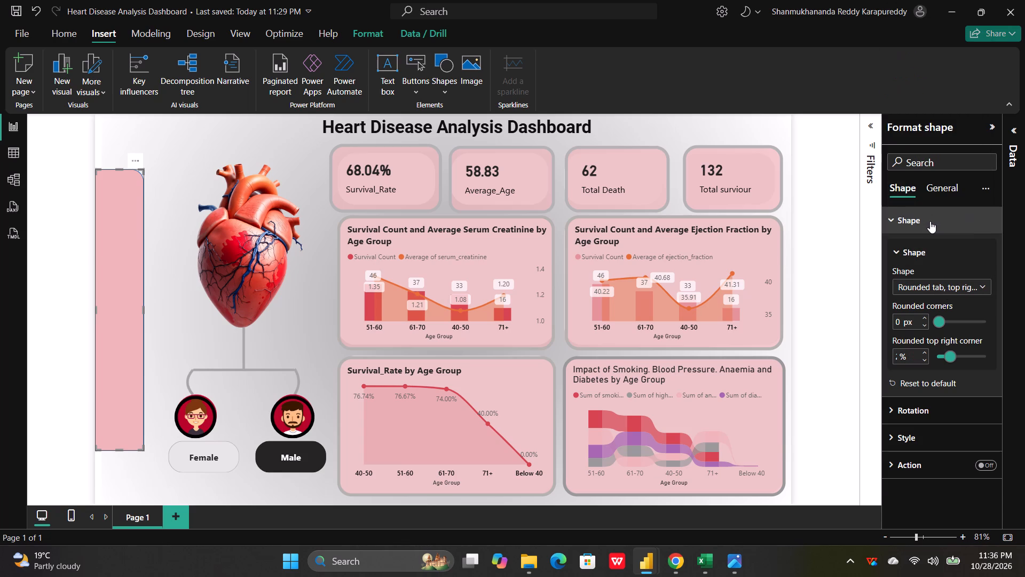
click(167, 322)
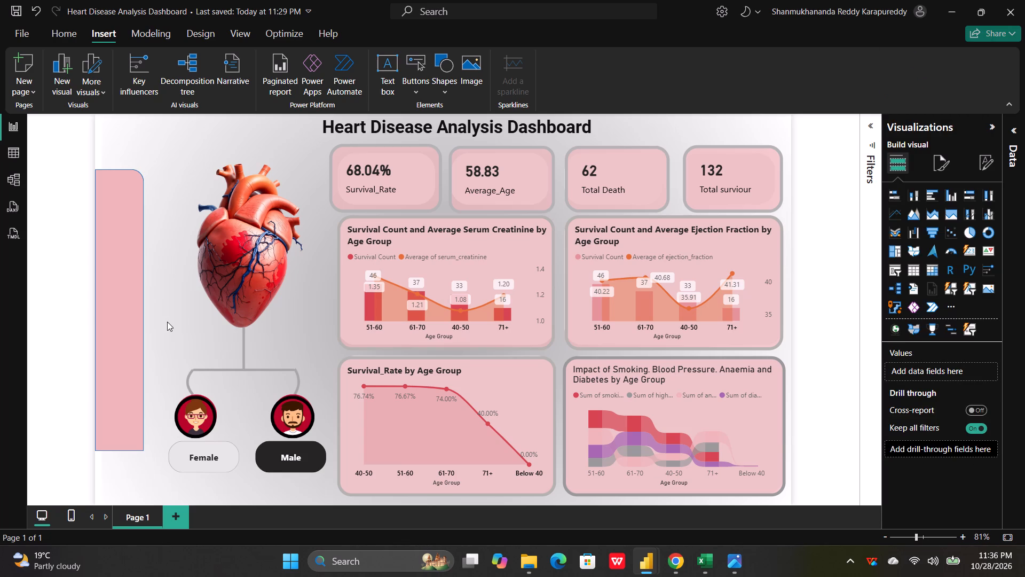
click(123, 322)
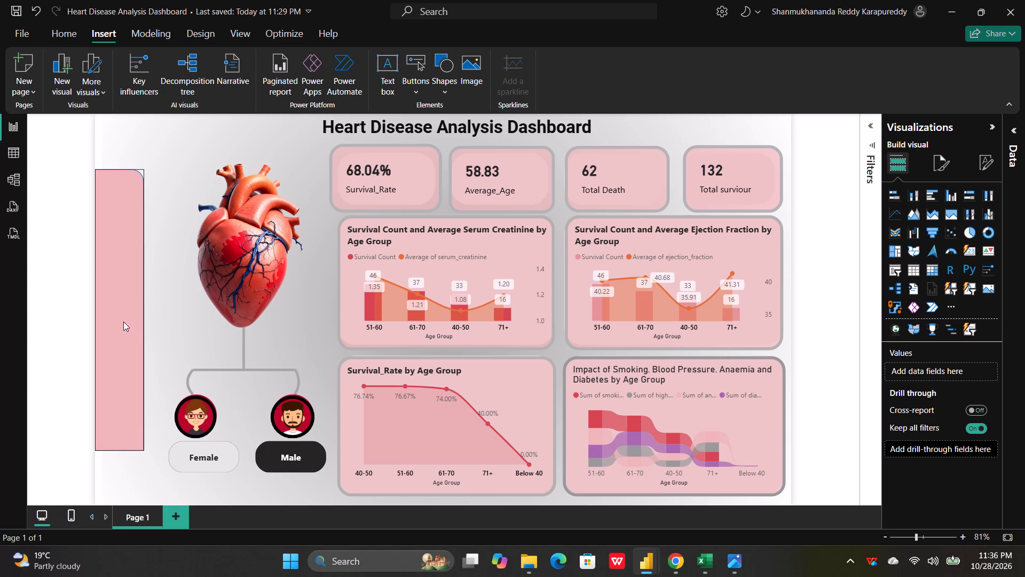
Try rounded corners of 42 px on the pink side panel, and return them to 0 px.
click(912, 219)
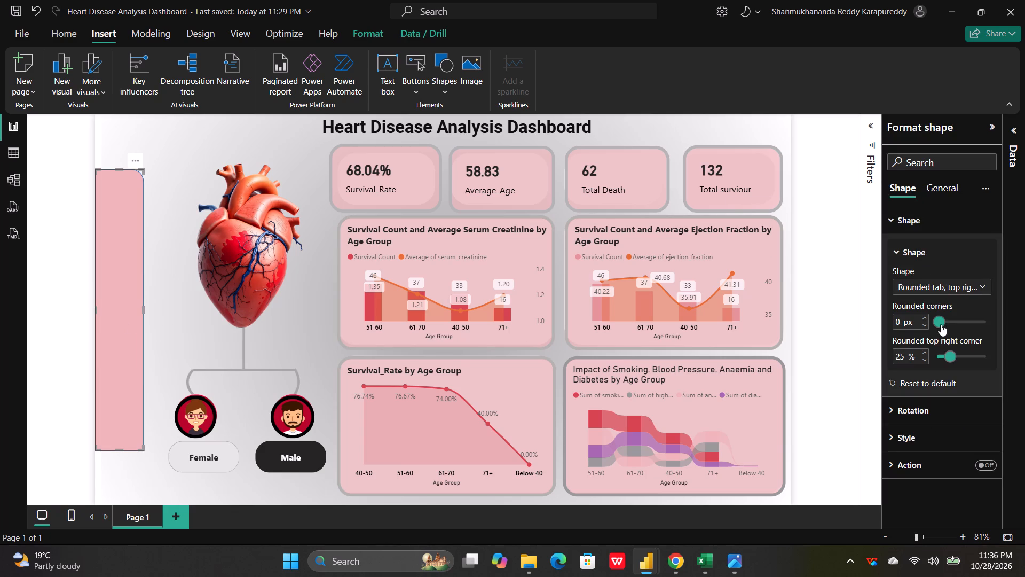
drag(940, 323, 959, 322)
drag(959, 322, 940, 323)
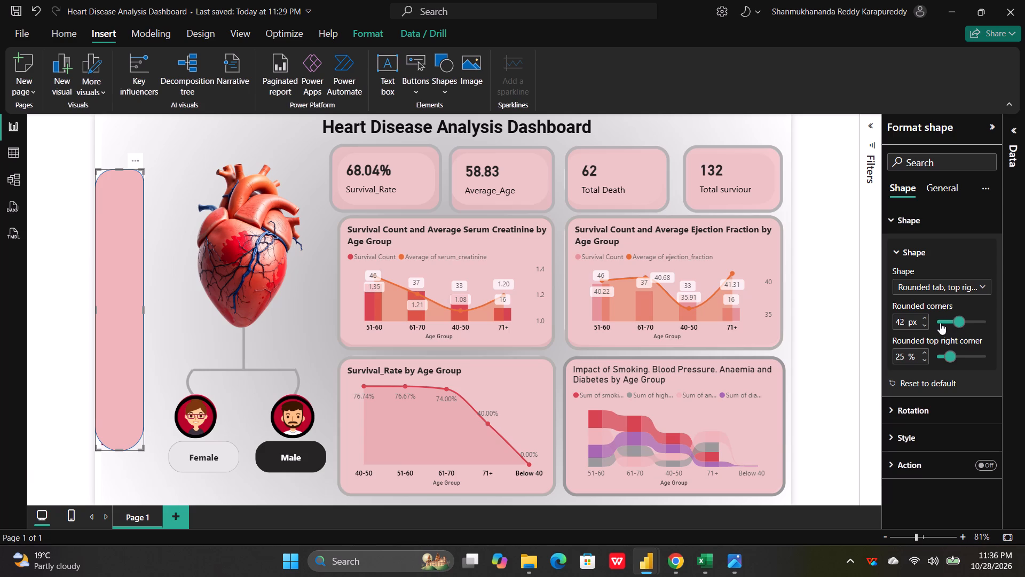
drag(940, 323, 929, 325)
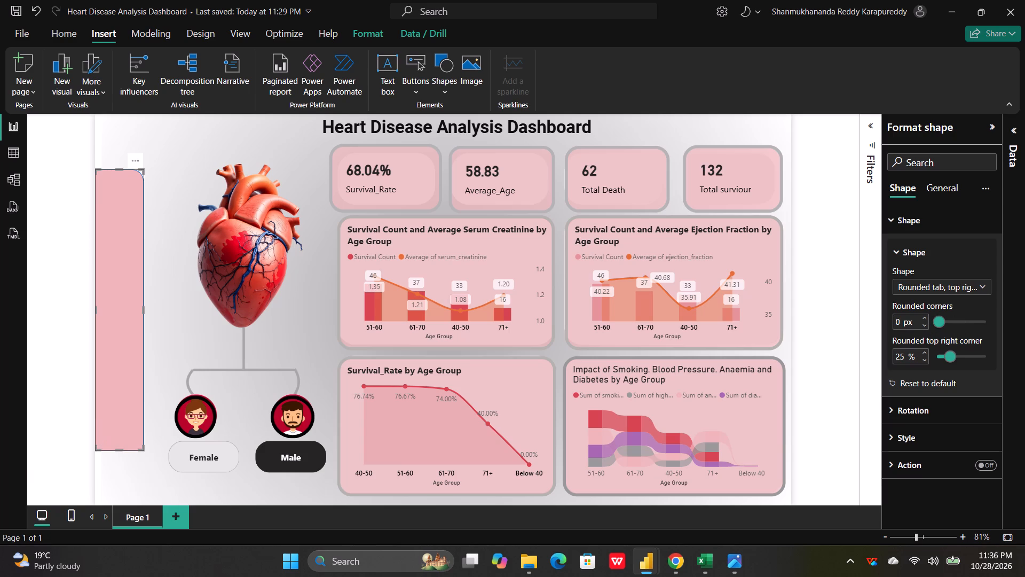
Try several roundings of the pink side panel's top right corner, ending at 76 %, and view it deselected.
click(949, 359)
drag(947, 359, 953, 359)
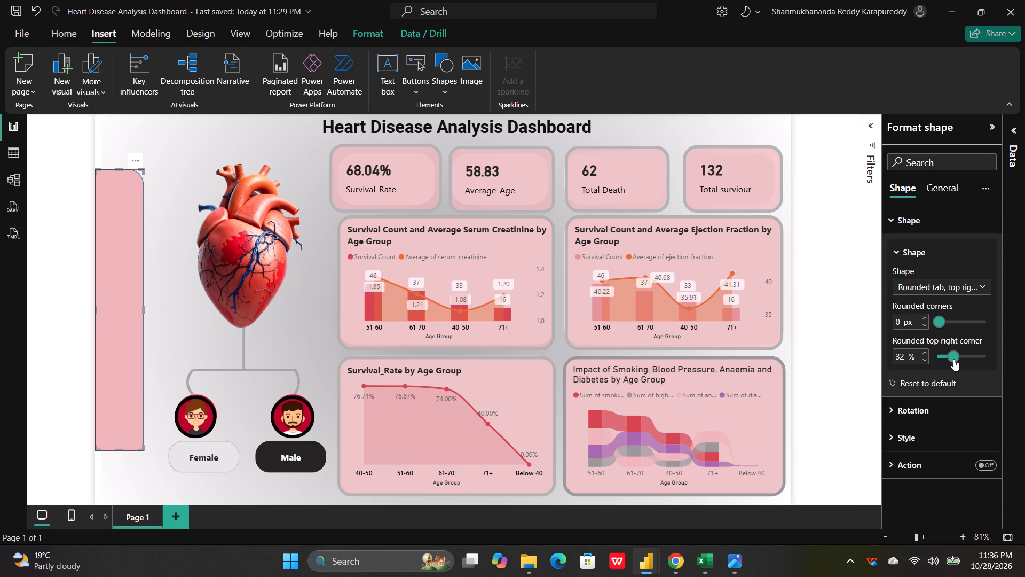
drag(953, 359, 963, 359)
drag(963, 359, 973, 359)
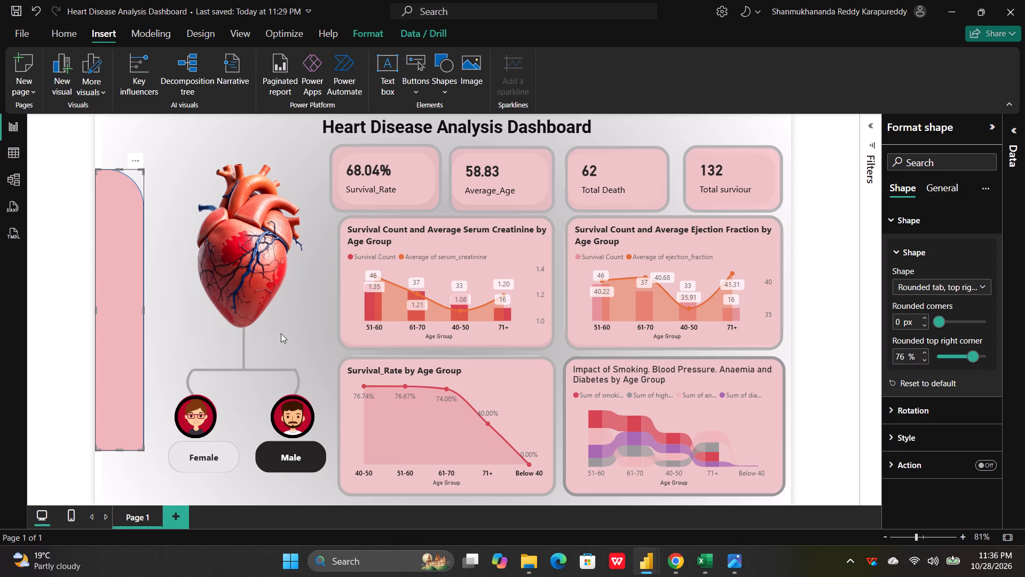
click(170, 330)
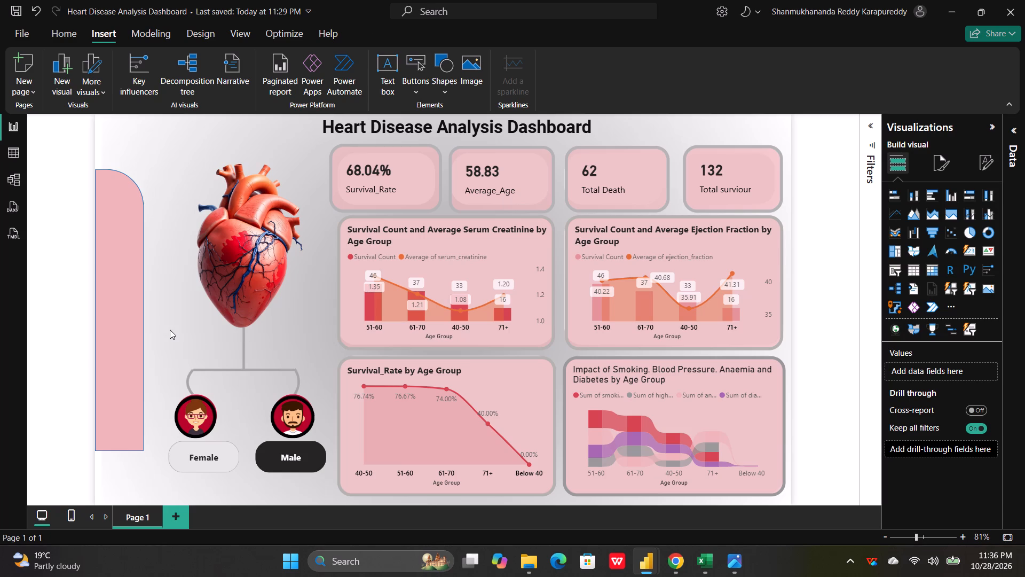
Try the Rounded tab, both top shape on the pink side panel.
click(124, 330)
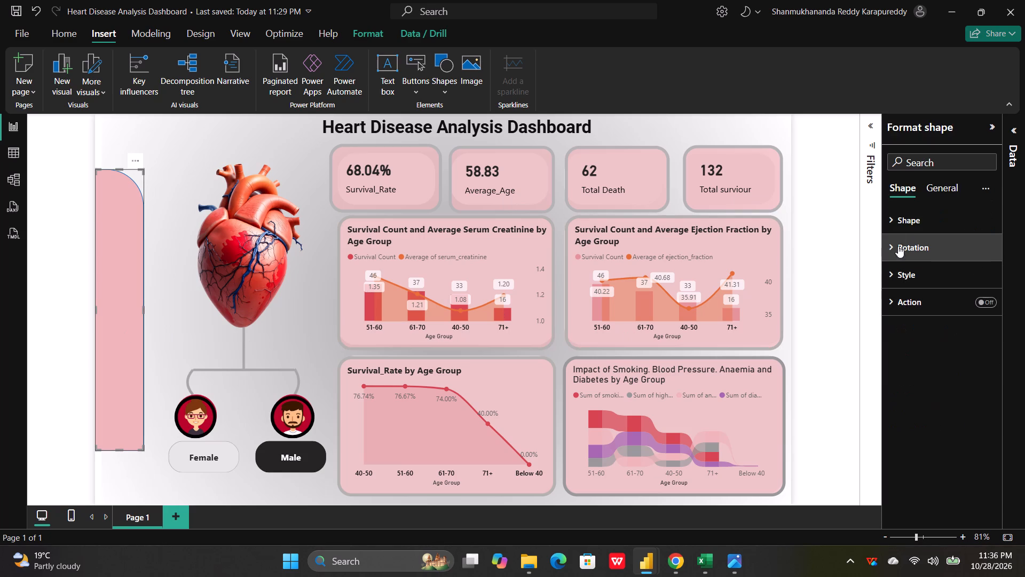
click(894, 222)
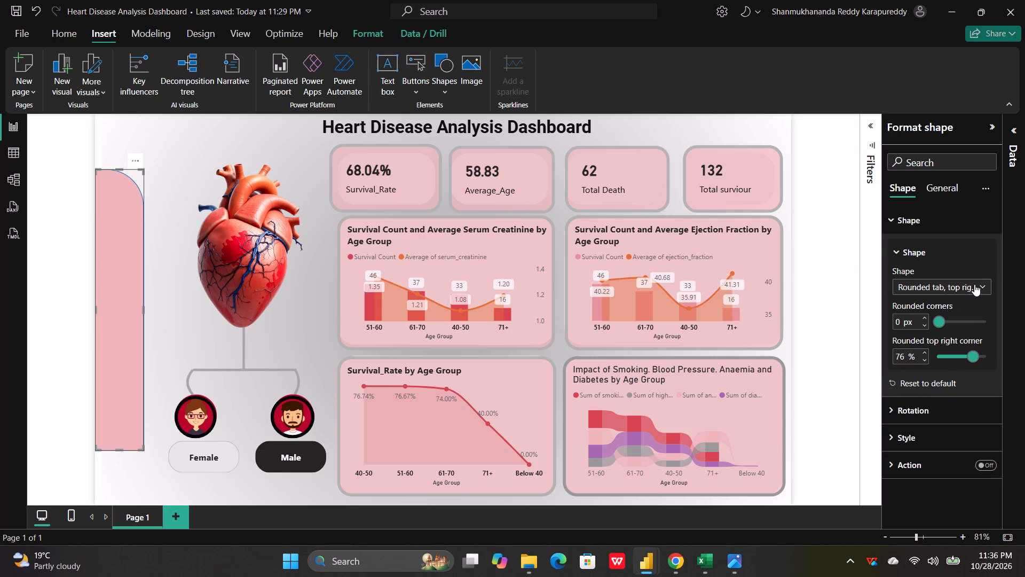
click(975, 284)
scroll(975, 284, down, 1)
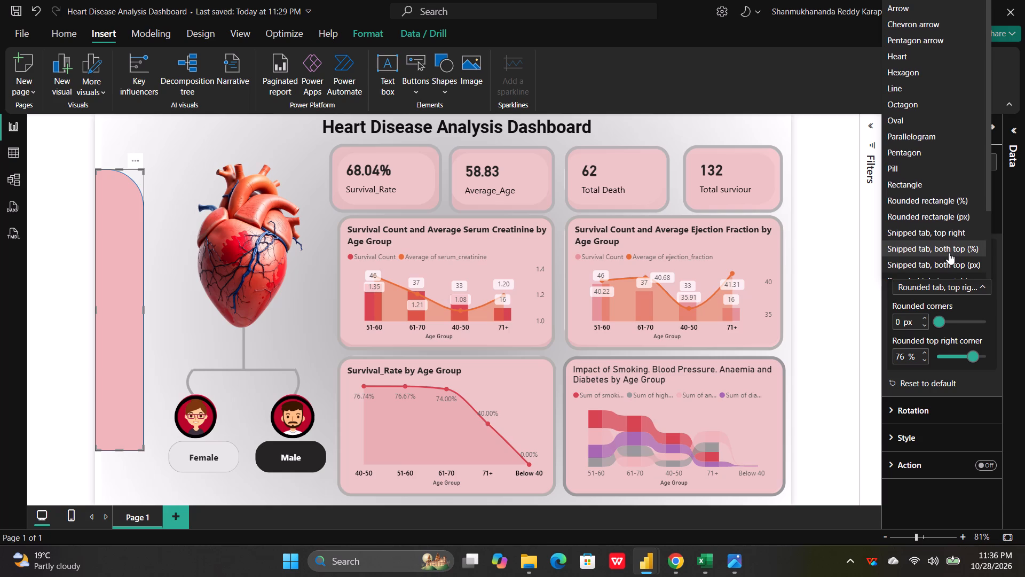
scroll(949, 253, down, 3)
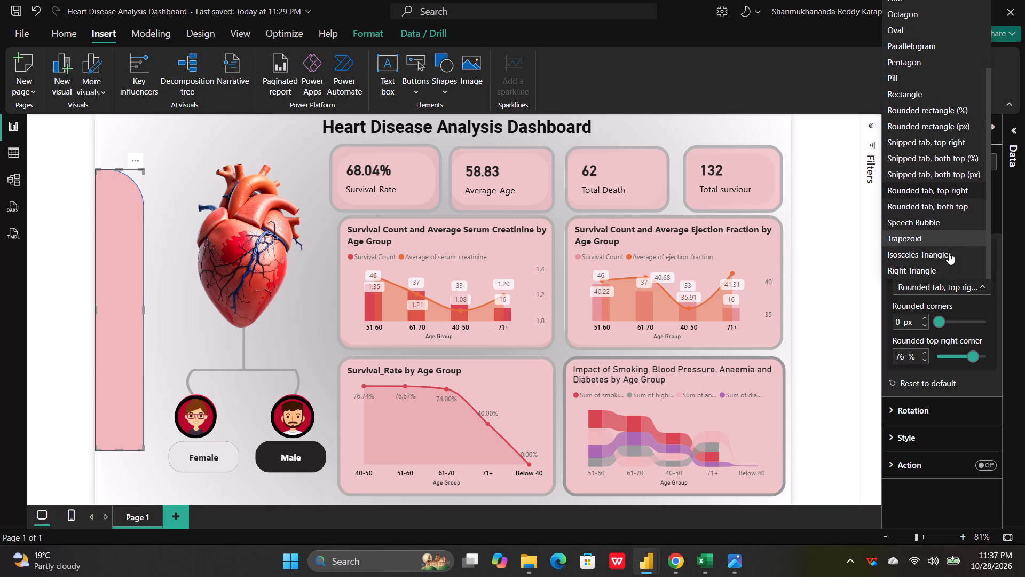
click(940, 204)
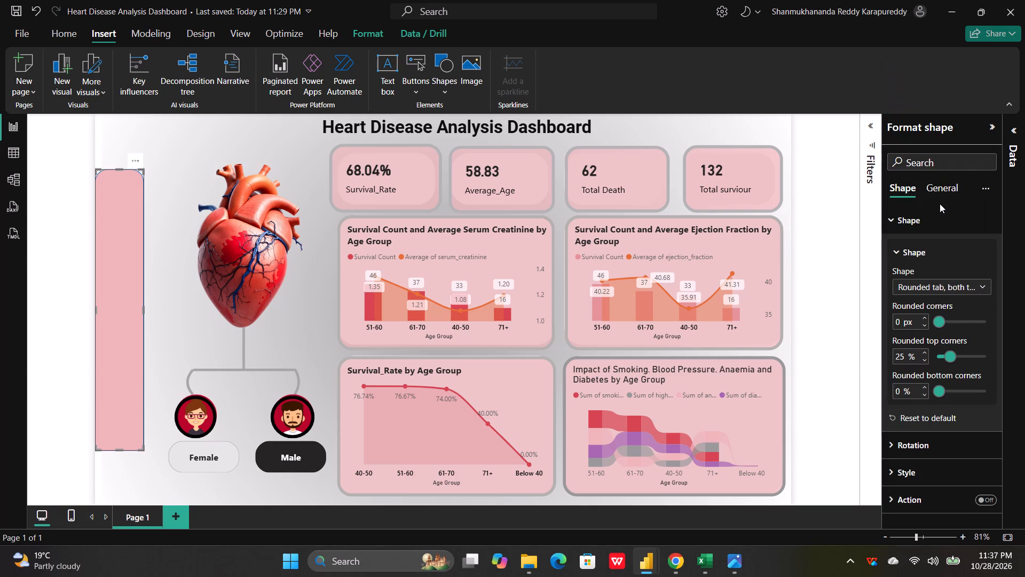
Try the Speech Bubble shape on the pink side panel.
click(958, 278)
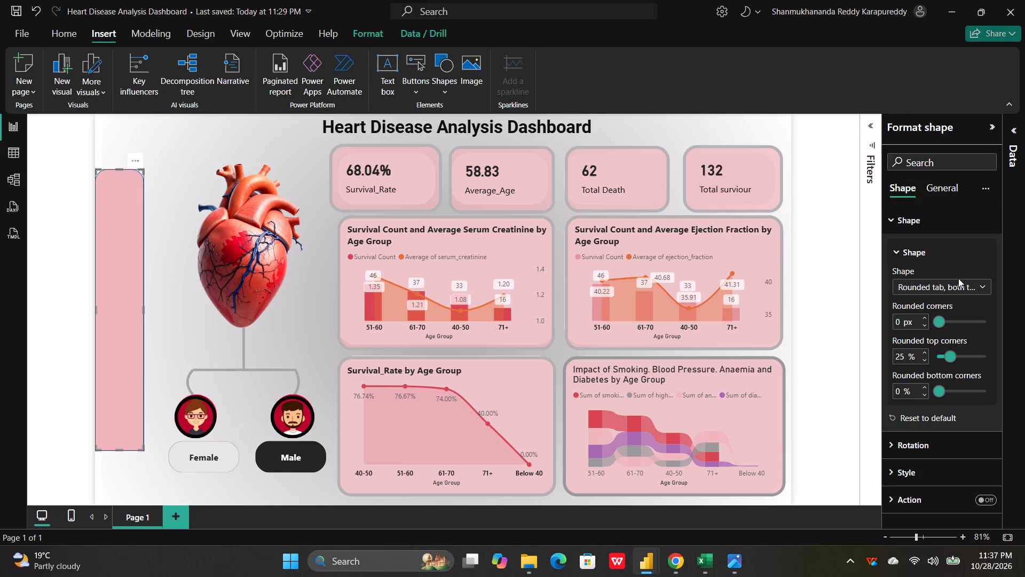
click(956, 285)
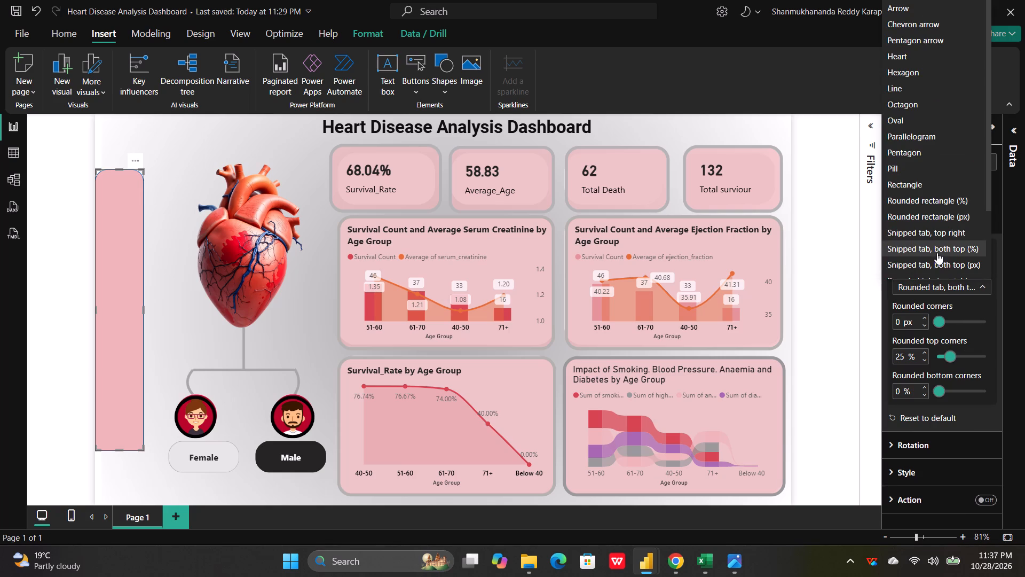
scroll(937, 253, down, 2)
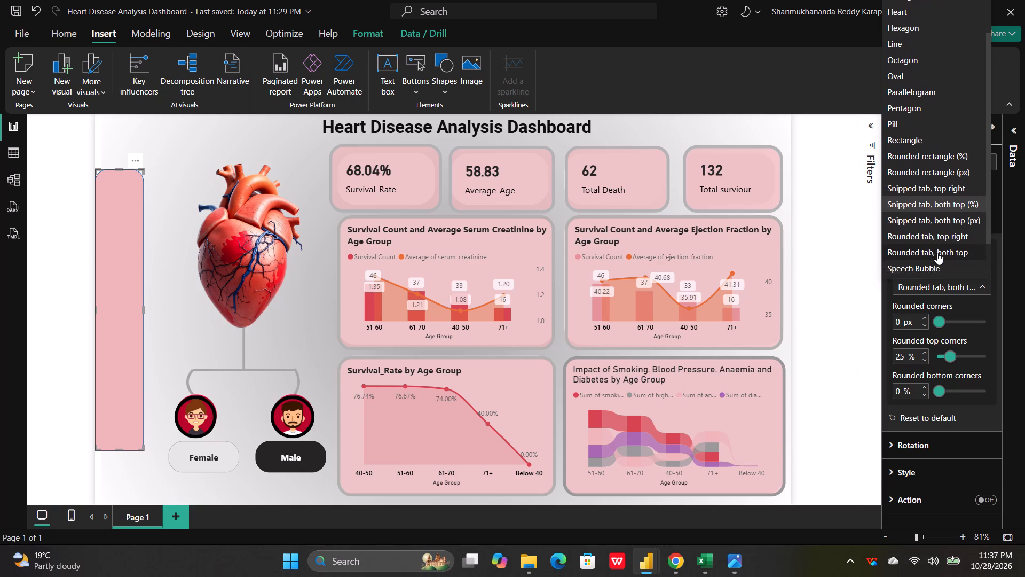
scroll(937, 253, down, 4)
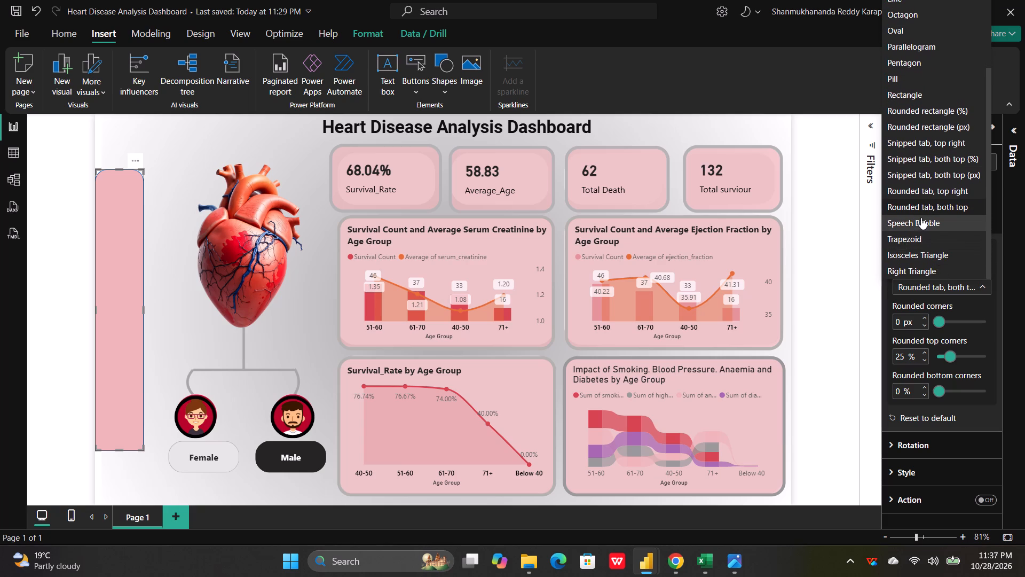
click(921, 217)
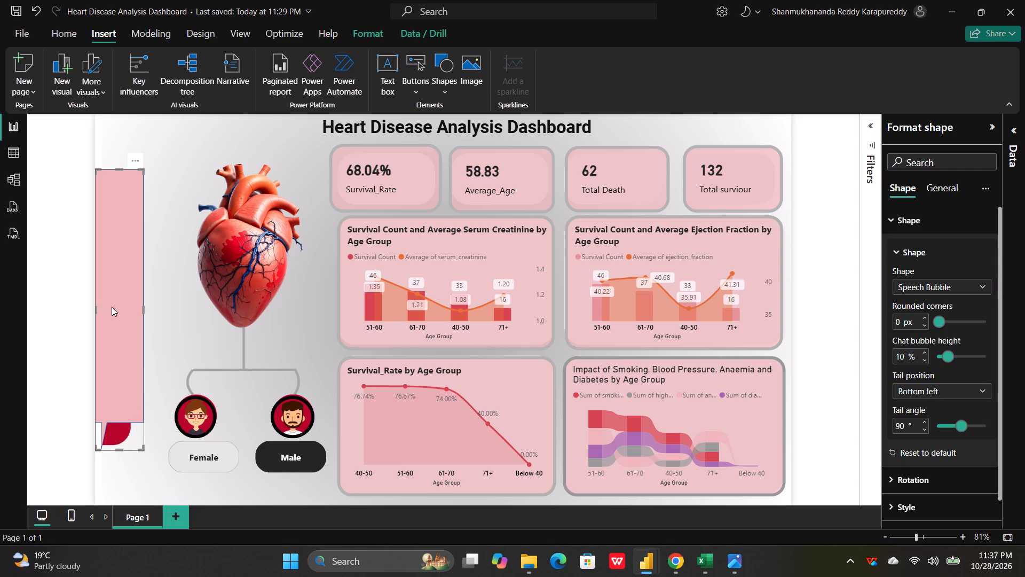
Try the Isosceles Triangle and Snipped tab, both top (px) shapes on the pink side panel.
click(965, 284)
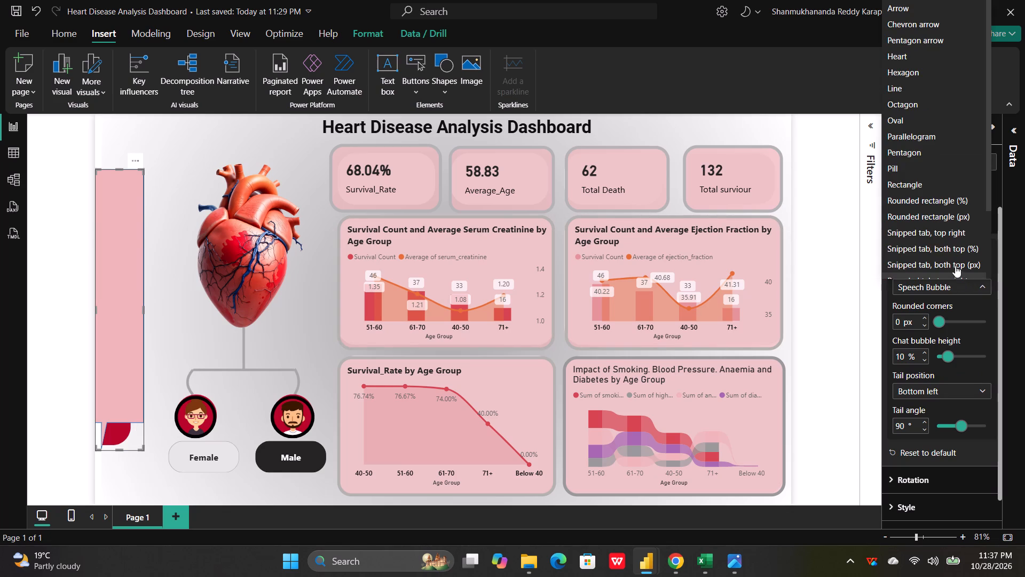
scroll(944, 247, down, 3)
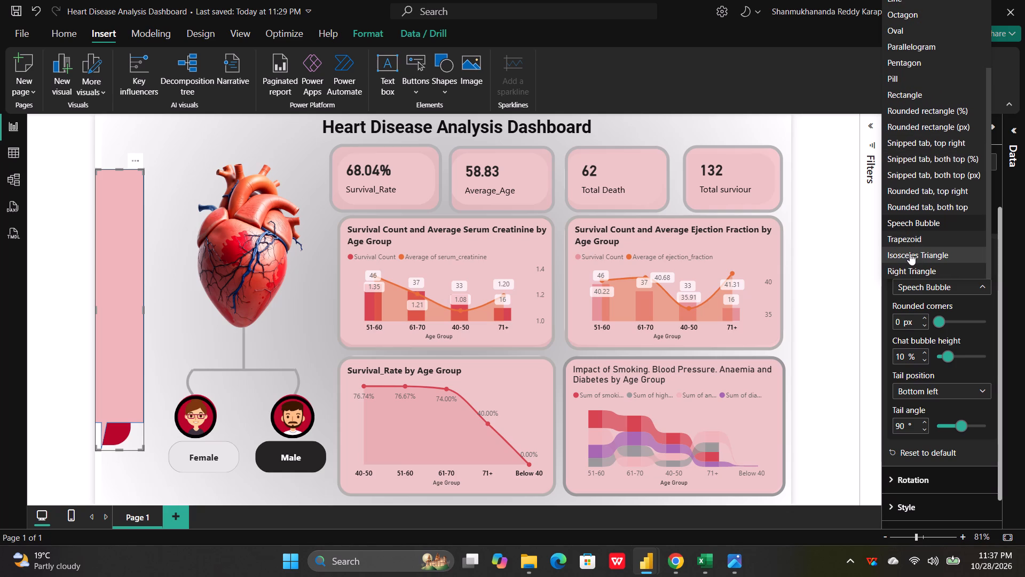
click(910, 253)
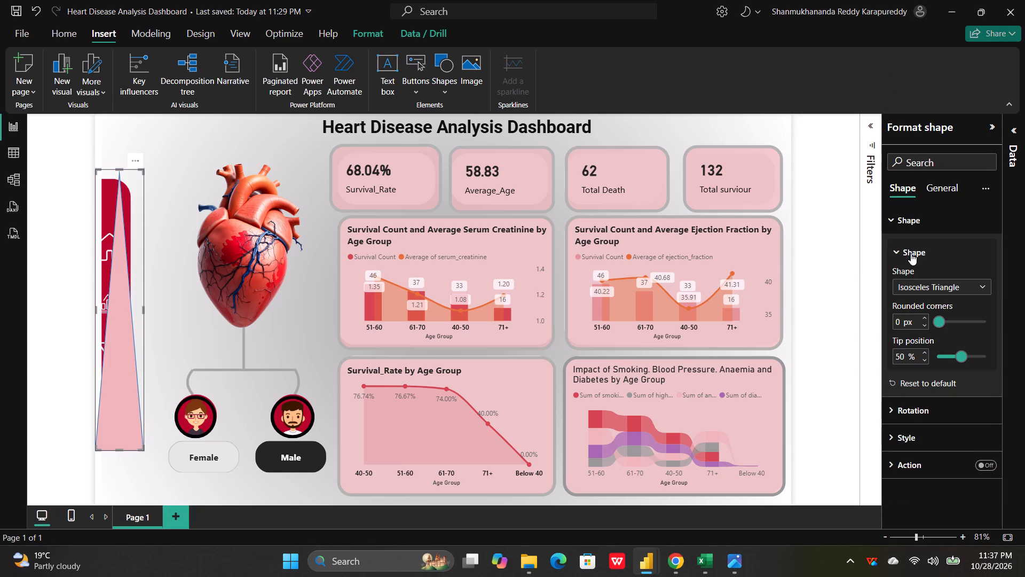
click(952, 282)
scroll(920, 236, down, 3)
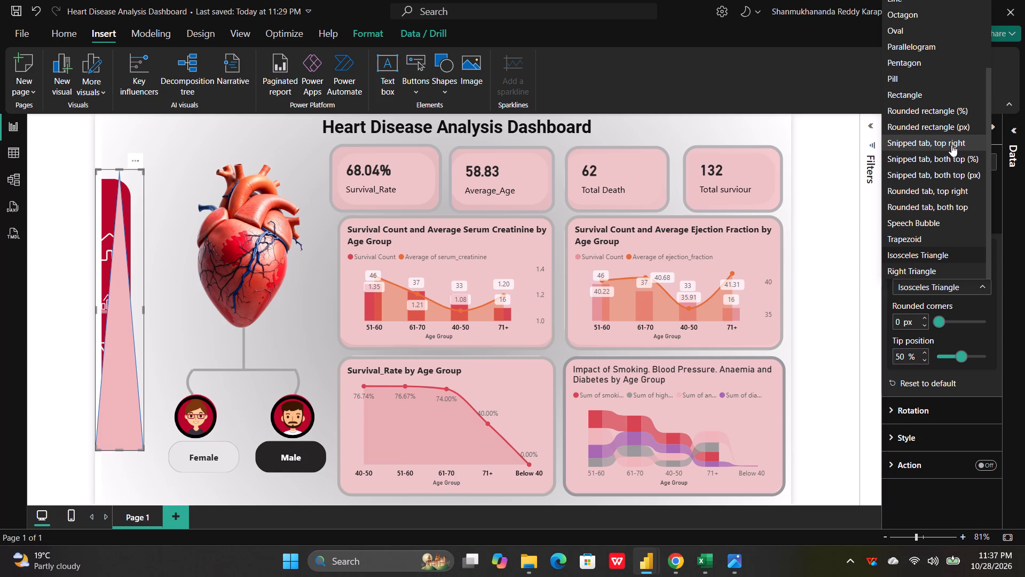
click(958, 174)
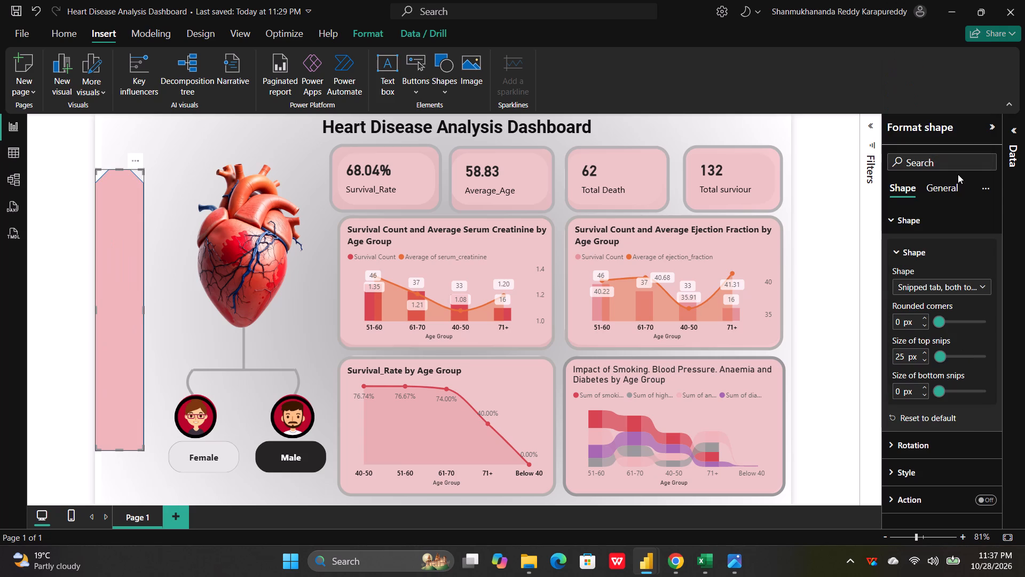
Change the pink side panel's shape to Pill and view it deselected.
click(959, 286)
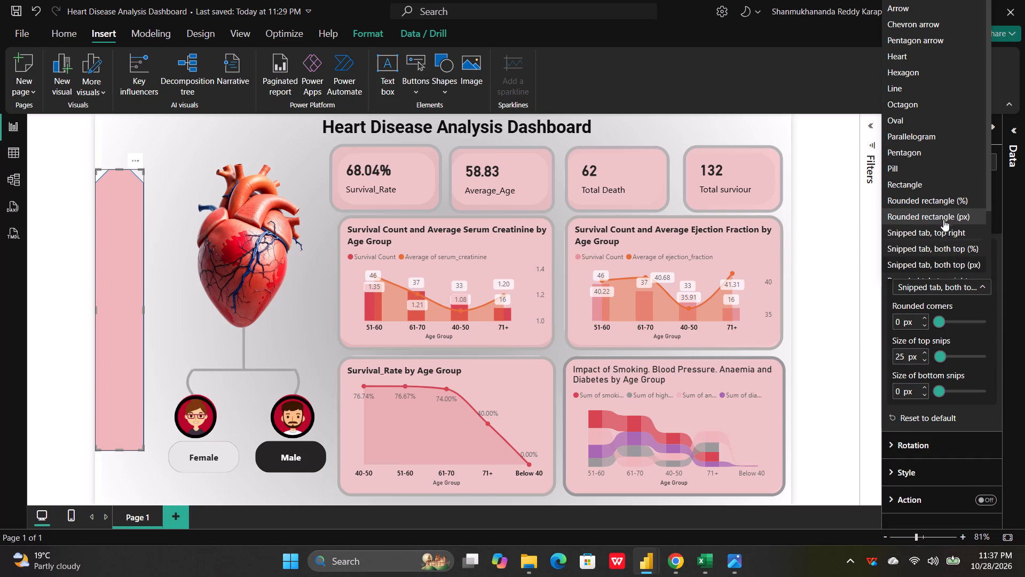
scroll(943, 220, down, 2)
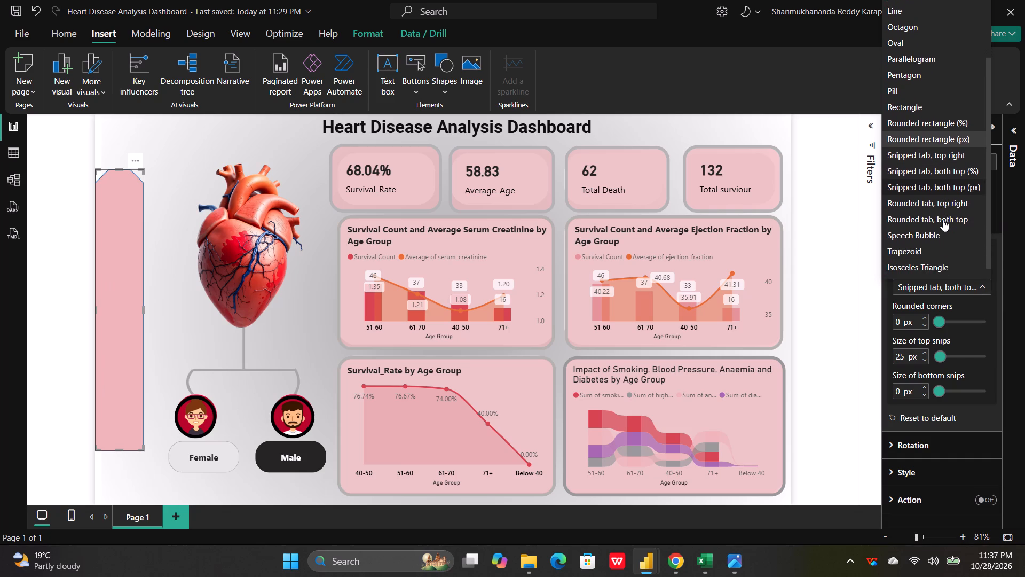
scroll(943, 220, down, 1)
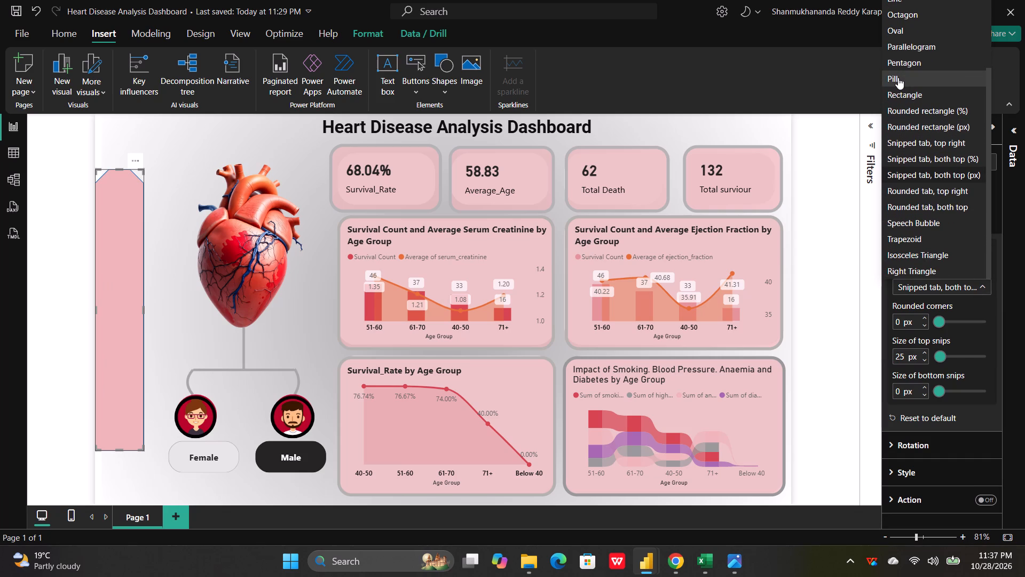
click(898, 77)
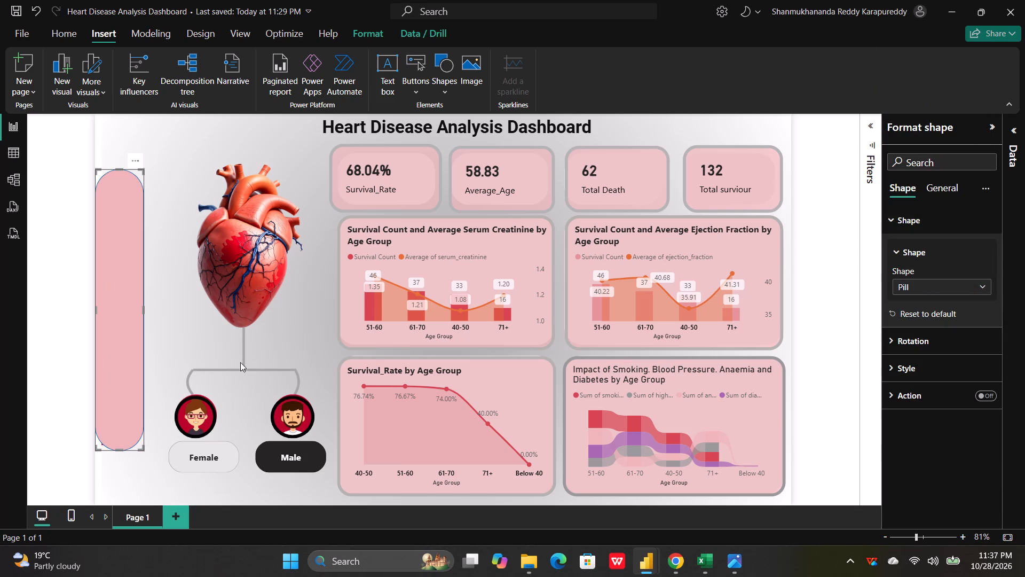
click(172, 338)
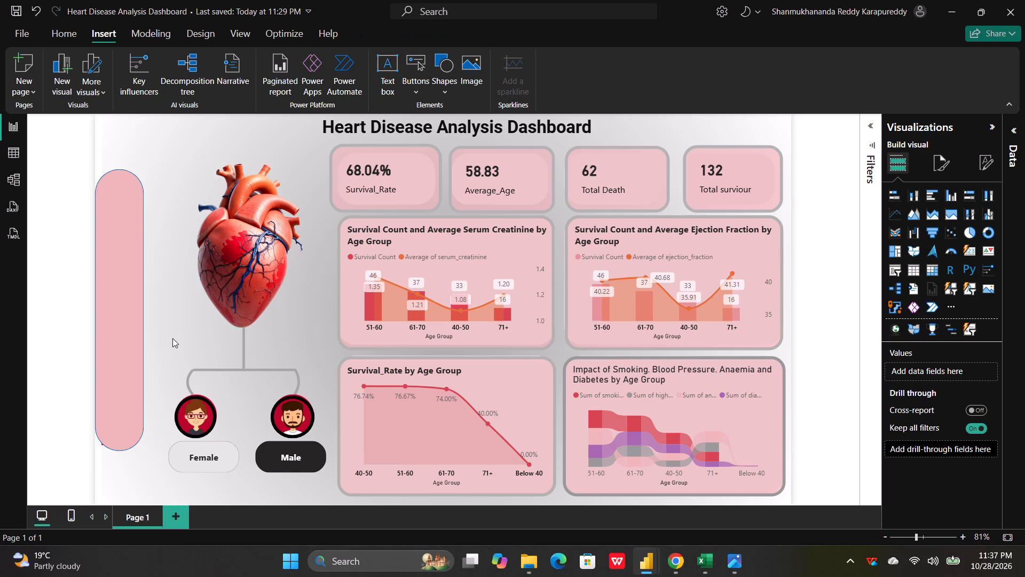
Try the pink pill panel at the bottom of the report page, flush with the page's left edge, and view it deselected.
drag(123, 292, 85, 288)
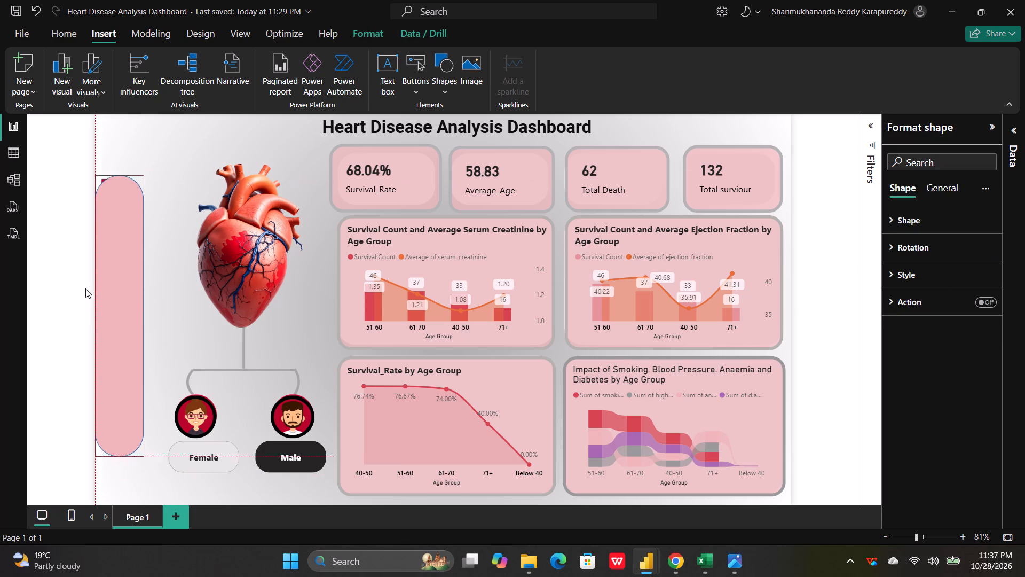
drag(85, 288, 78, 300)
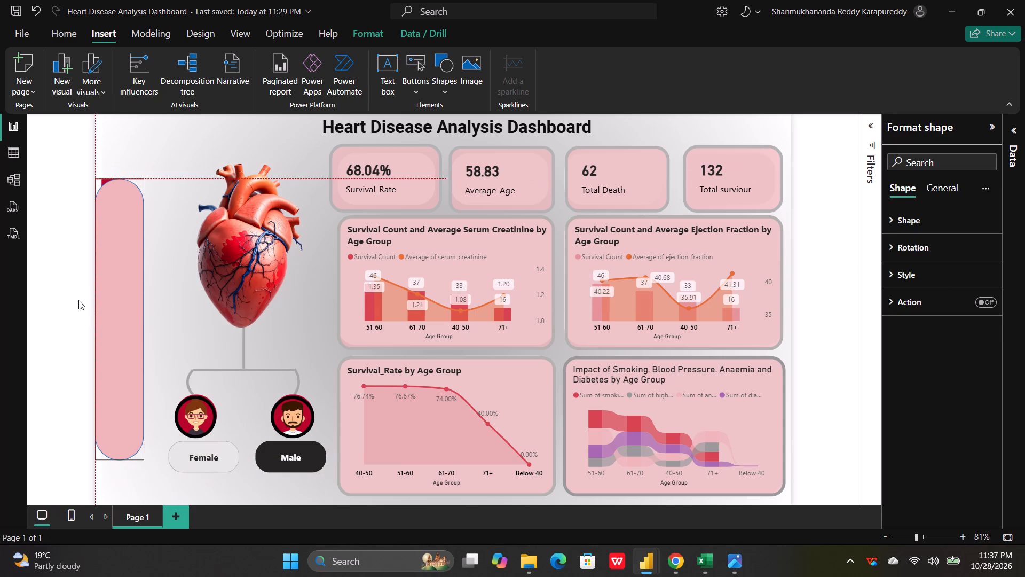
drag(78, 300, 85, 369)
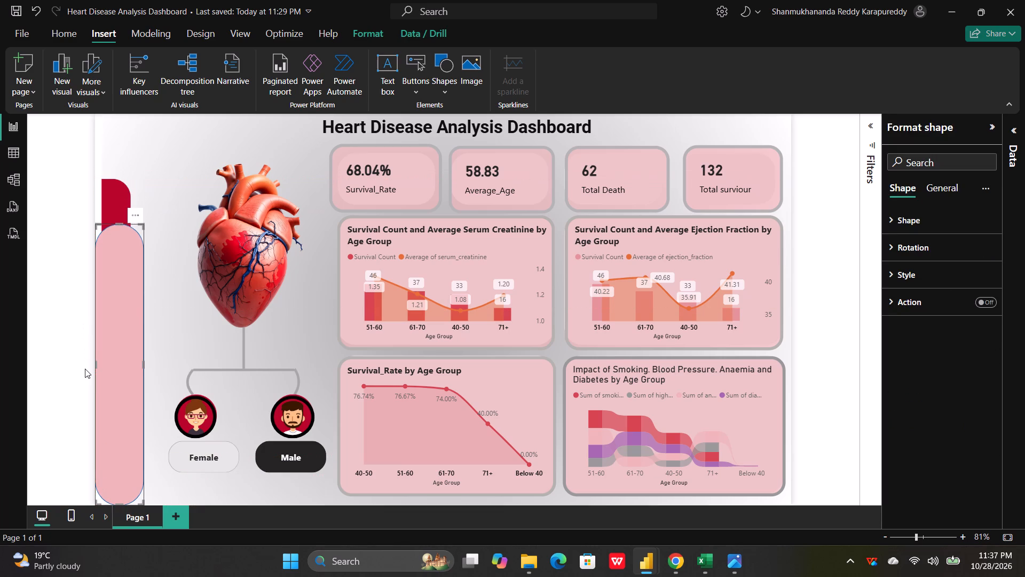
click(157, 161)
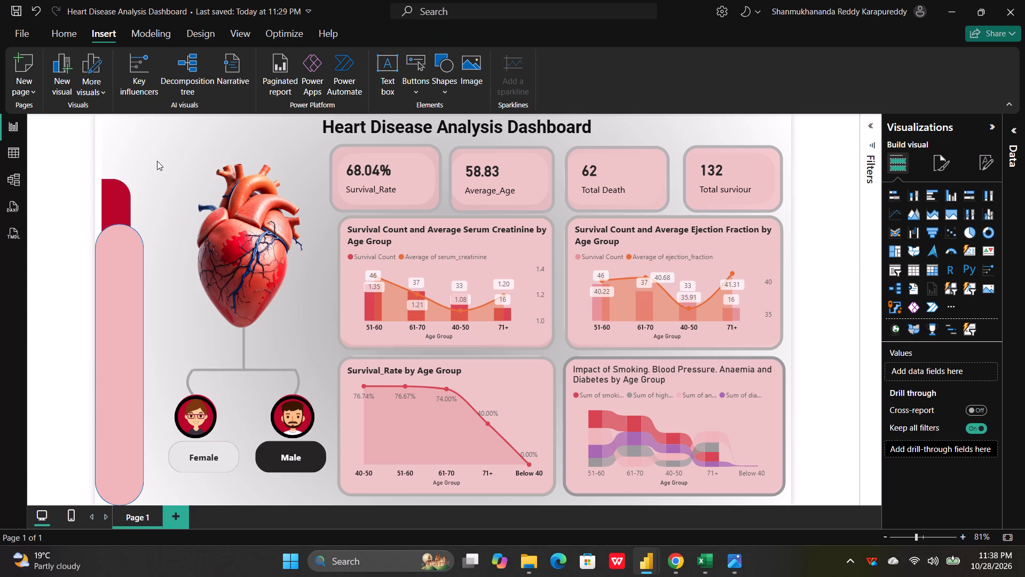
Move the pink pill panel up to the report page's top left corner and view it deselected.
drag(120, 270, 108, 177)
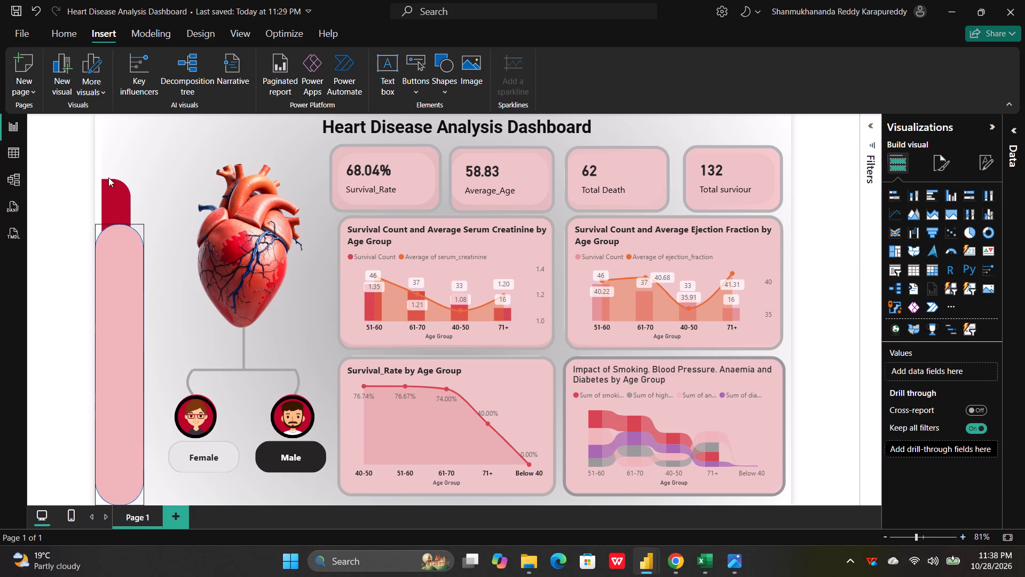
drag(108, 177, 102, 132)
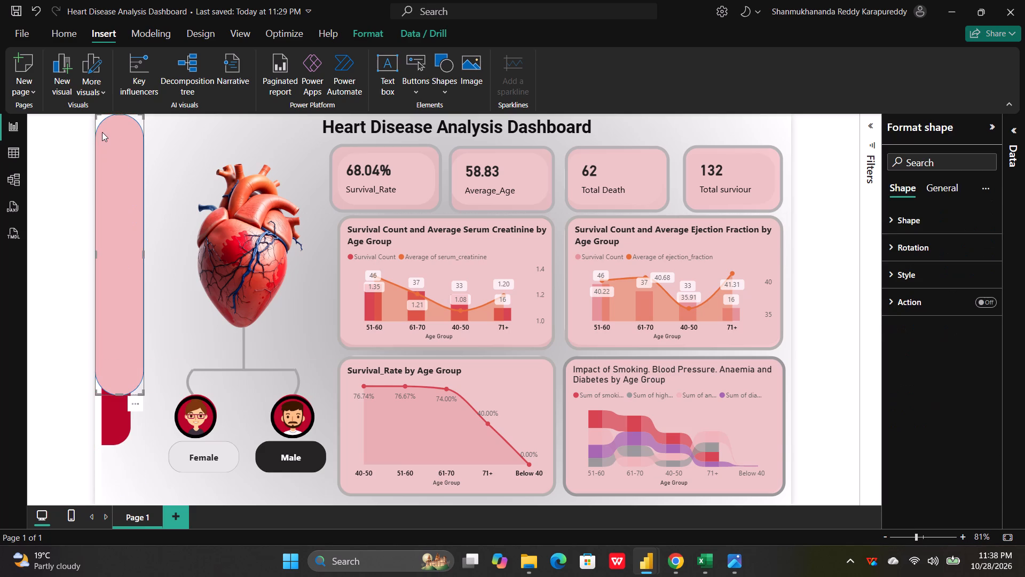
click(164, 265)
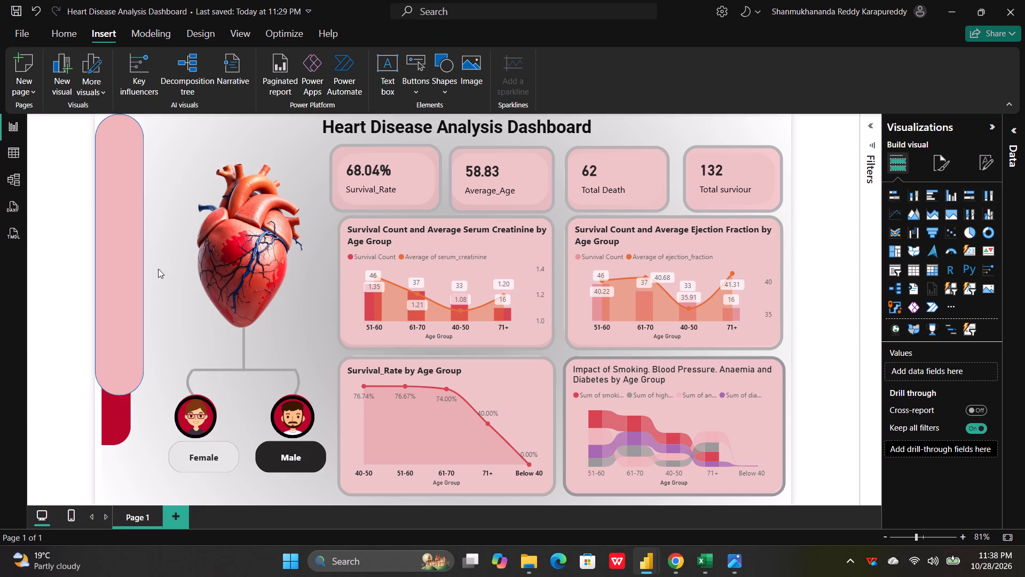
Shorten the pink pill panel from its bottom edge to end level with the Survival_Rate by Age Group chart's title, and deselect it.
click(117, 393)
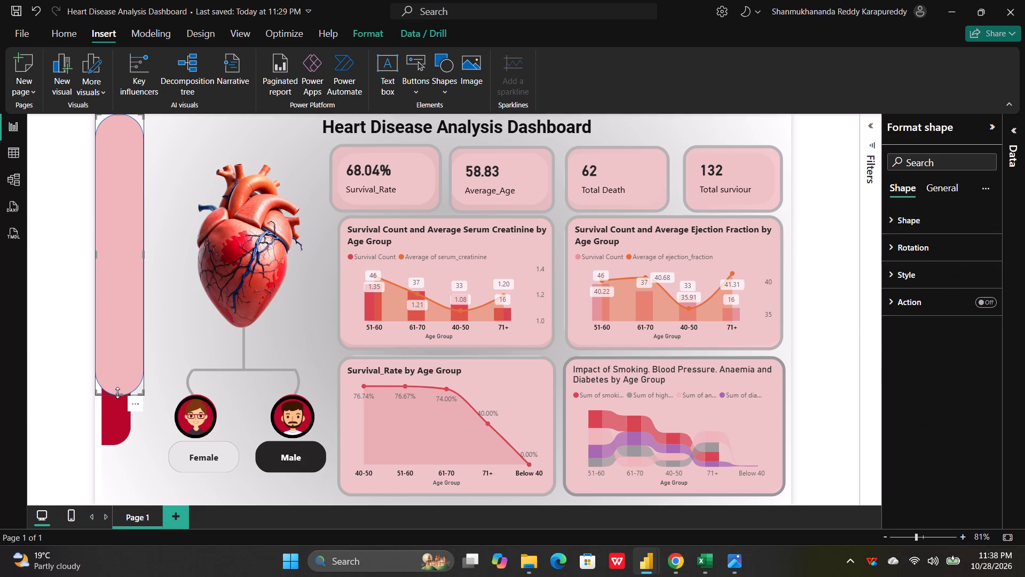
drag(117, 394, 105, 344)
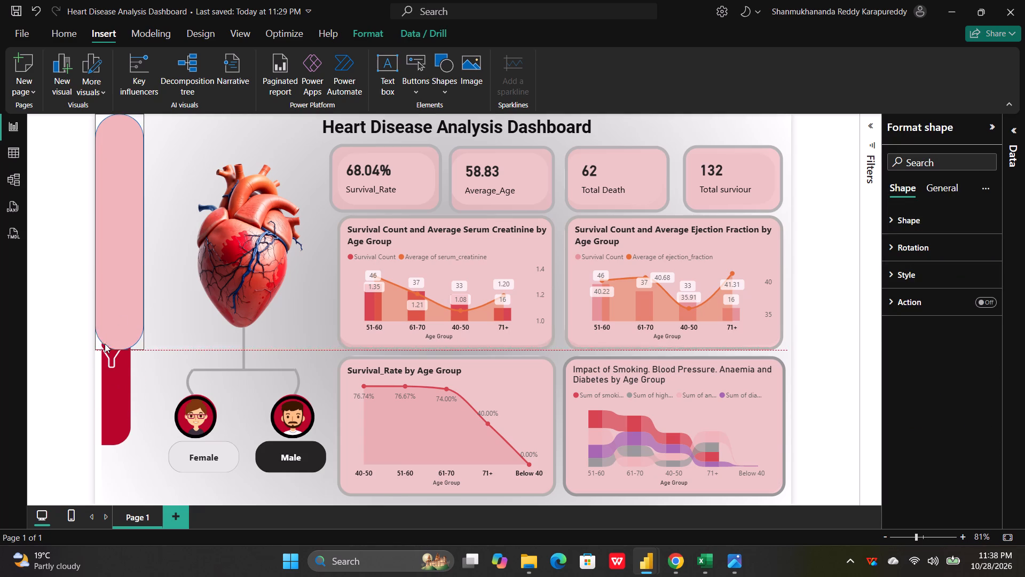
drag(105, 344, 92, 338)
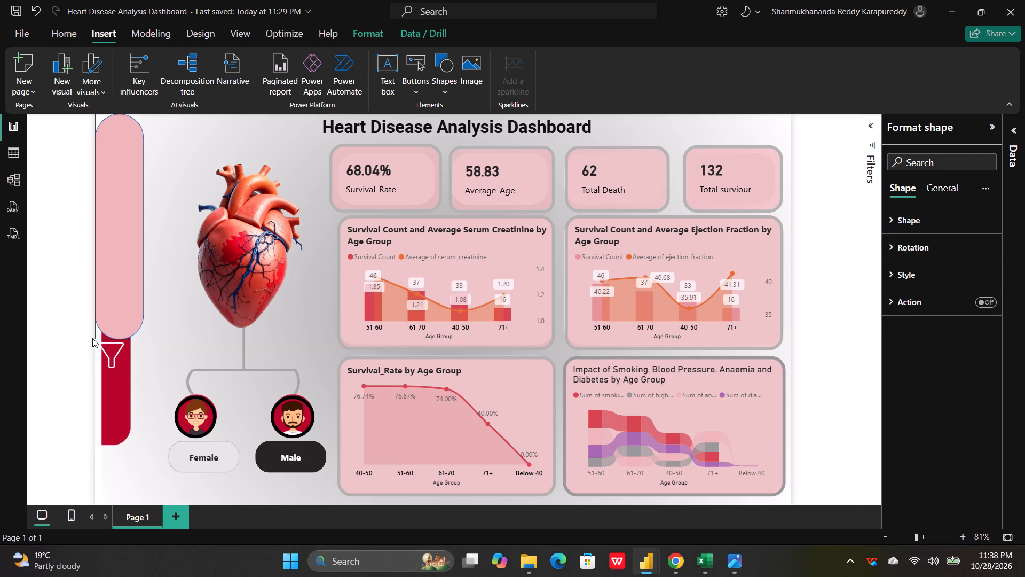
drag(92, 338, 89, 377)
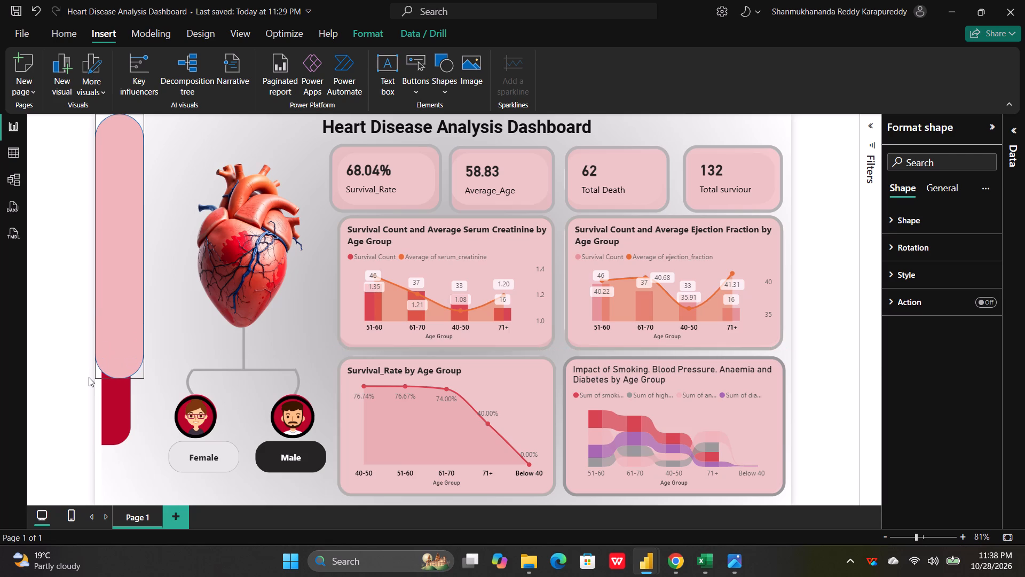
drag(89, 377, 88, 371)
click(165, 330)
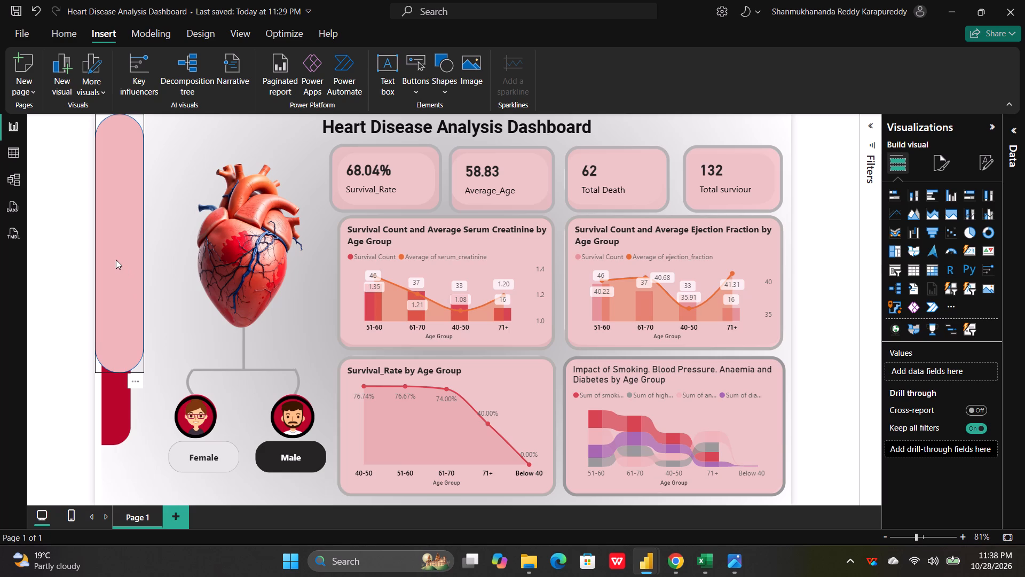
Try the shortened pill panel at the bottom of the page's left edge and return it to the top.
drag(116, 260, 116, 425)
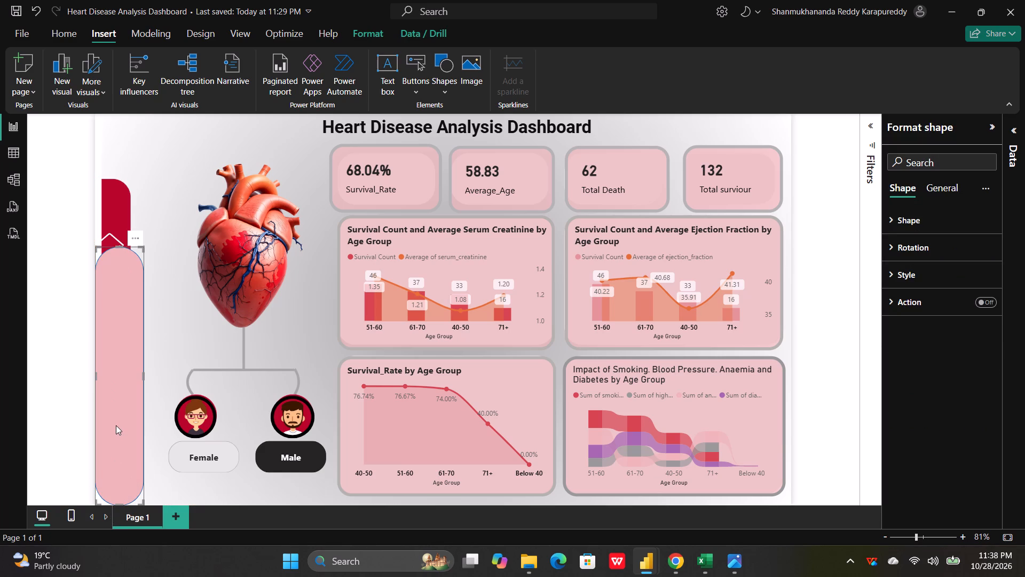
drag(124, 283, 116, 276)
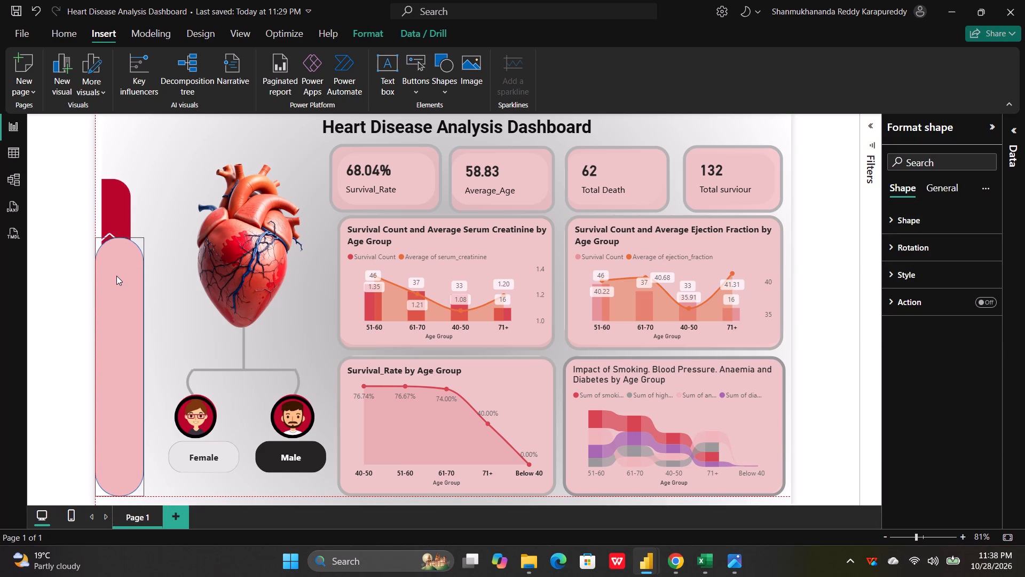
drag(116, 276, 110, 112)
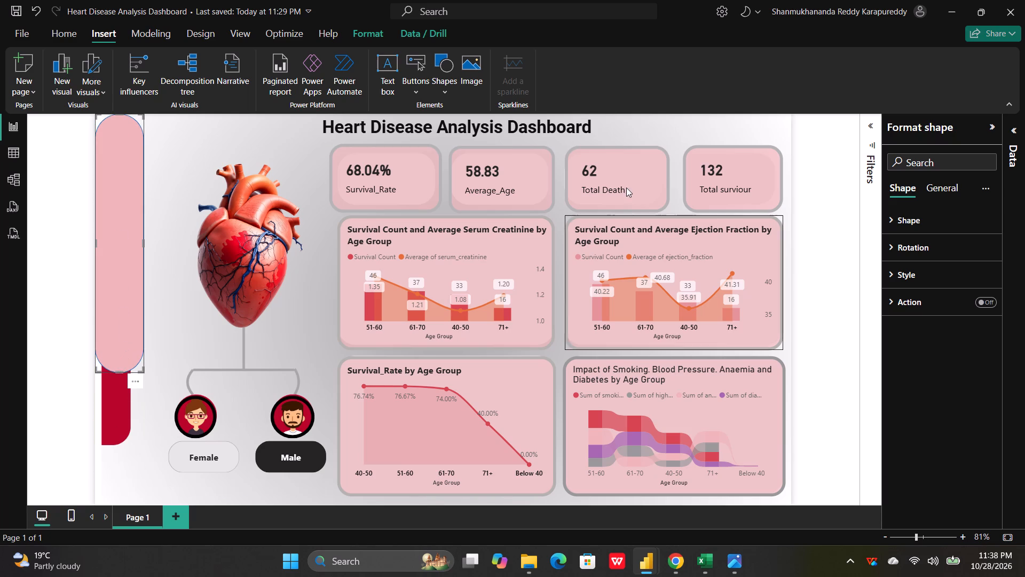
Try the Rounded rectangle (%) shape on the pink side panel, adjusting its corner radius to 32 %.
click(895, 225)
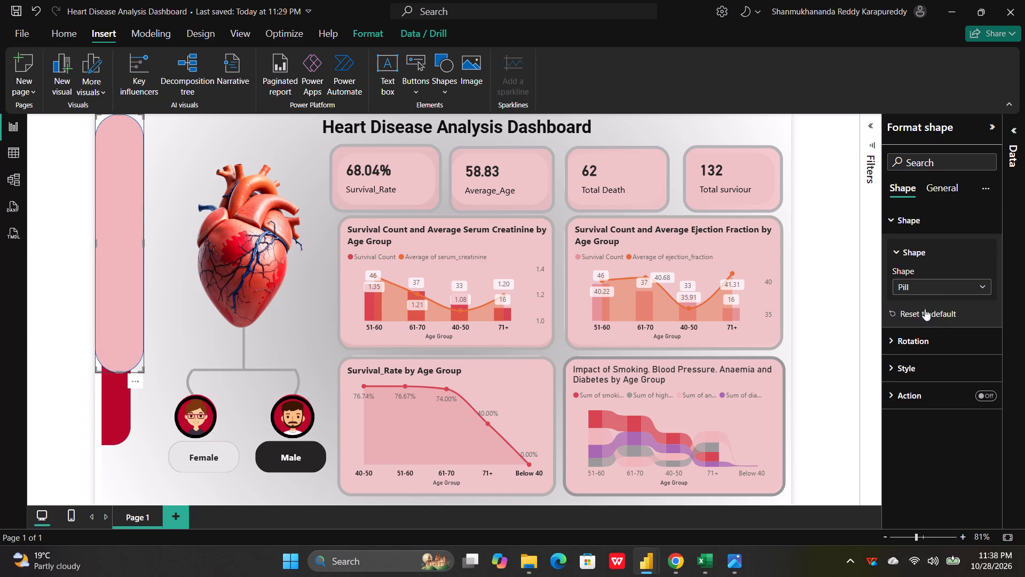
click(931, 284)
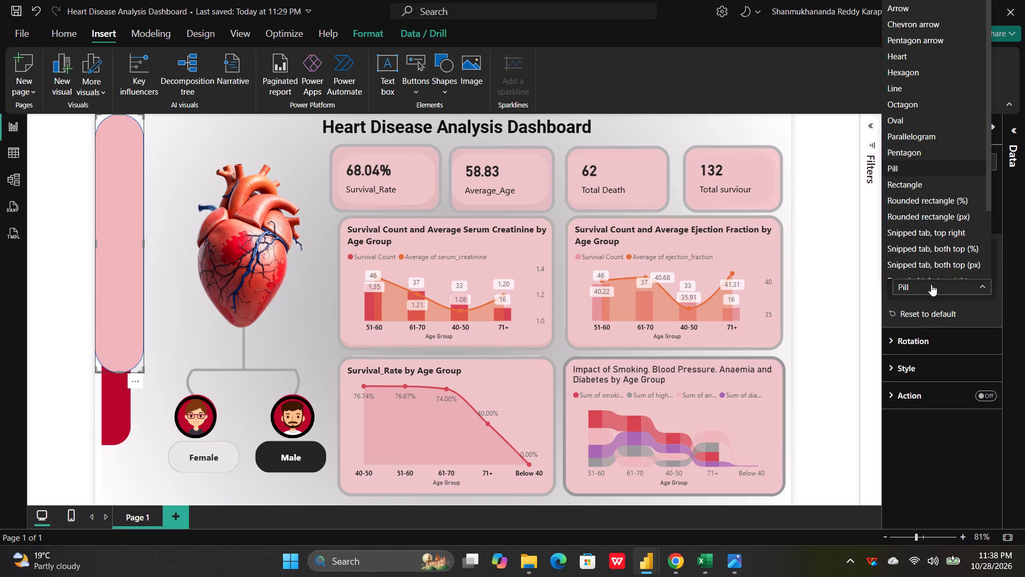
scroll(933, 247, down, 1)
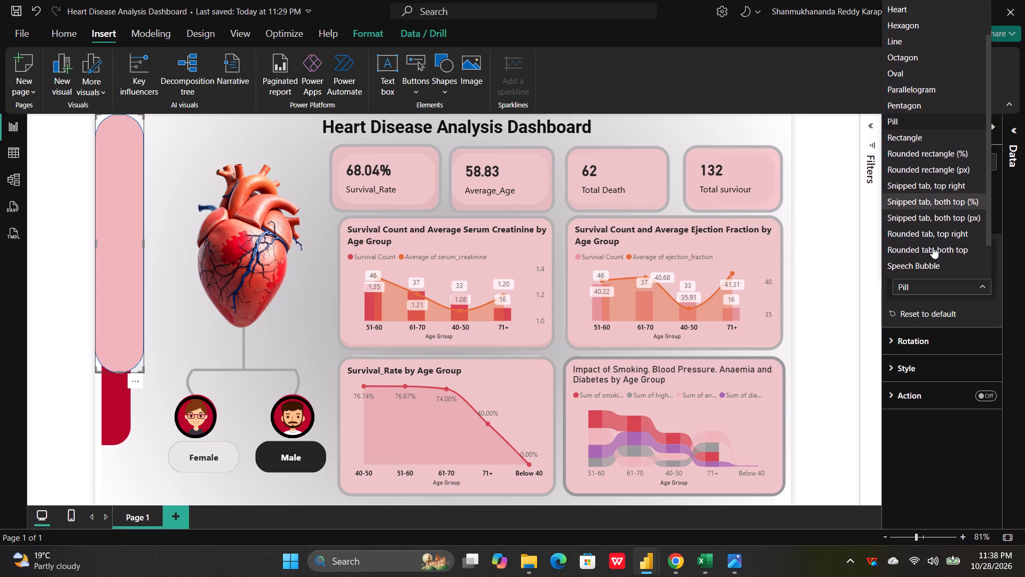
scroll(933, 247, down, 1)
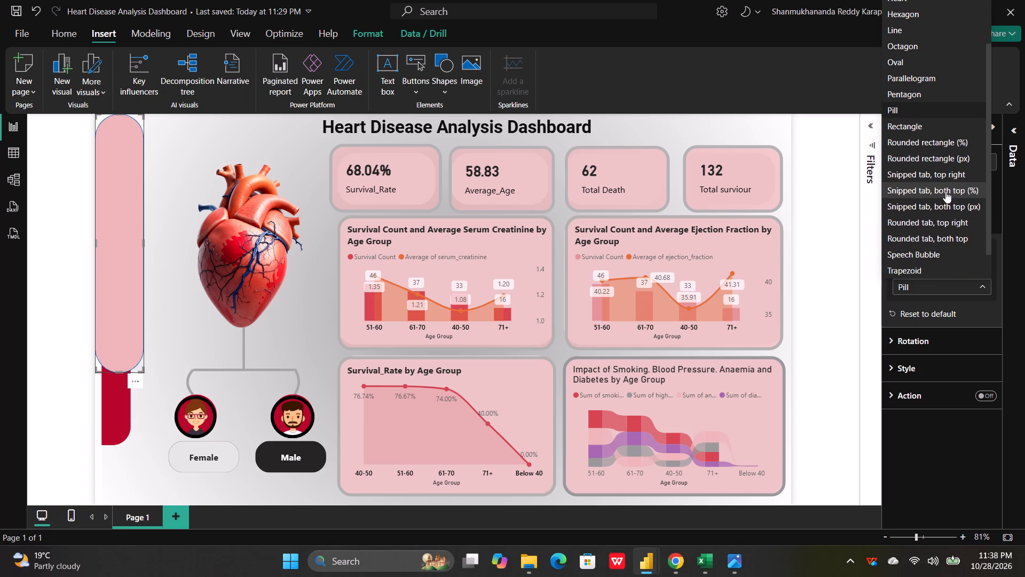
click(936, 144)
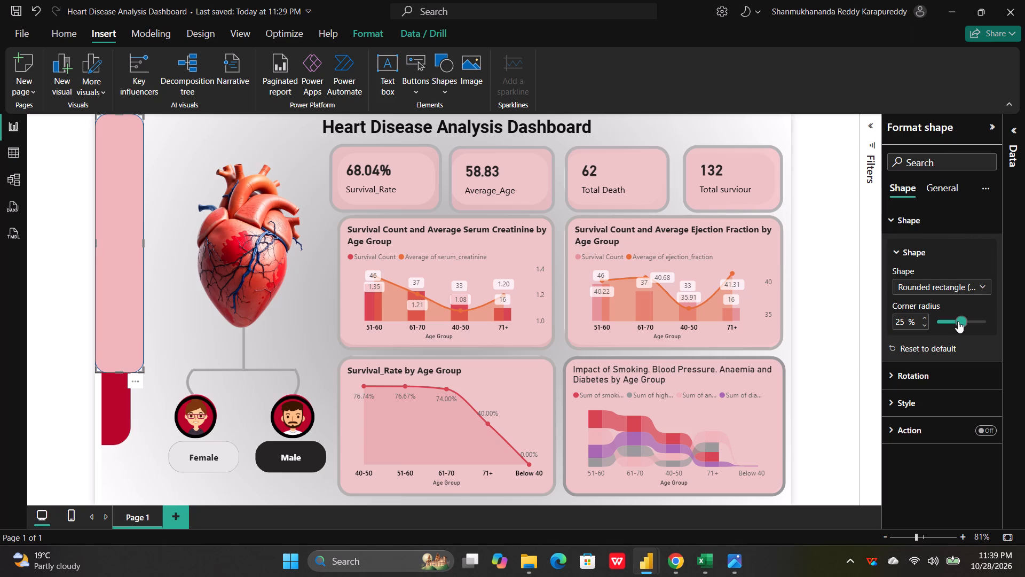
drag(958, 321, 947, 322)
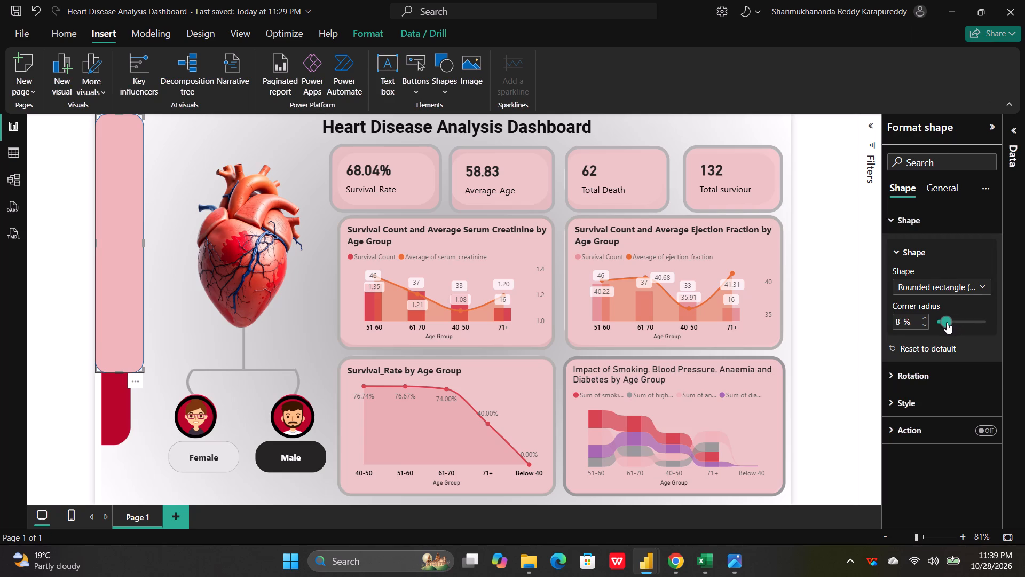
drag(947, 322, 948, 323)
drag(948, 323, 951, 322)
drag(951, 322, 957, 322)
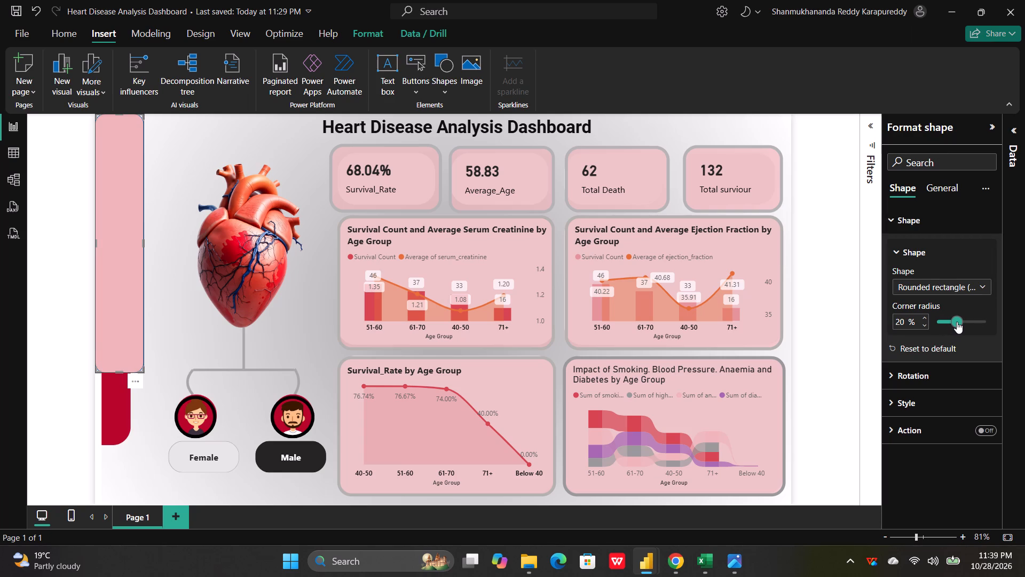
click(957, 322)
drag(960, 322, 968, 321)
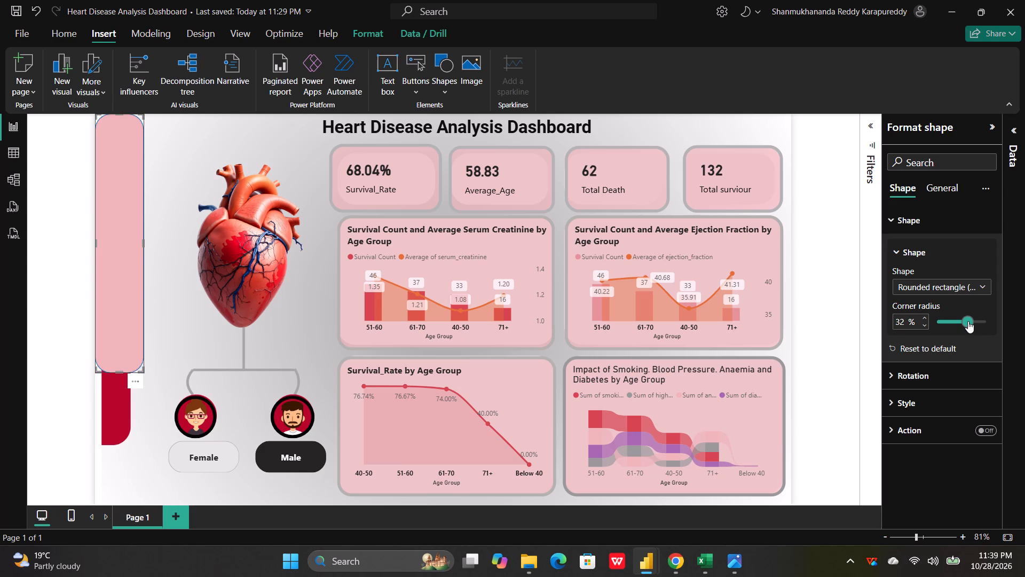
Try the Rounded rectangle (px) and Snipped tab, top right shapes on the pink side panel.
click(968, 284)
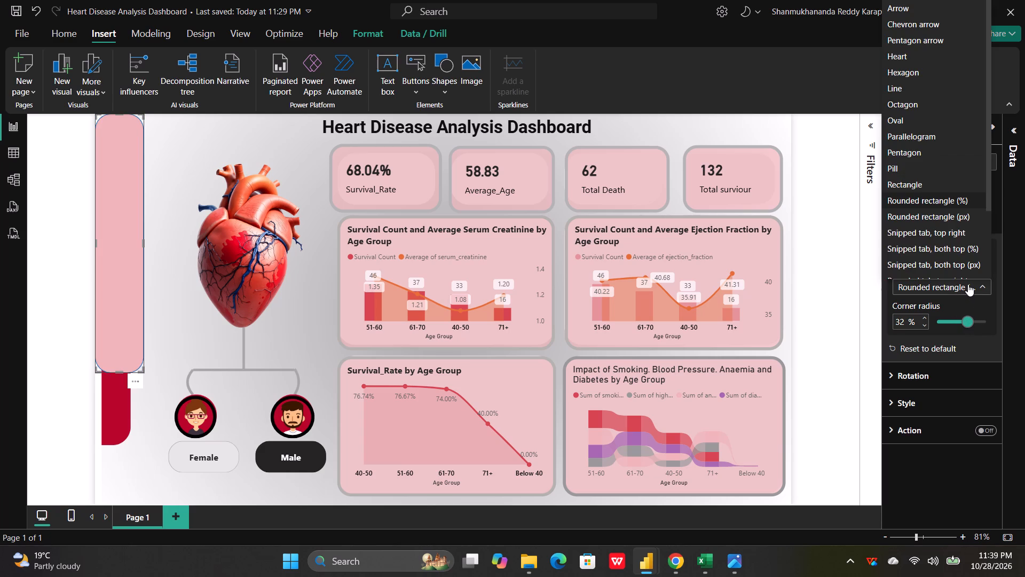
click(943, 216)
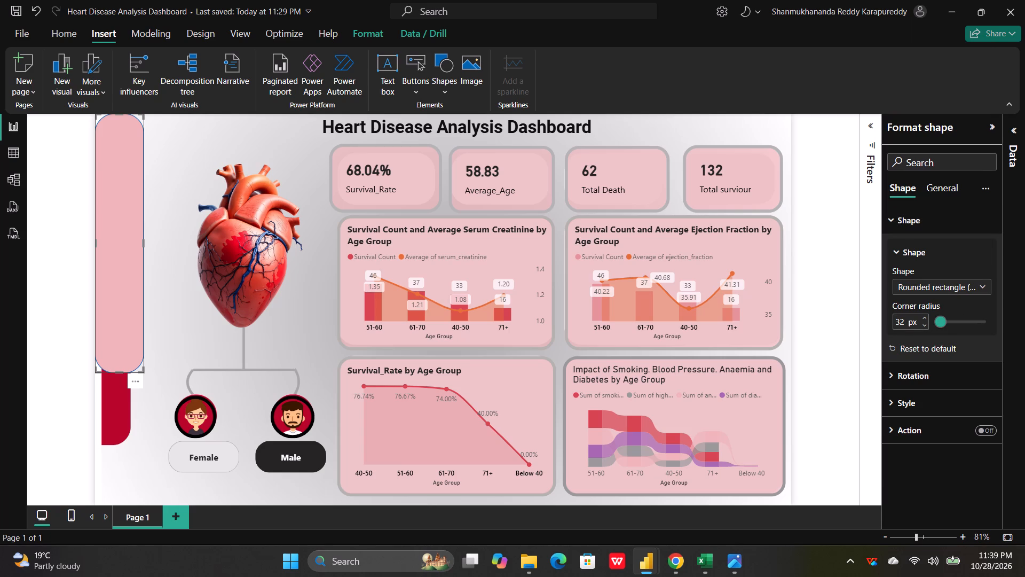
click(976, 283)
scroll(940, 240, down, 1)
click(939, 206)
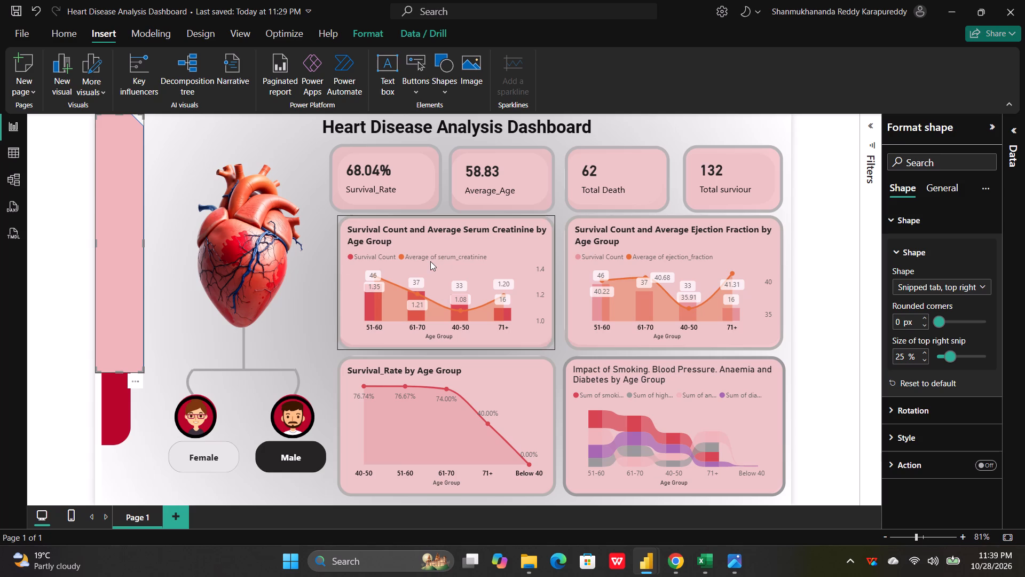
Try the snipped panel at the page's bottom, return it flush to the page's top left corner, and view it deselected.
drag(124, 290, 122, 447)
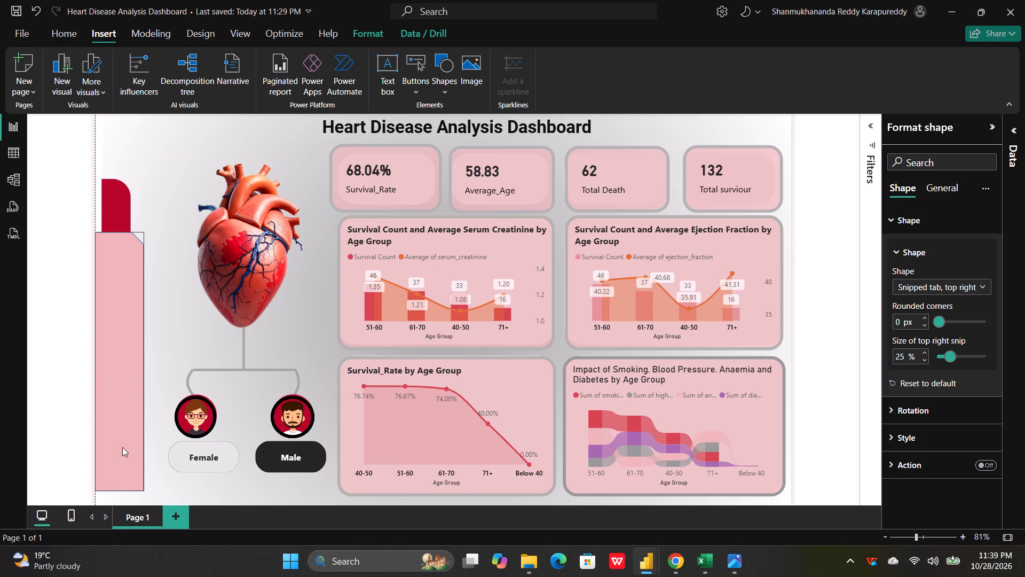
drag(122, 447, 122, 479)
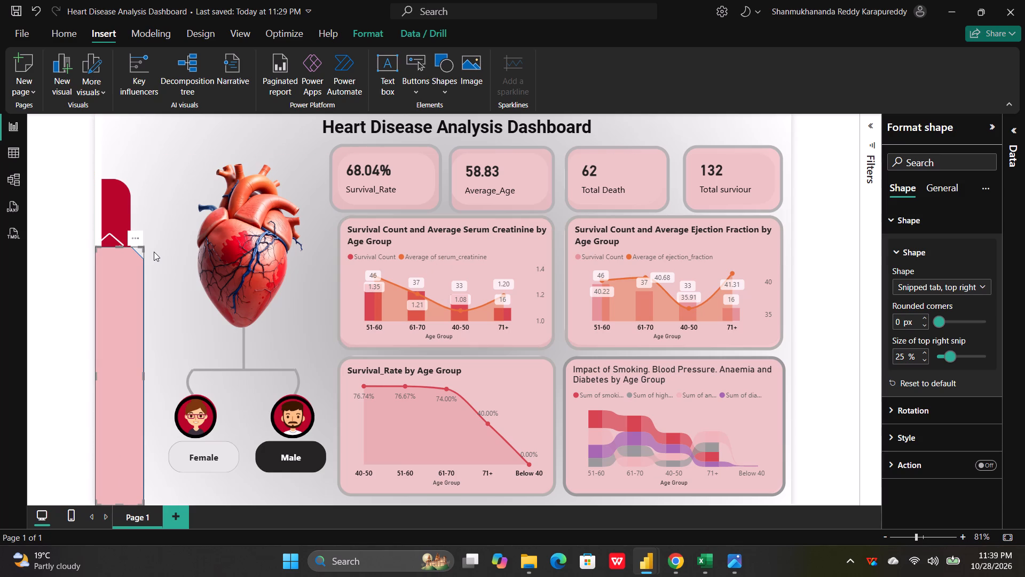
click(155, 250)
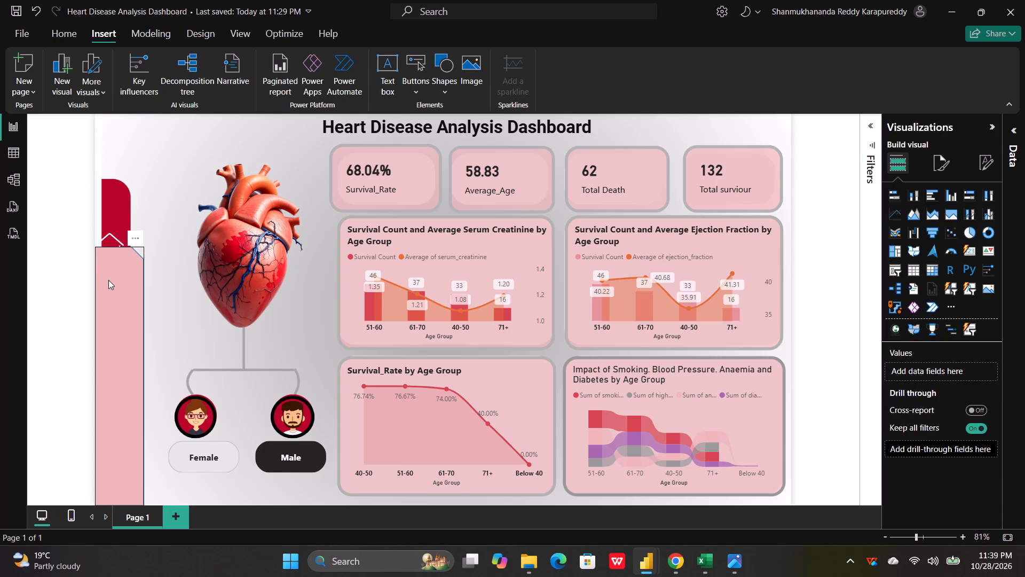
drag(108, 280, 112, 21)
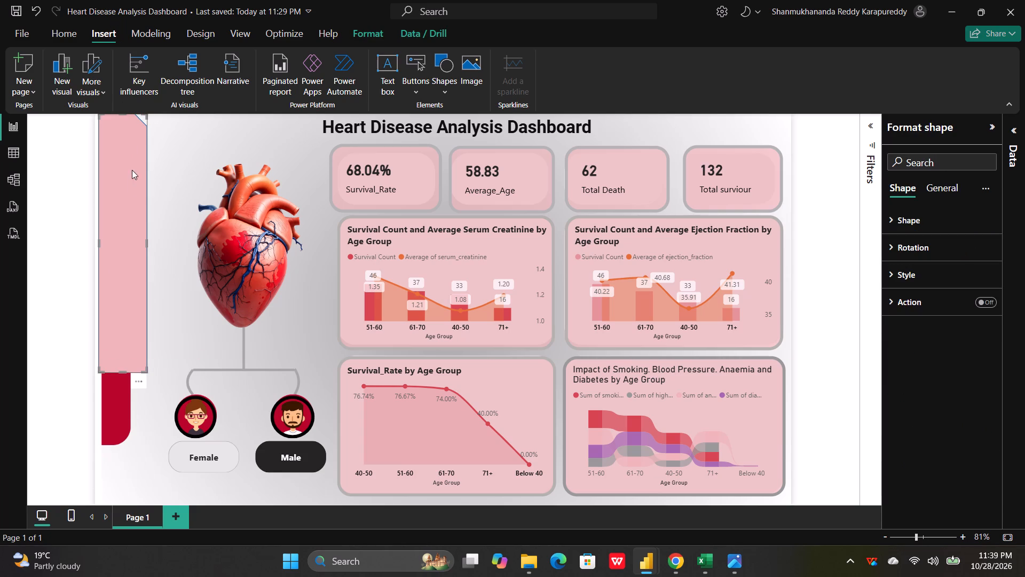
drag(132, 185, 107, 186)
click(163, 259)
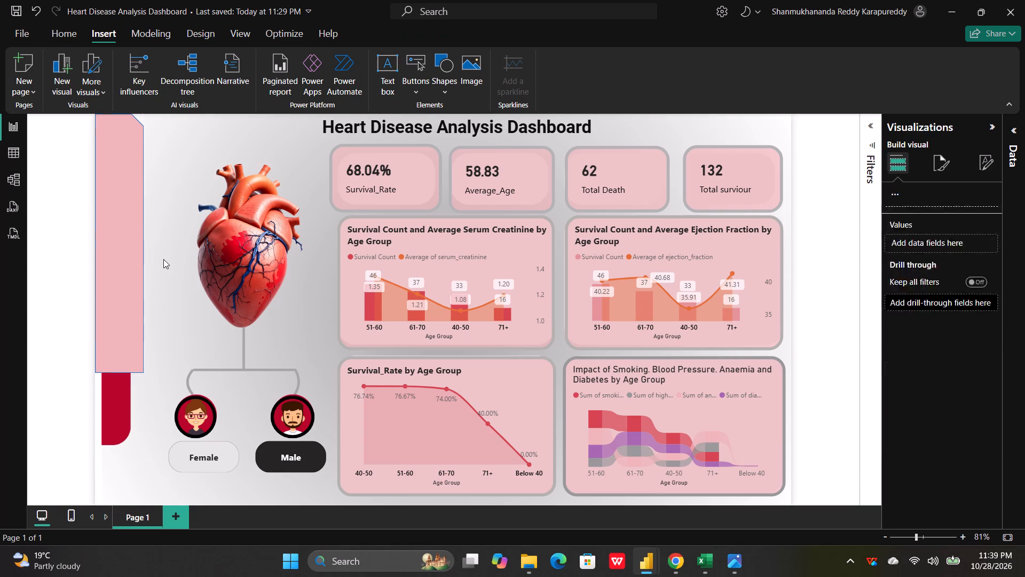
Change the pink side panel's shape back to Pill and view it deselected.
click(99, 255)
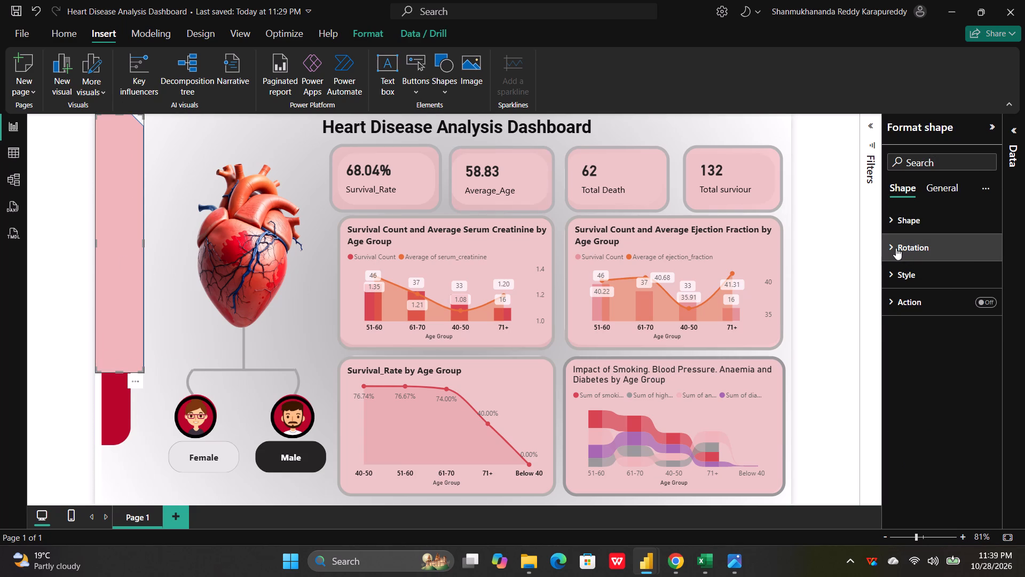
click(896, 248)
click(912, 224)
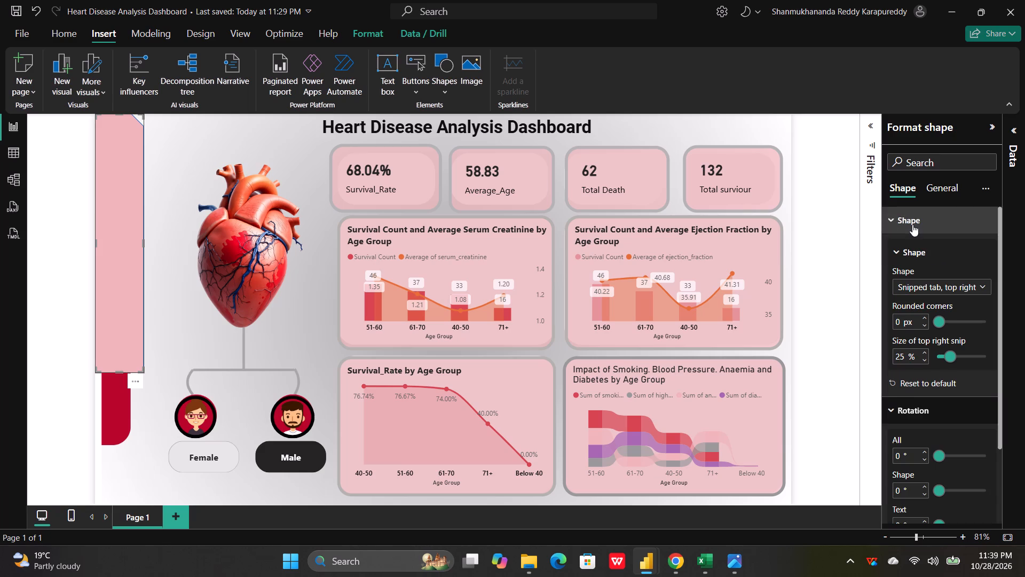
click(972, 282)
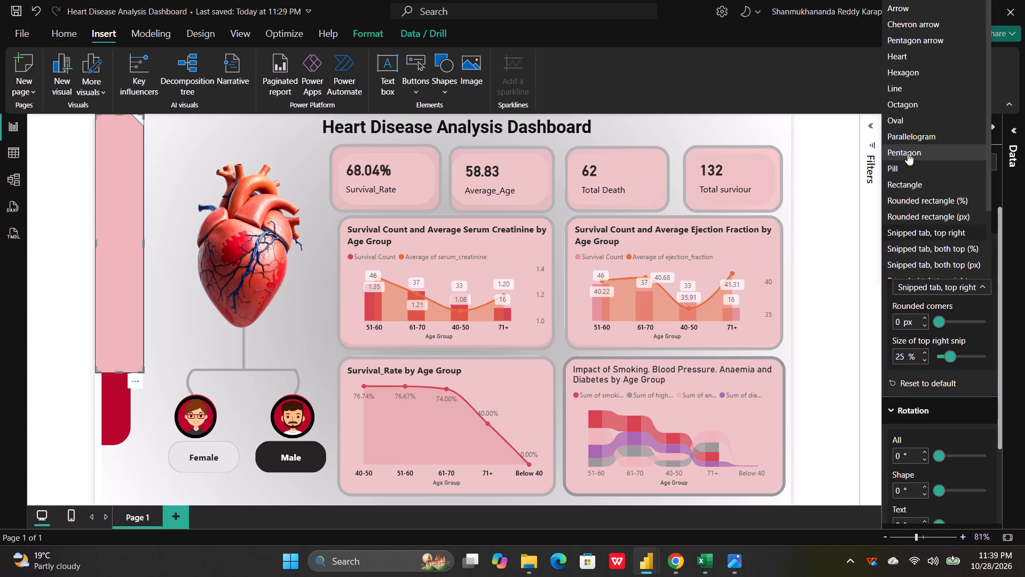
click(903, 163)
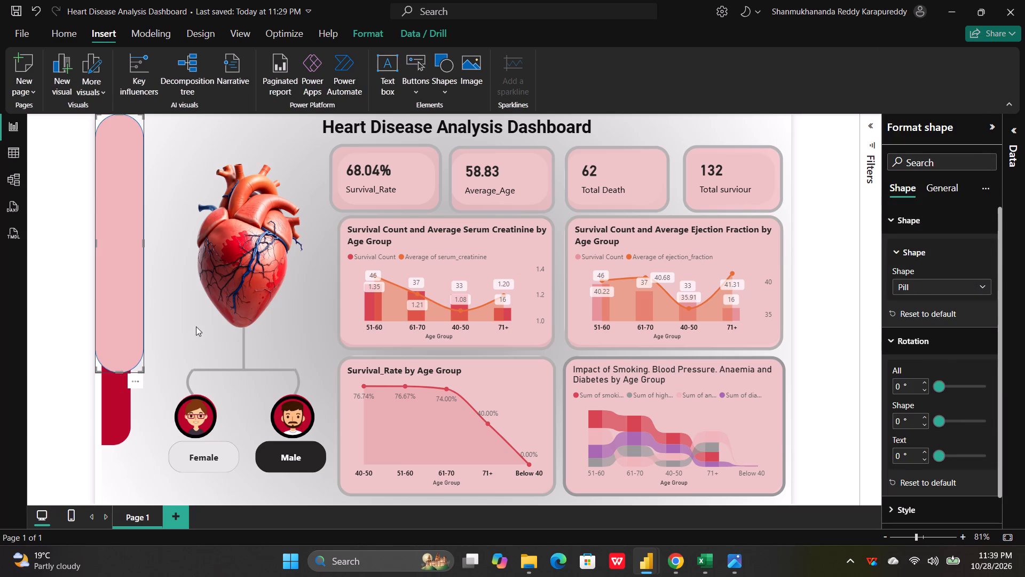
click(176, 321)
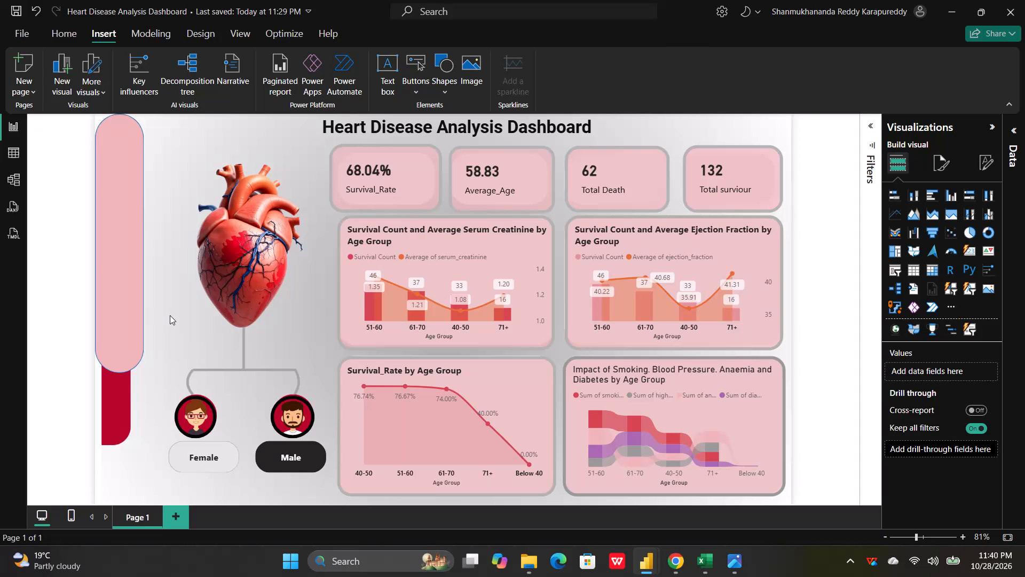
Set the pink pill panel's border color to black.
click(112, 295)
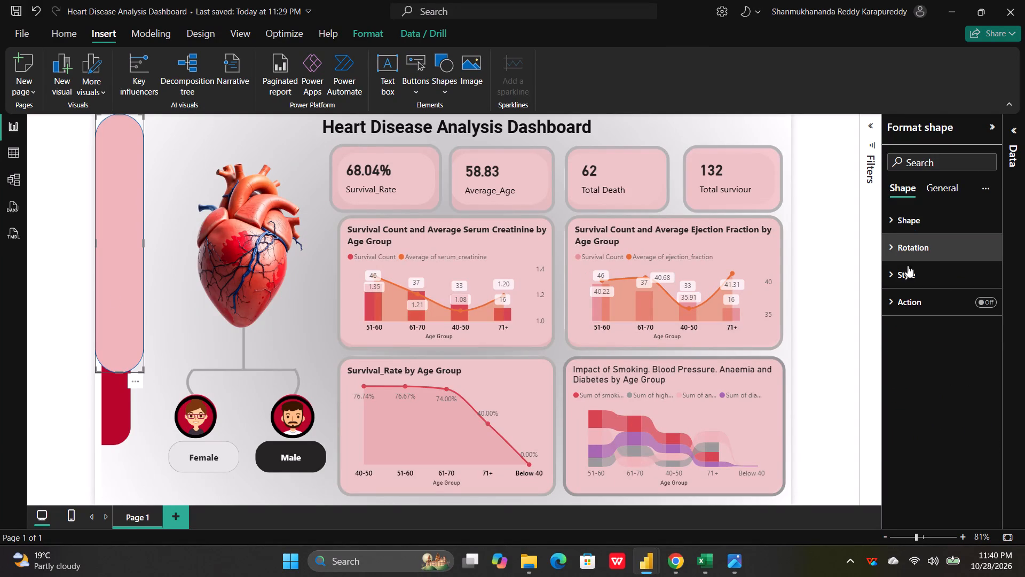
click(894, 272)
scroll(917, 328, down, 2)
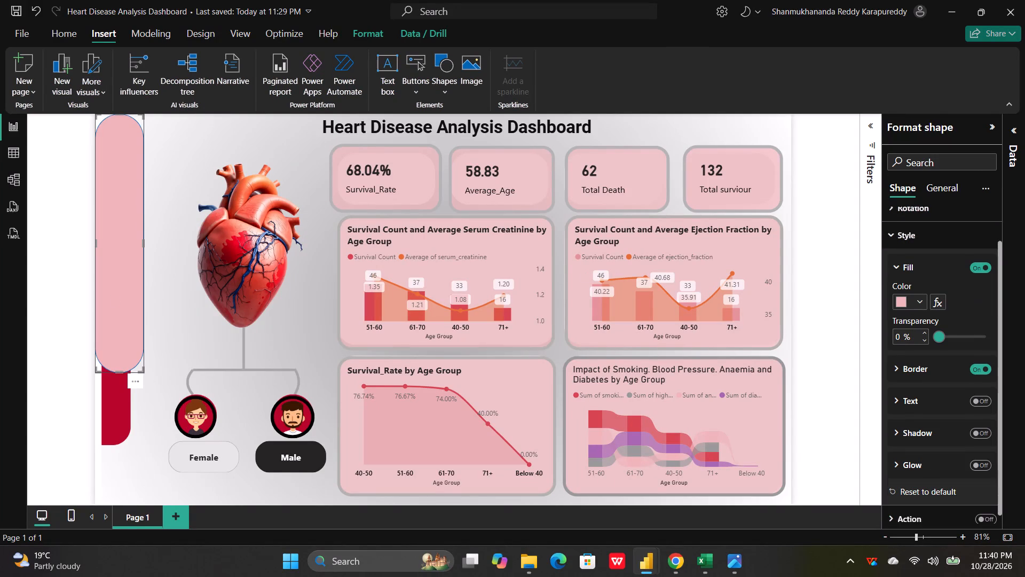
click(894, 358)
click(919, 392)
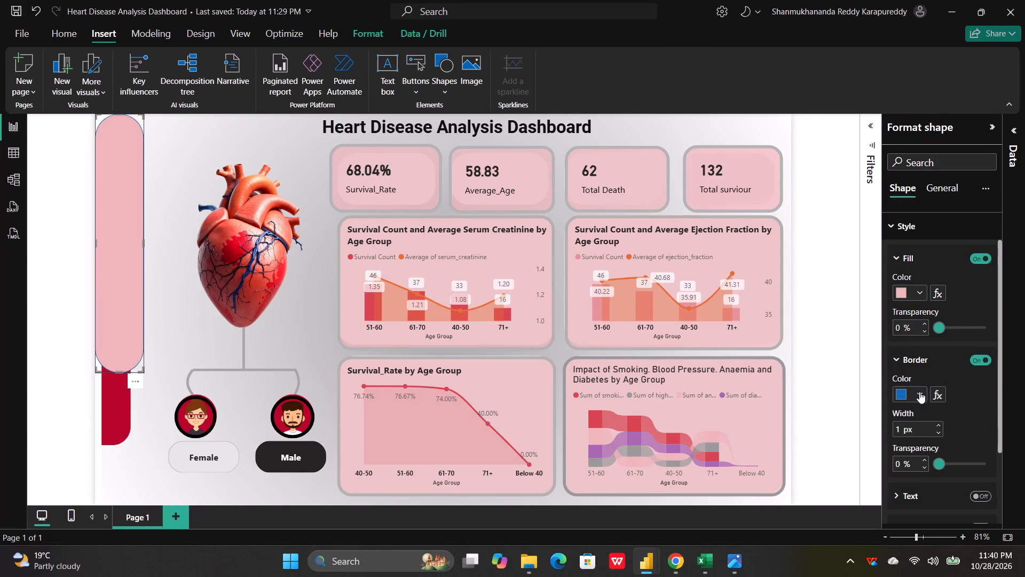
click(896, 307)
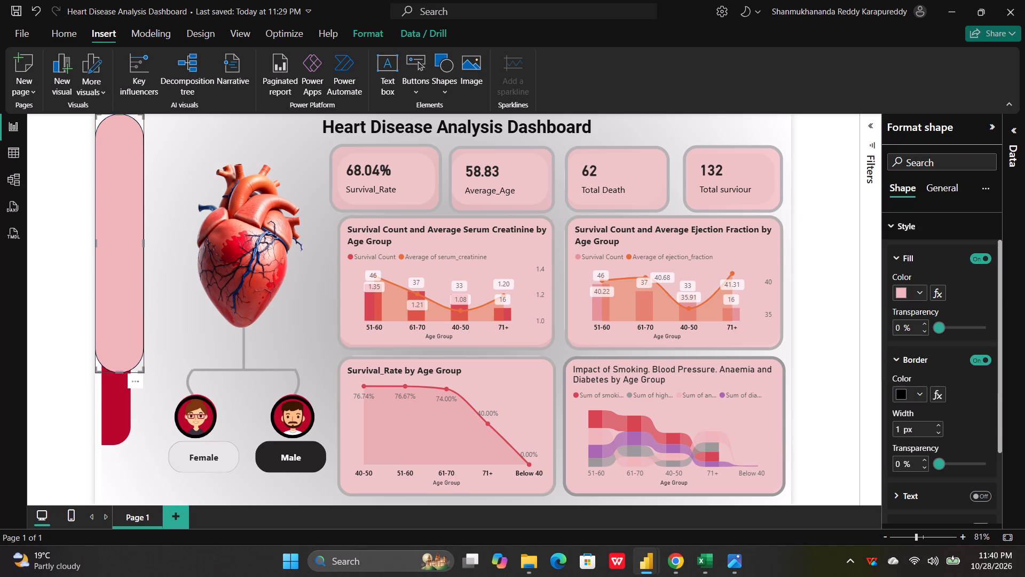
Insert a Snipped tab, top right shape and place it against the page's left edge, over the pink pill panel.
click(178, 344)
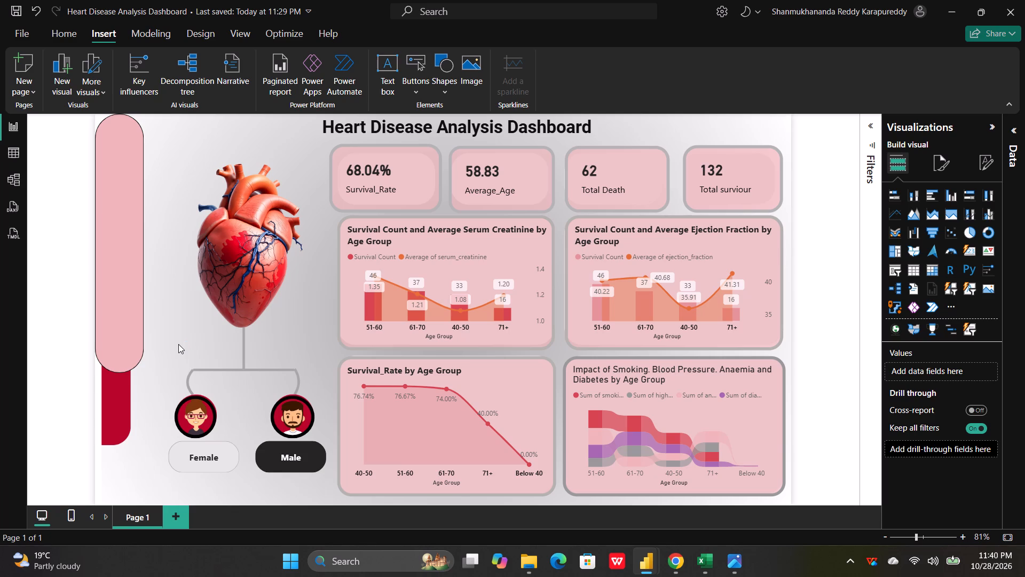
click(441, 61)
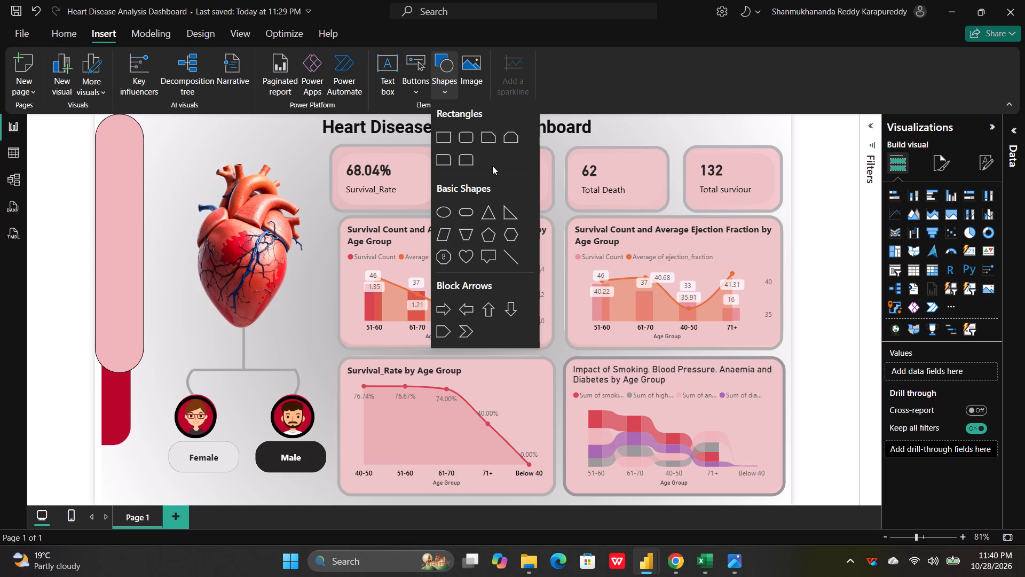
click(487, 138)
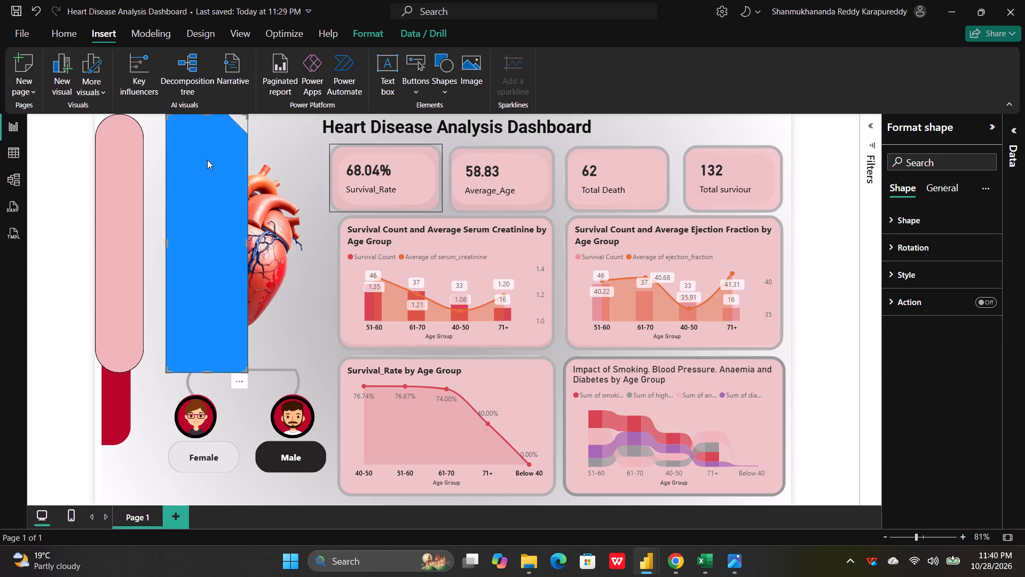
drag(219, 152, 111, 153)
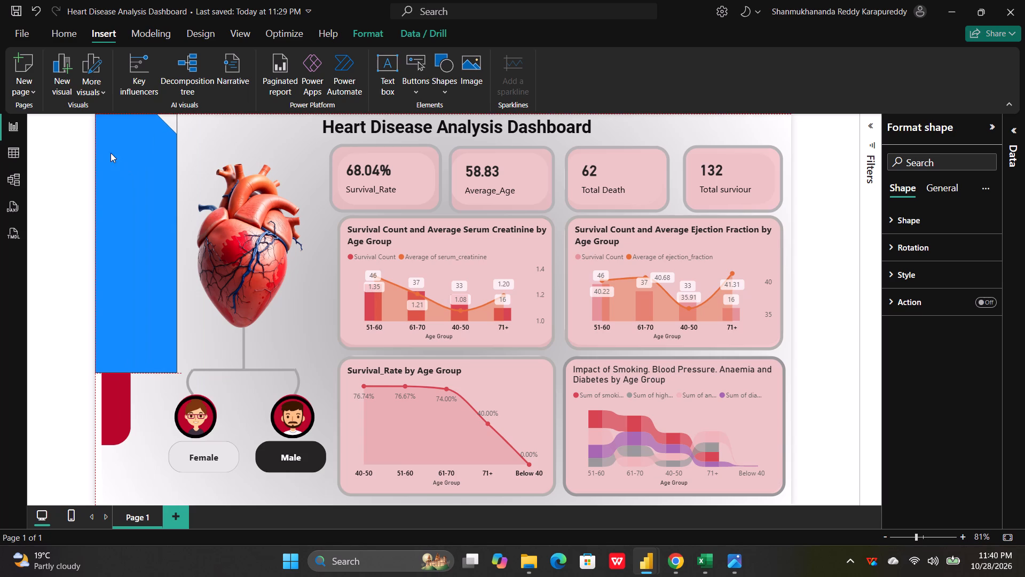
drag(111, 153, 109, 153)
drag(139, 300, 139, 336)
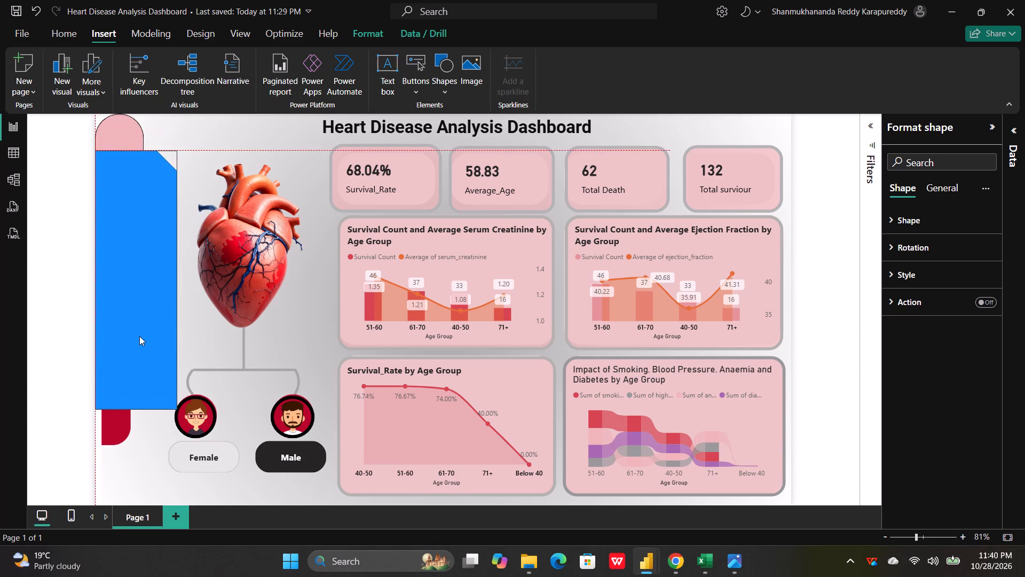
drag(139, 336, 139, 332)
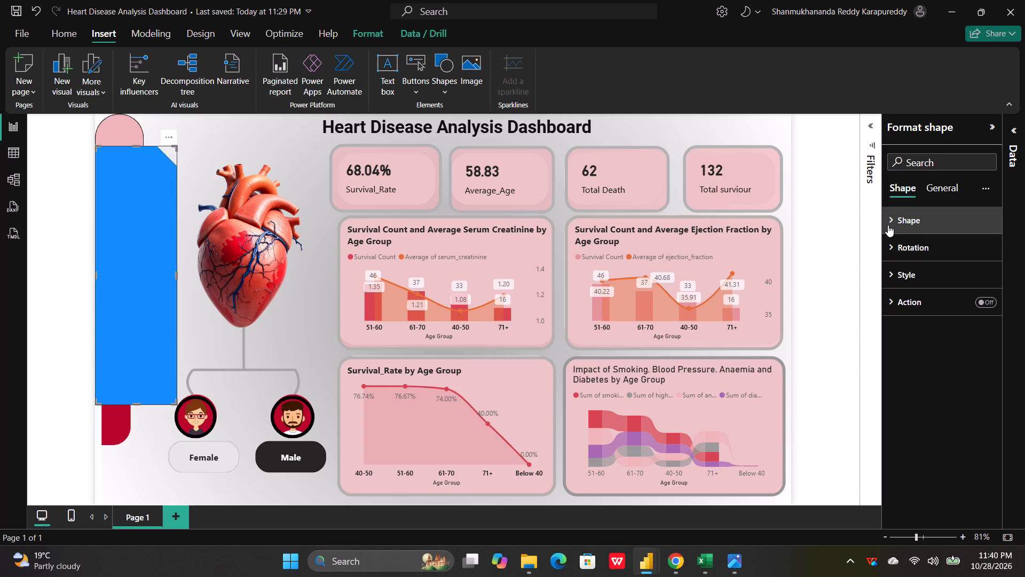
Keep the blue shape as Snipped tab, top right and set its rounded corners to 10 px.
click(888, 224)
click(961, 282)
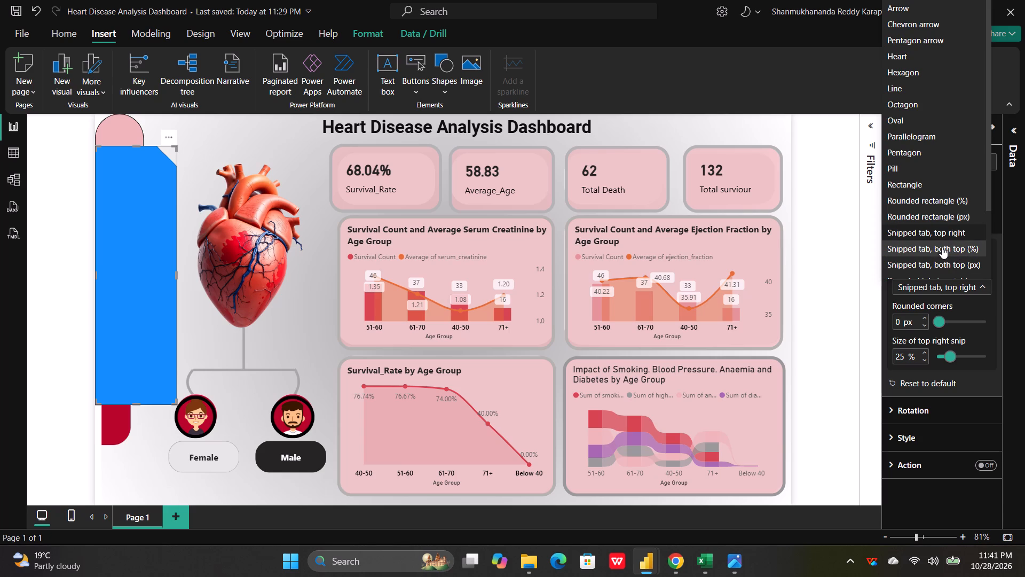
click(928, 228)
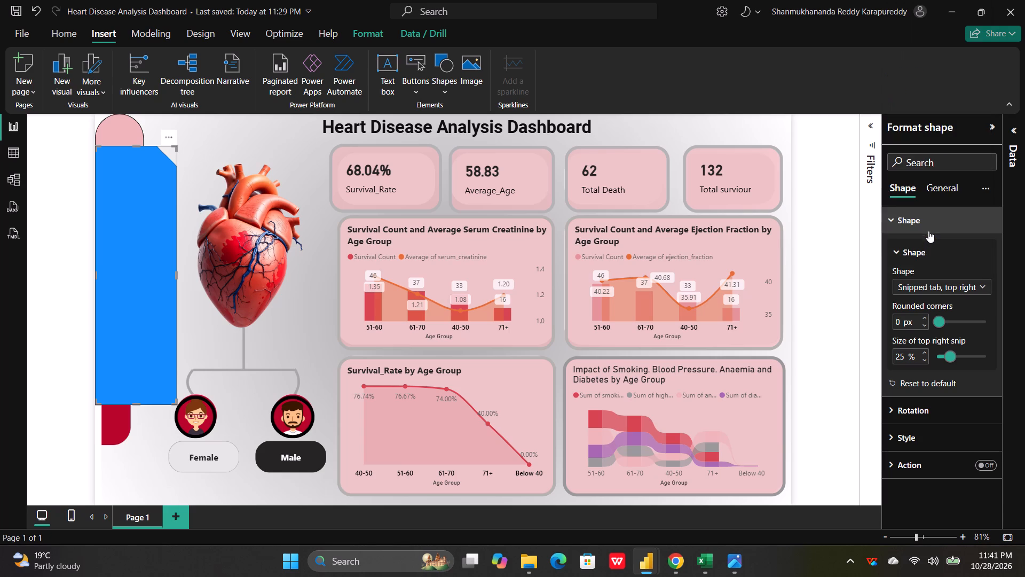
drag(938, 318, 949, 317)
drag(949, 317, 956, 317)
click(956, 317)
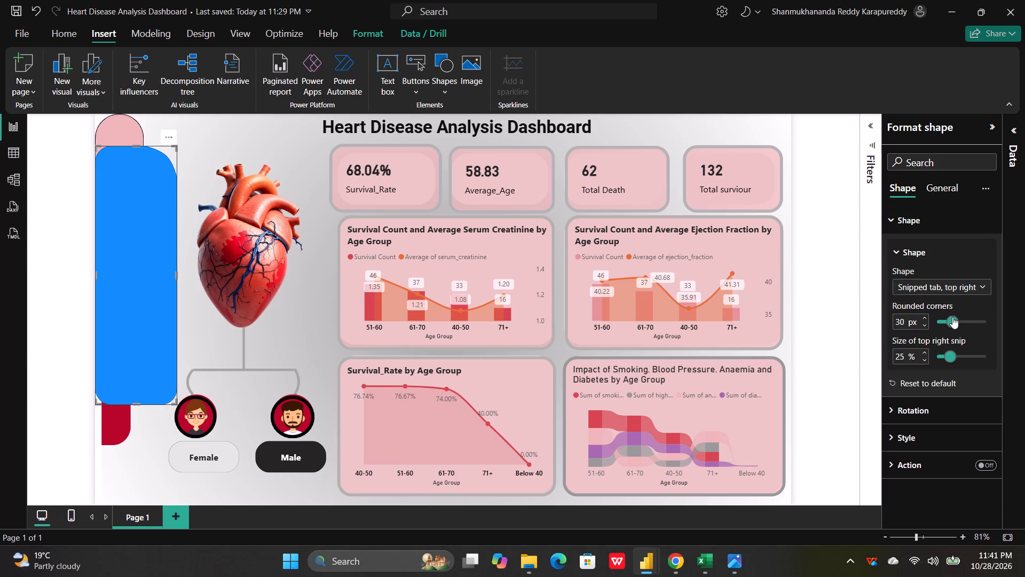
click(952, 317)
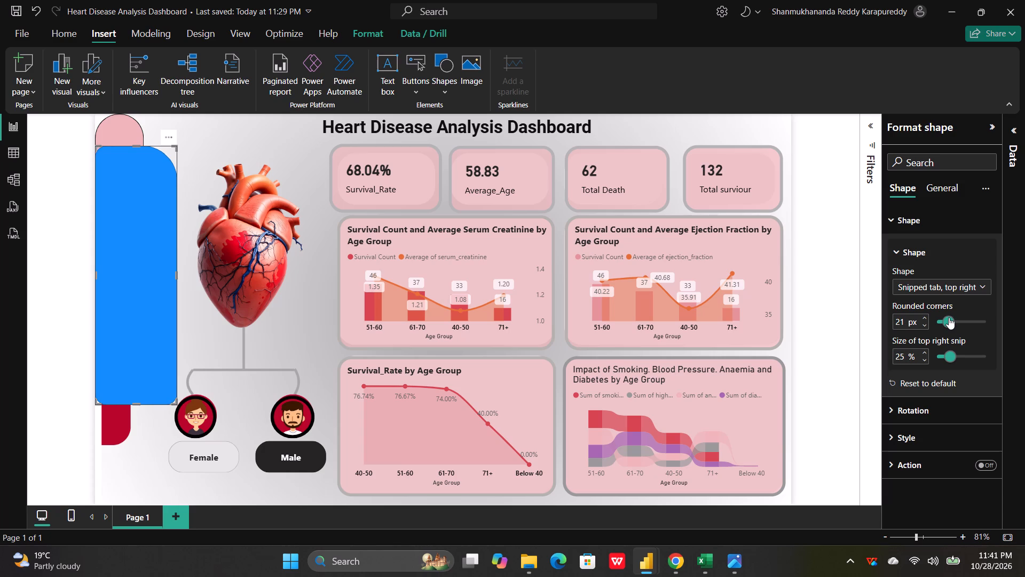
click(949, 317)
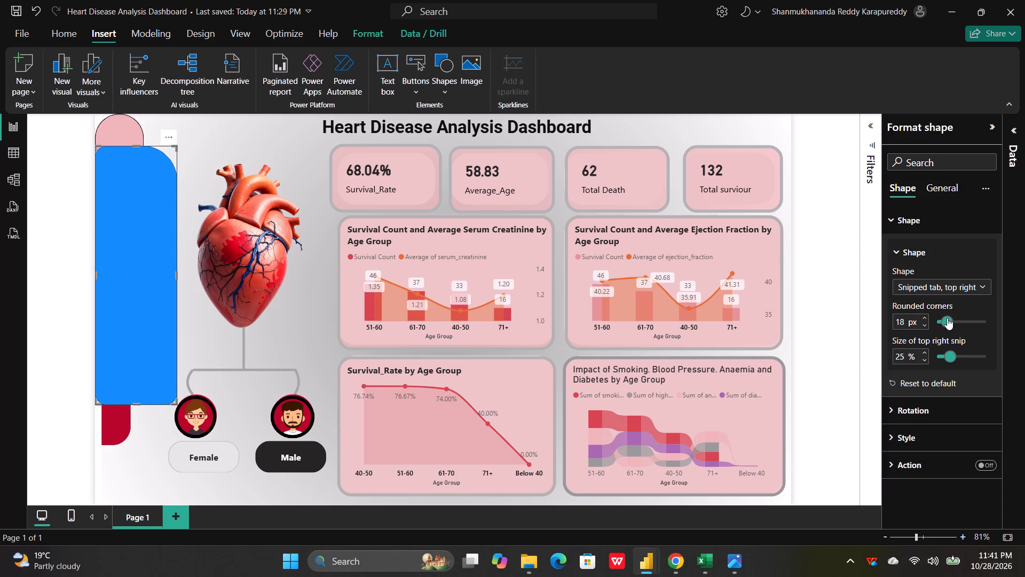
click(947, 318)
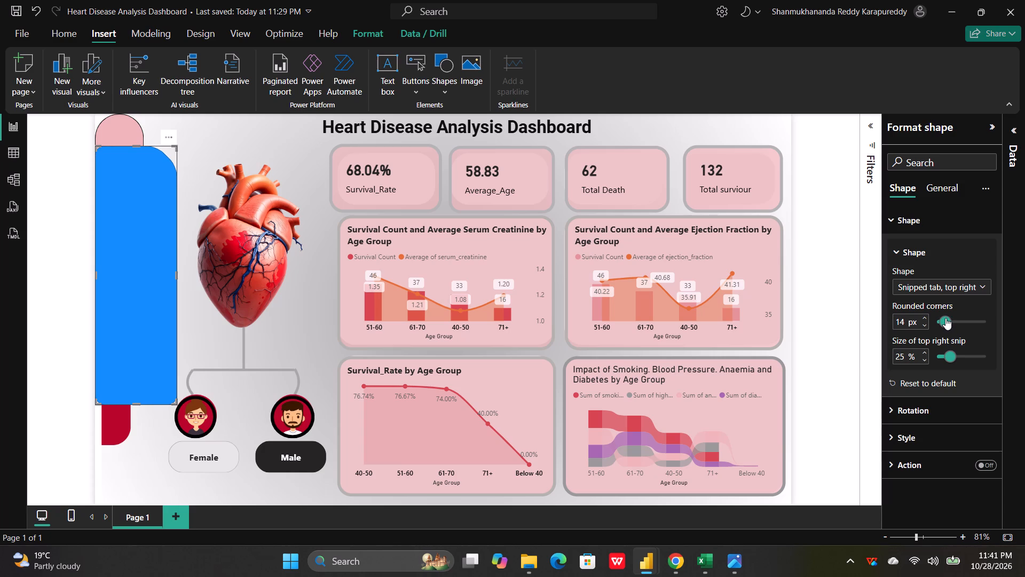
click(945, 318)
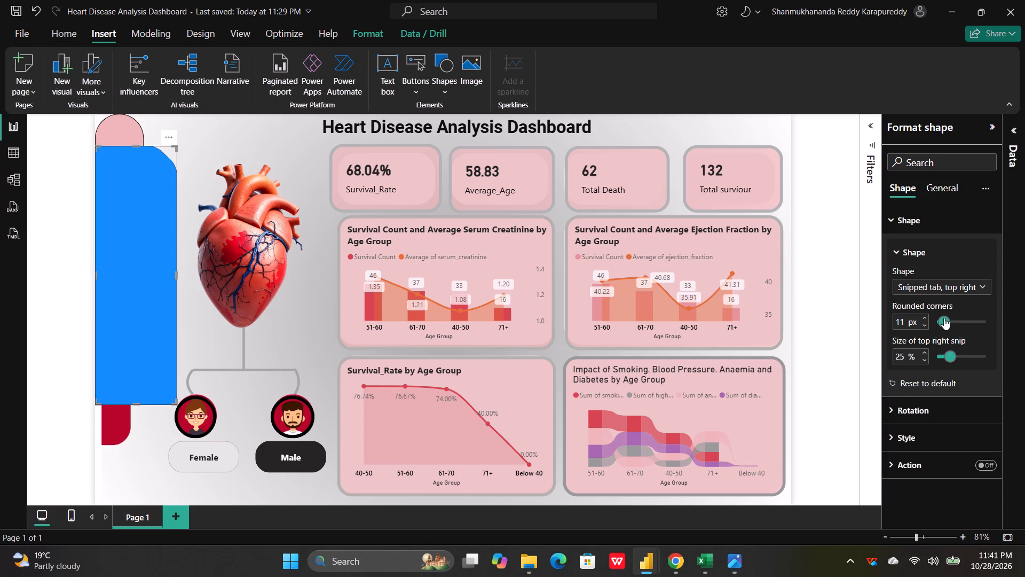
click(944, 318)
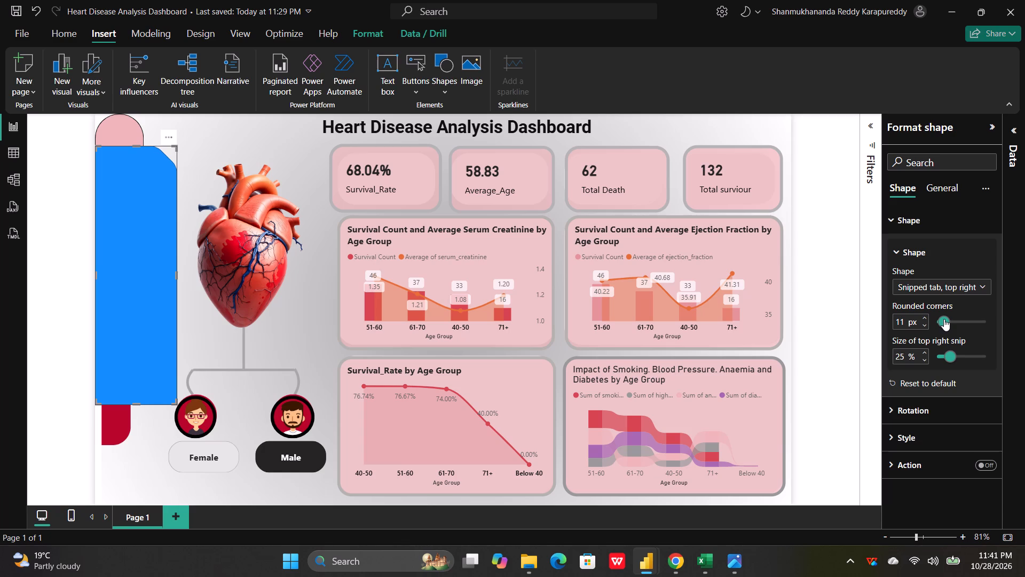
click(909, 321)
key(BackSpace)
text(10)
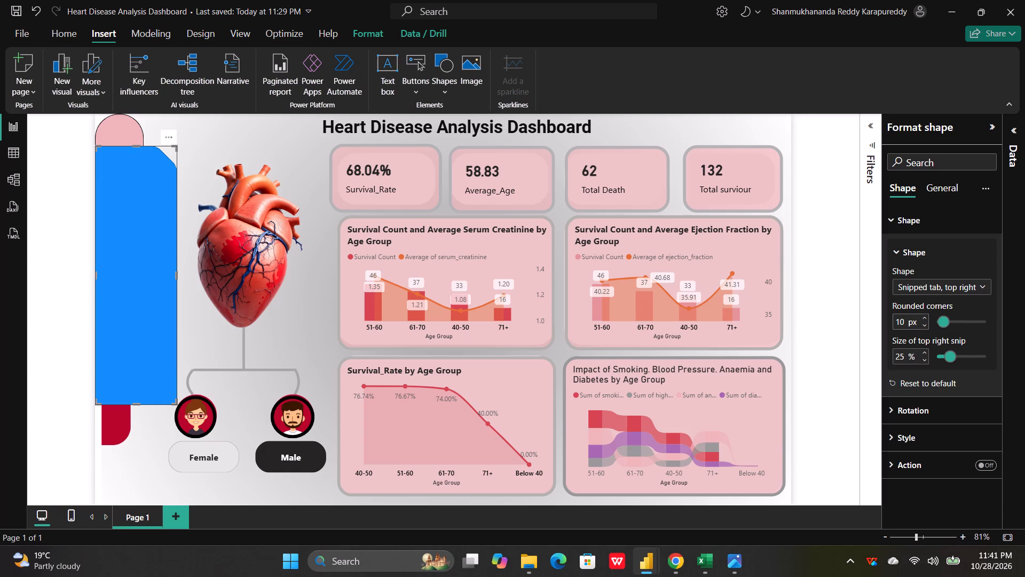
Shift the blue shape slightly down the page and set its top right snip size to 32%.
drag(145, 220, 121, 179)
drag(161, 154, 158, 192)
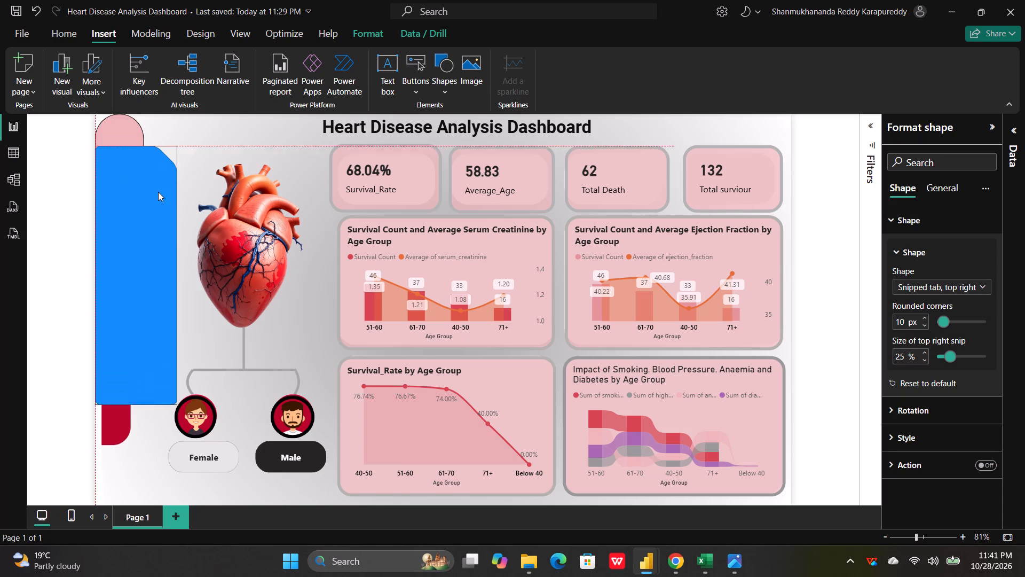
drag(158, 192, 159, 194)
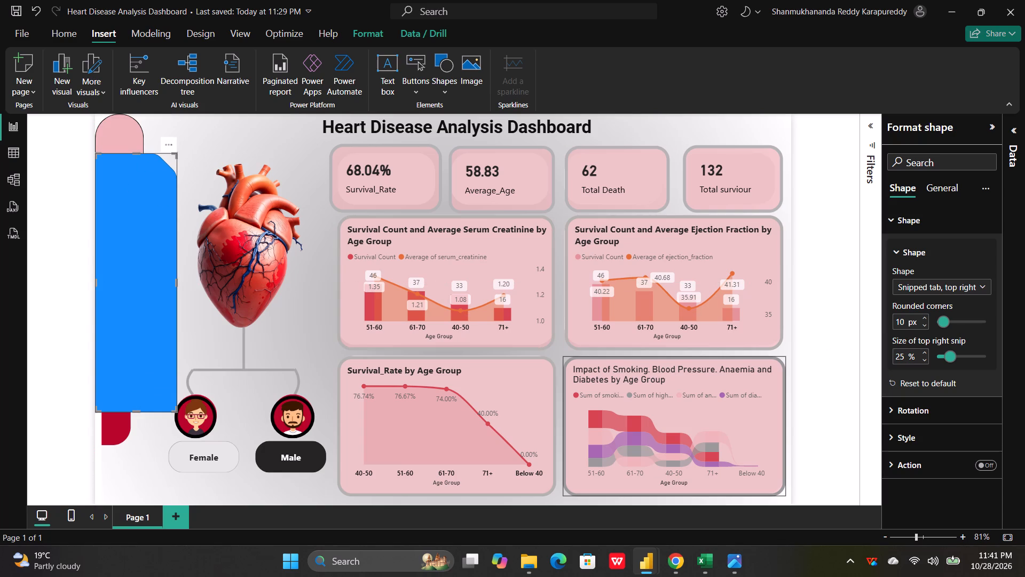
drag(949, 354, 957, 354)
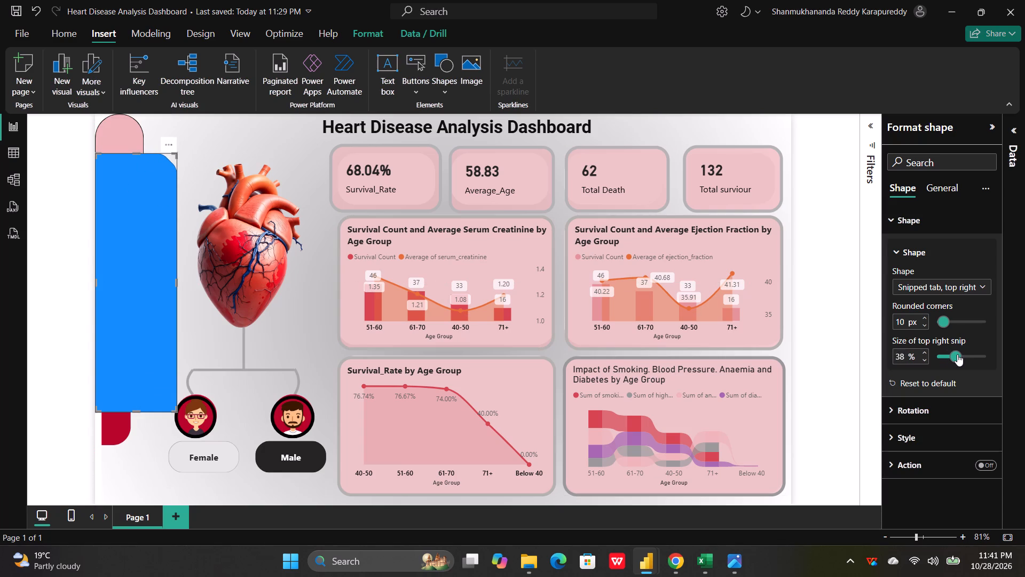
drag(957, 354, 959, 354)
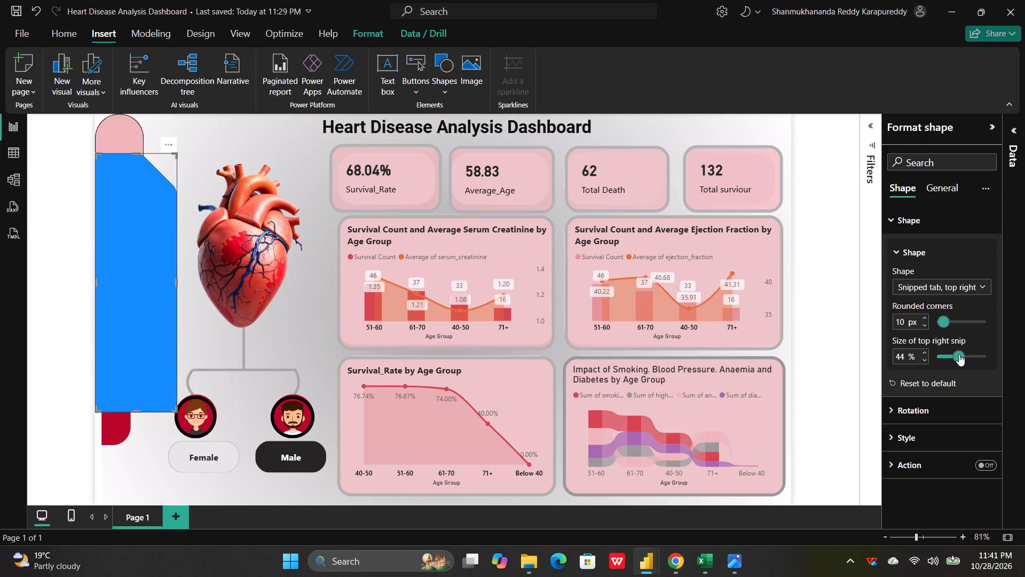
click(959, 354)
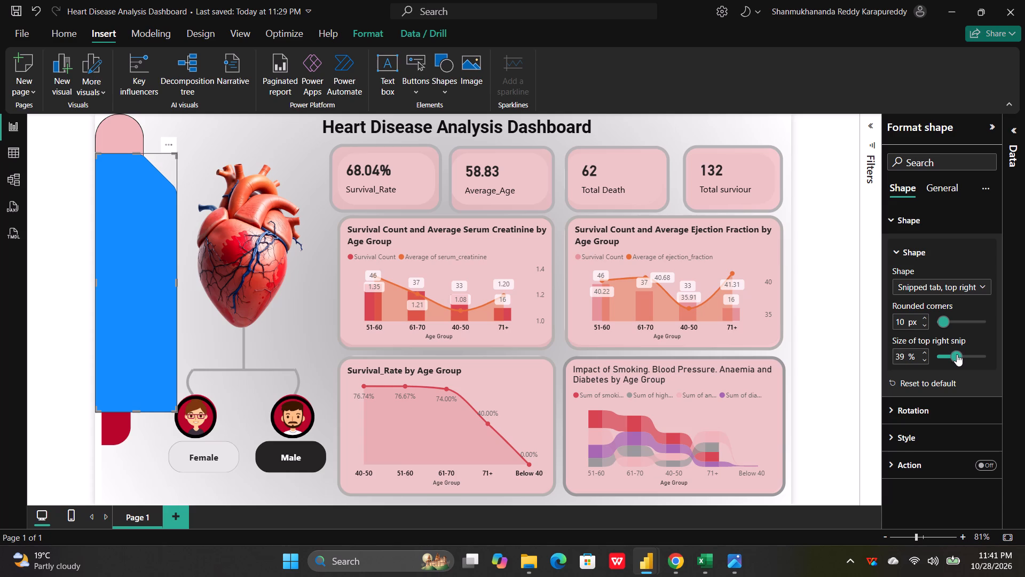
click(957, 354)
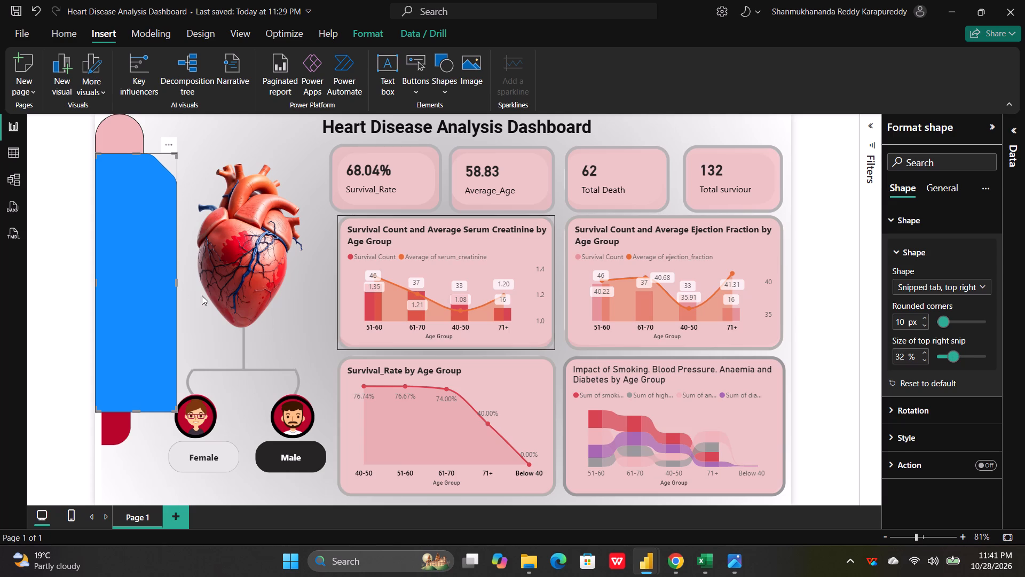
Narrow the blue shape to the pink pill panel's width and move it flush to the page's top left corner.
drag(177, 280, 154, 274)
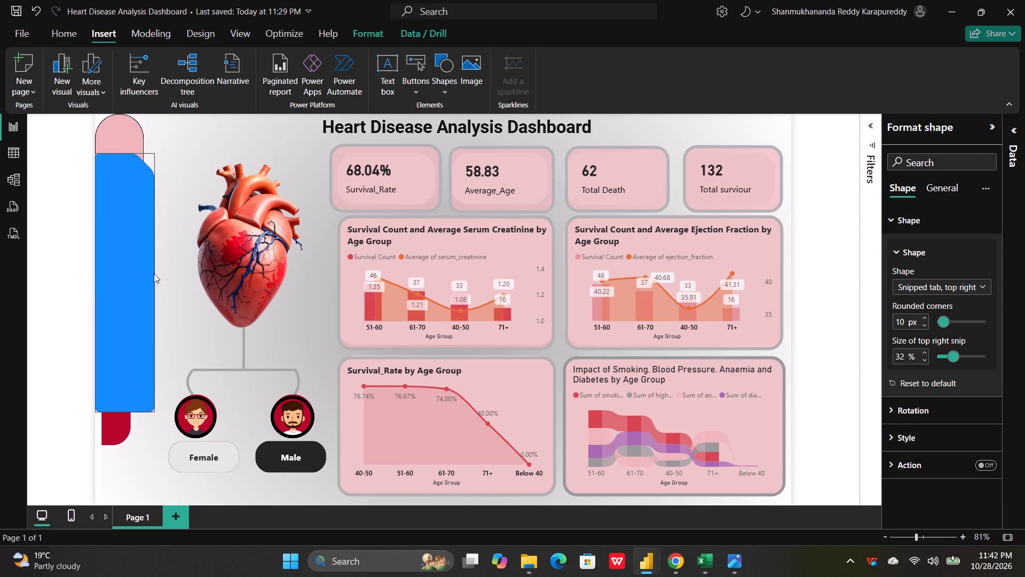
drag(154, 274, 143, 268)
drag(120, 243, 105, 172)
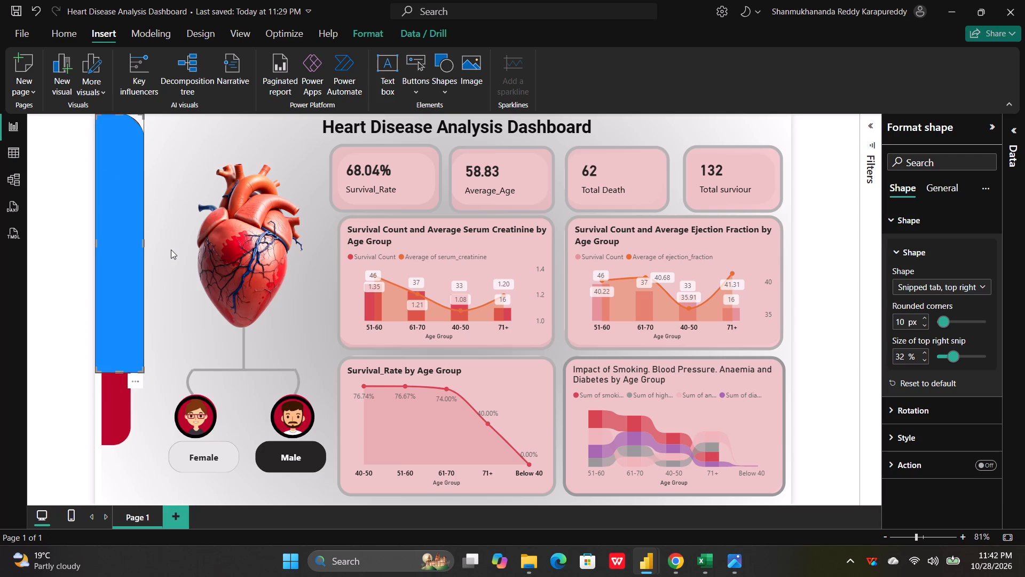
click(171, 249)
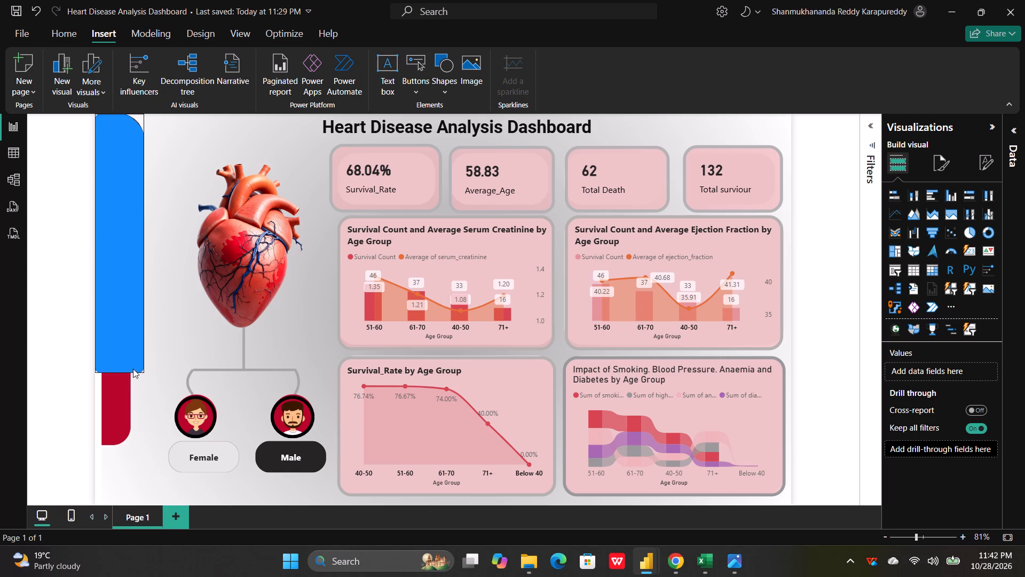
Shorten the blue shape from its bottom edge into a small cap covering only the pink panel's rounded top.
click(123, 331)
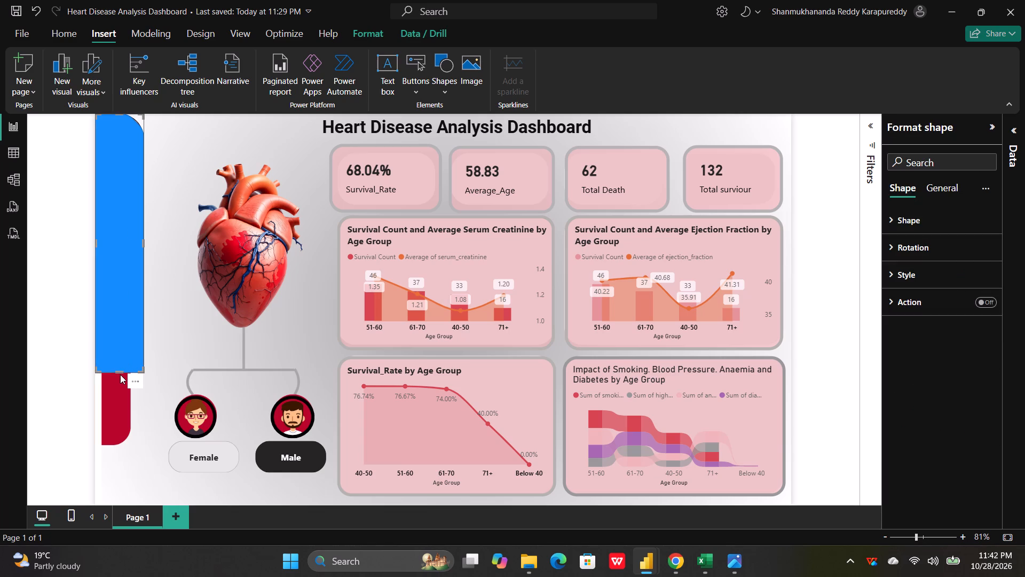
drag(120, 371, 94, 168)
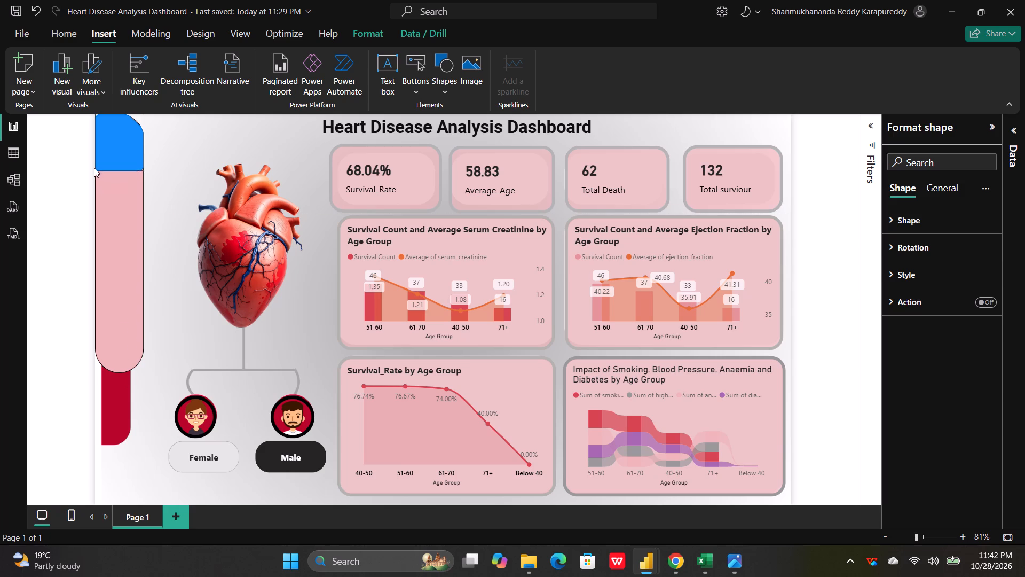
drag(94, 168, 80, 123)
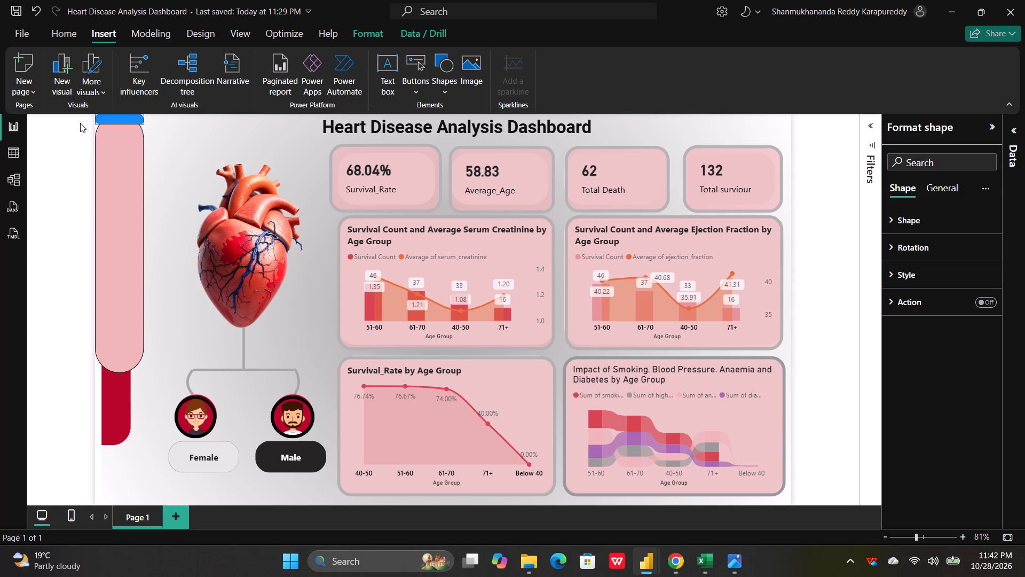
drag(80, 123, 76, 137)
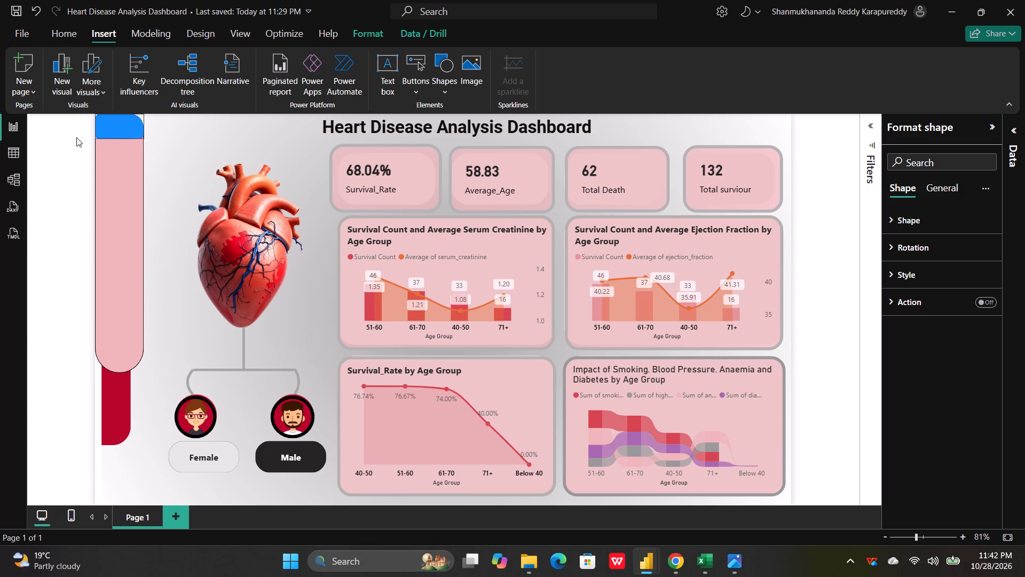
drag(76, 137, 75, 155)
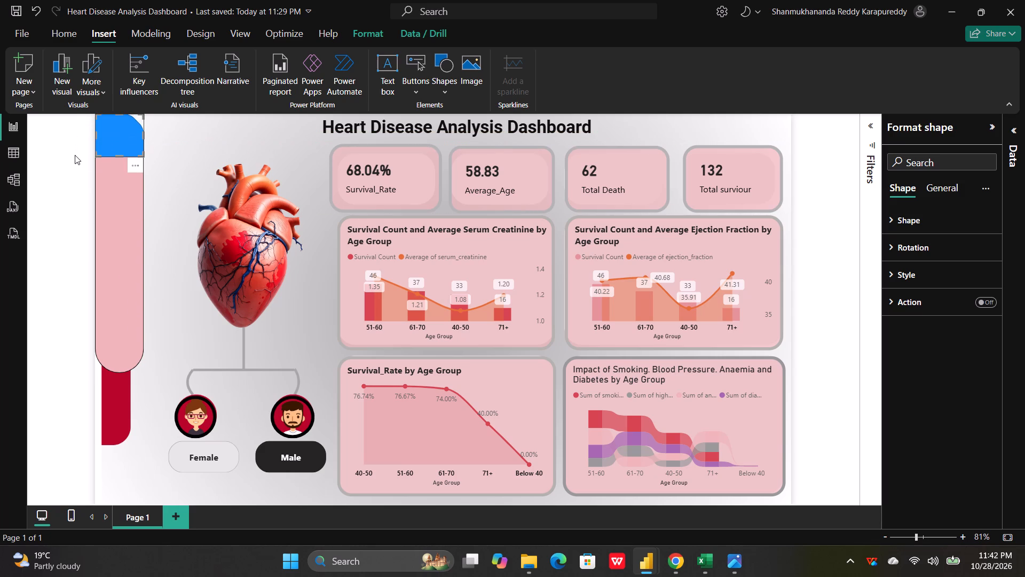
click(156, 167)
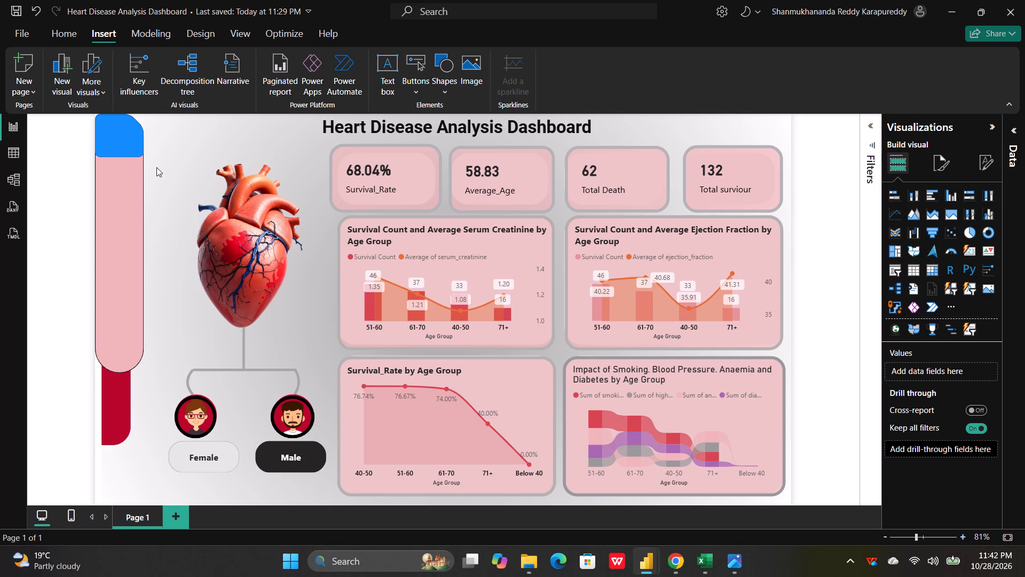
Set the blue cap shape's fill color to the lightest red theme tint, matching the pink pill panel.
click(110, 135)
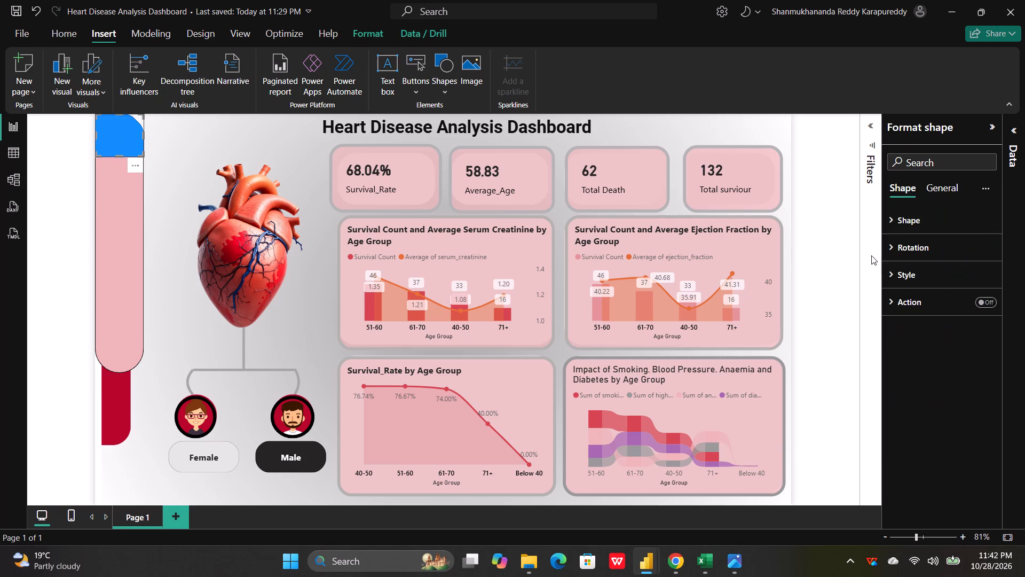
click(889, 248)
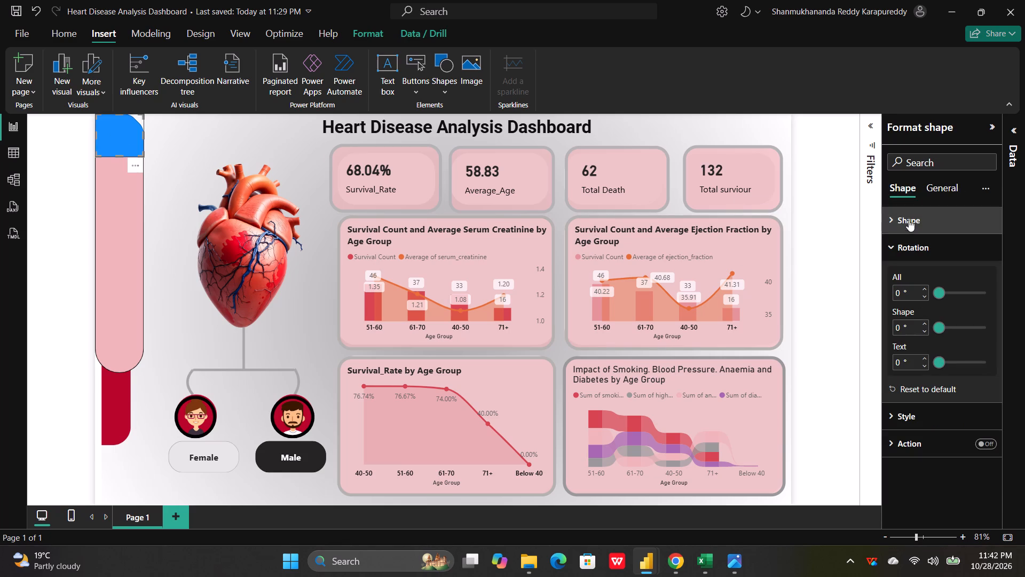
click(902, 413)
scroll(902, 413, down, 2)
click(919, 362)
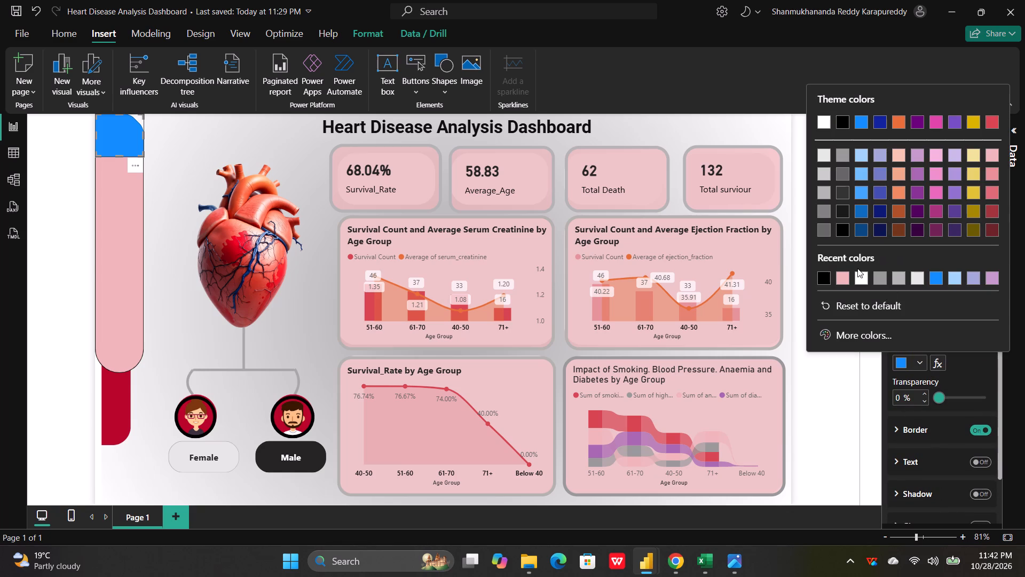
click(994, 155)
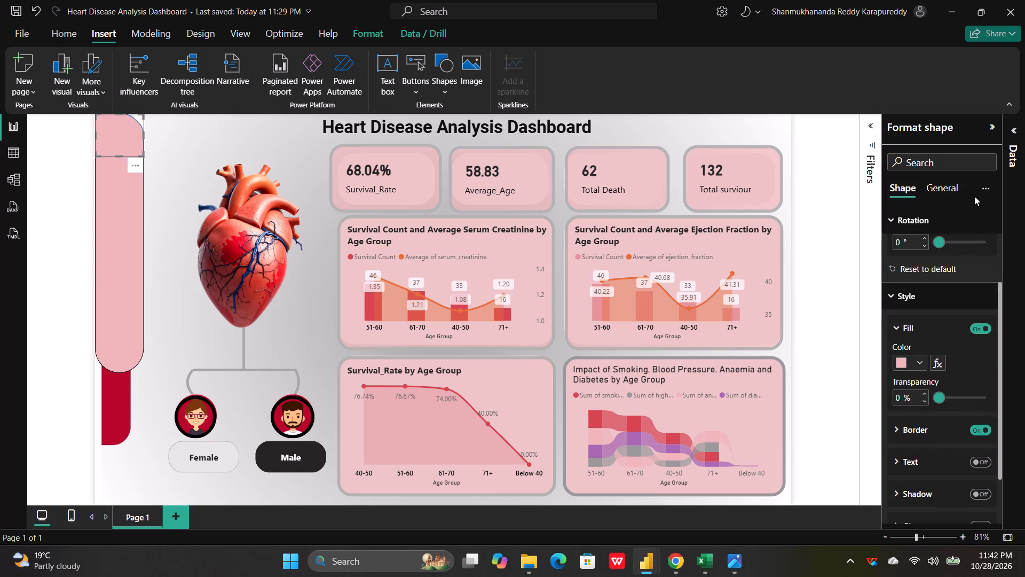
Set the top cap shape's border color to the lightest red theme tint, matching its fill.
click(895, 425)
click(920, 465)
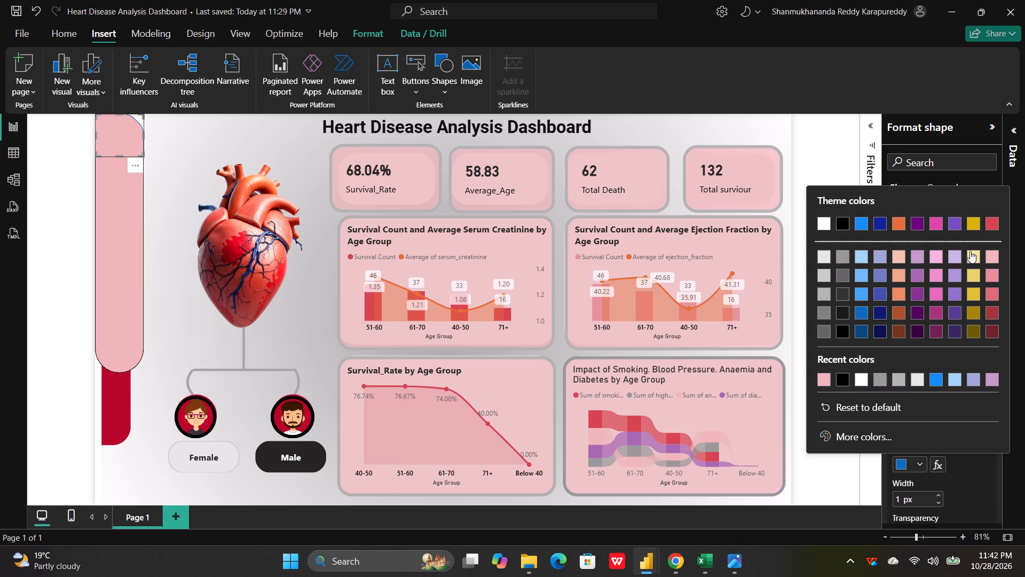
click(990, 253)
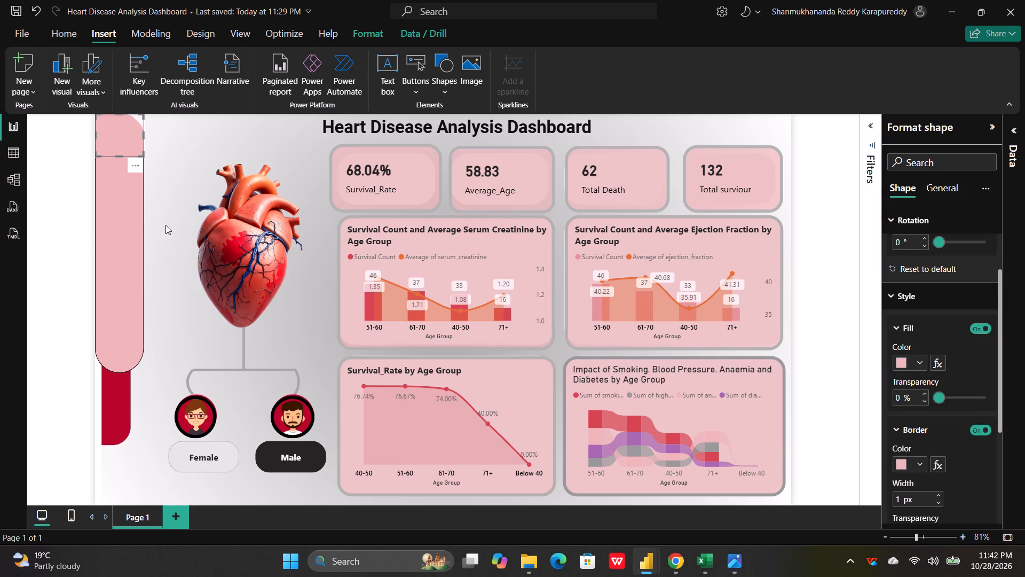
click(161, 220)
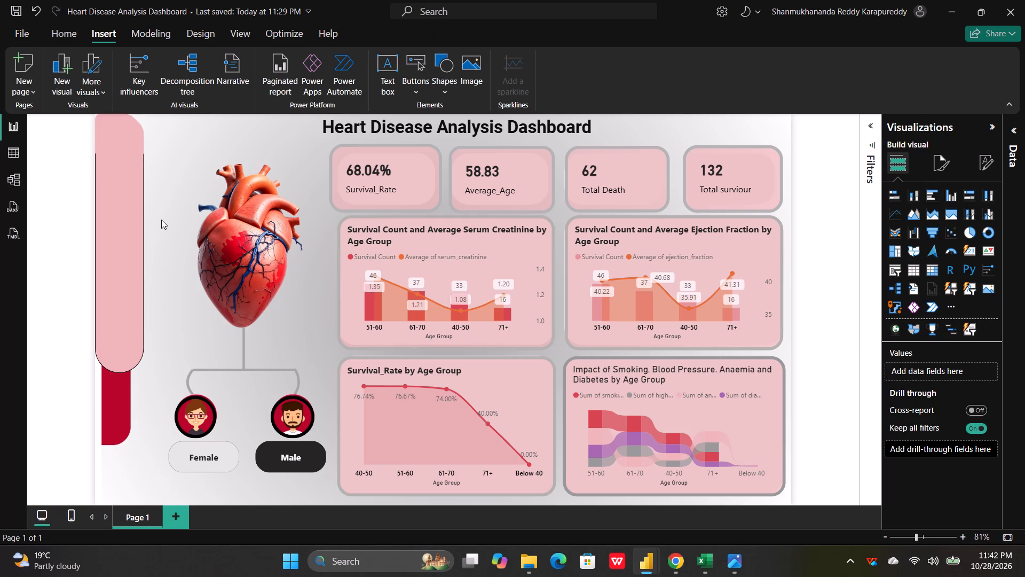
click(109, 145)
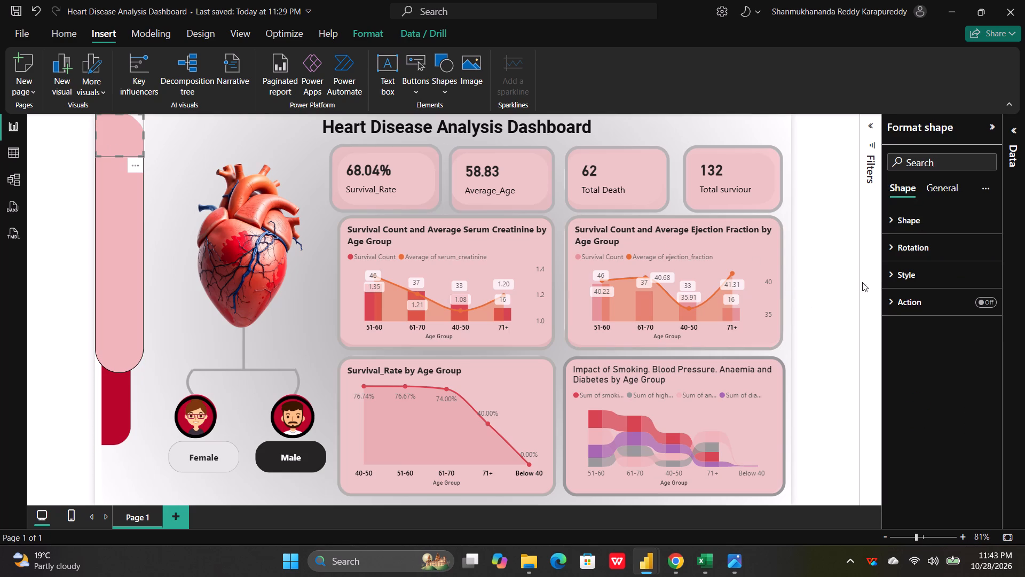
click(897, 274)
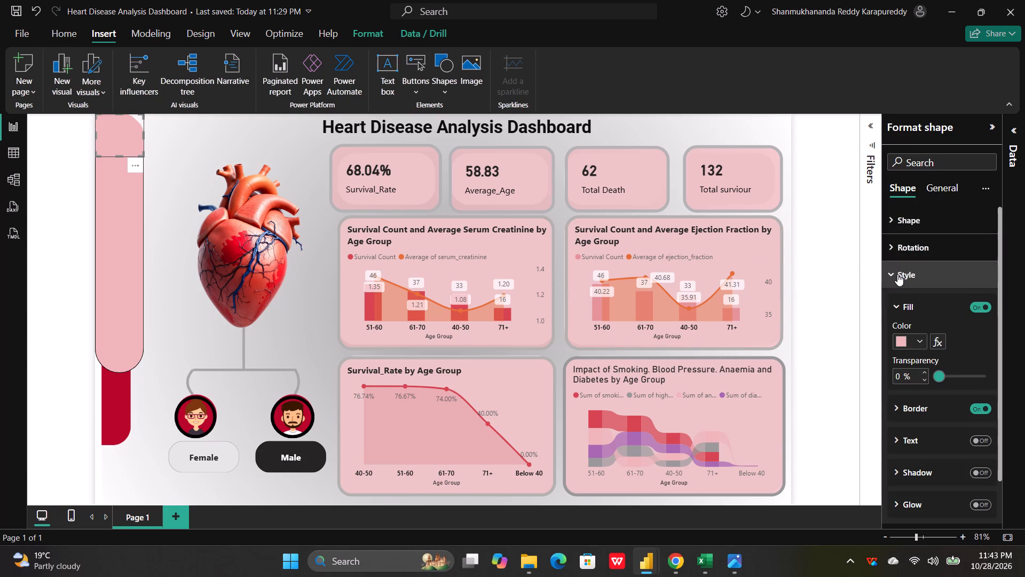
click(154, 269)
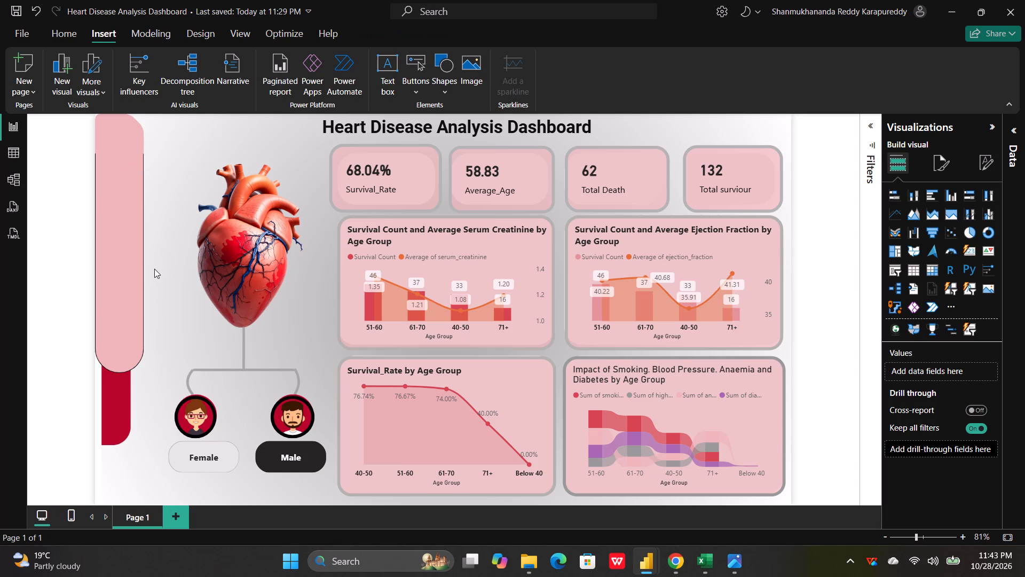
Square off the pink cap shape by setting its rounded corners to 0 px and its top right snip to 0%.
click(108, 136)
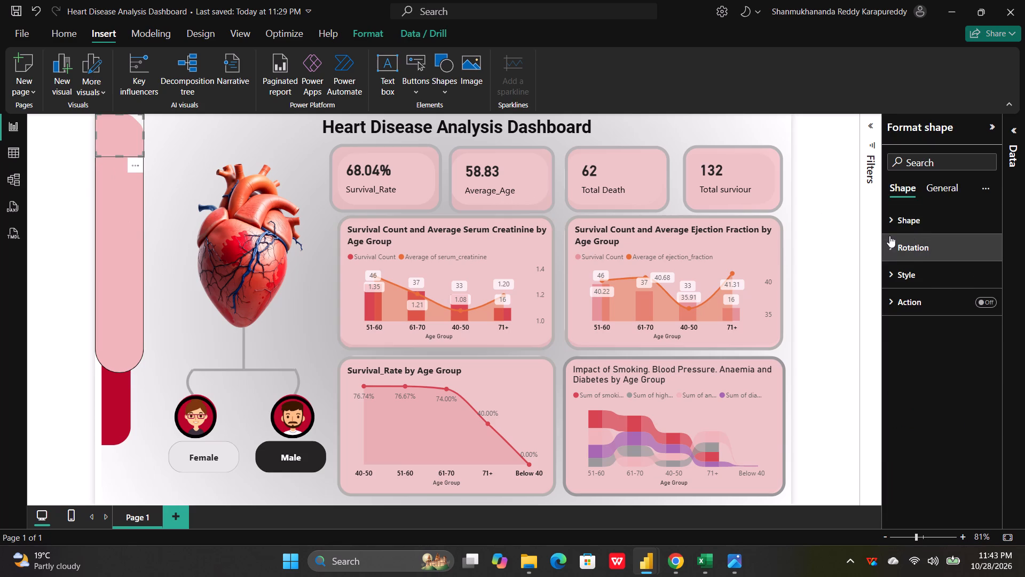
click(894, 220)
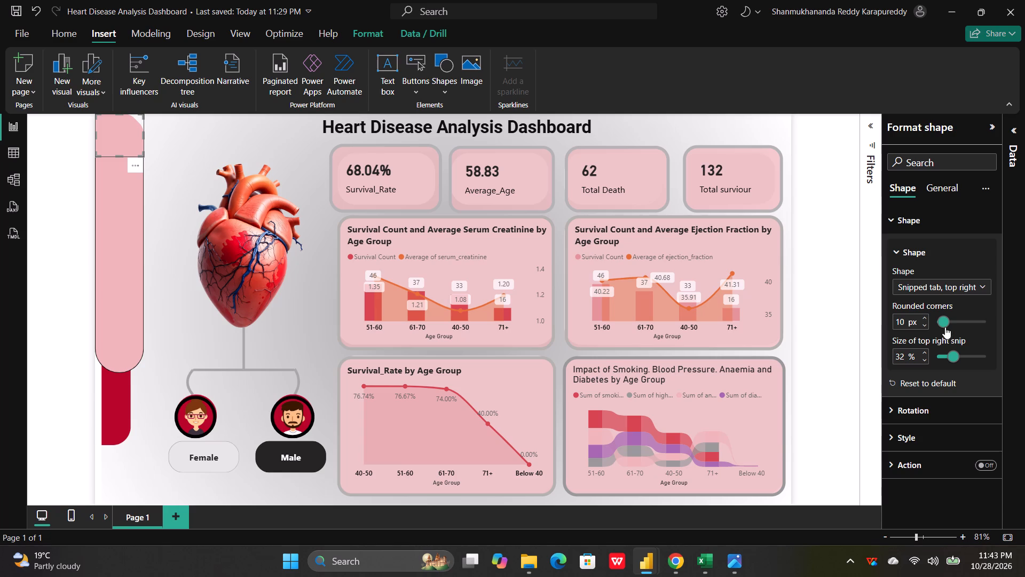
drag(943, 320, 922, 322)
drag(956, 358, 951, 358)
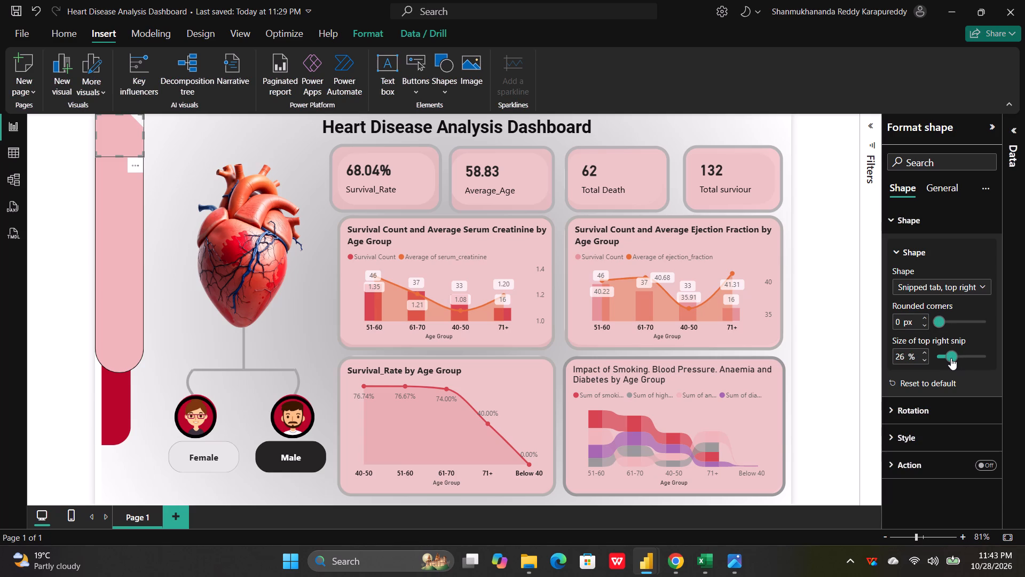
drag(951, 358, 920, 366)
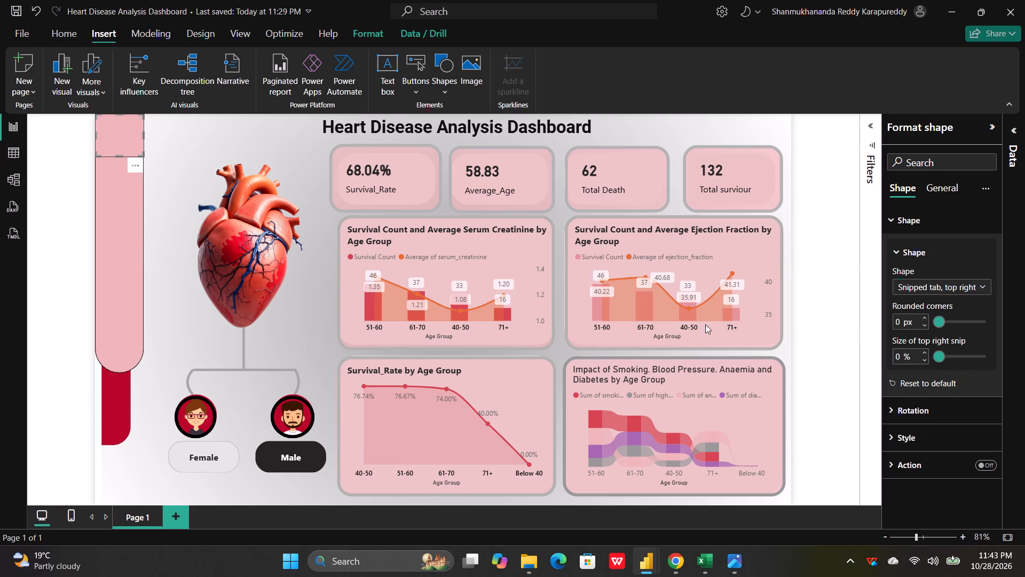
click(179, 170)
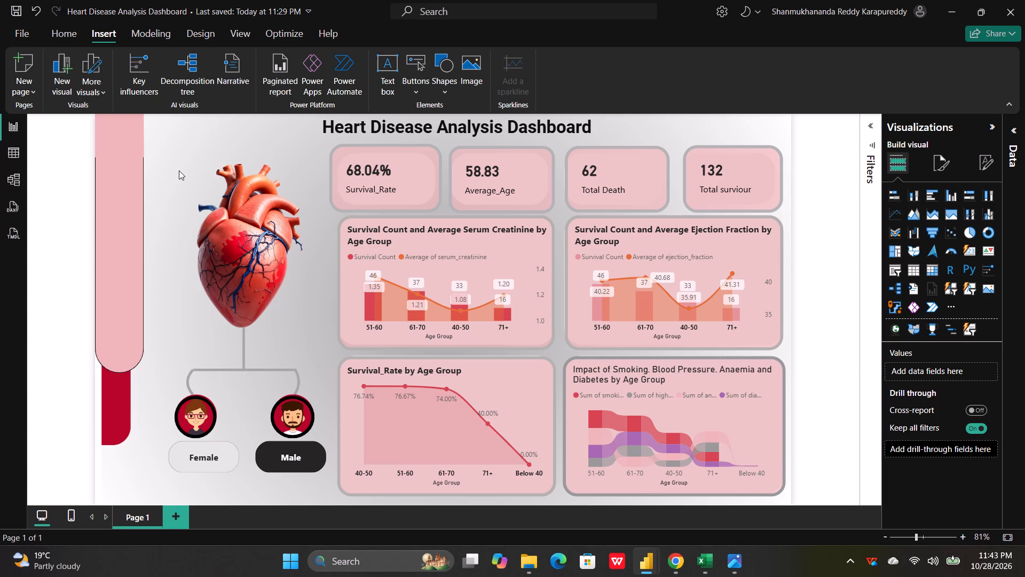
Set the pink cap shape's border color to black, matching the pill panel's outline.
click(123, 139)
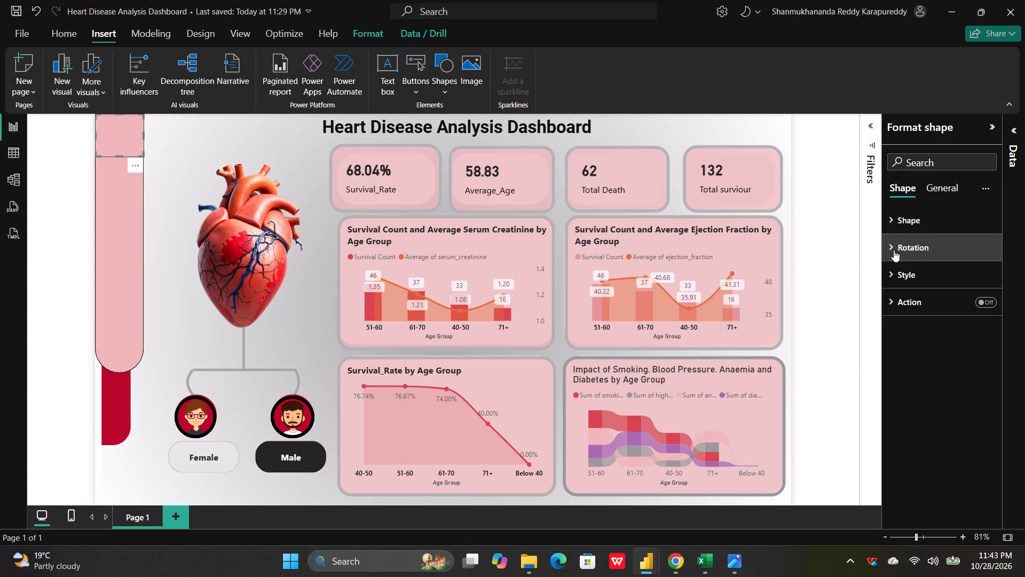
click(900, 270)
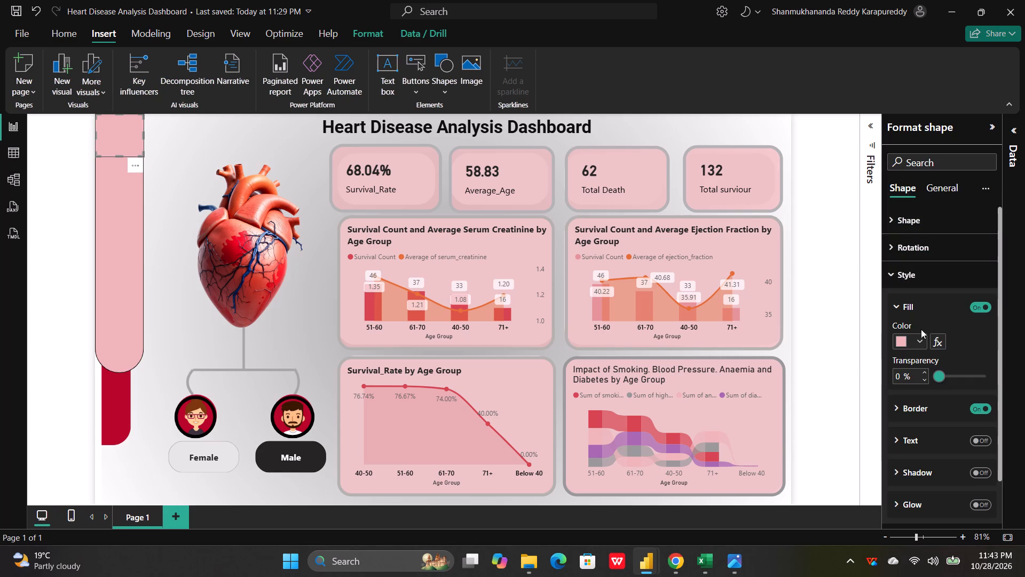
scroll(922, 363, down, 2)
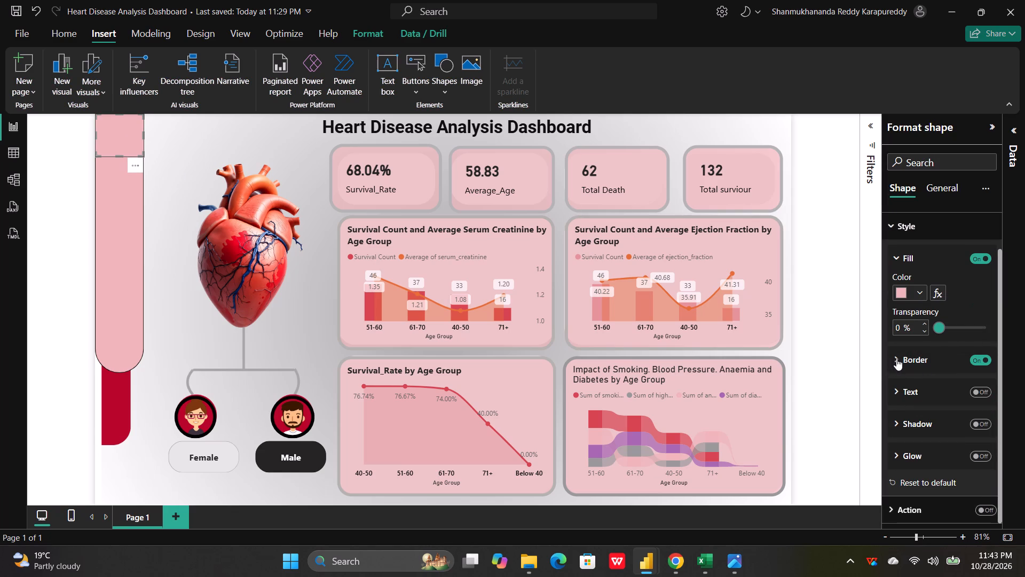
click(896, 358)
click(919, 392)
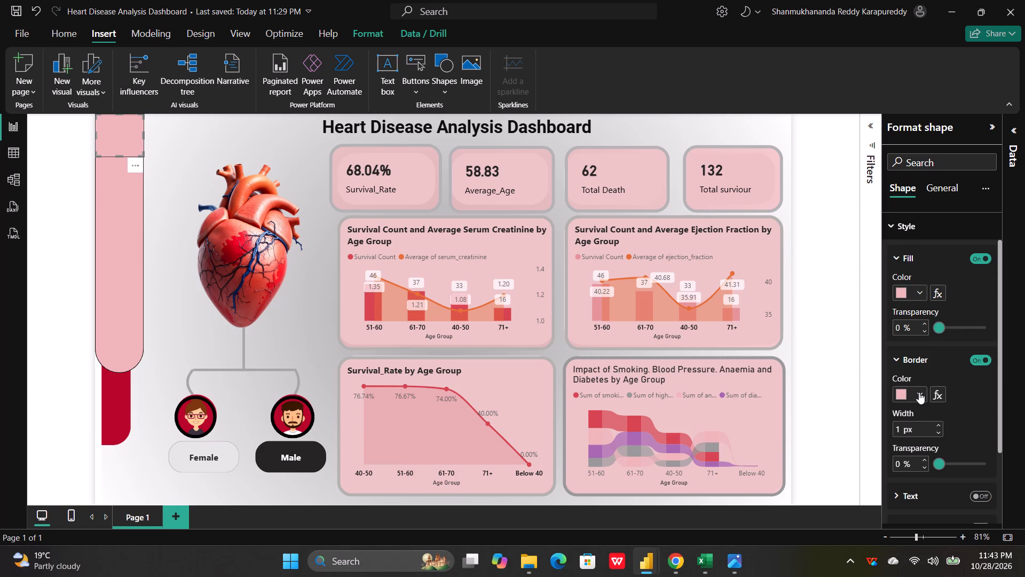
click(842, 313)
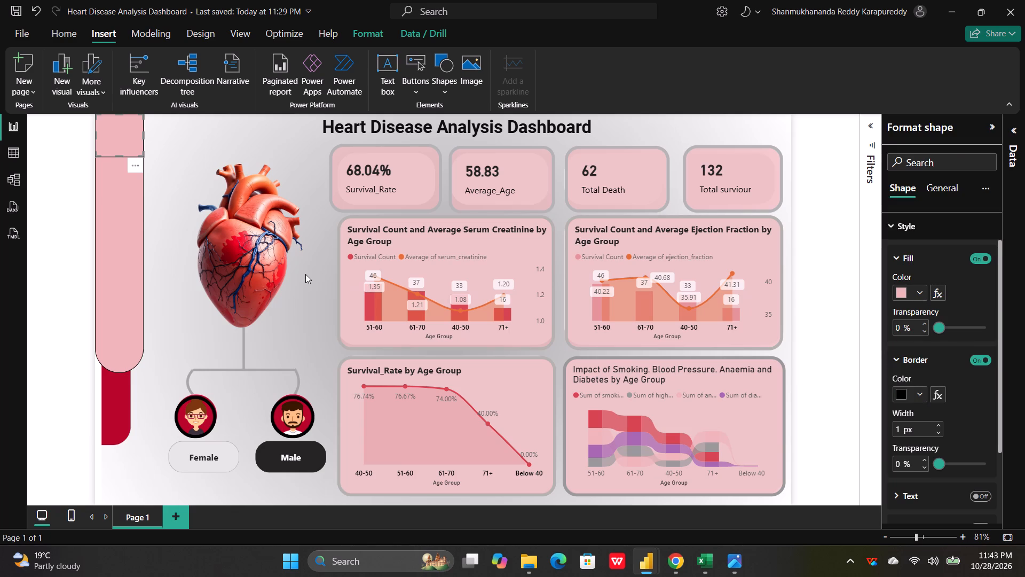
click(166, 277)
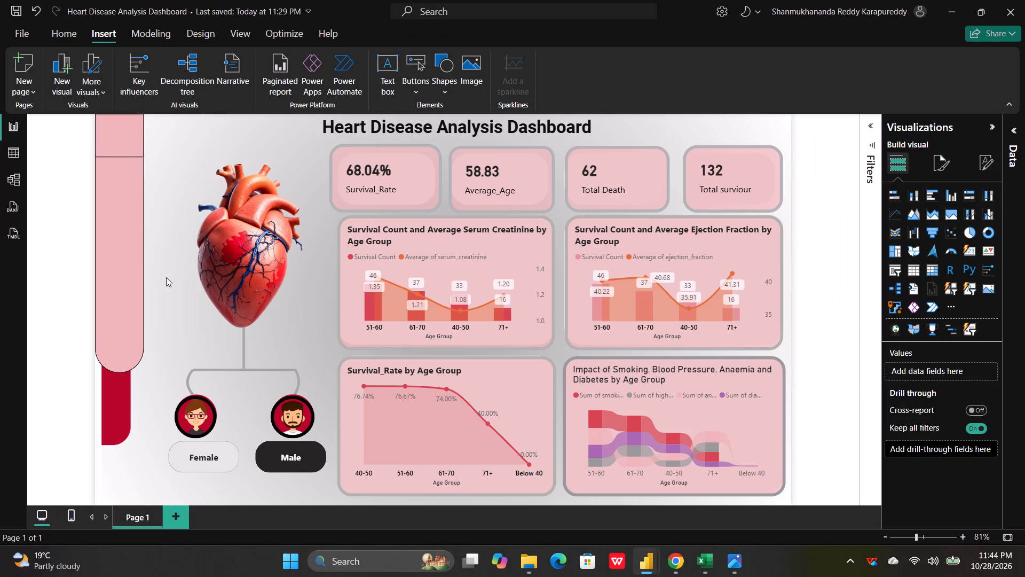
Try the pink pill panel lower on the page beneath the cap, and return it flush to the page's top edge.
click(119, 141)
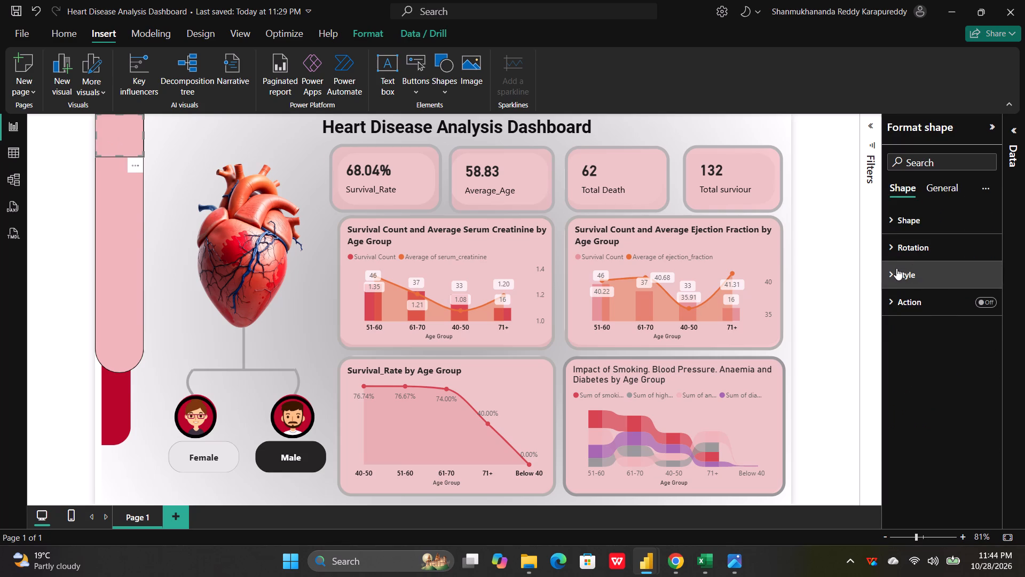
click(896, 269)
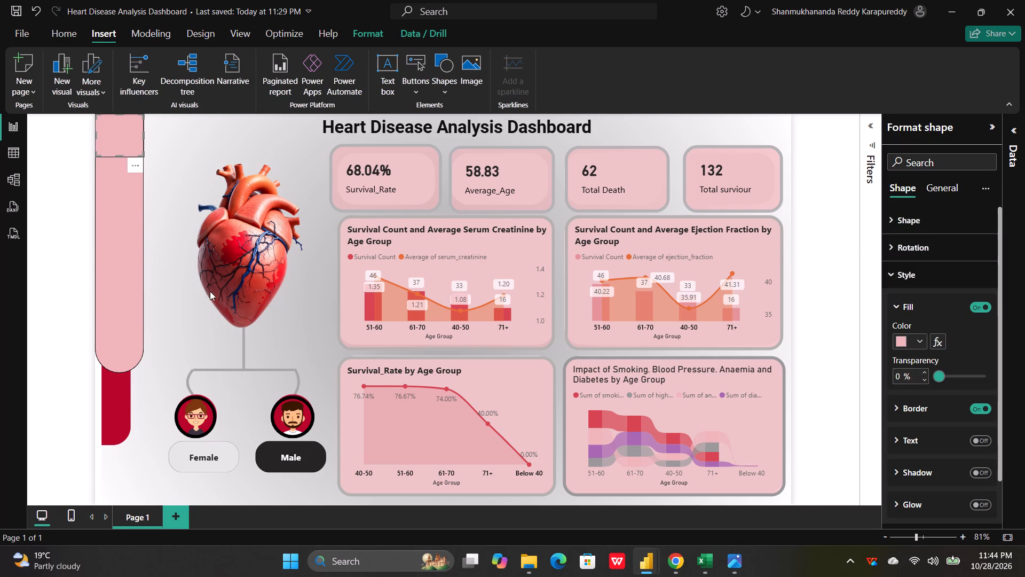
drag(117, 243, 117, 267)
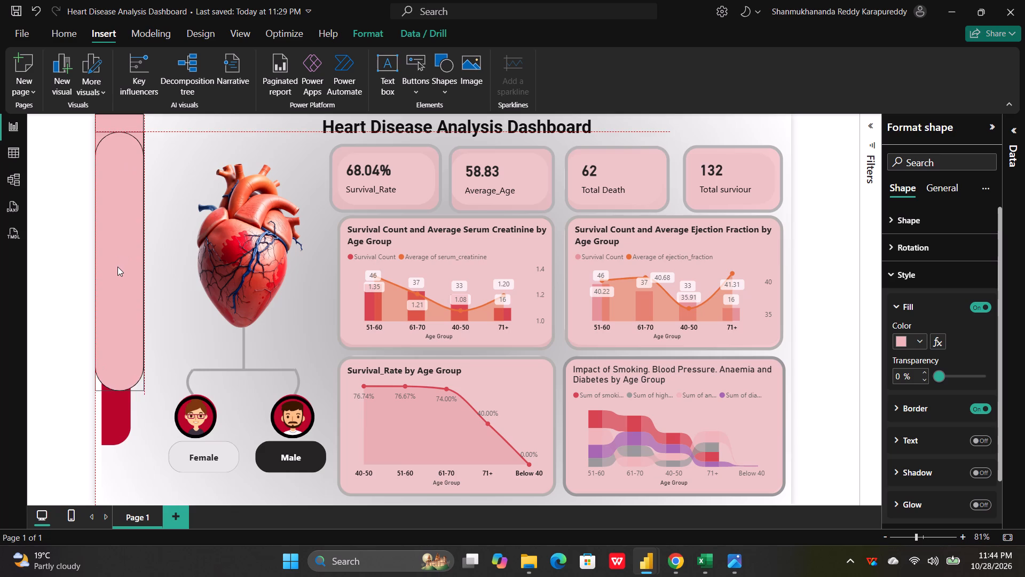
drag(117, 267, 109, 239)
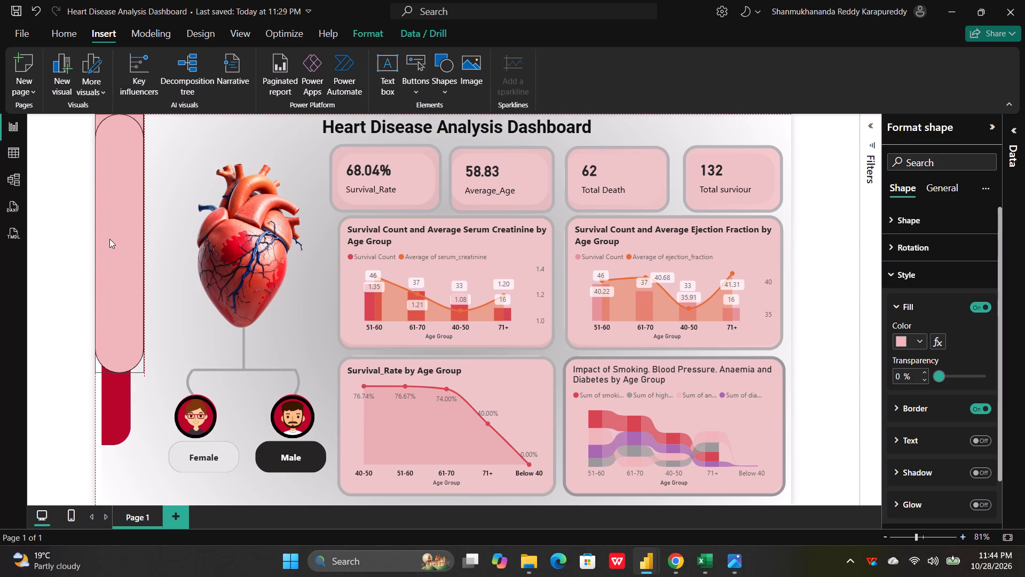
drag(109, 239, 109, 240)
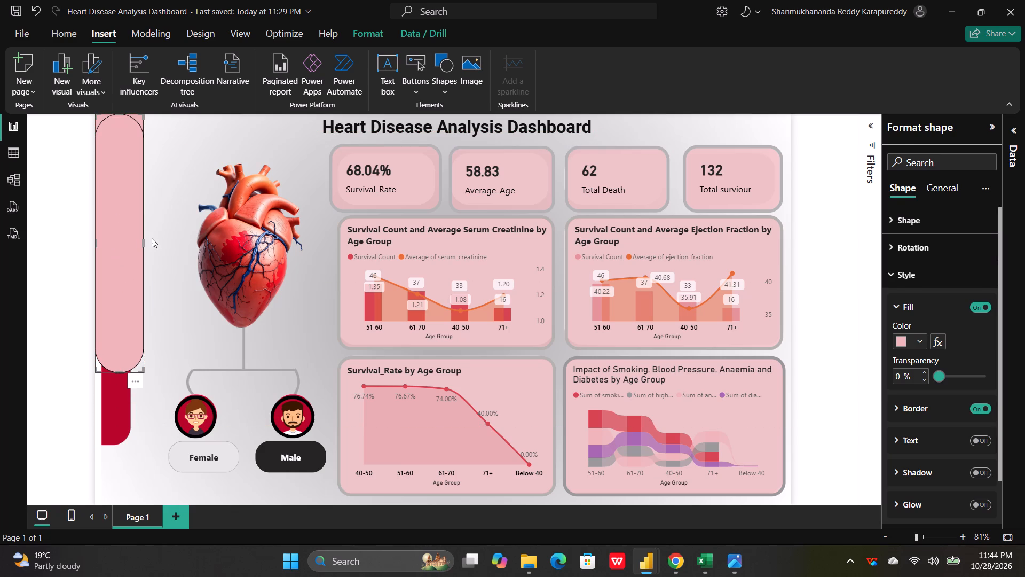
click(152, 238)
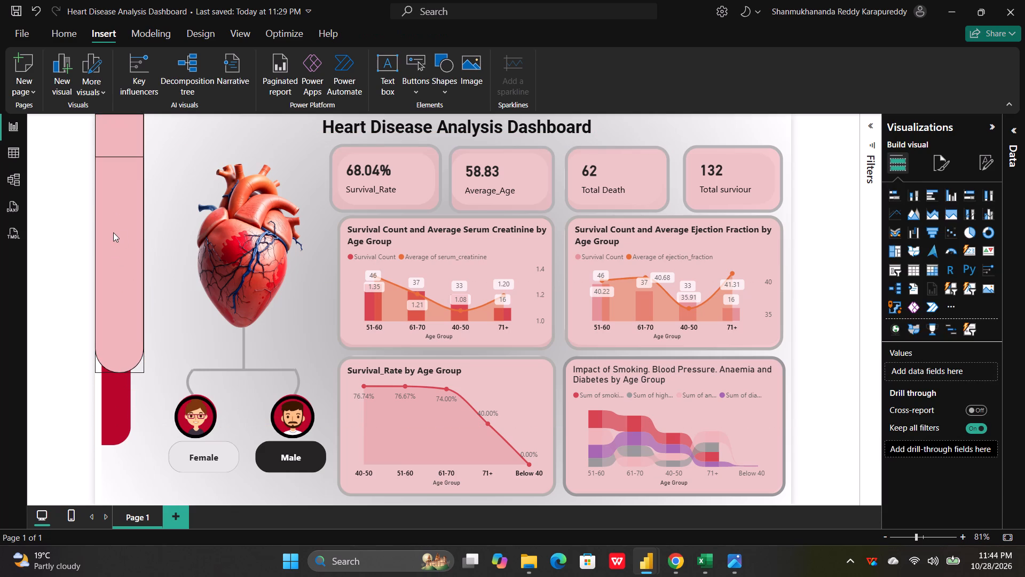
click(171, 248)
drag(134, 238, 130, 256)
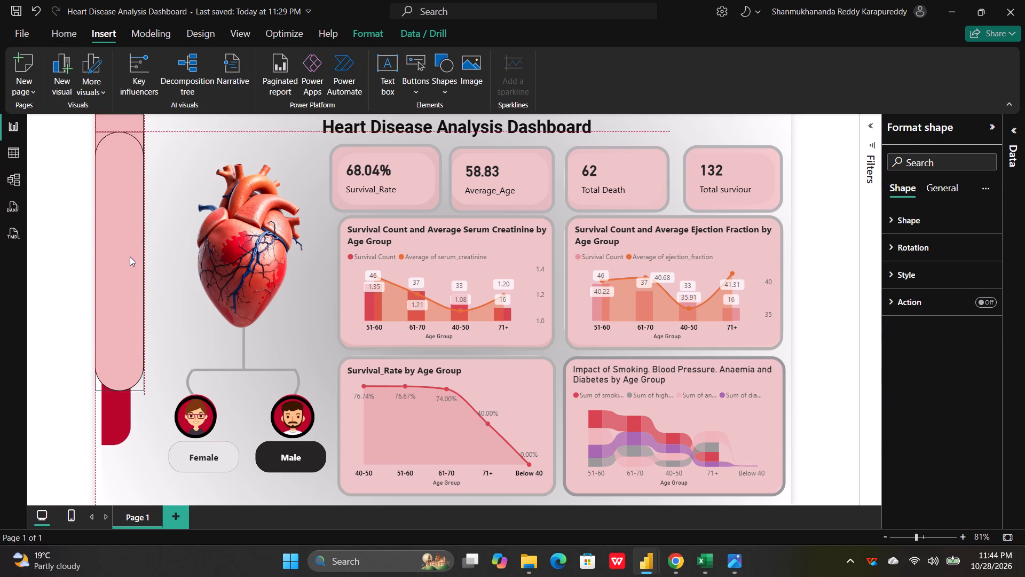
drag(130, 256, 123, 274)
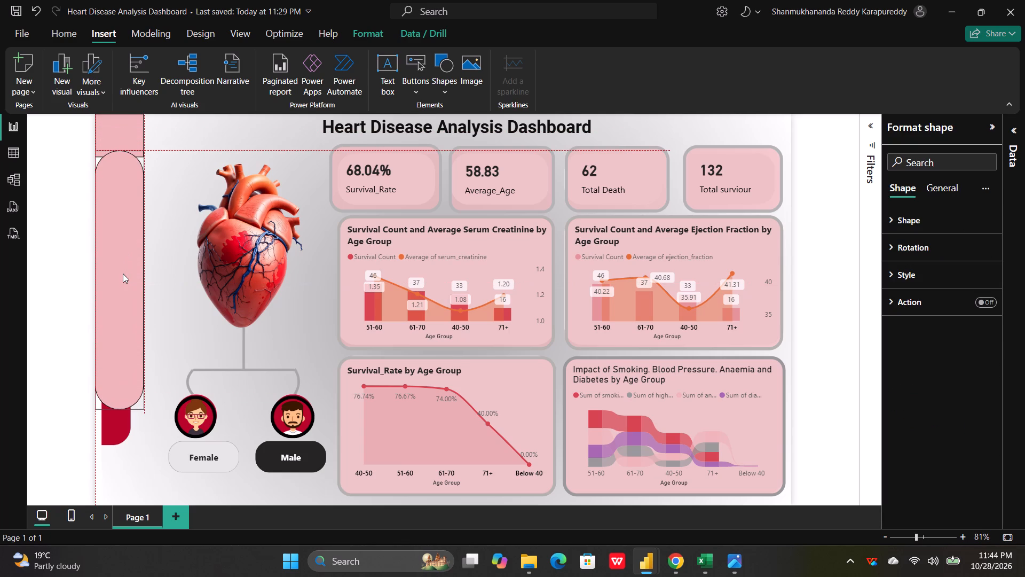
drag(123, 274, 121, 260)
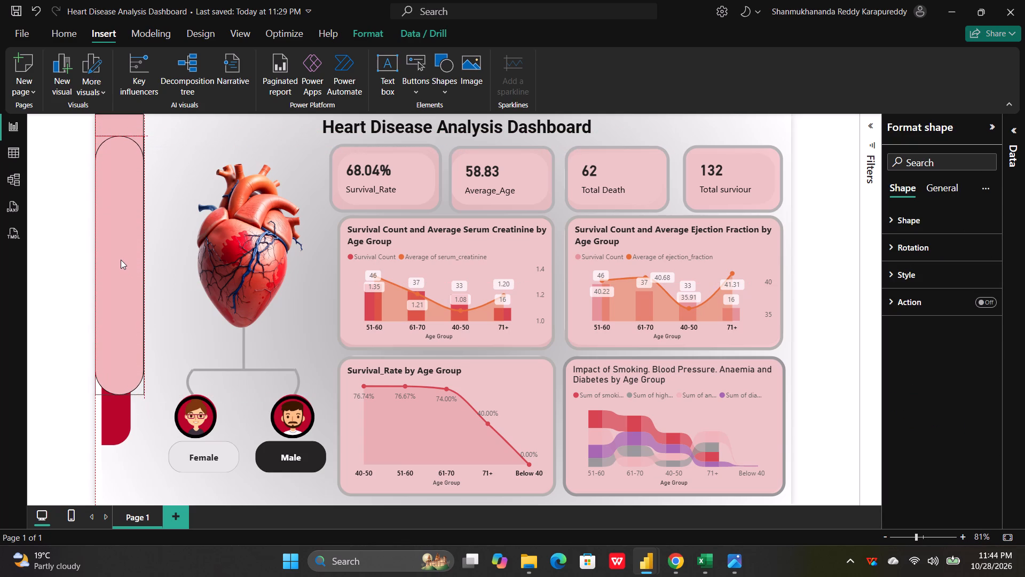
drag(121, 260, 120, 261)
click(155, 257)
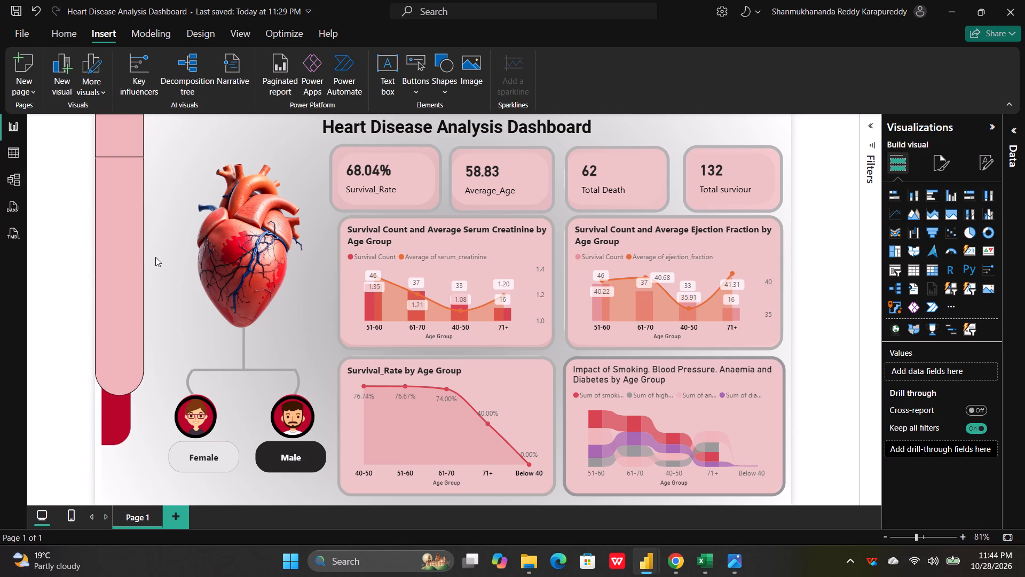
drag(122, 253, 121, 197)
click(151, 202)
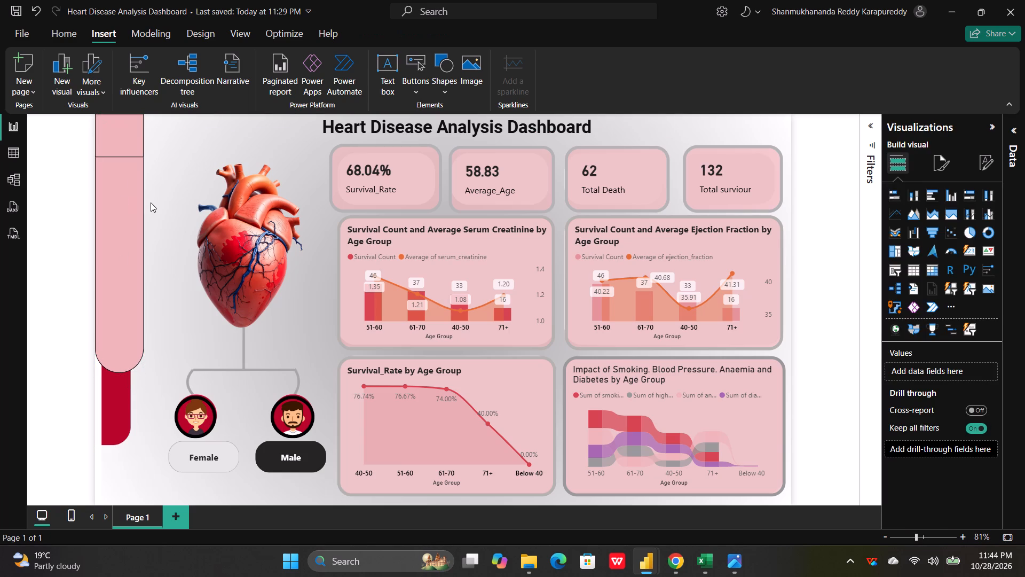
Turn off the border of the pink cap shape above the pill panel.
click(124, 139)
click(900, 272)
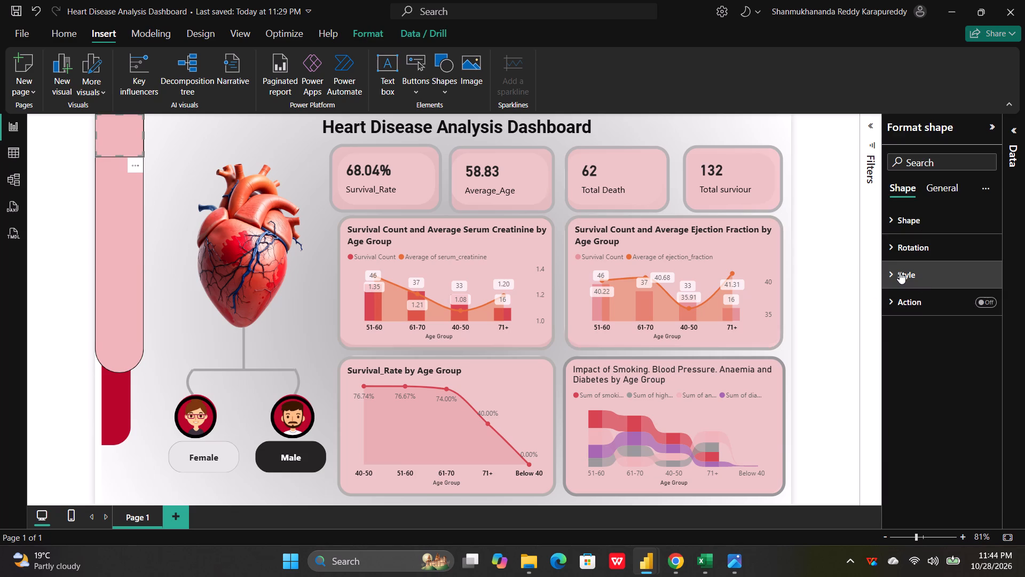
scroll(918, 404, down, 1)
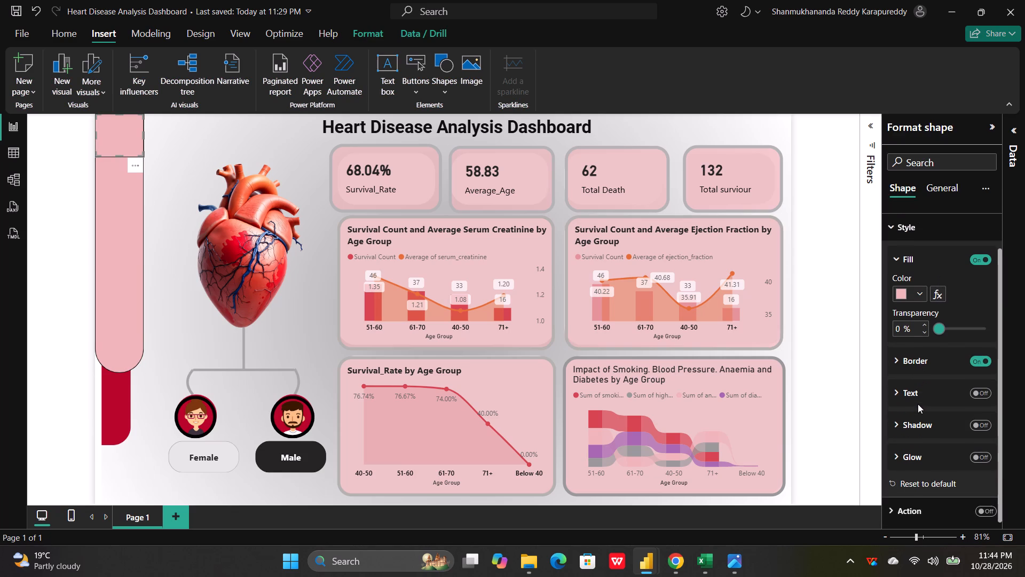
scroll(918, 404, down, 1)
click(898, 363)
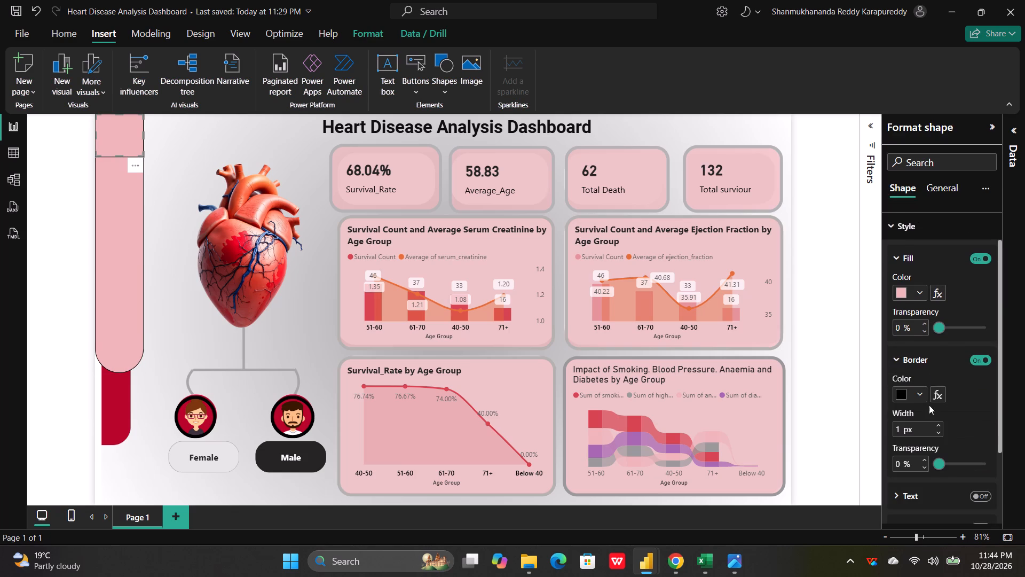
click(976, 361)
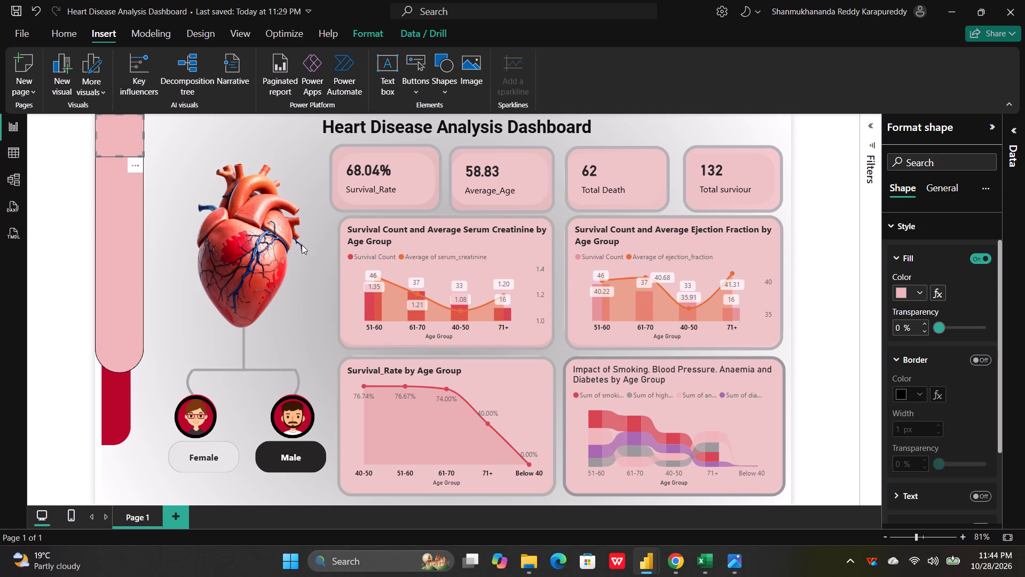
click(176, 193)
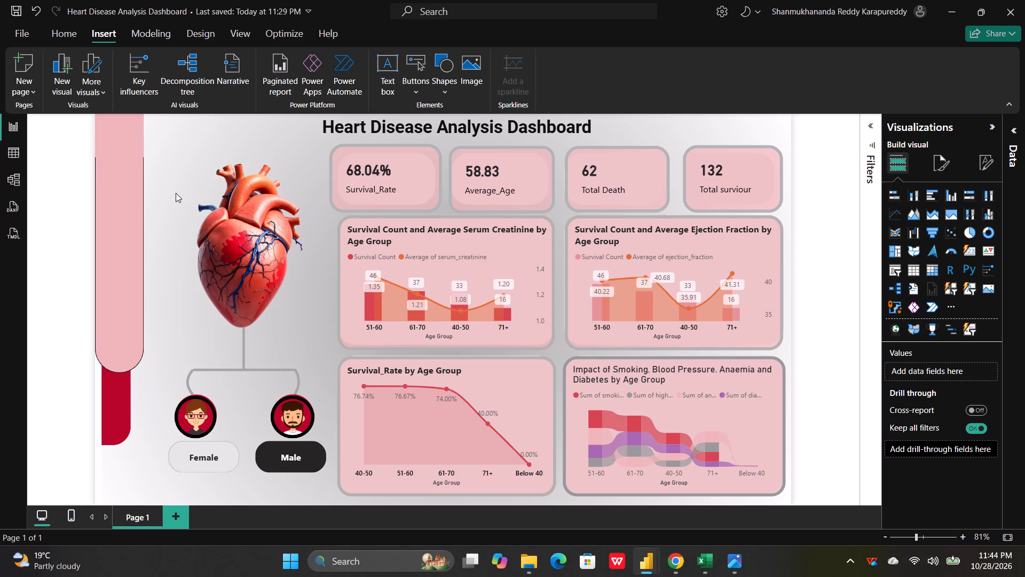
Insert a chevron arrow shape and place it over the pink pill panel beside the heart image.
click(436, 63)
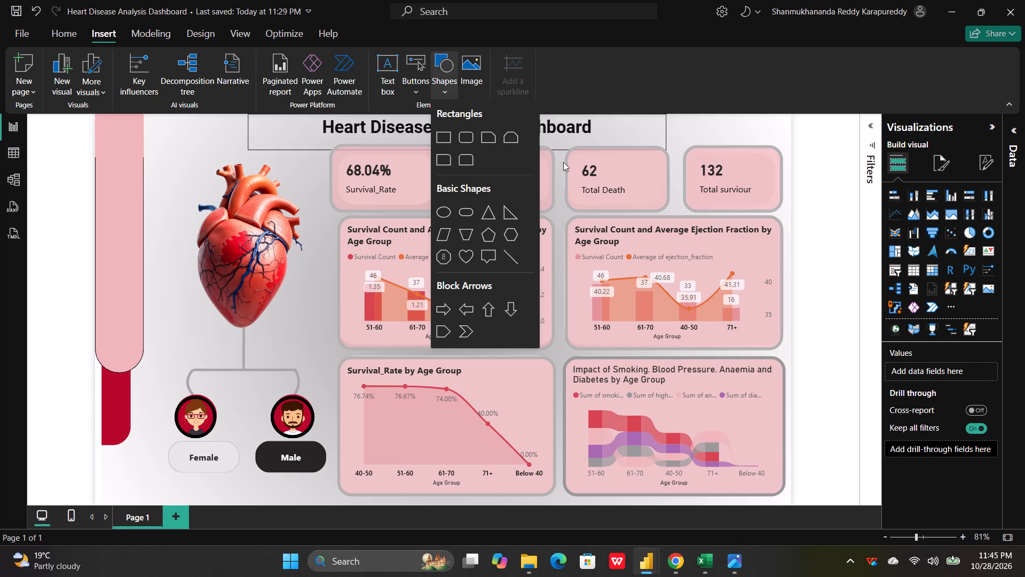
click(469, 329)
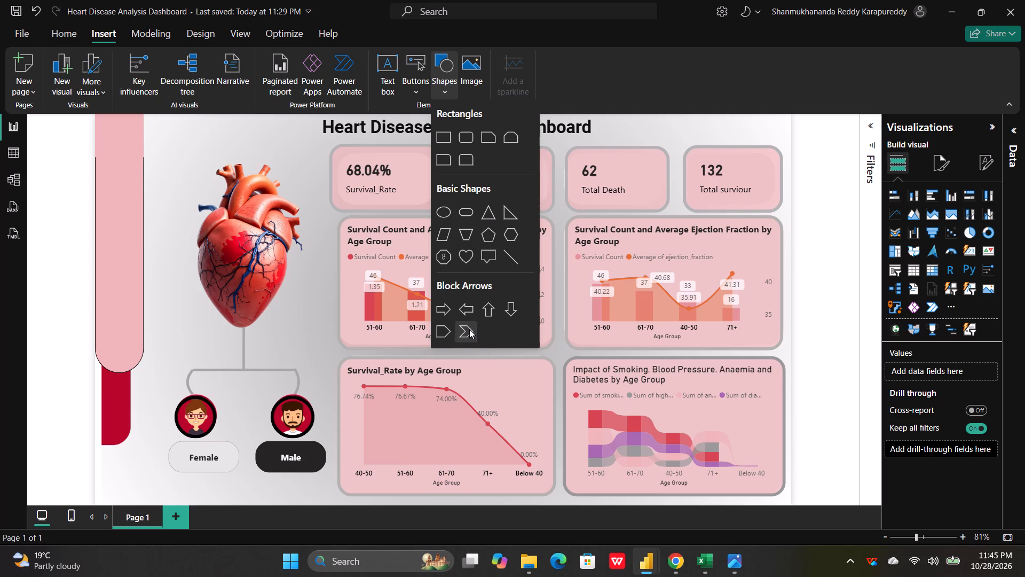
drag(225, 239, 156, 238)
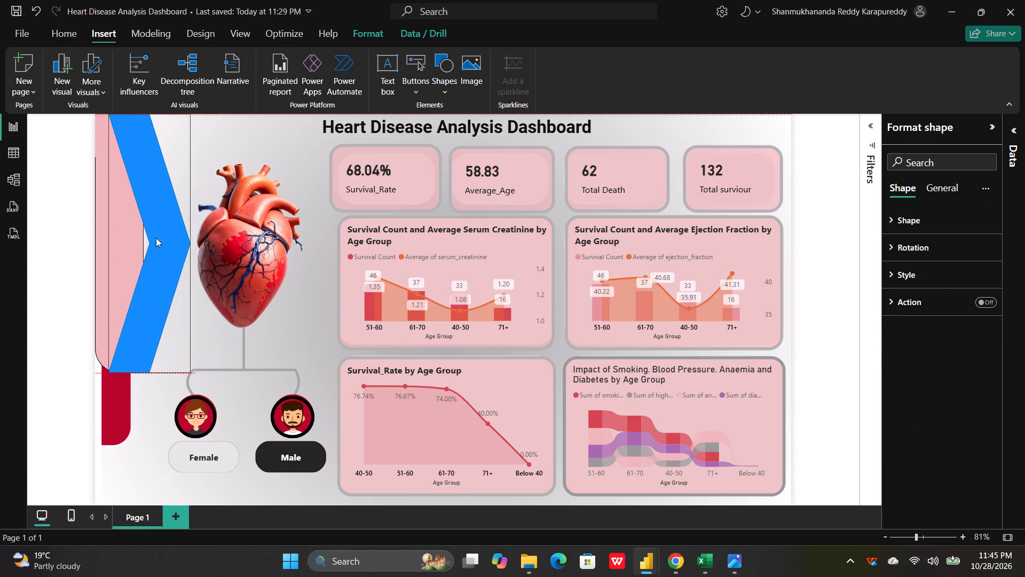
drag(156, 238, 171, 250)
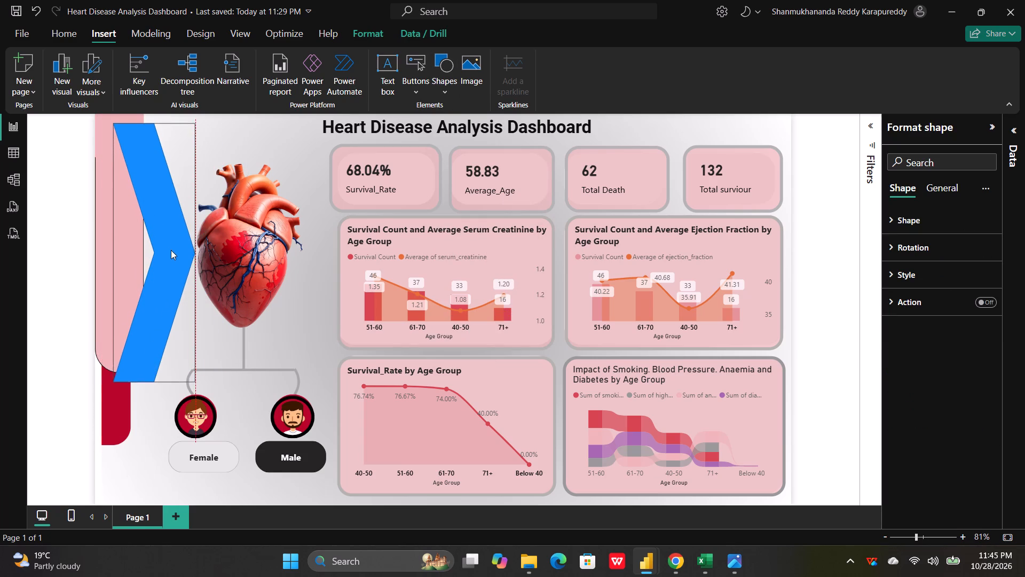
drag(171, 250, 174, 254)
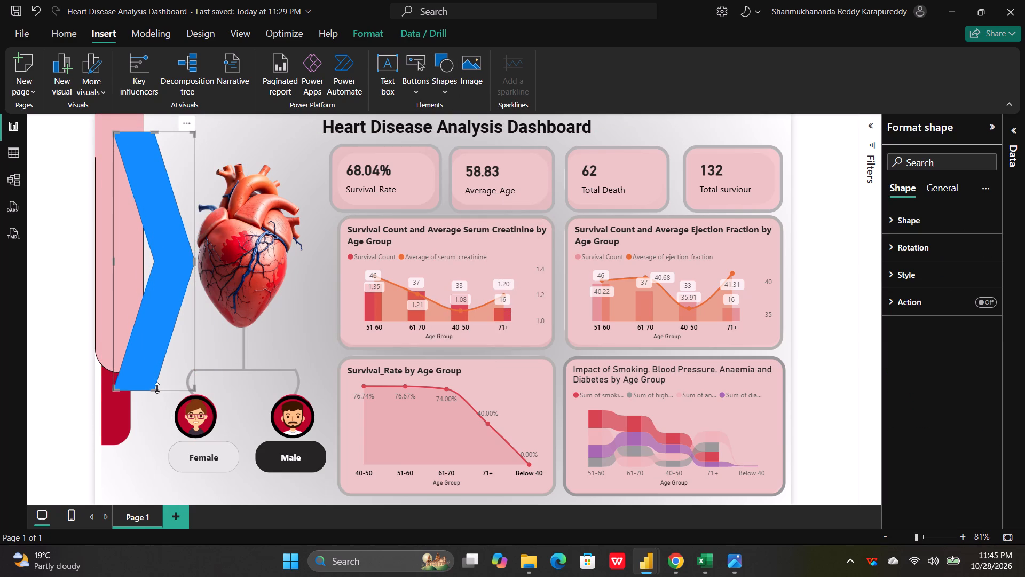
Shrink the chevron's height and width to a compact arrow near the top of the pink panel.
drag(157, 388, 159, 247)
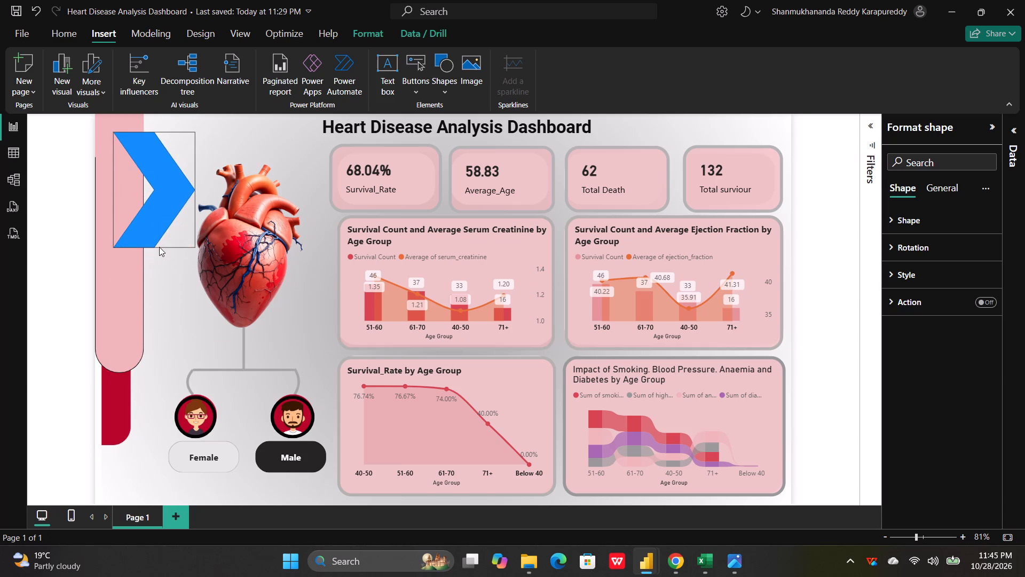
drag(159, 247, 159, 256)
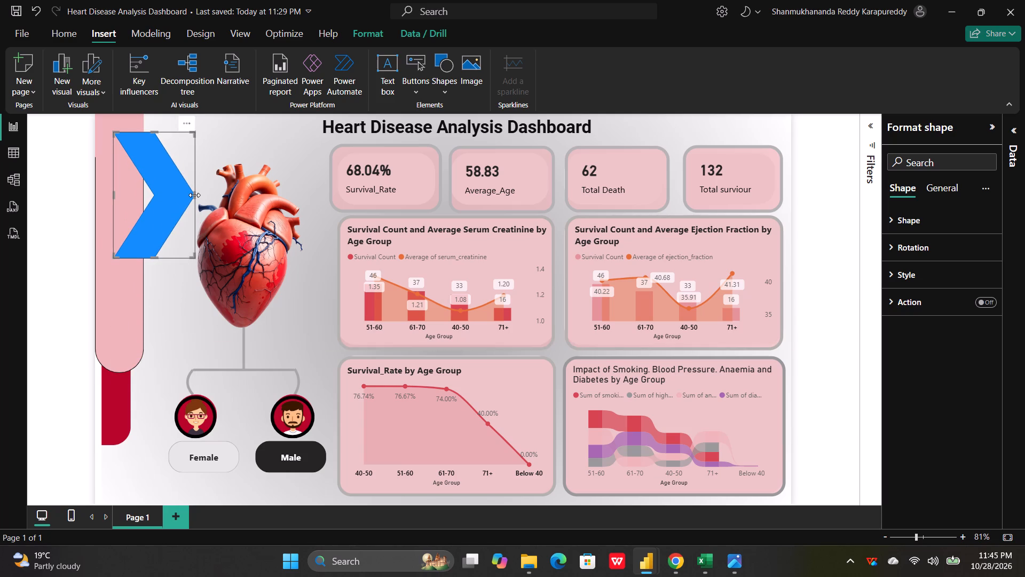
drag(194, 195, 166, 186)
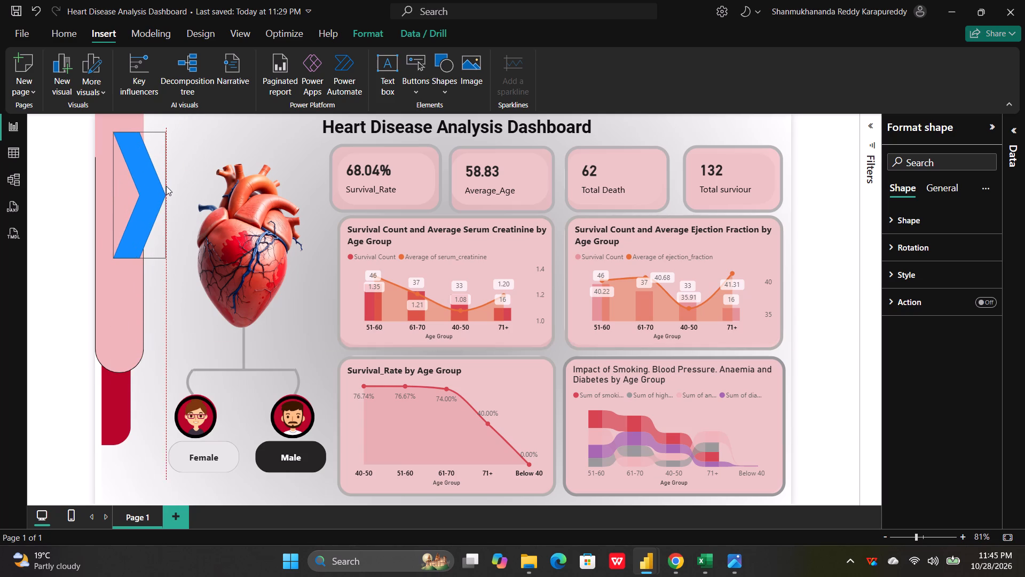
drag(166, 186, 169, 185)
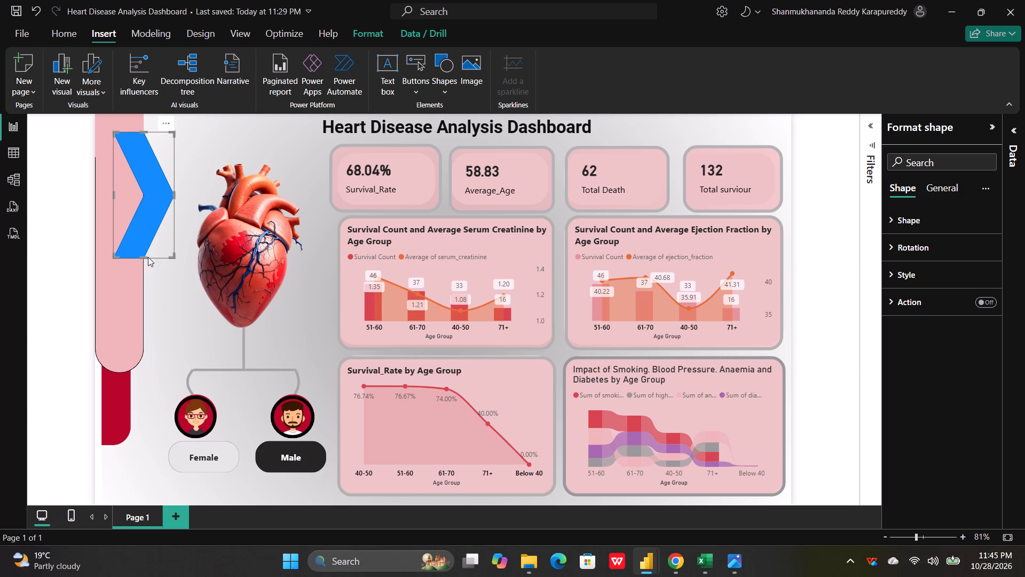
click(148, 257)
drag(146, 257, 151, 201)
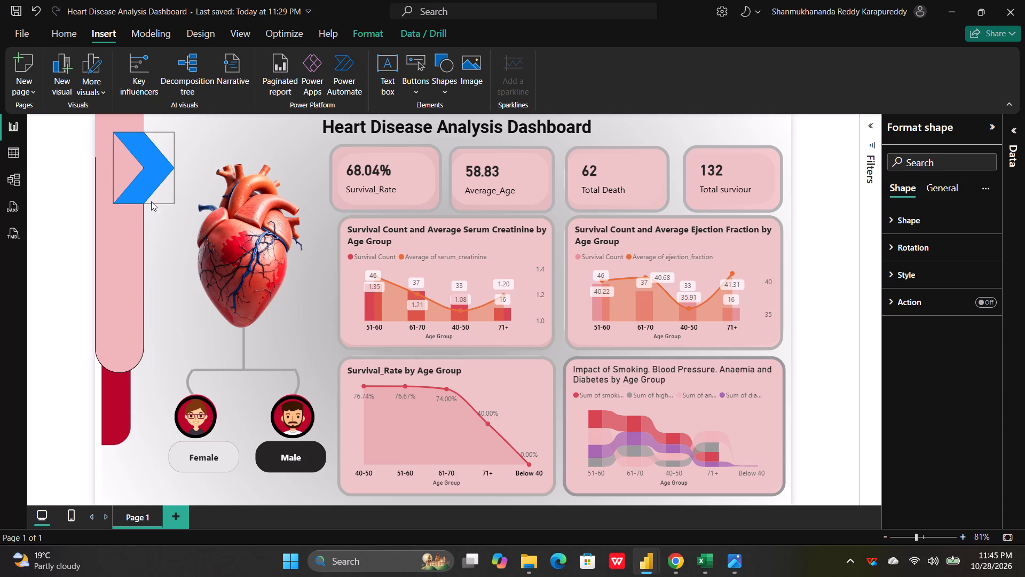
drag(151, 201, 151, 198)
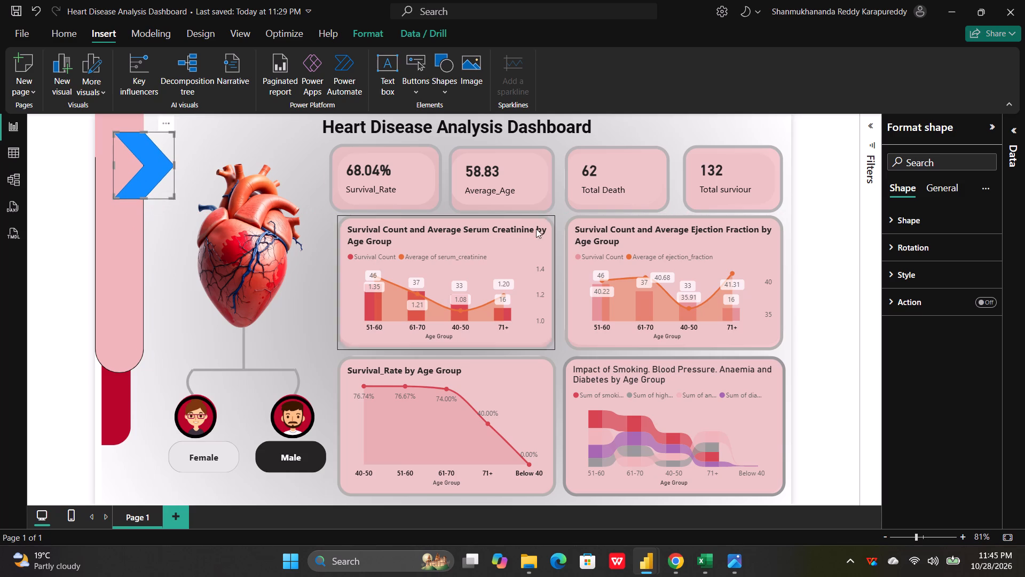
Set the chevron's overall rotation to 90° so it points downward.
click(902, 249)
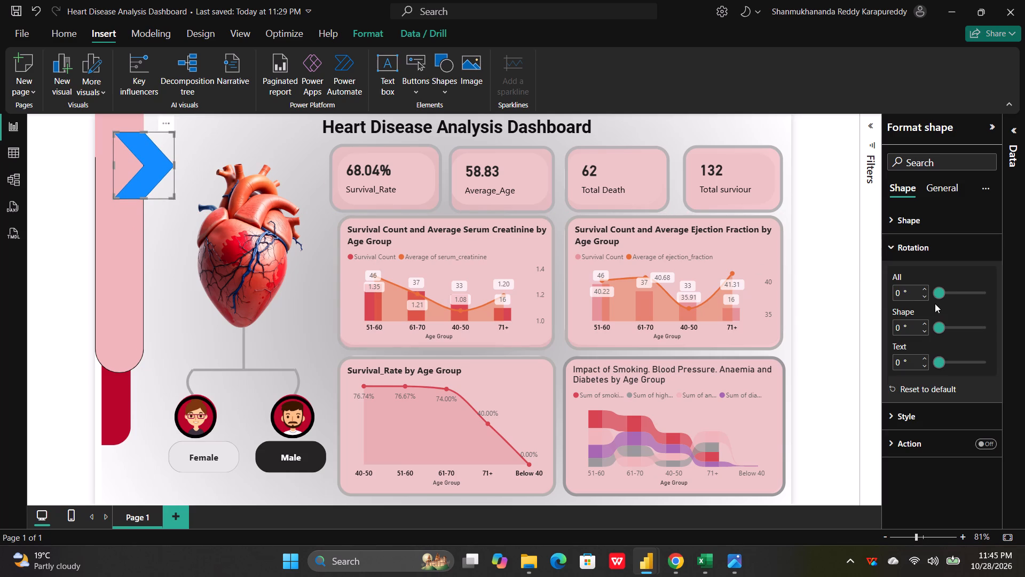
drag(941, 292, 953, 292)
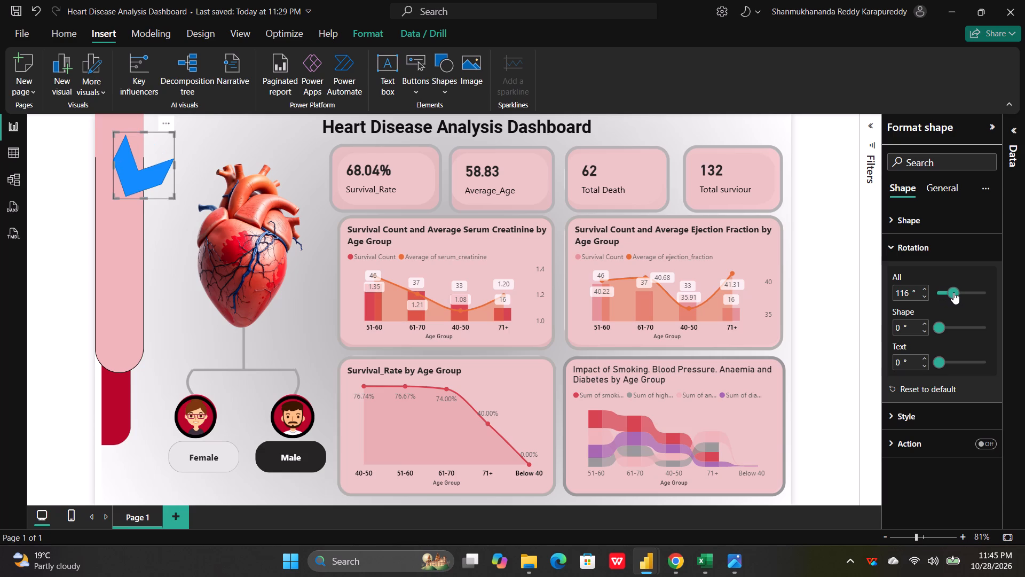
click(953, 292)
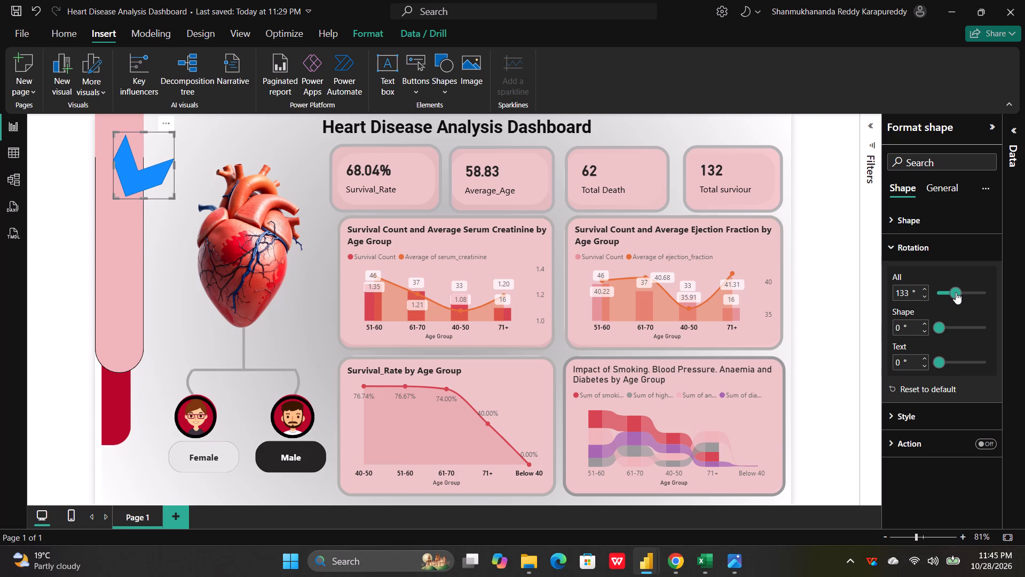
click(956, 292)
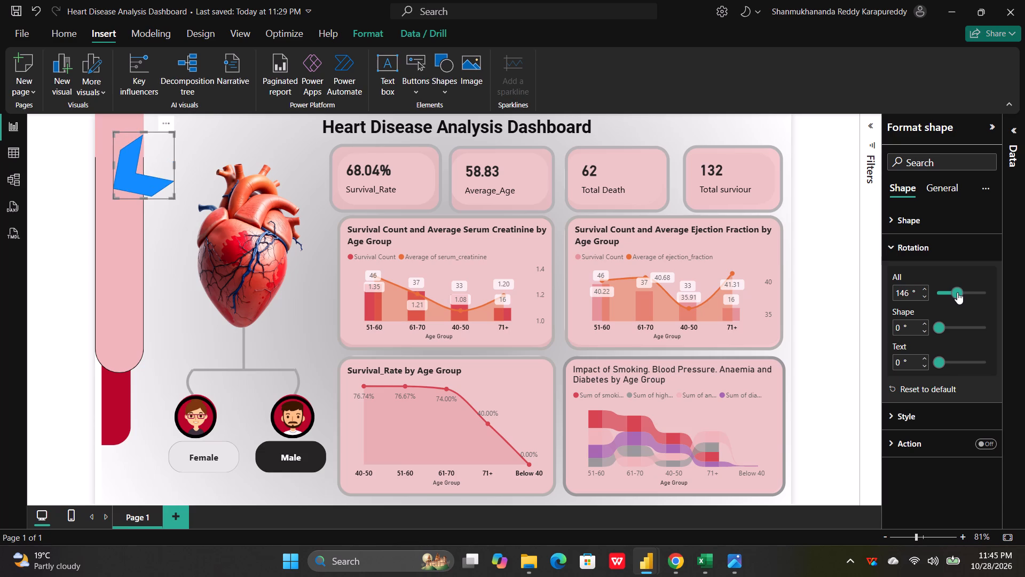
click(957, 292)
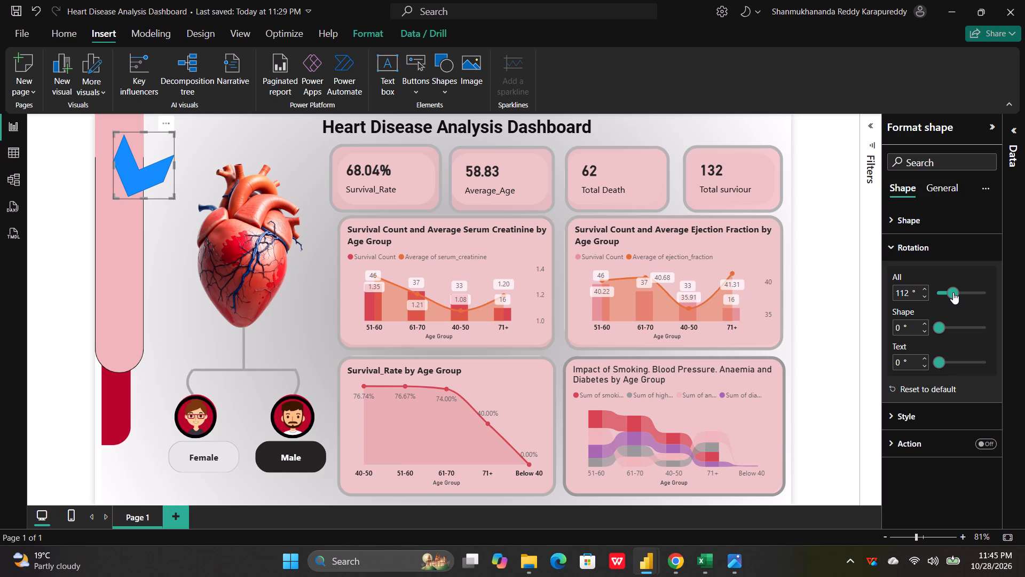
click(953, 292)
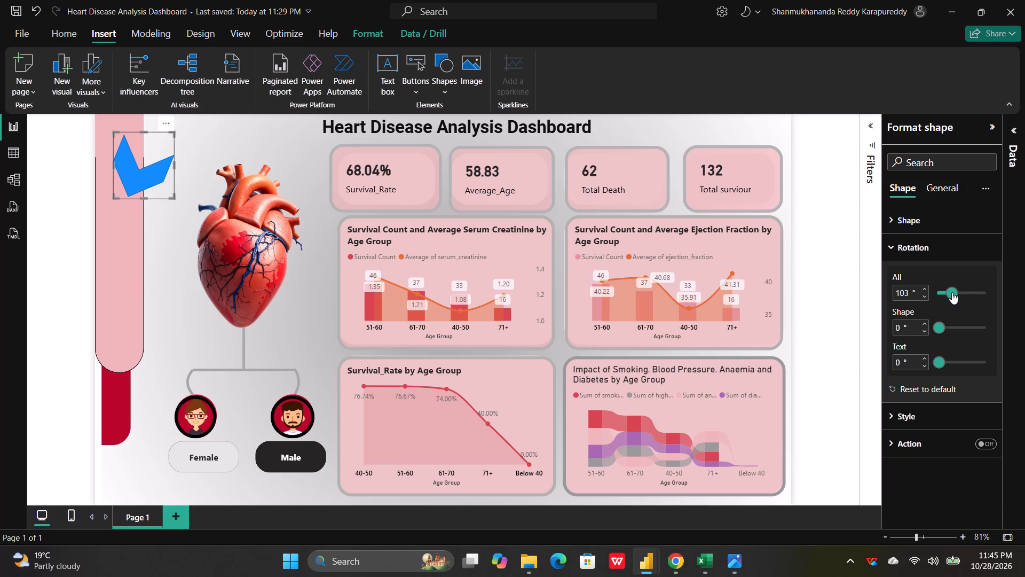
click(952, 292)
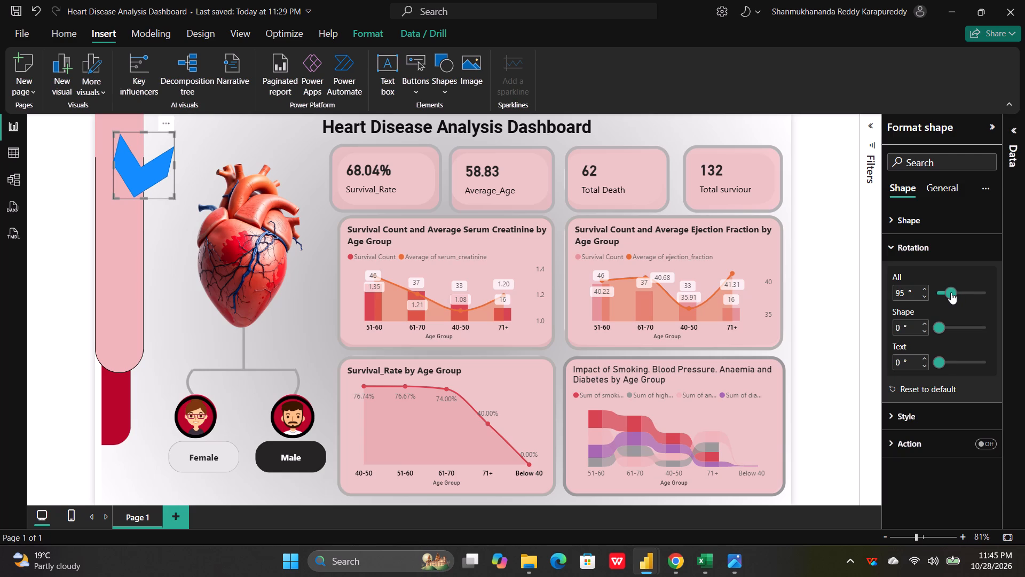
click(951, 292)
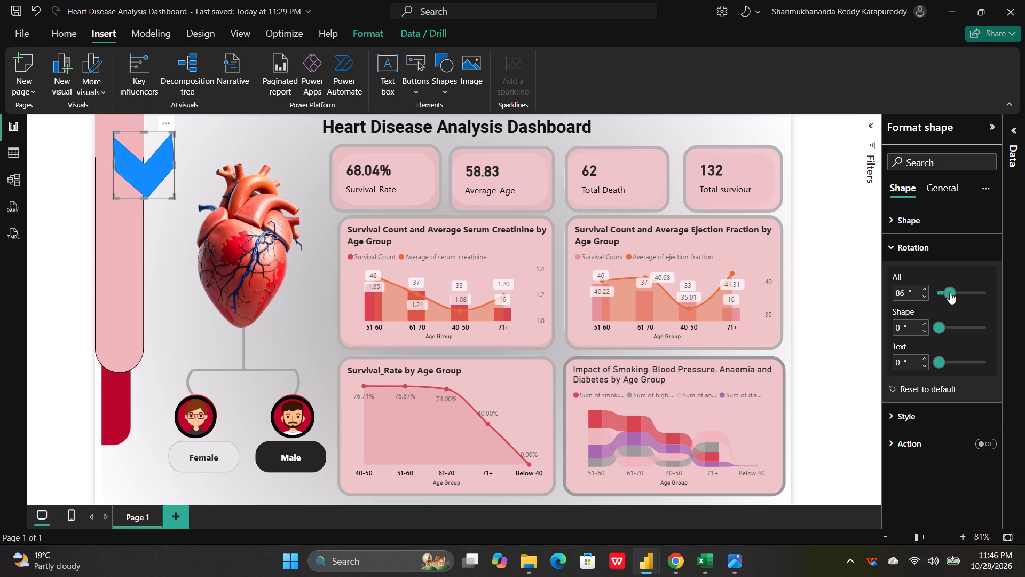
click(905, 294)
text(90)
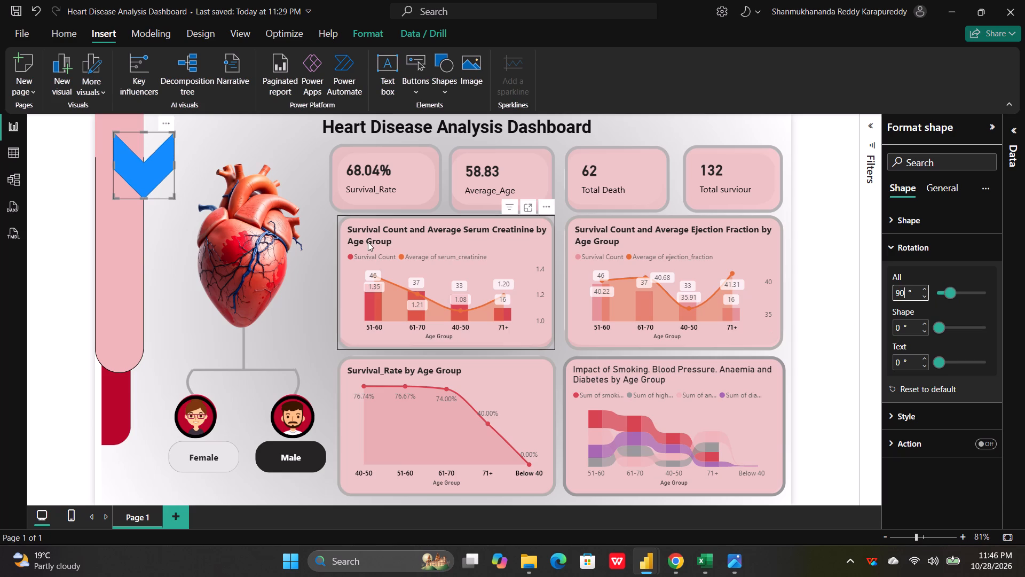
Move the chevron to the bottom end of the pink pill panel and narrow it to the panel's width.
drag(135, 183, 105, 312)
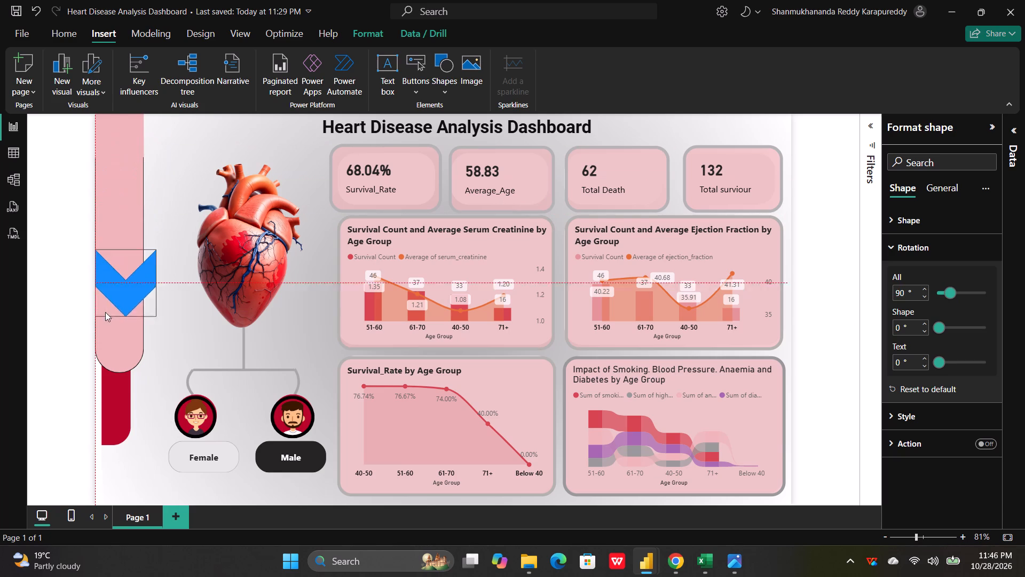
drag(105, 312, 95, 365)
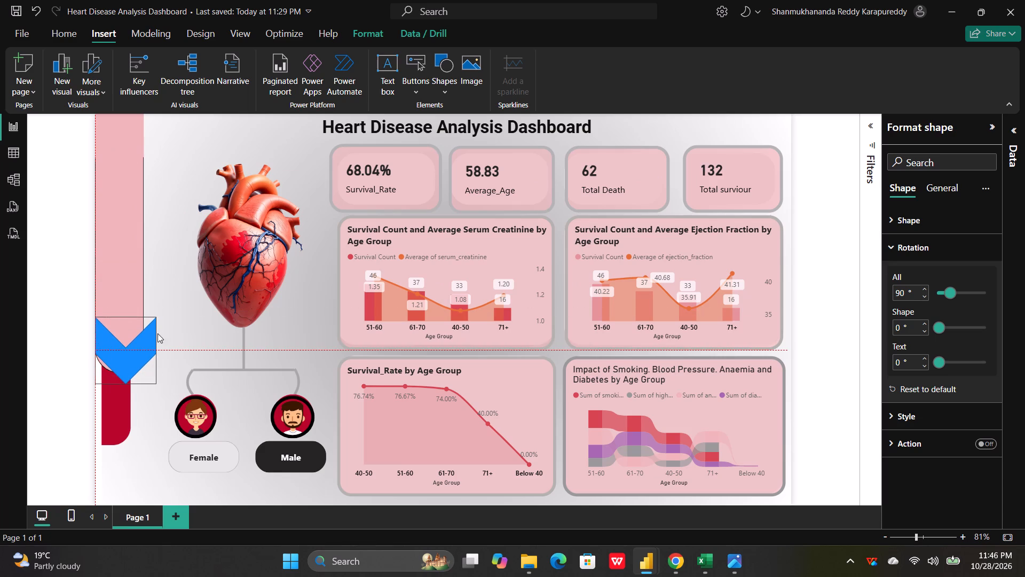
drag(155, 350, 139, 351)
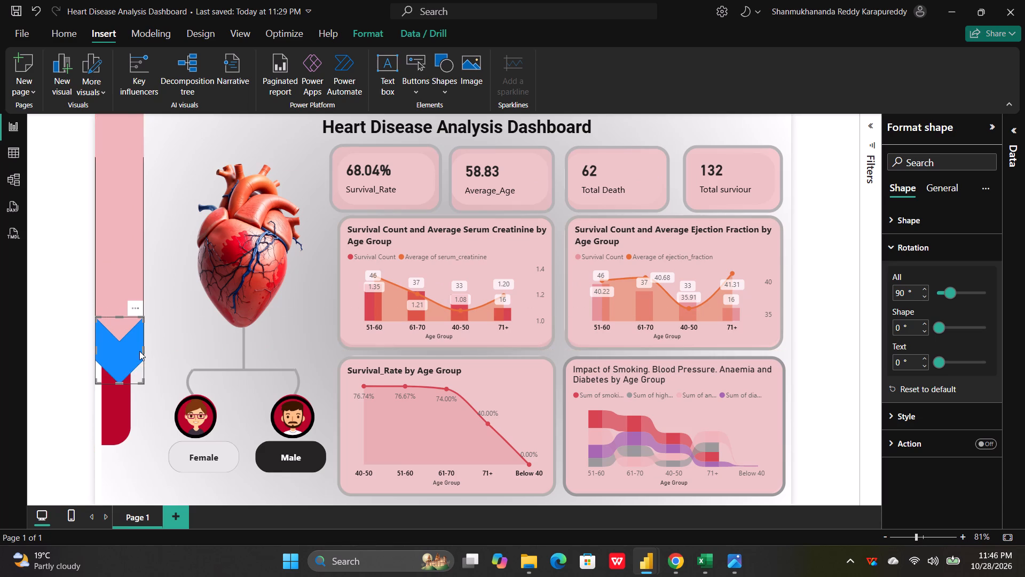
click(123, 348)
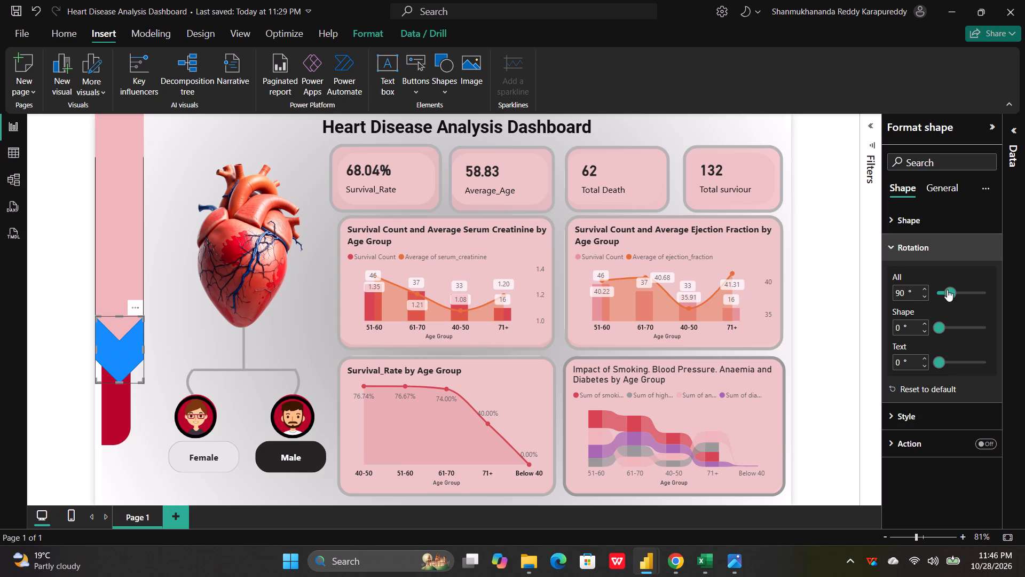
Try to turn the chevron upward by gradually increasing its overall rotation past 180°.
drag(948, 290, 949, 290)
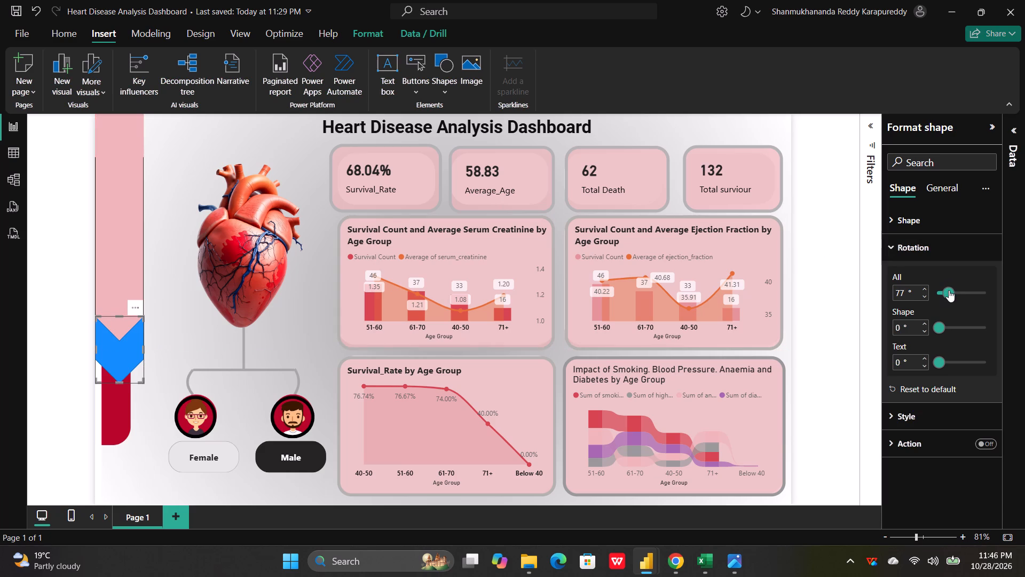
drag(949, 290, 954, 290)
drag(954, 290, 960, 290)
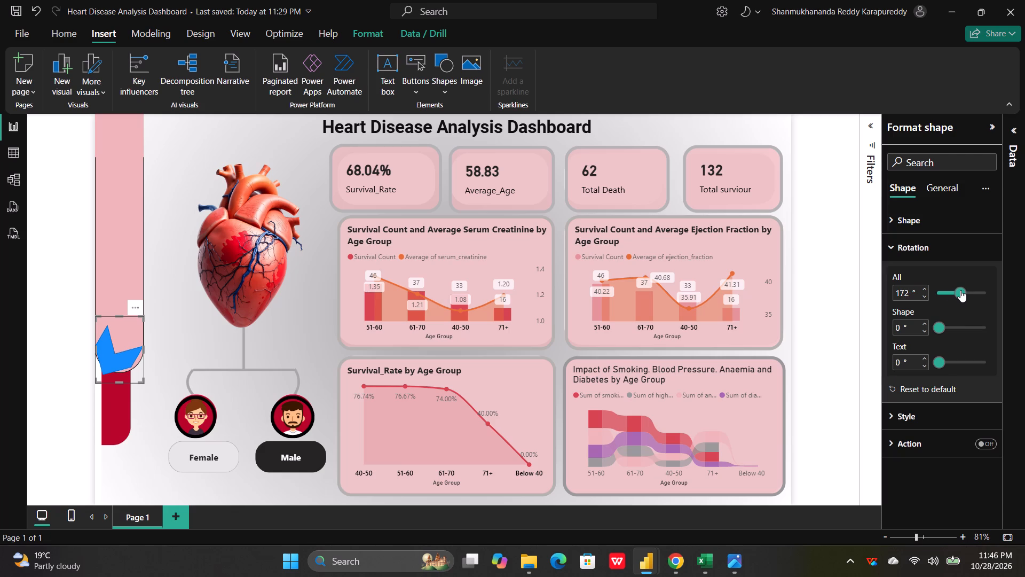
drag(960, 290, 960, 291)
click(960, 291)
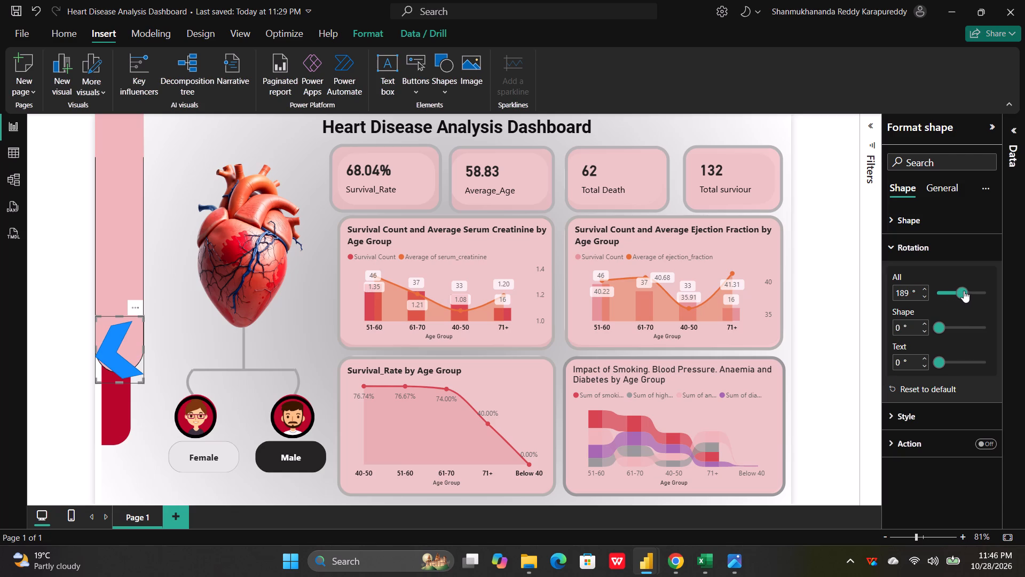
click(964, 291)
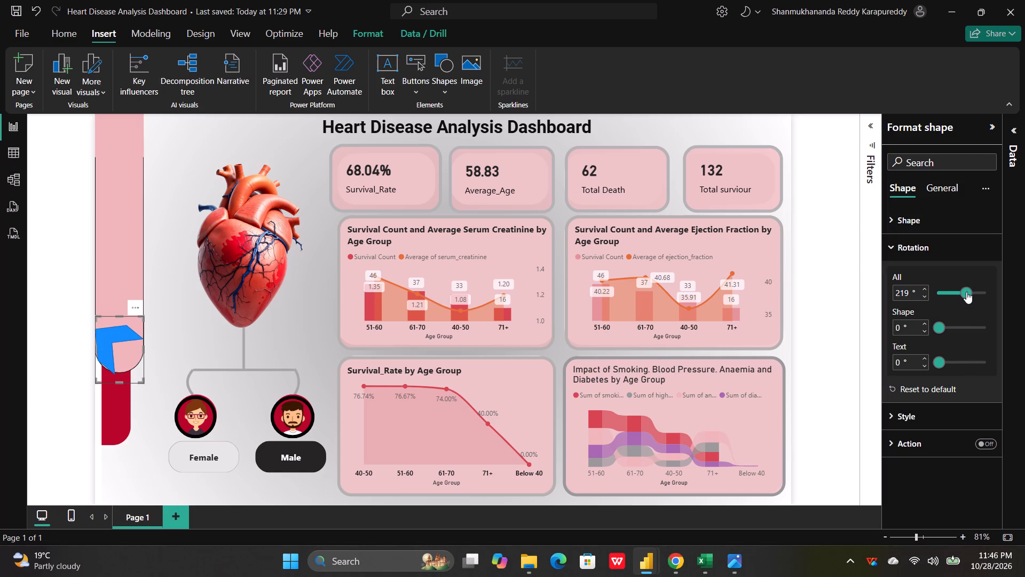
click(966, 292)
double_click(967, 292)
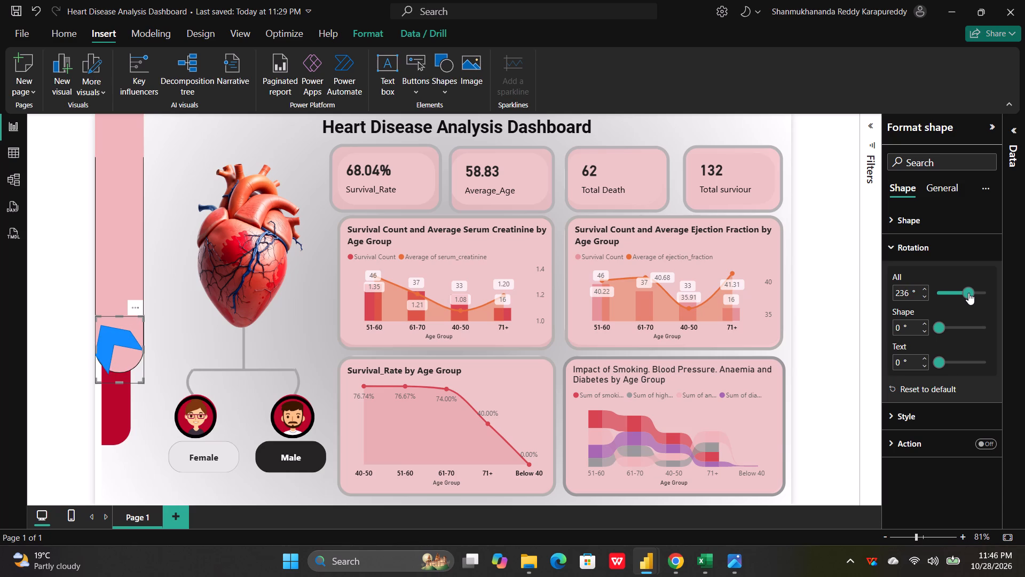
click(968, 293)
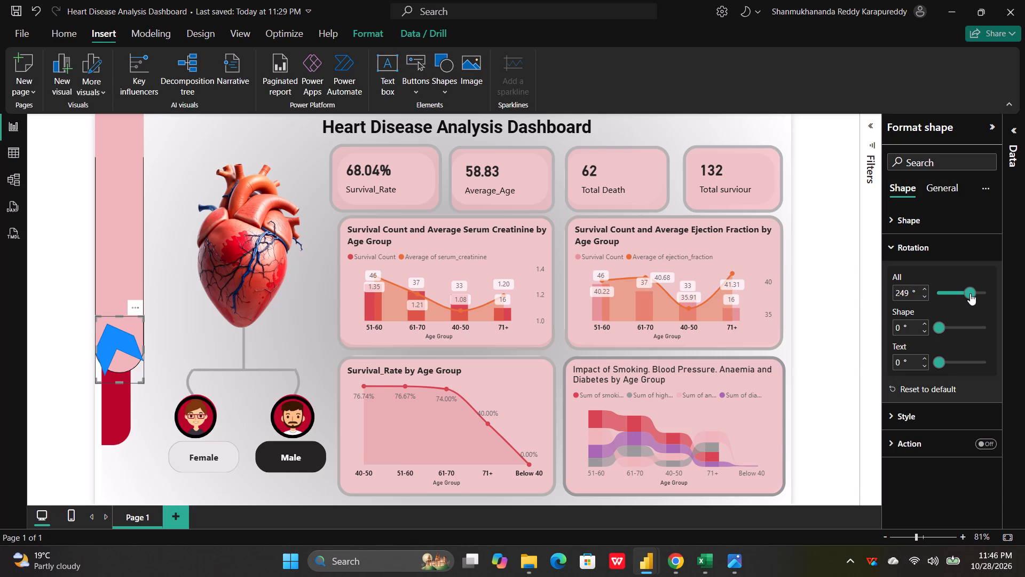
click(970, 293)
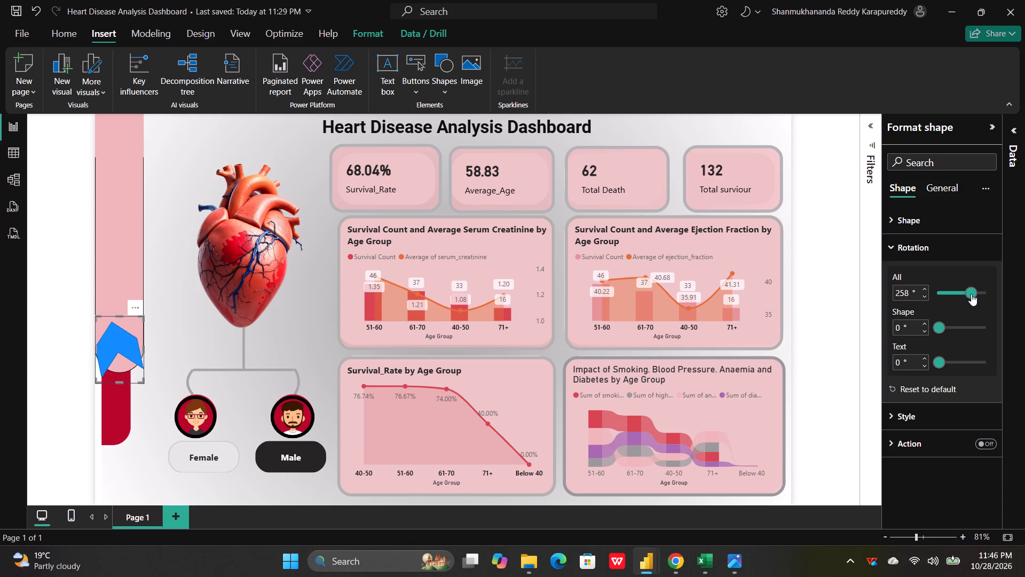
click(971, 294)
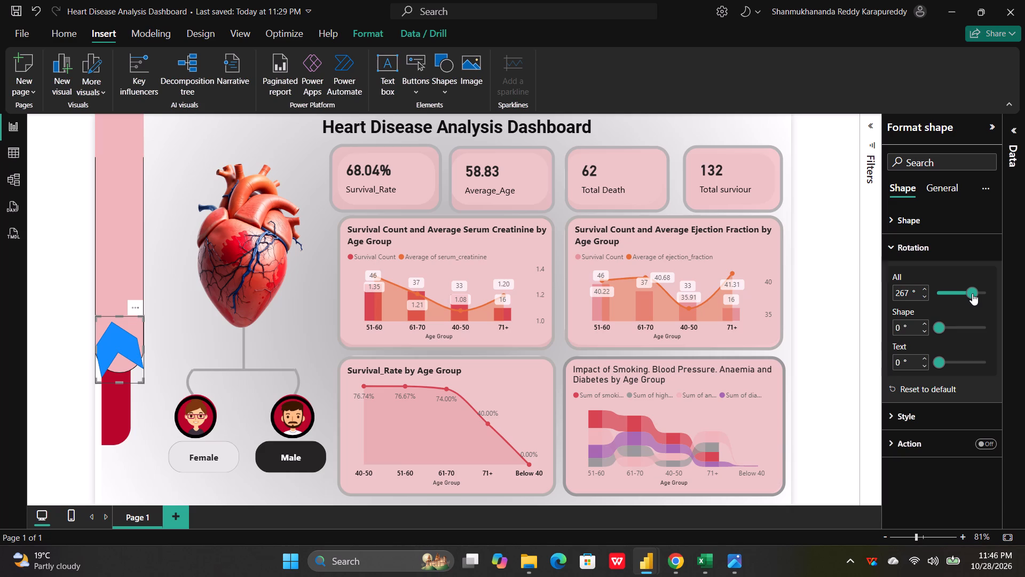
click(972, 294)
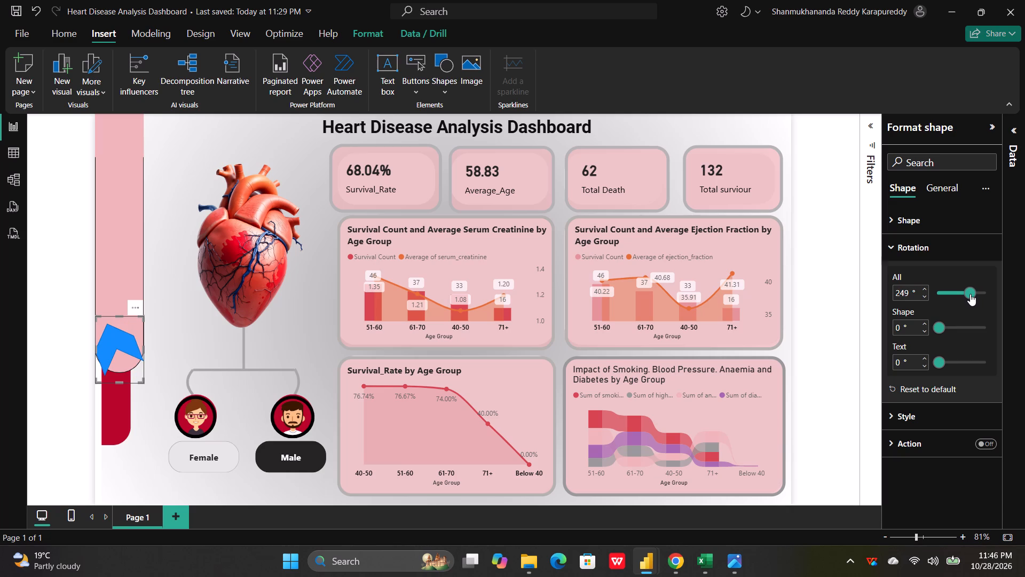
Set the chevron's overall rotation to 270° so it points upward.
click(909, 294)
click(909, 294)
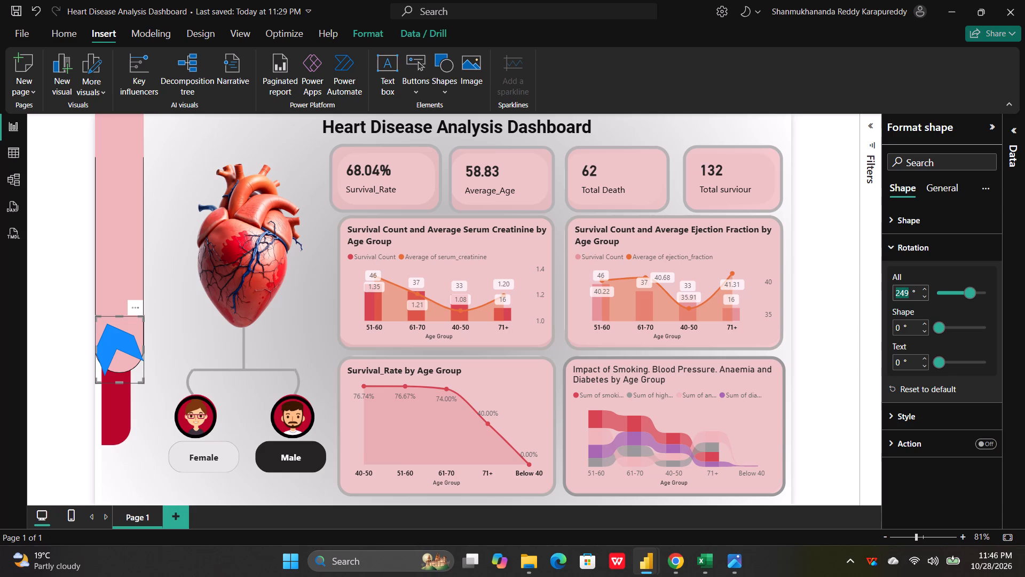
key(BackSpace)
key(BackSpace)
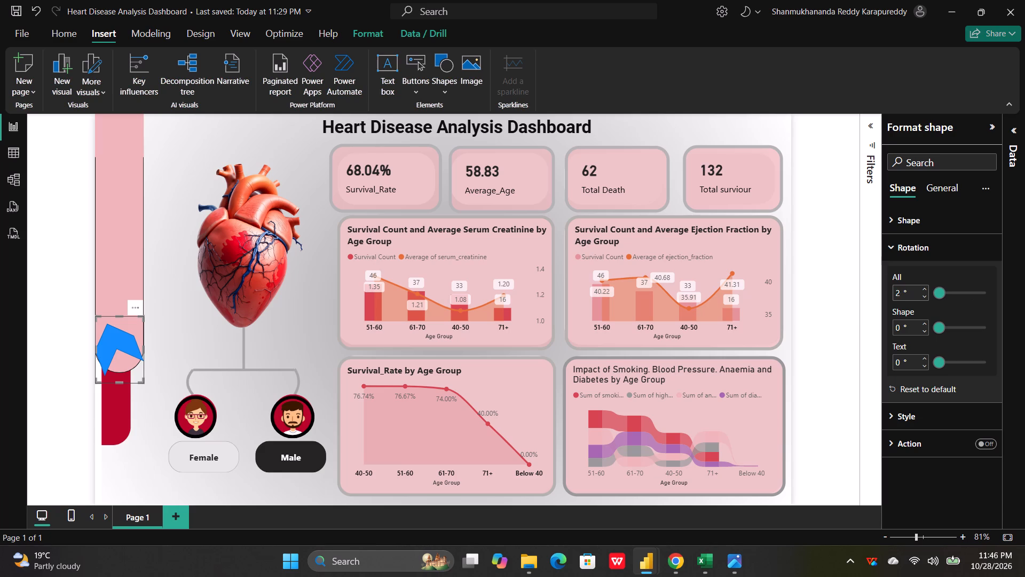
text(50)
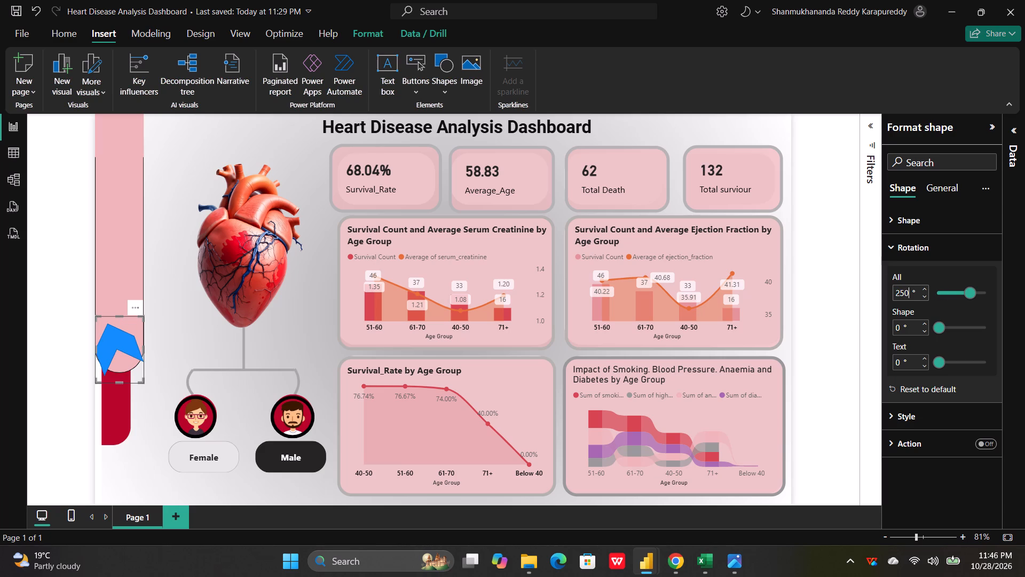
key(BackSpace)
key(BackSpace)
text(60)
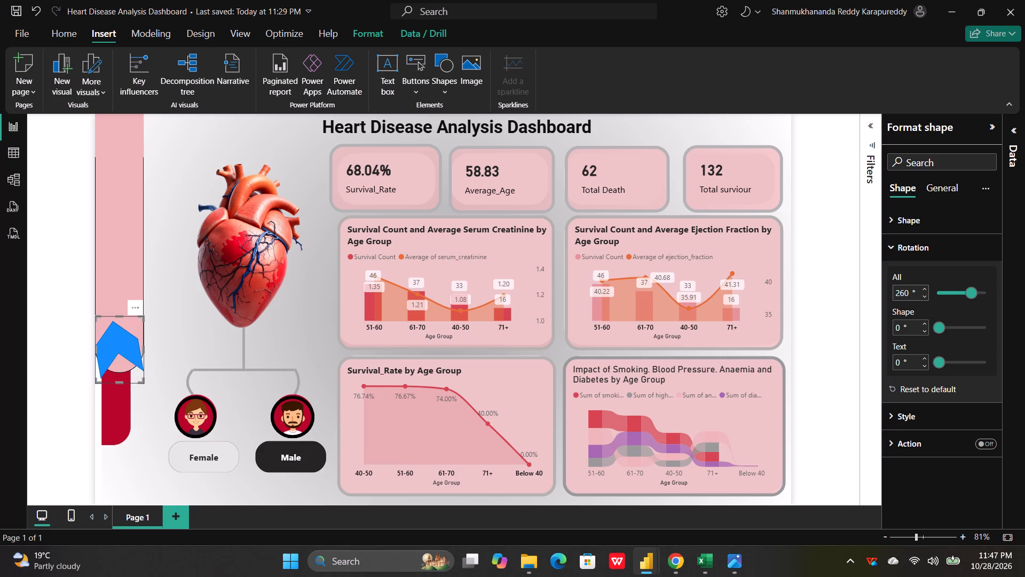
key(BackSpace)
key(5)
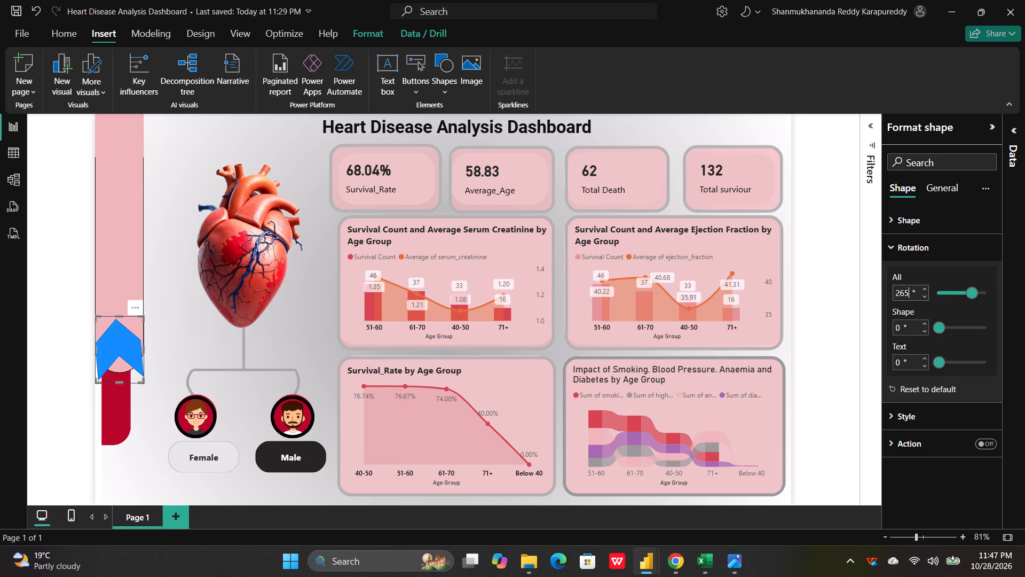
key(BackSpace)
key(BackSpace)
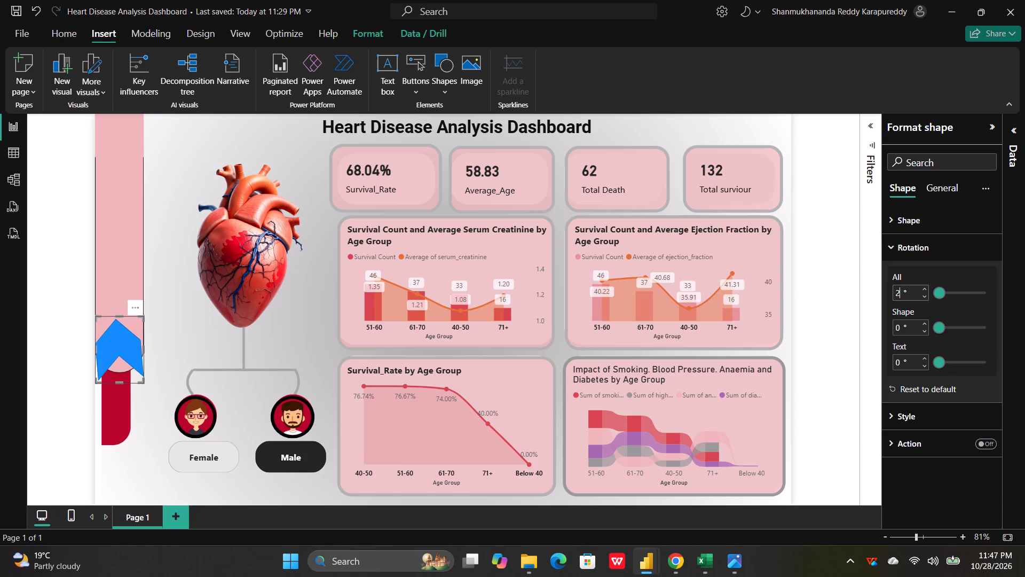
text(70)
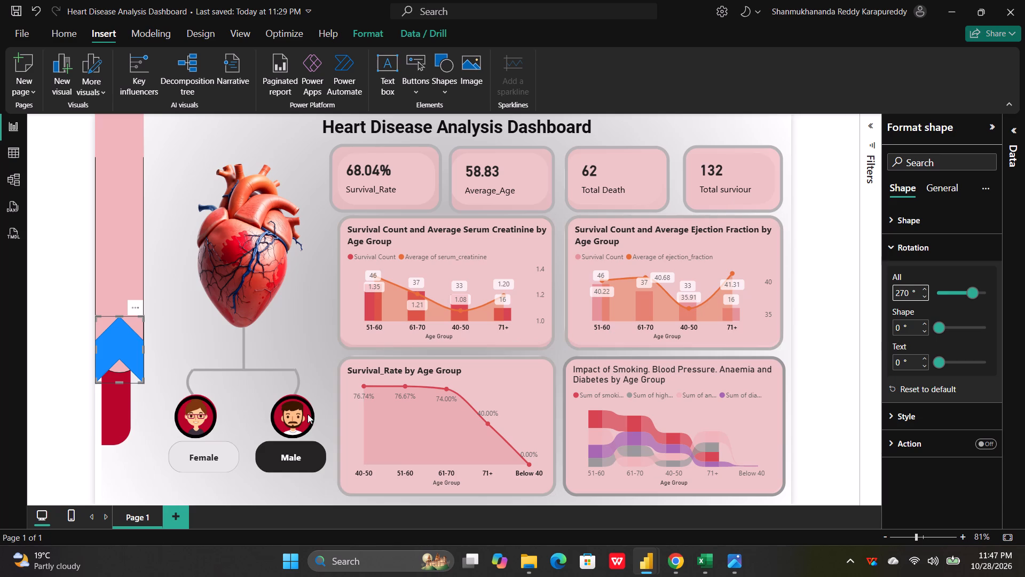
Position the upward-pointing chevron over the rounded lower end of the pink pill panel, so its notch overlaps the dark red shape.
drag(125, 342, 119, 330)
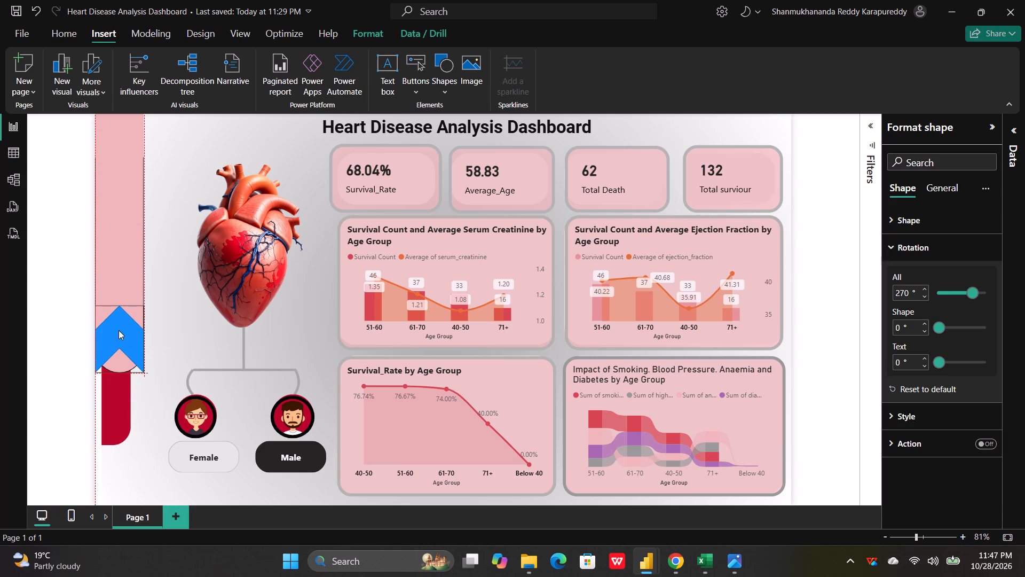
drag(119, 330, 111, 315)
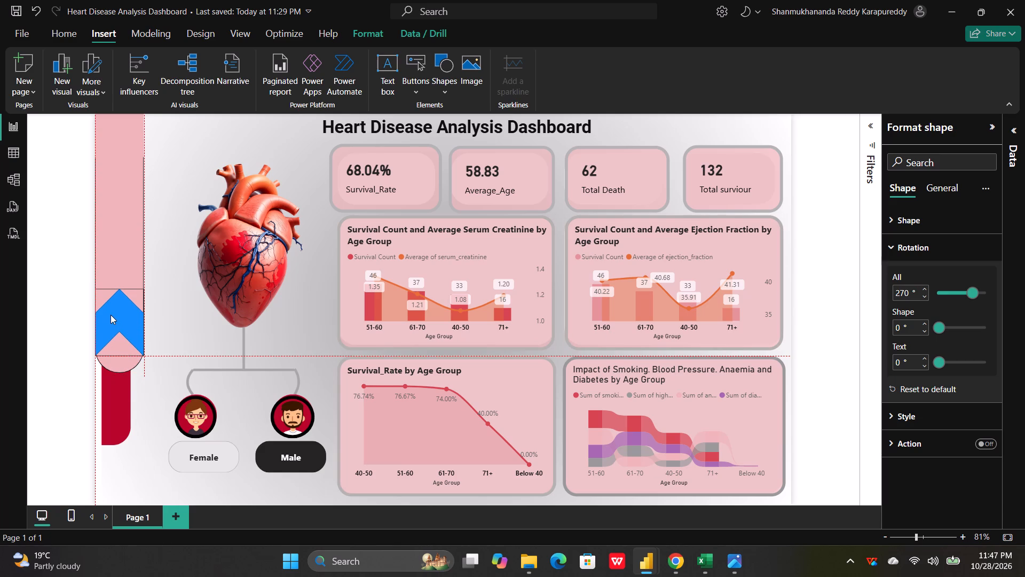
drag(111, 315, 105, 309)
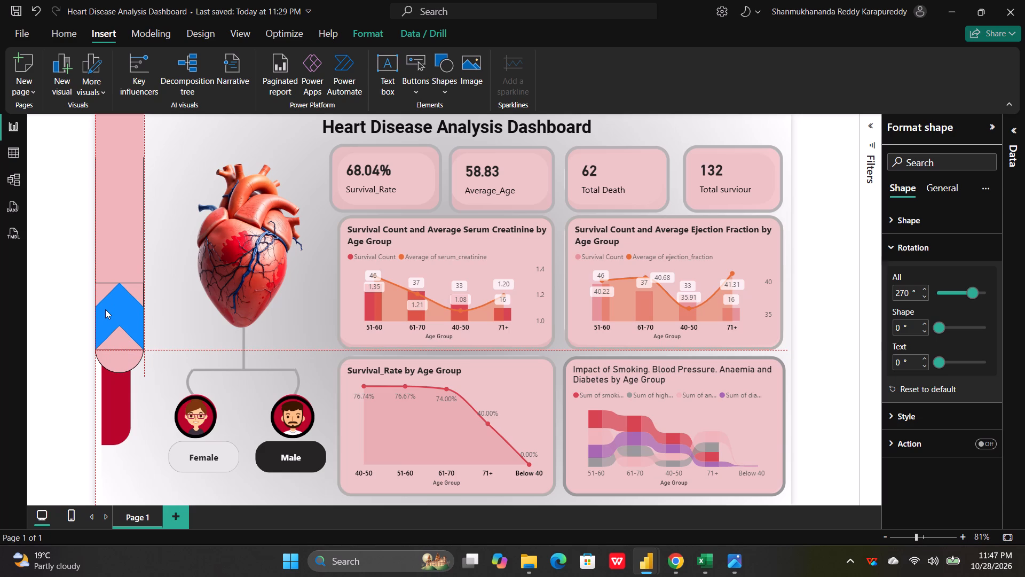
drag(105, 309, 105, 310)
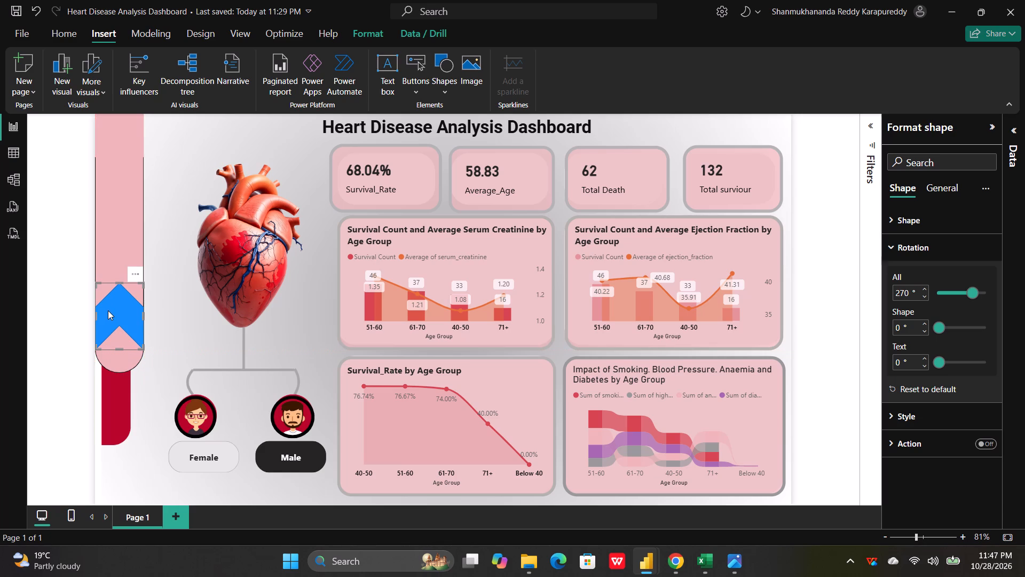
click(108, 311)
drag(108, 311, 105, 353)
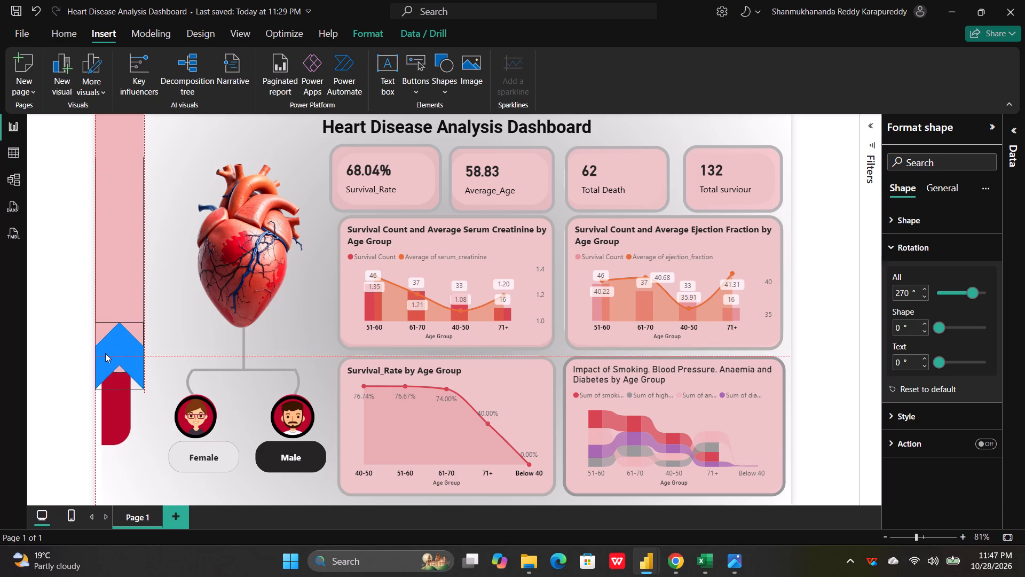
drag(105, 353, 100, 359)
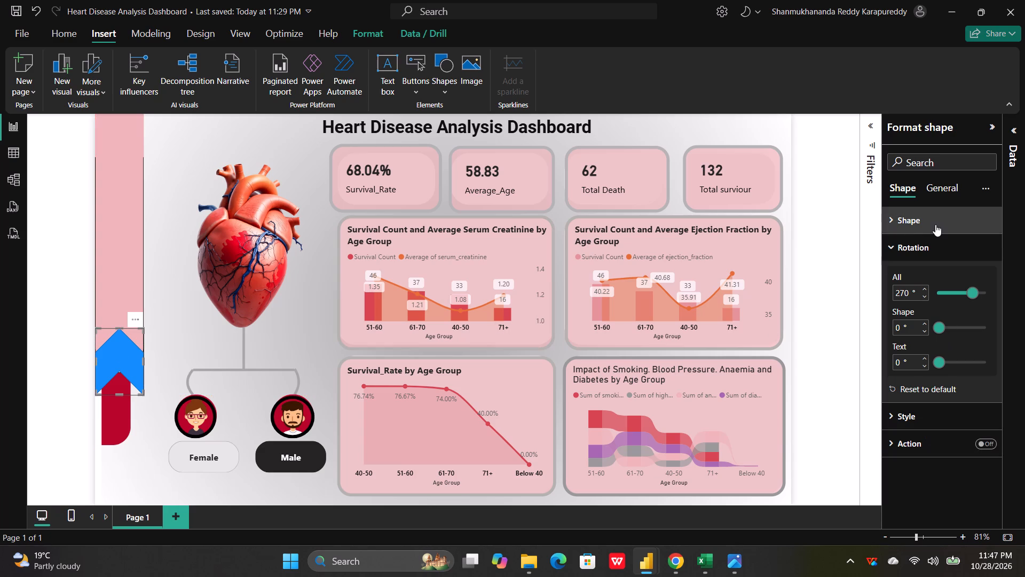
Fill the chevron with the same light pink as the panel and turn off its border.
click(897, 246)
click(903, 272)
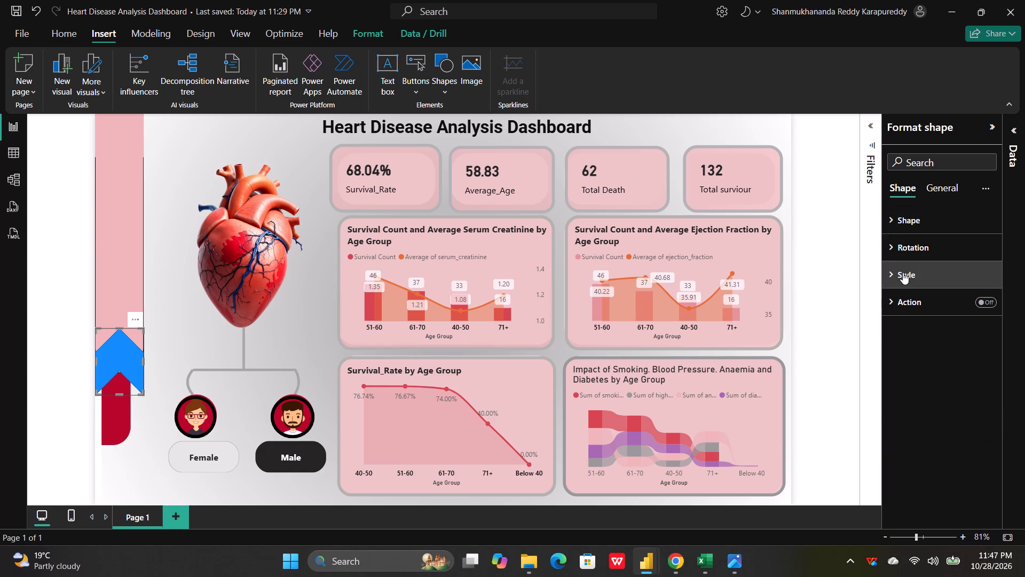
click(915, 341)
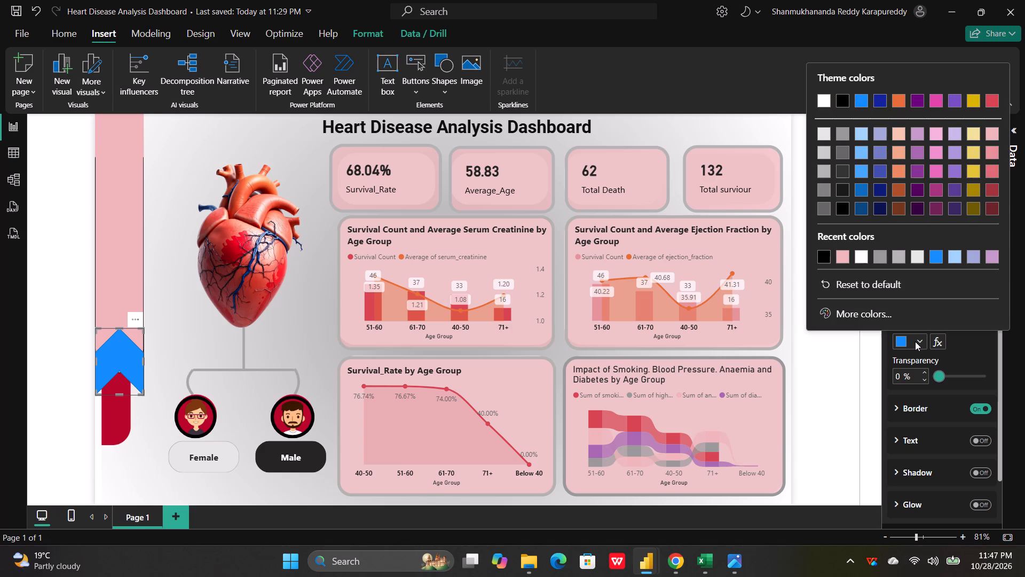
click(992, 133)
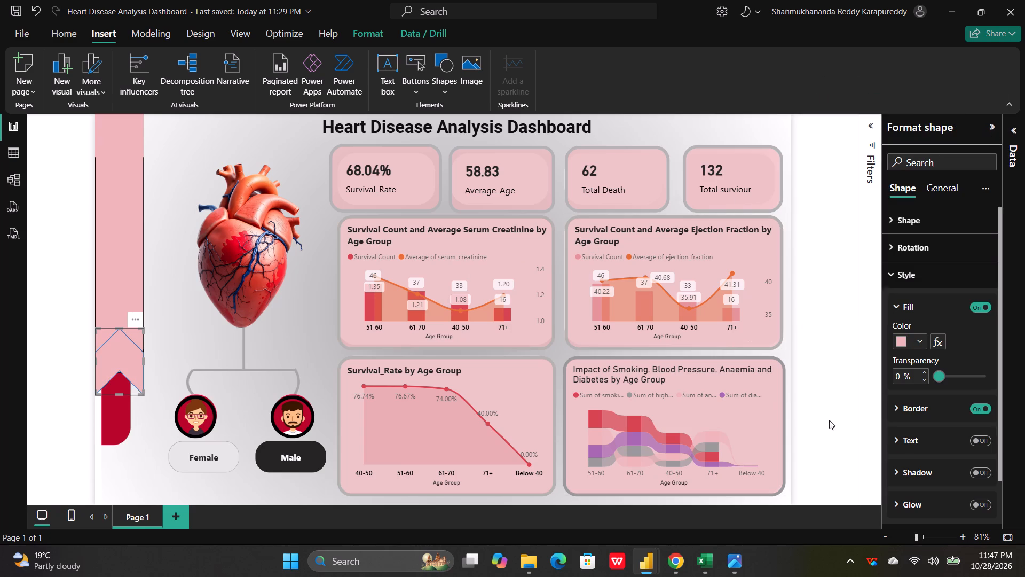
scroll(833, 422, down, 1)
click(973, 407)
click(161, 344)
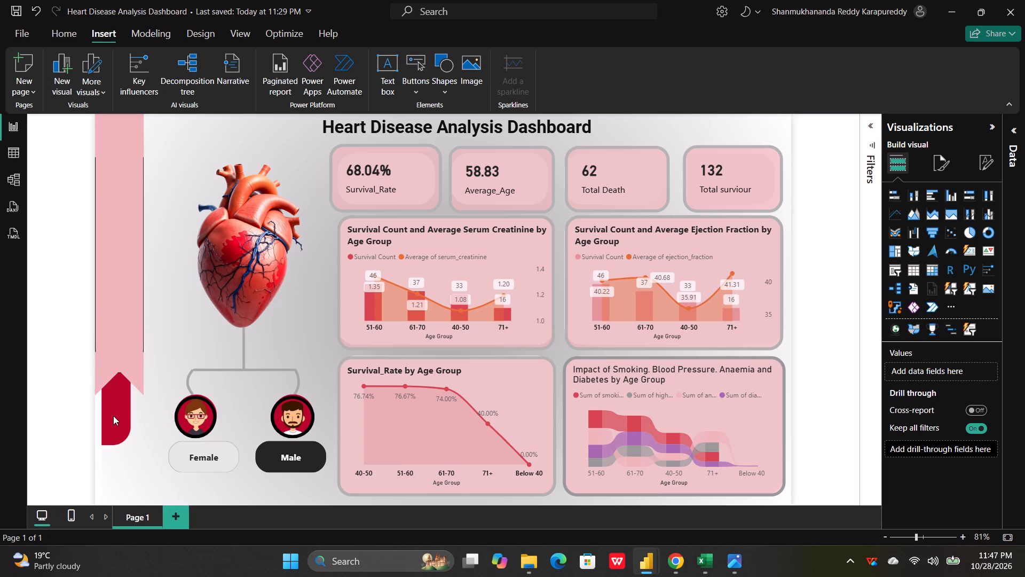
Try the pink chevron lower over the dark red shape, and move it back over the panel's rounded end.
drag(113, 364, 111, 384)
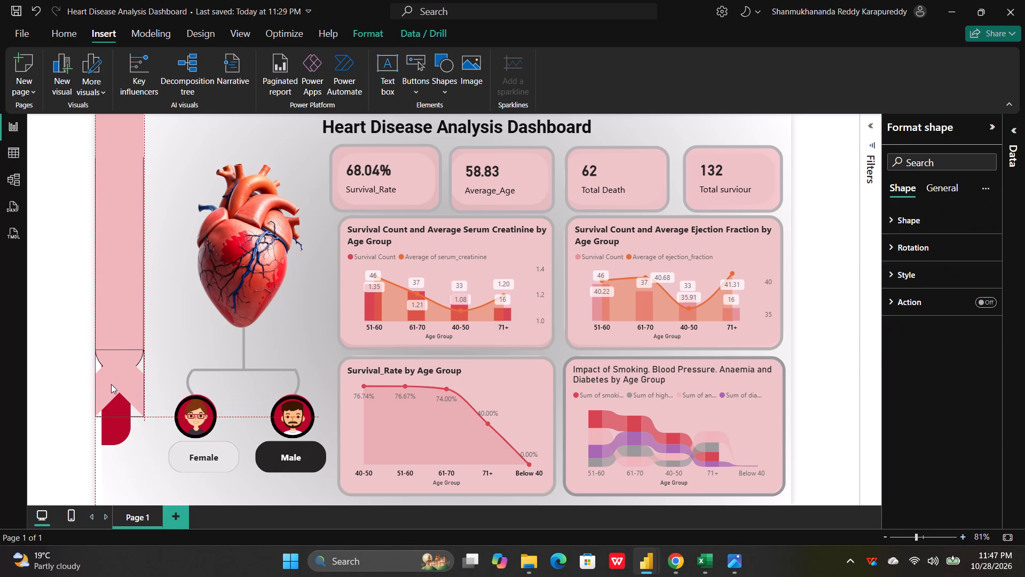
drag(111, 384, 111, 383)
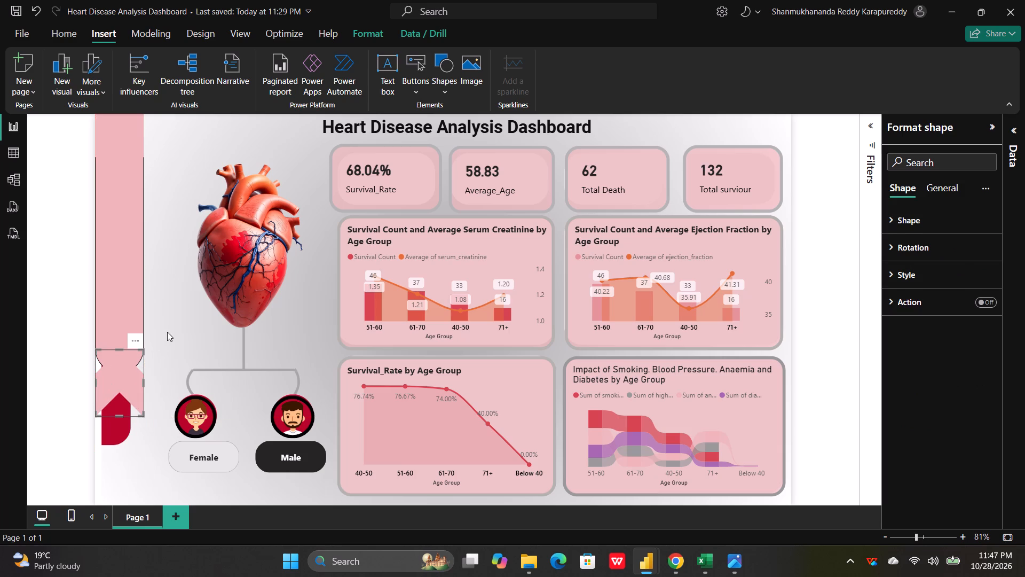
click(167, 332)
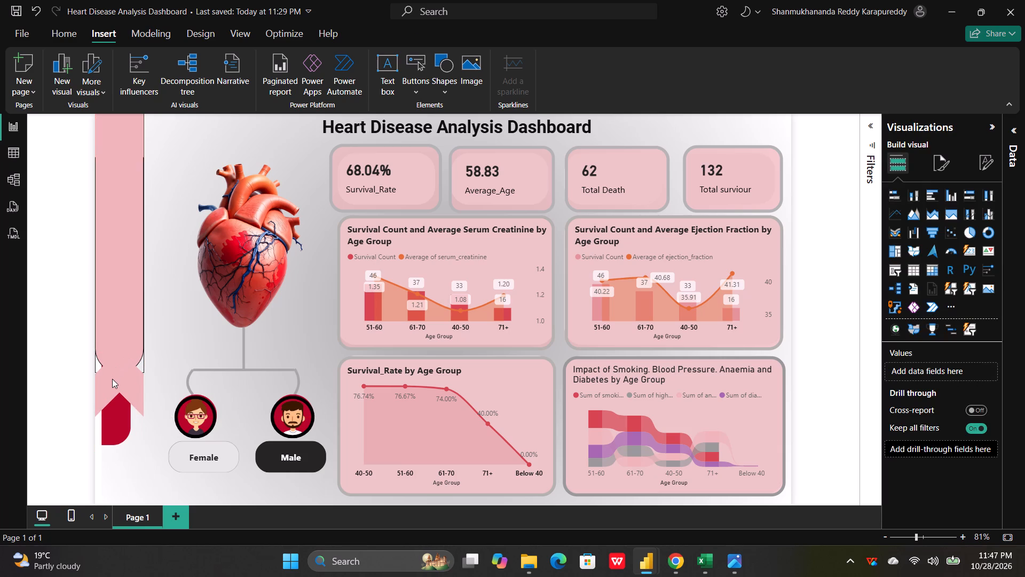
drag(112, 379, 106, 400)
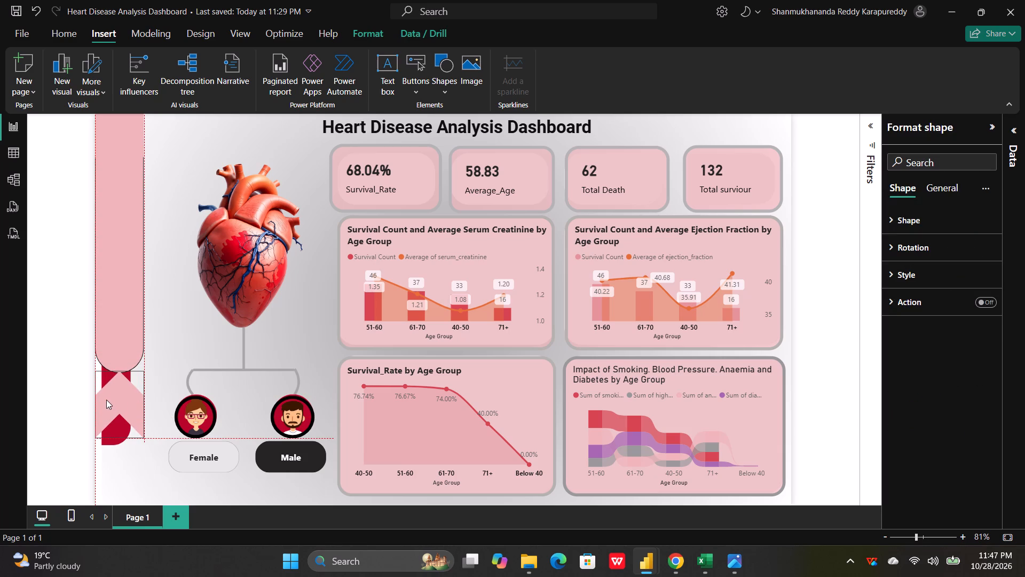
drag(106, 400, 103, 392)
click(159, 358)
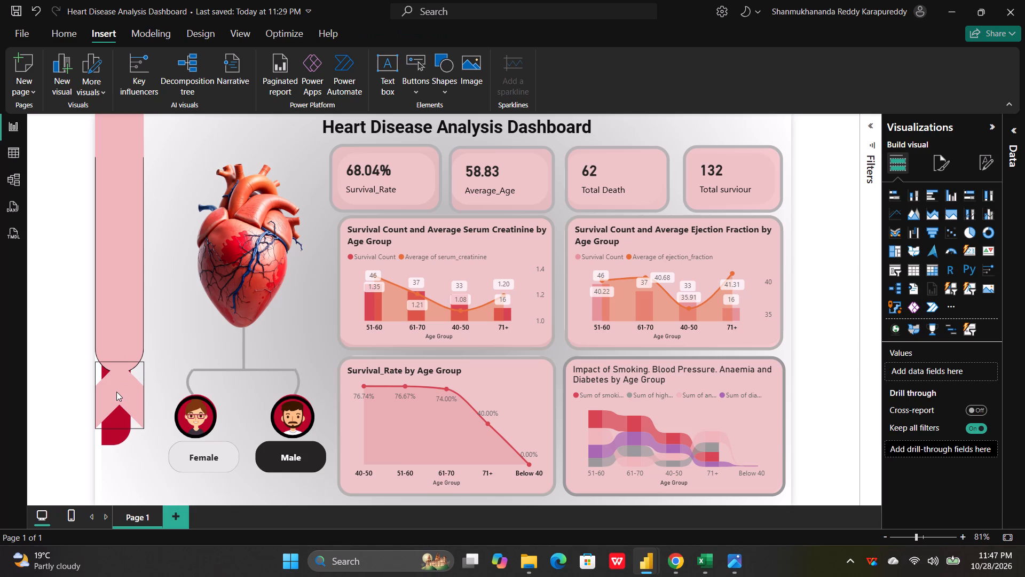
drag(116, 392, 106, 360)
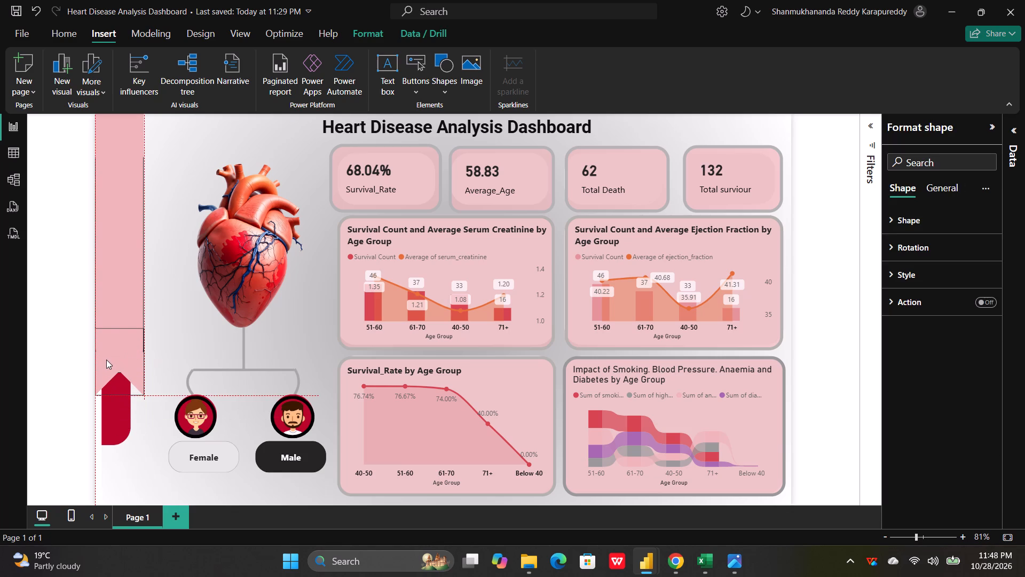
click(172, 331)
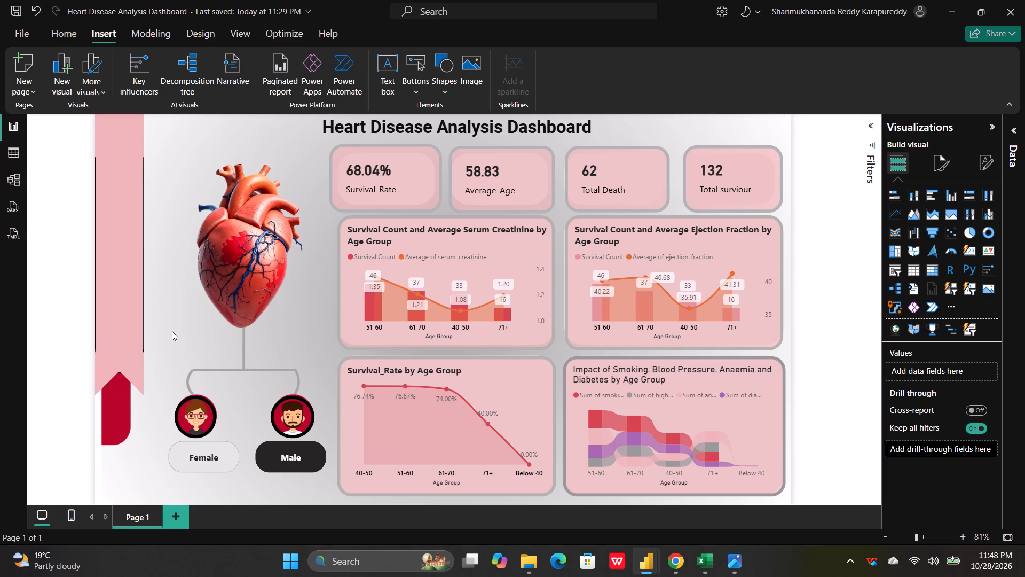
Turn off the border of the pink pill-shaped side panel.
click(108, 270)
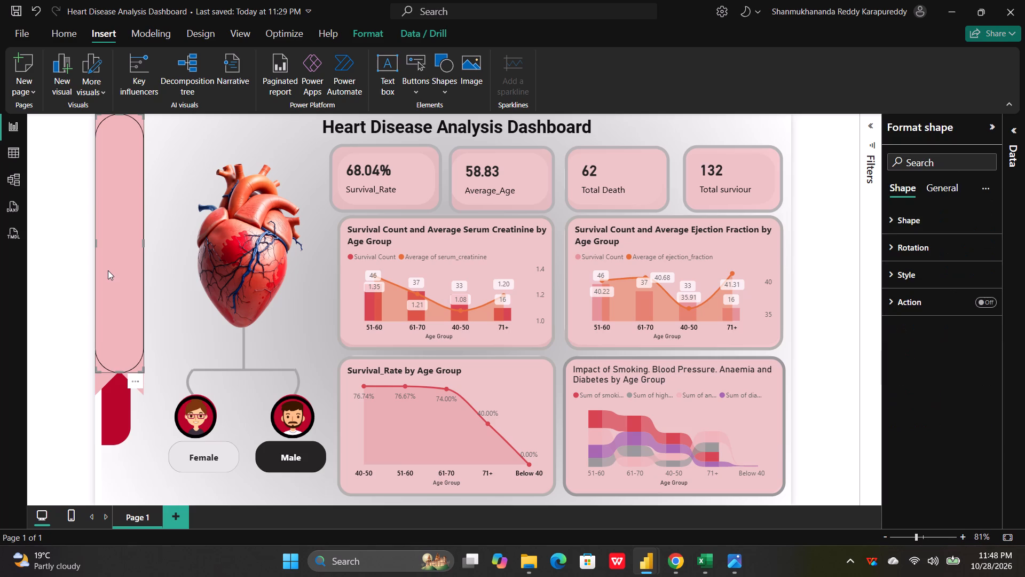
click(890, 275)
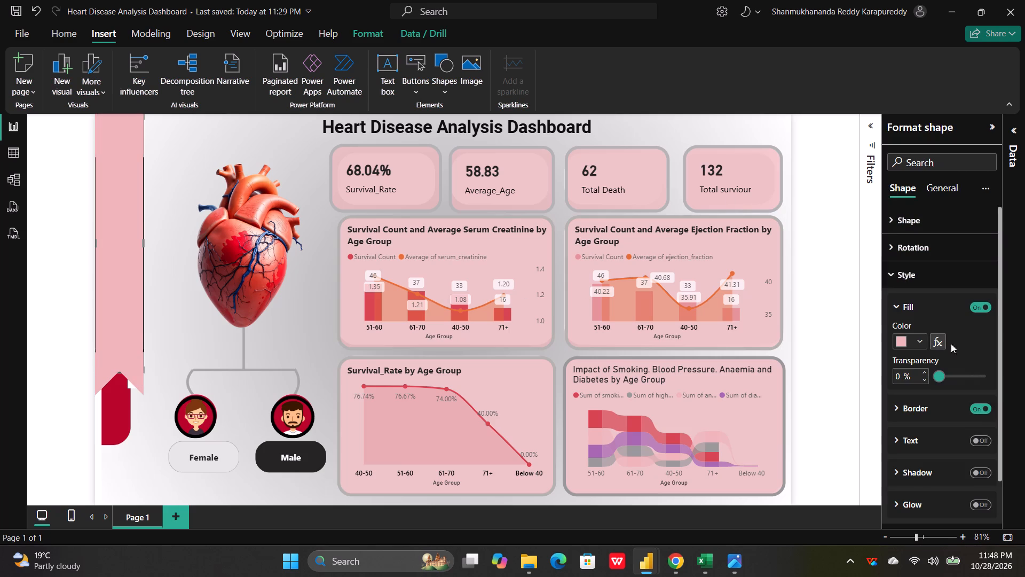
click(981, 404)
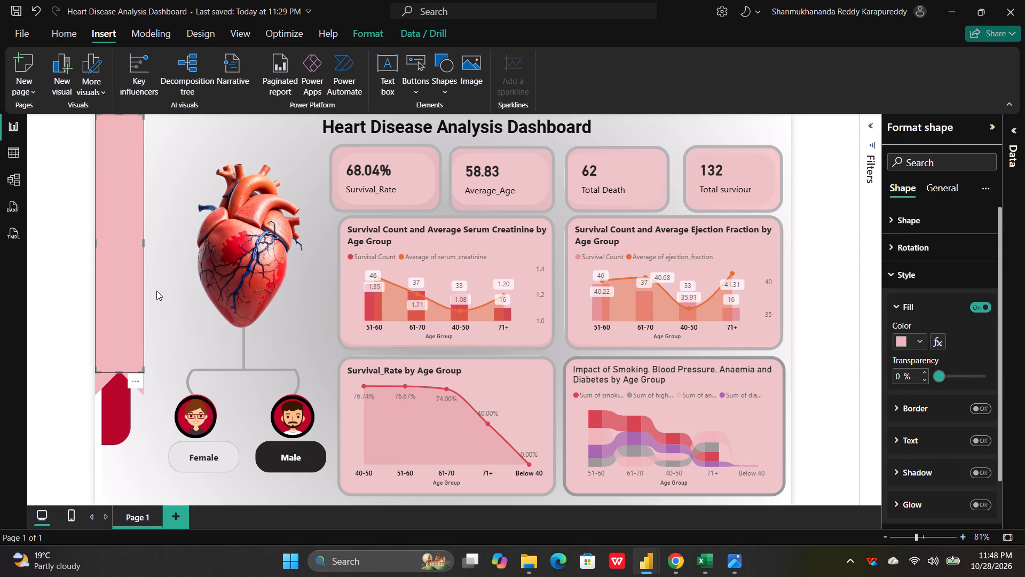
click(156, 291)
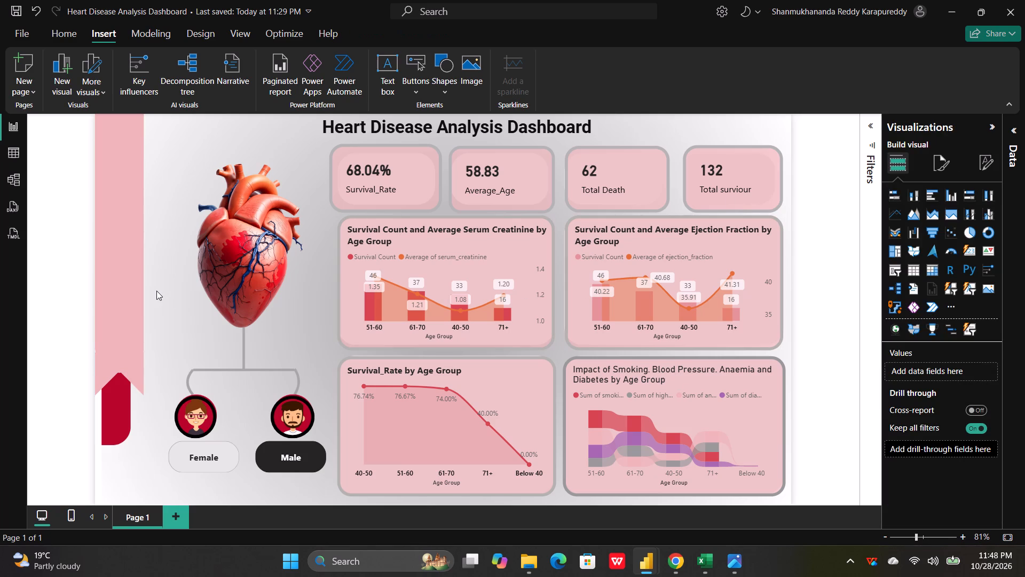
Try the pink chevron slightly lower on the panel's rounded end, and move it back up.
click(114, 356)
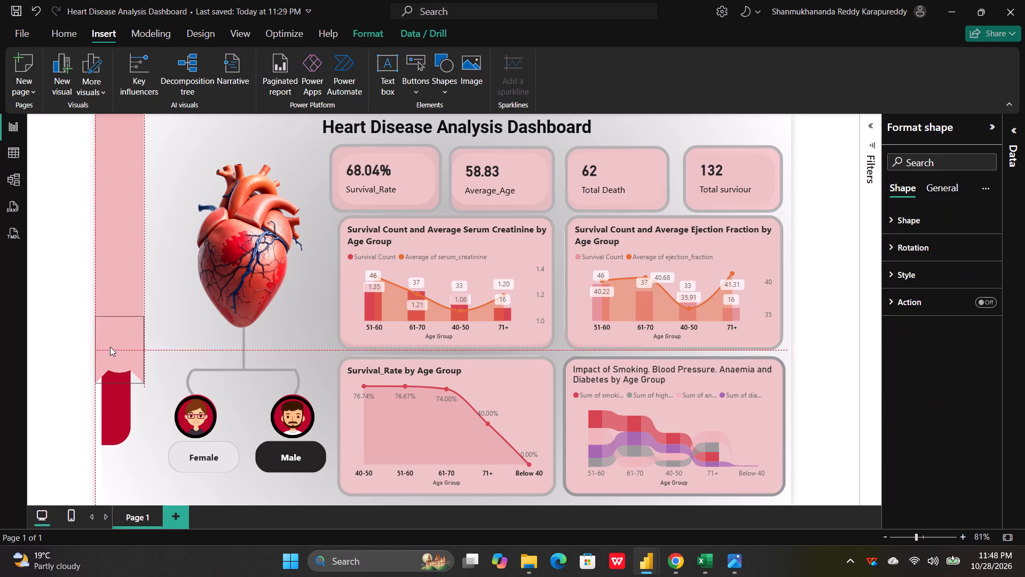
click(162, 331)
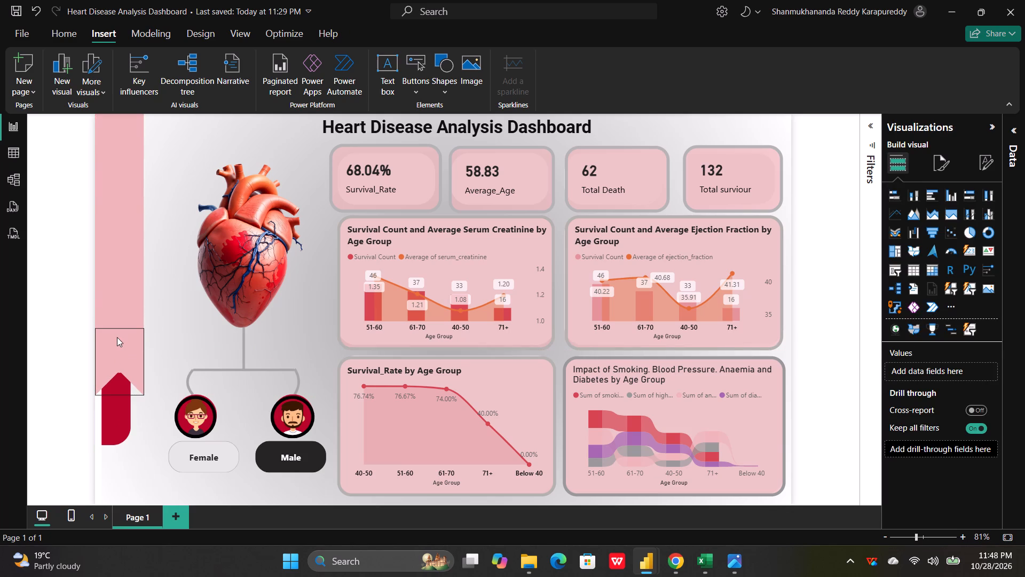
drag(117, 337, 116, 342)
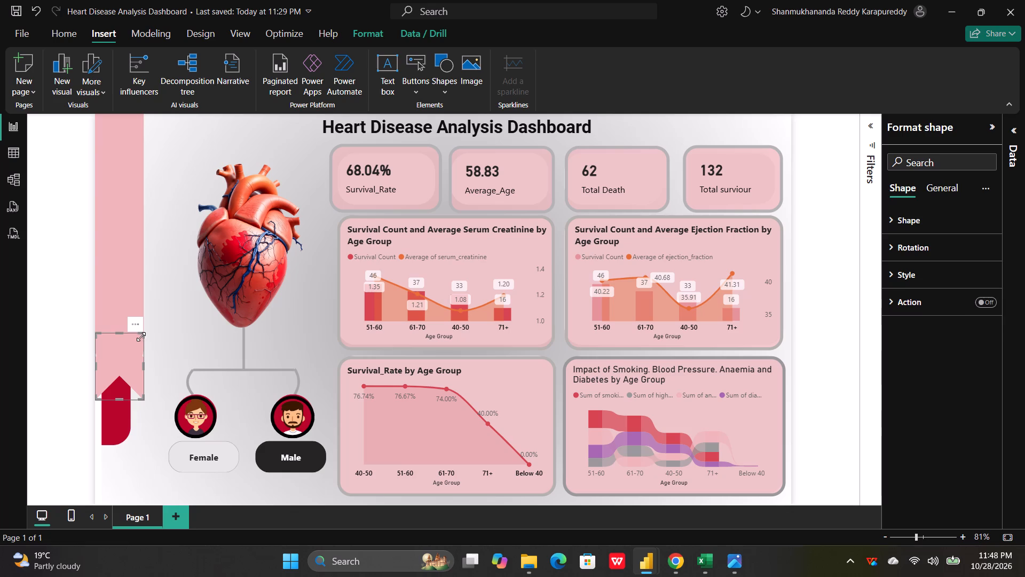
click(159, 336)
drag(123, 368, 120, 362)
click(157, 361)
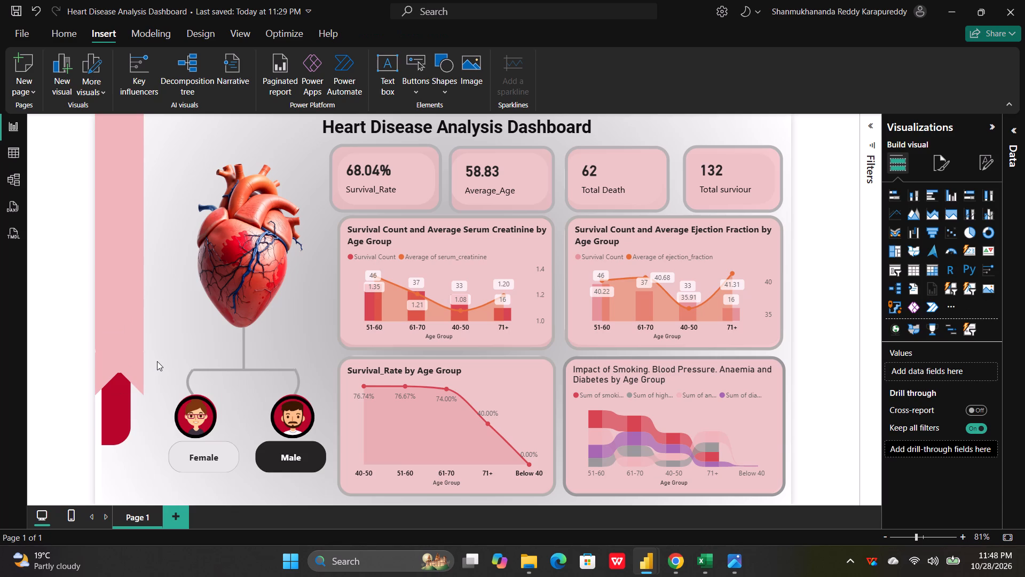
Move the pink chevron down over the lower end of the dark red shape, near the bottom of the page.
drag(114, 354, 112, 435)
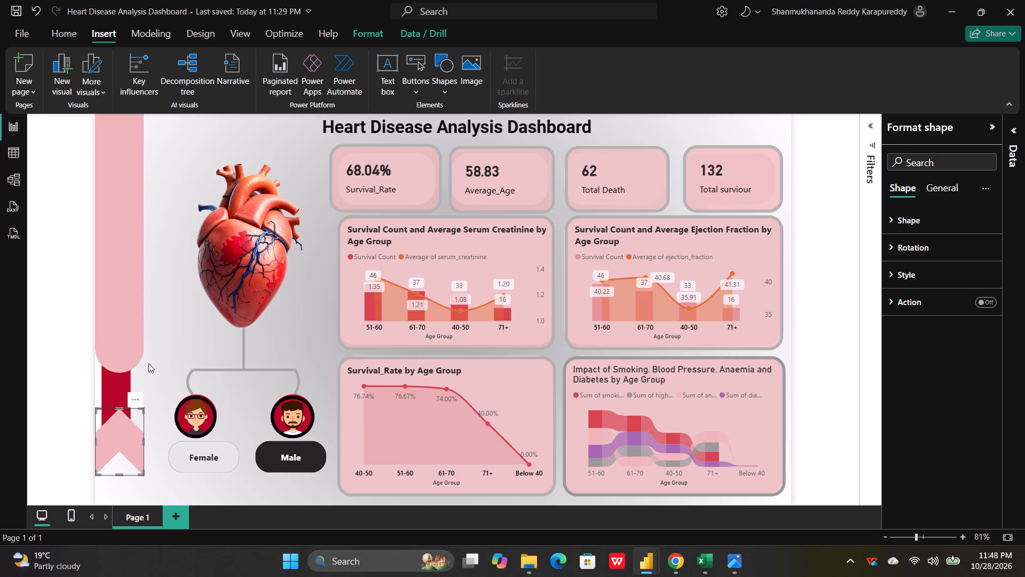
click(148, 363)
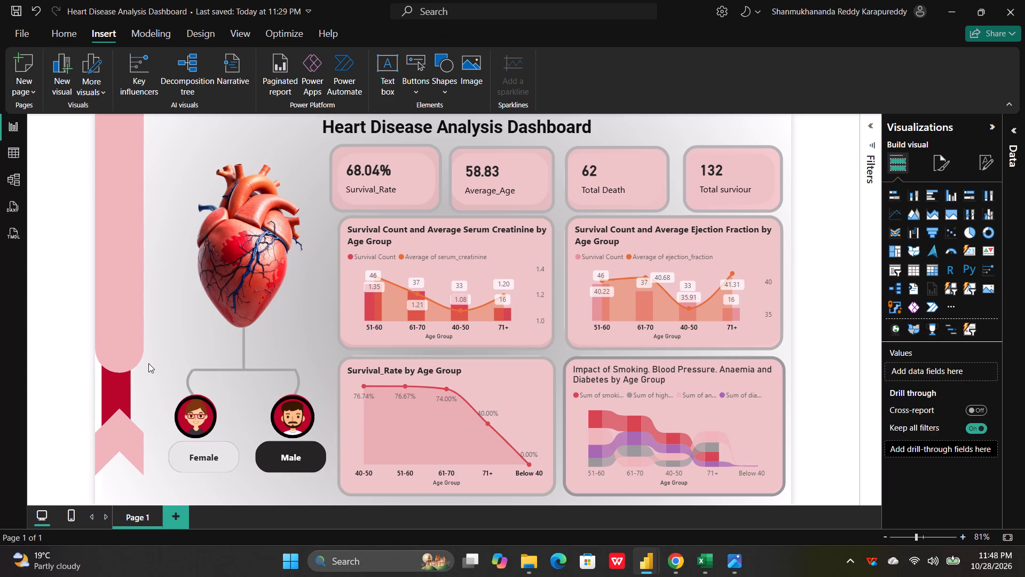
drag(120, 441, 117, 452)
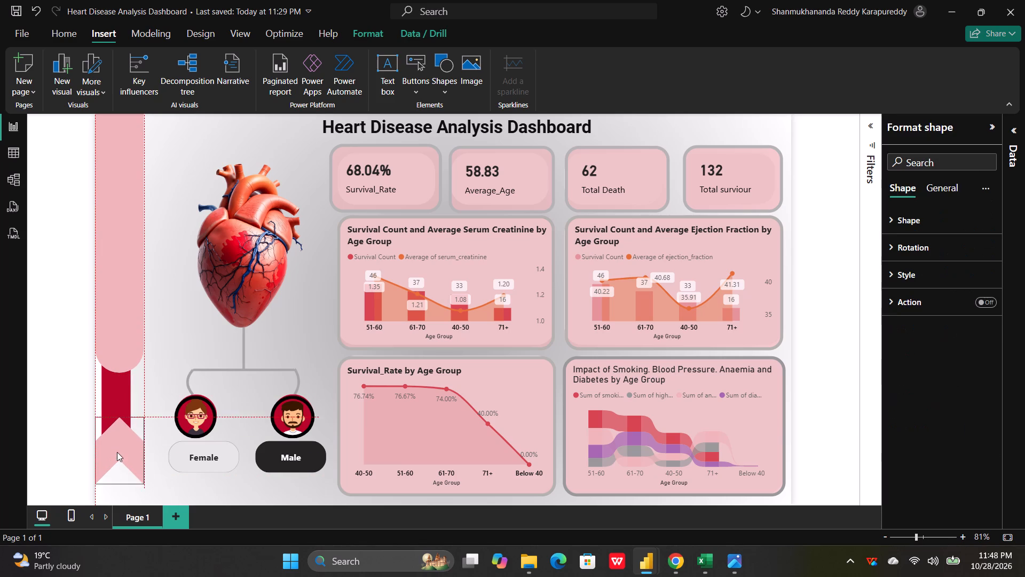
drag(117, 452, 115, 454)
click(164, 337)
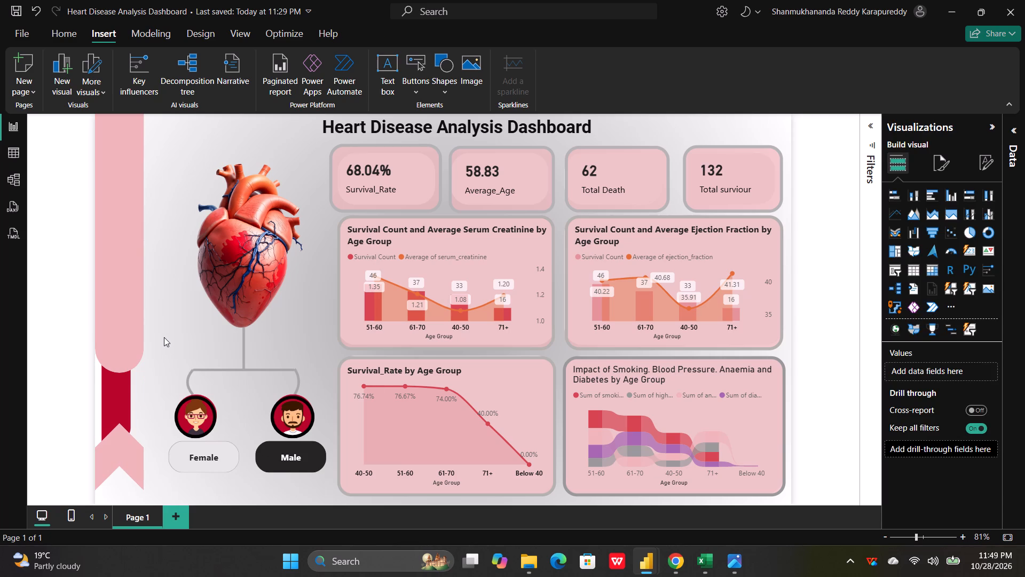
Insert a second chevron block arrow and set its overall rotation to 270°.
click(440, 60)
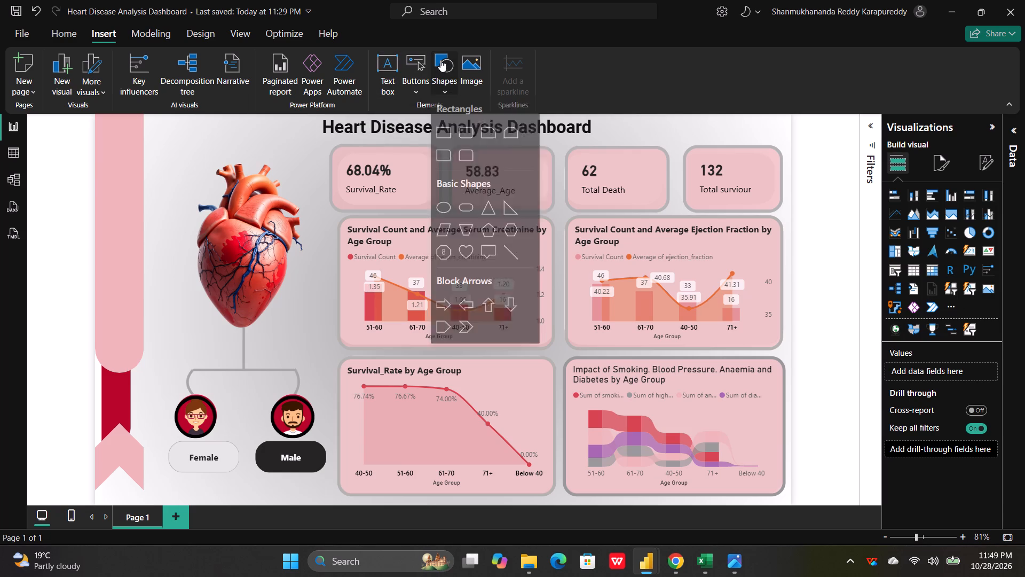
click(464, 332)
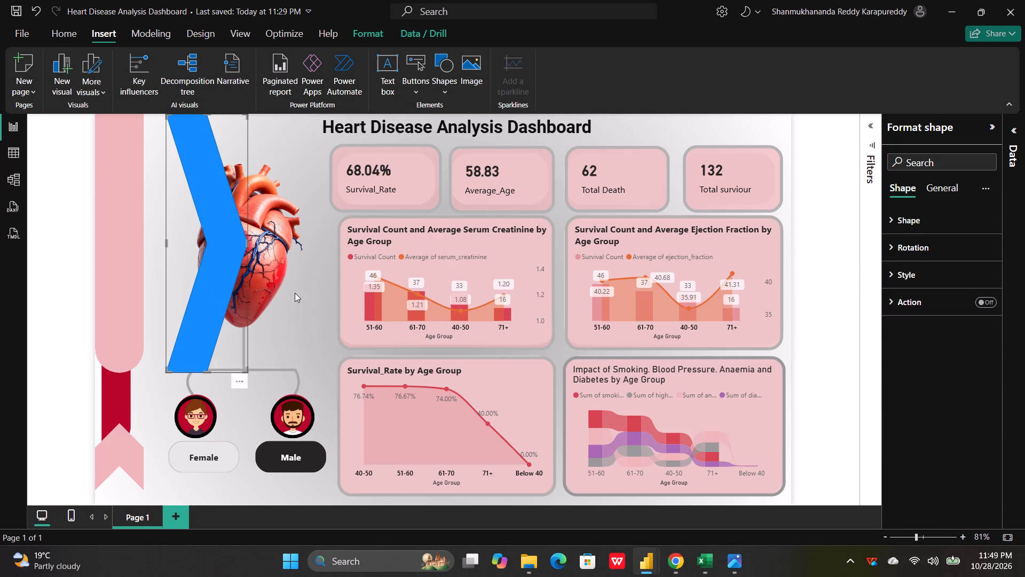
click(893, 243)
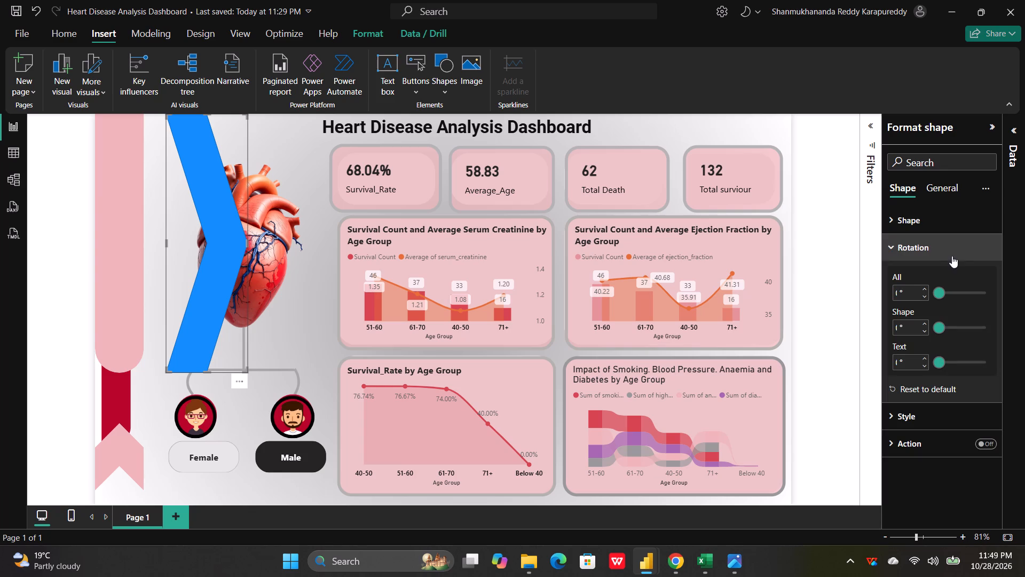
click(902, 292)
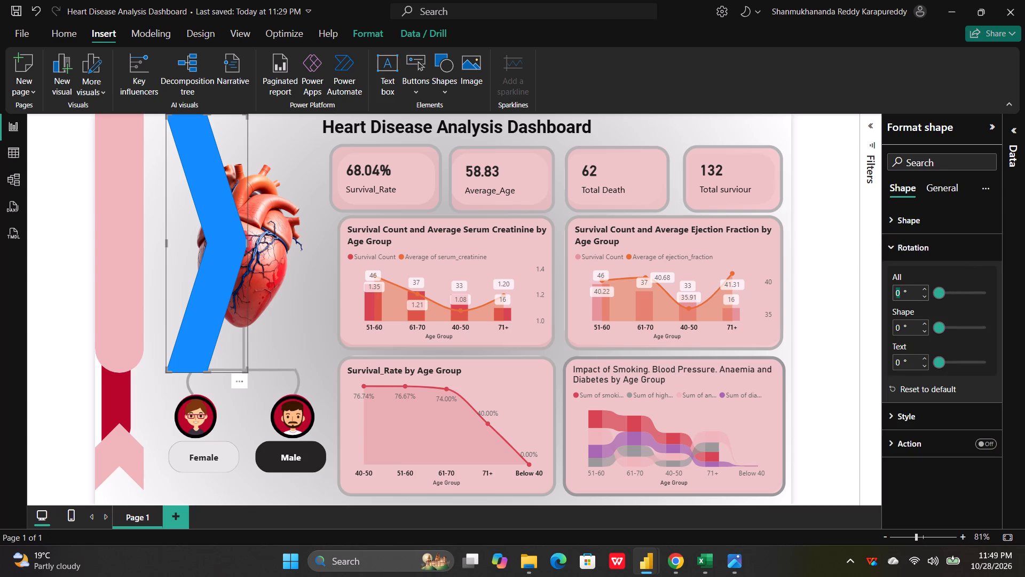
text(270)
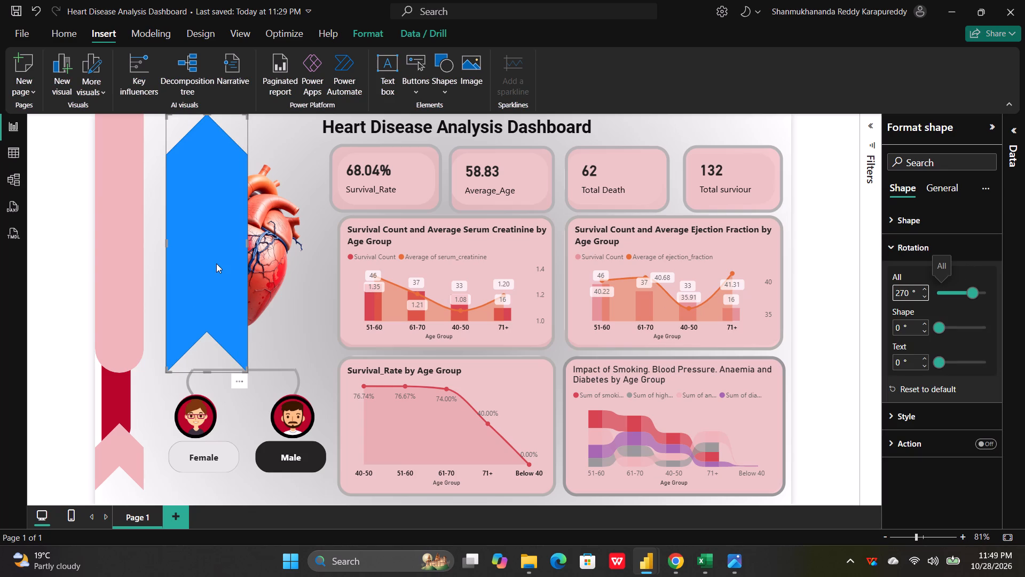
Shrink the new chevron to the panel's width and place it over the dark red shape, between the panel and the lower chevron.
drag(208, 369, 196, 285)
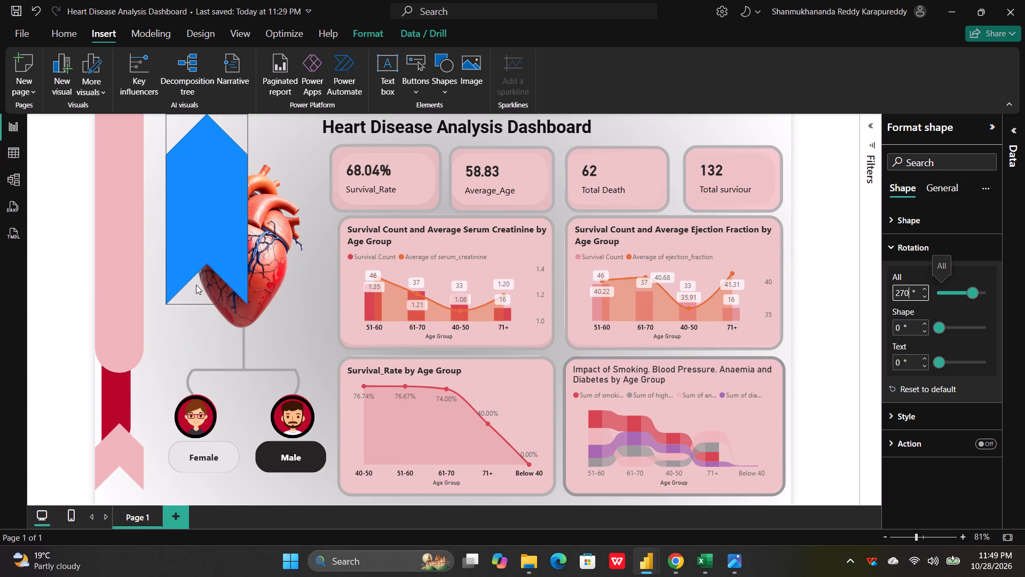
drag(196, 285, 194, 188)
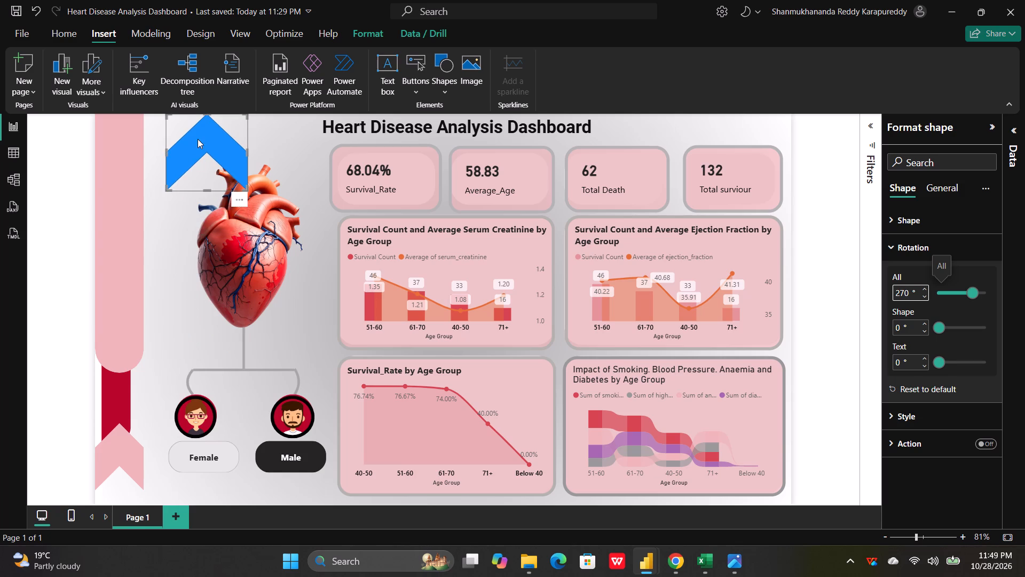
drag(200, 135, 122, 381)
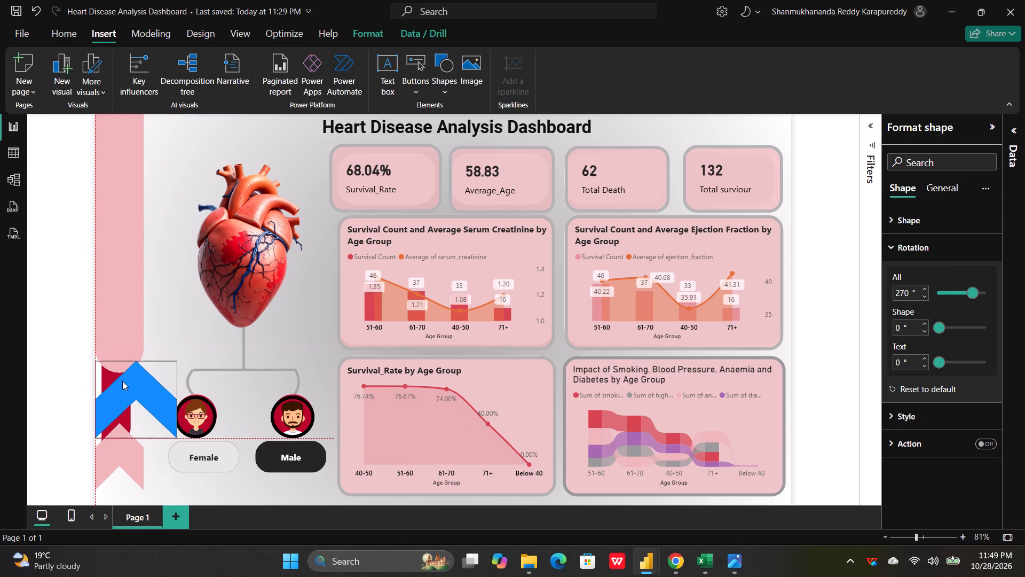
drag(122, 381, 120, 384)
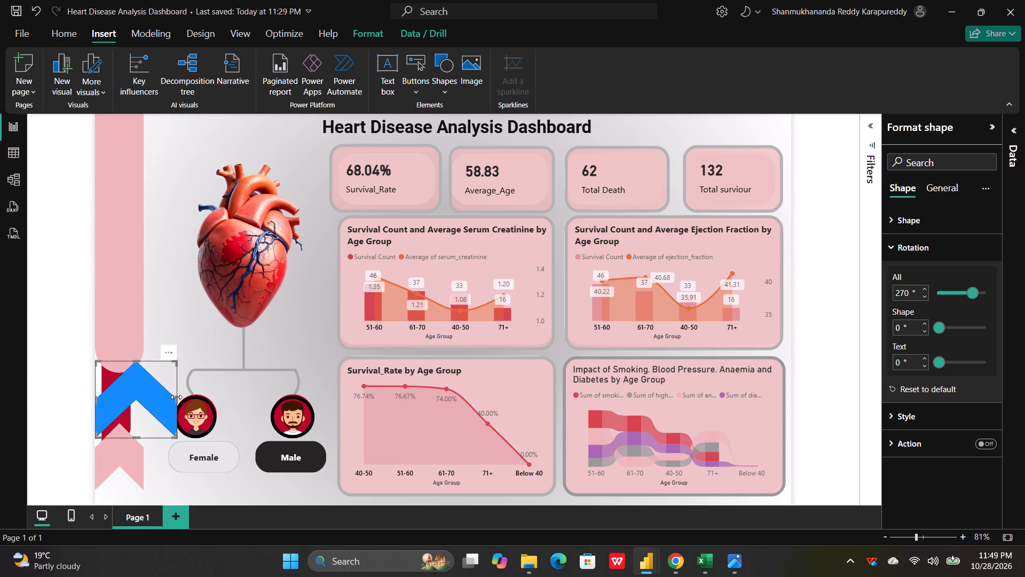
drag(176, 397, 146, 401)
drag(117, 362, 117, 377)
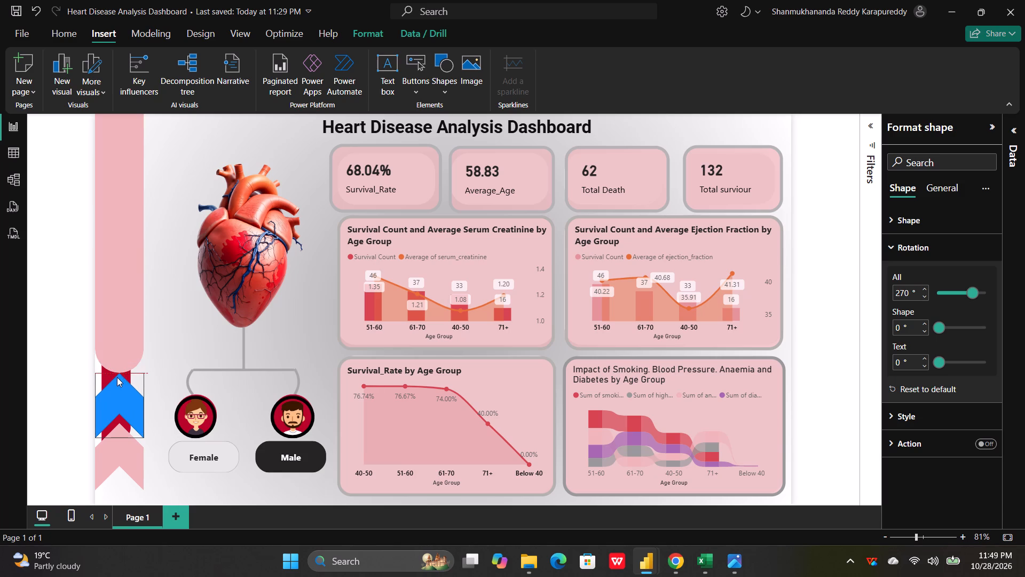
drag(117, 377, 117, 378)
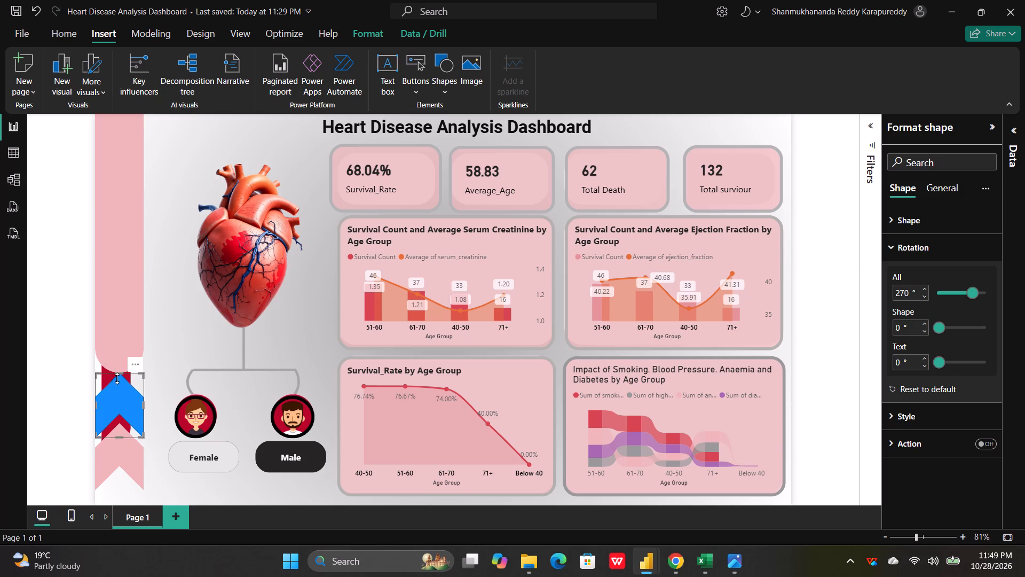
click(119, 387)
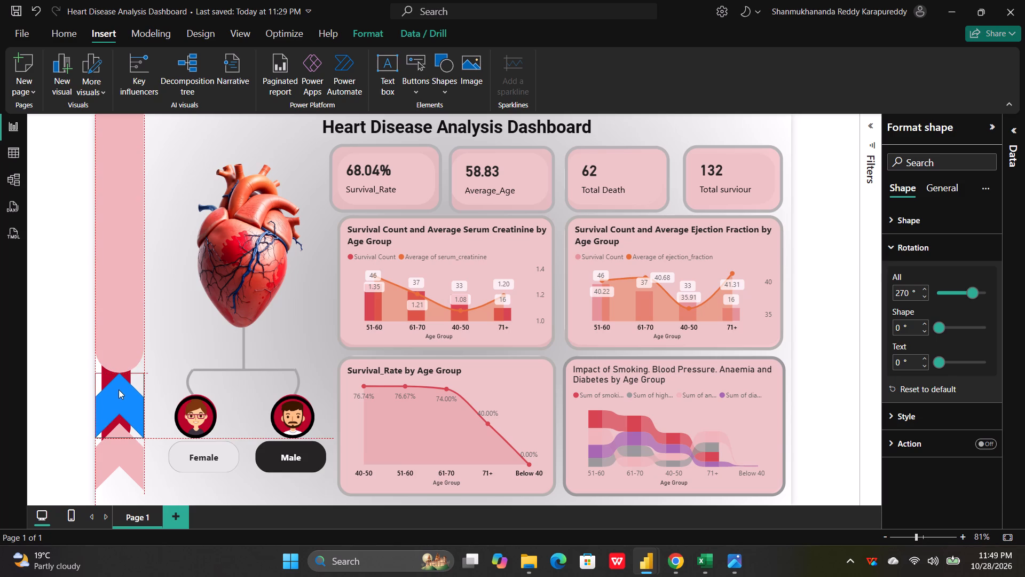
click(119, 448)
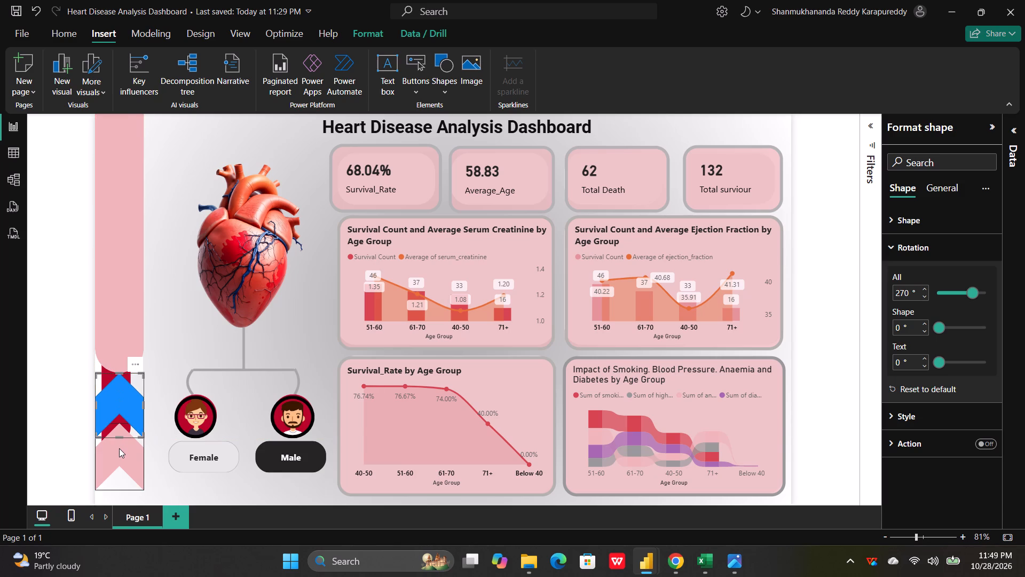
click(117, 411)
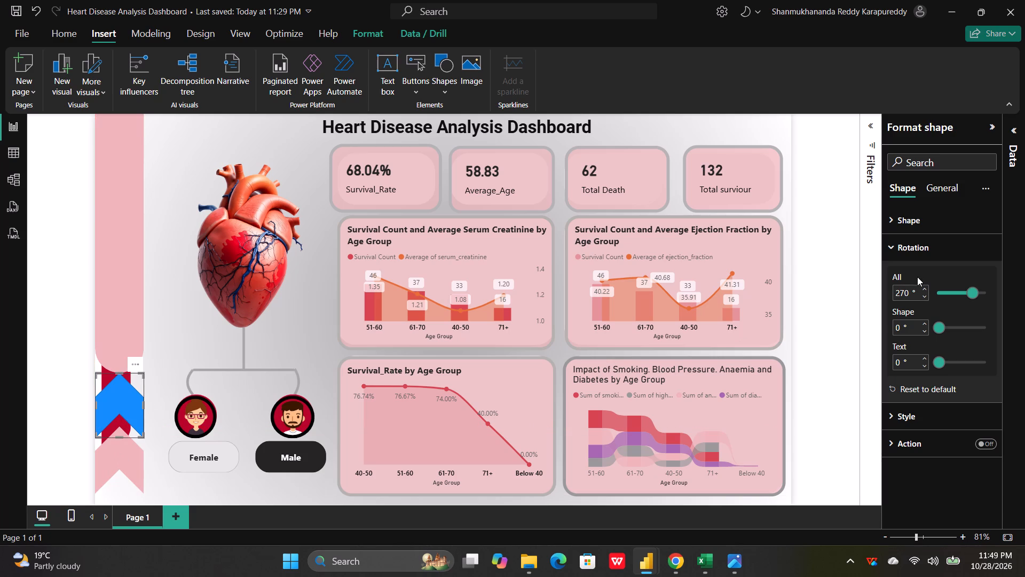
Fill the second chevron with the same light pink as the panel and turn off its border.
click(901, 410)
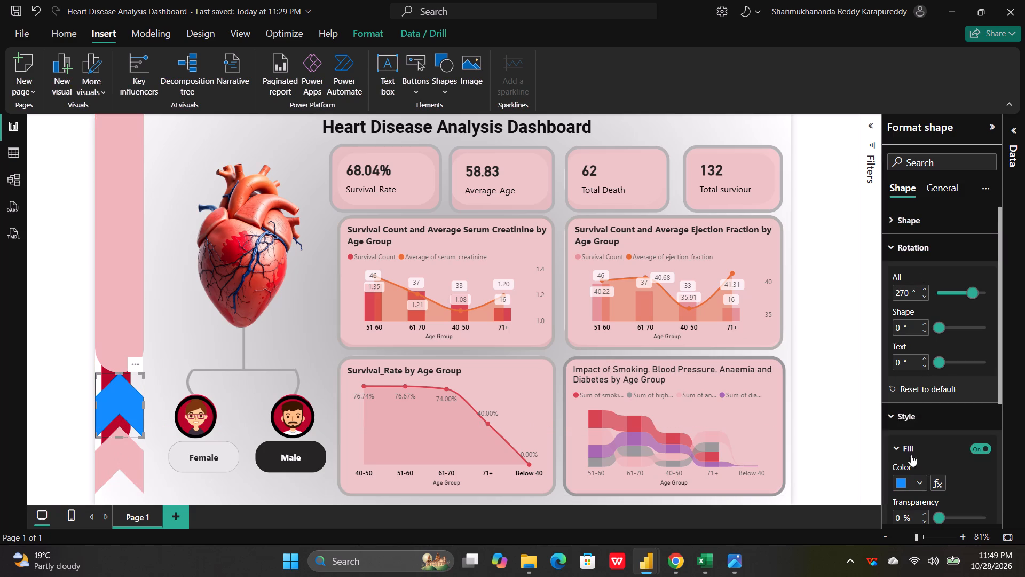
click(914, 481)
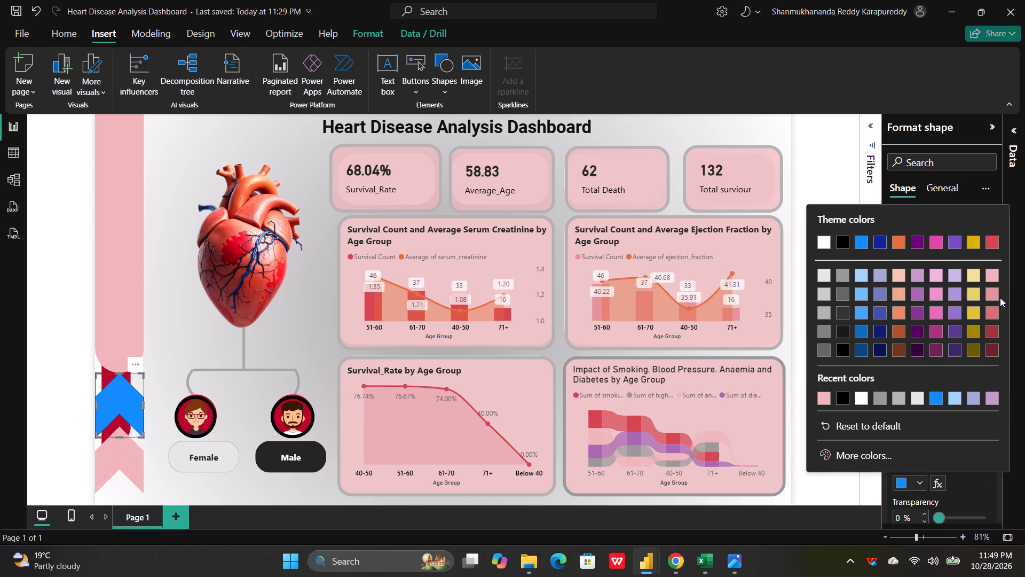
click(992, 276)
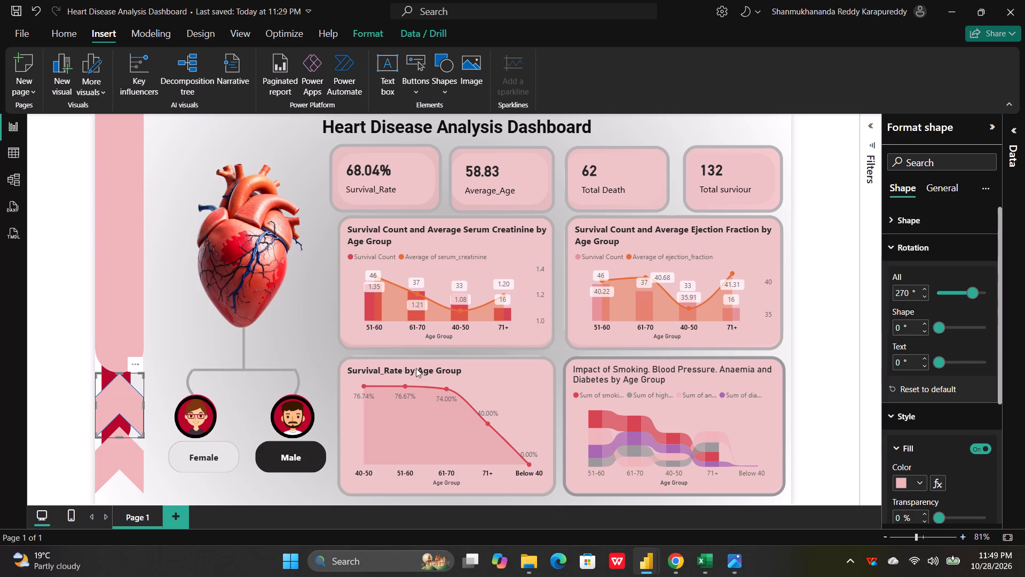
scroll(929, 442, down, 1)
click(985, 465)
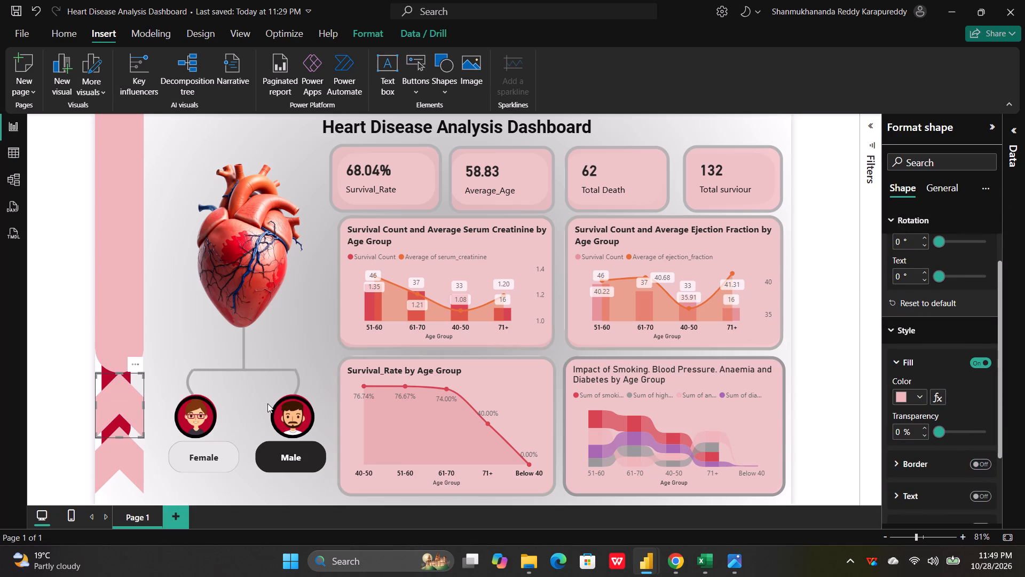
click(166, 333)
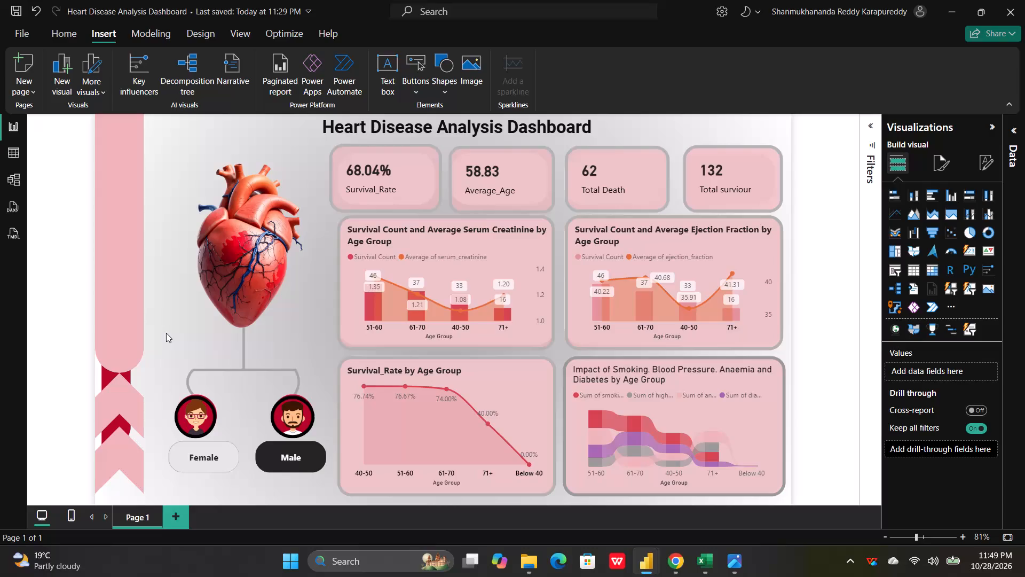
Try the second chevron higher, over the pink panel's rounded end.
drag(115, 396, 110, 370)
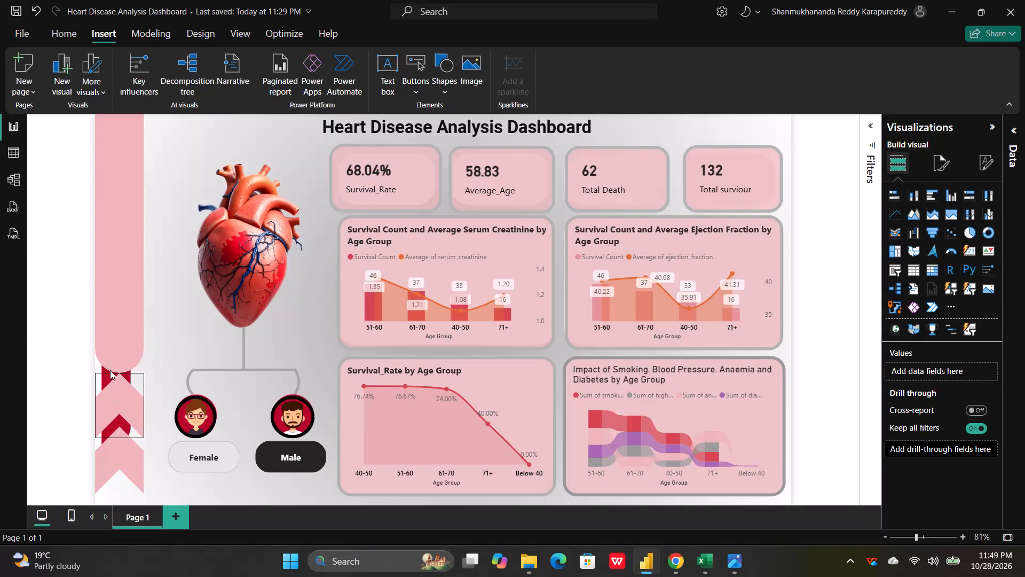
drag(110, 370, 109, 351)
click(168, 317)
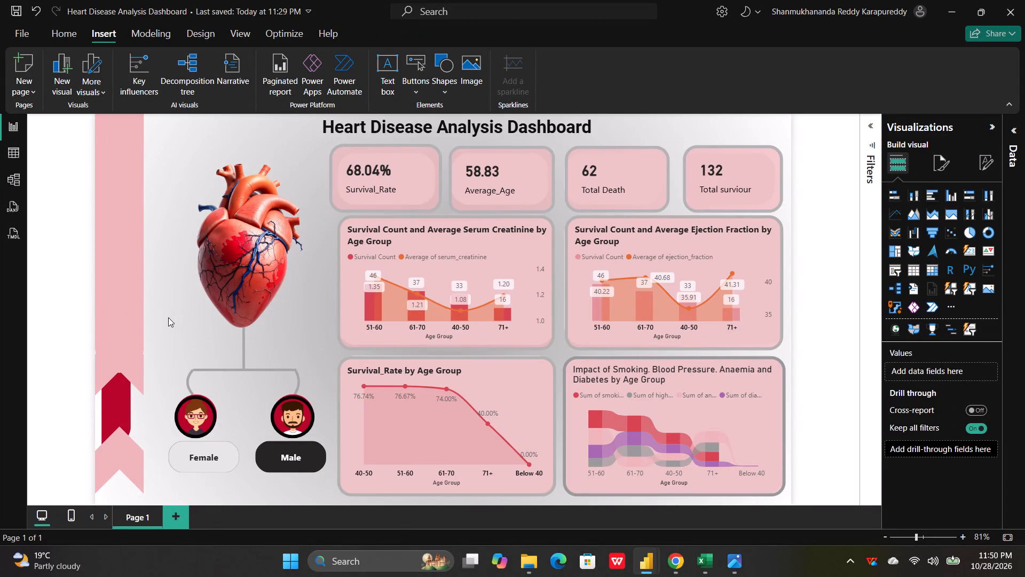
Move the second chevron down over the dark red shape so it overlaps the top of the lower chevron.
drag(124, 353, 114, 284)
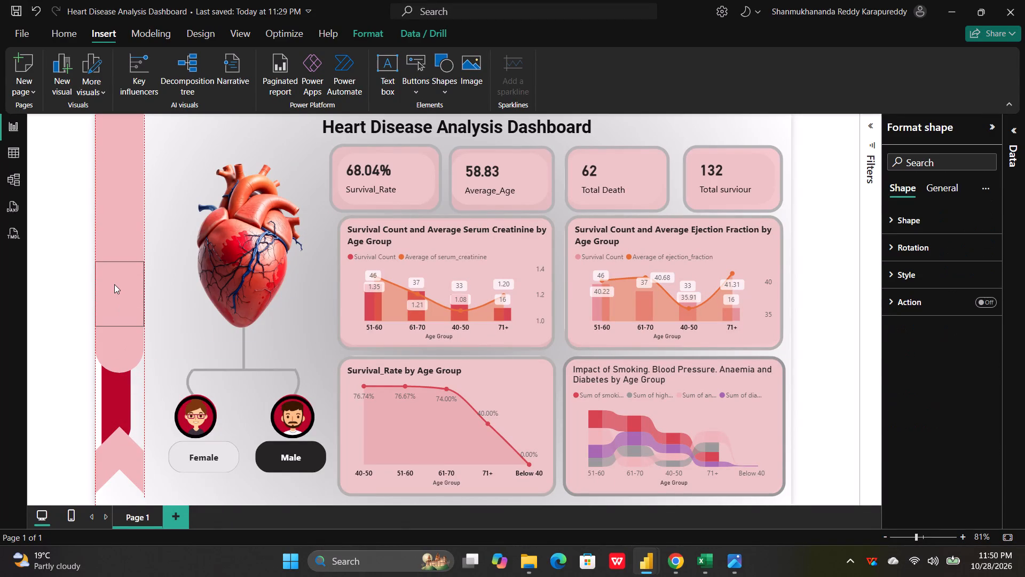
drag(114, 284, 121, 411)
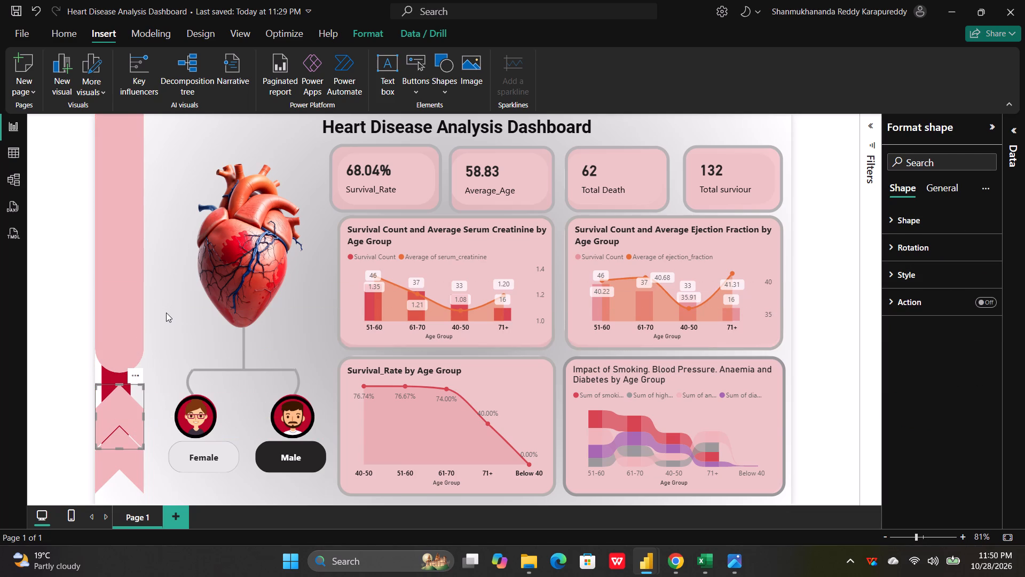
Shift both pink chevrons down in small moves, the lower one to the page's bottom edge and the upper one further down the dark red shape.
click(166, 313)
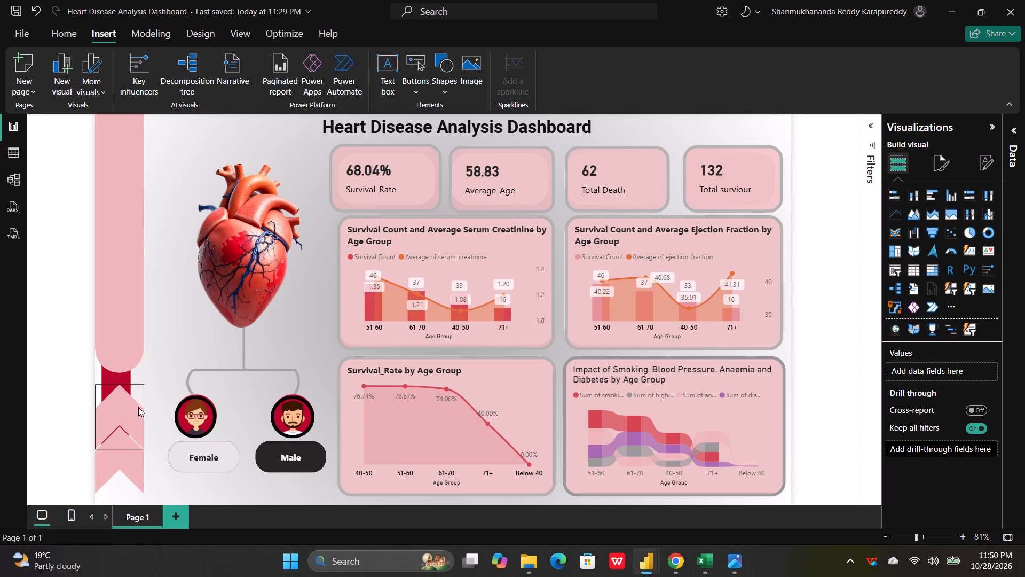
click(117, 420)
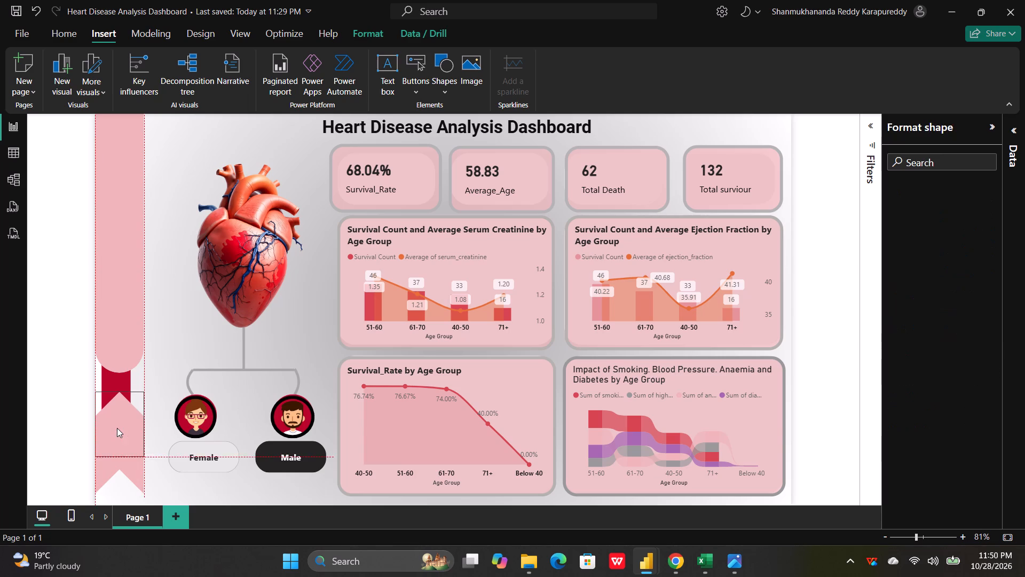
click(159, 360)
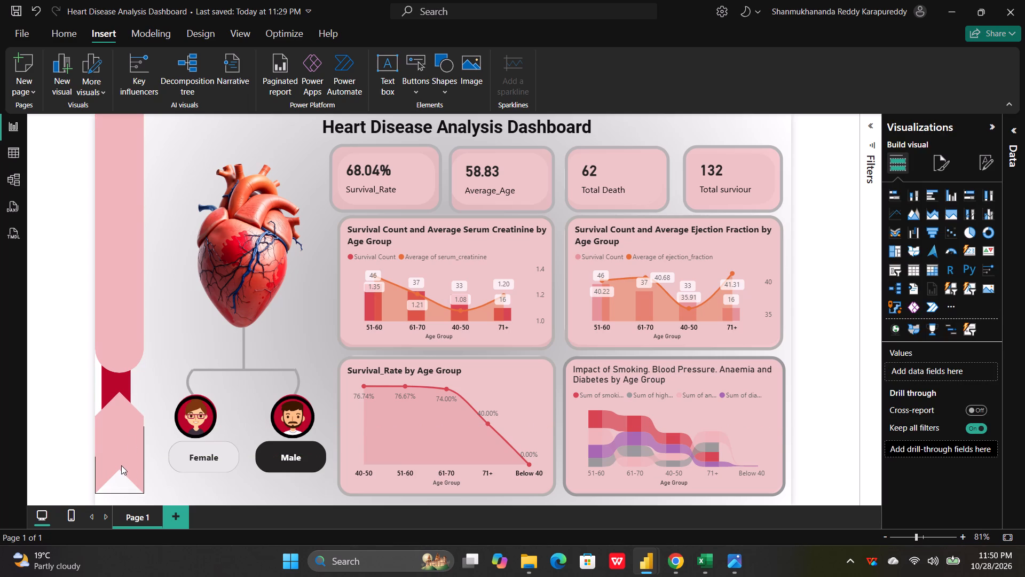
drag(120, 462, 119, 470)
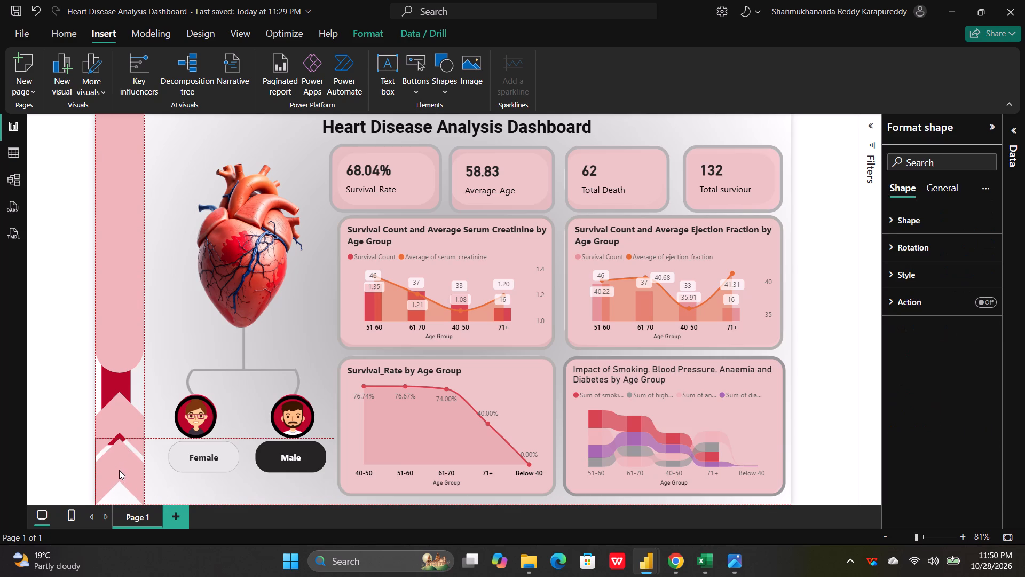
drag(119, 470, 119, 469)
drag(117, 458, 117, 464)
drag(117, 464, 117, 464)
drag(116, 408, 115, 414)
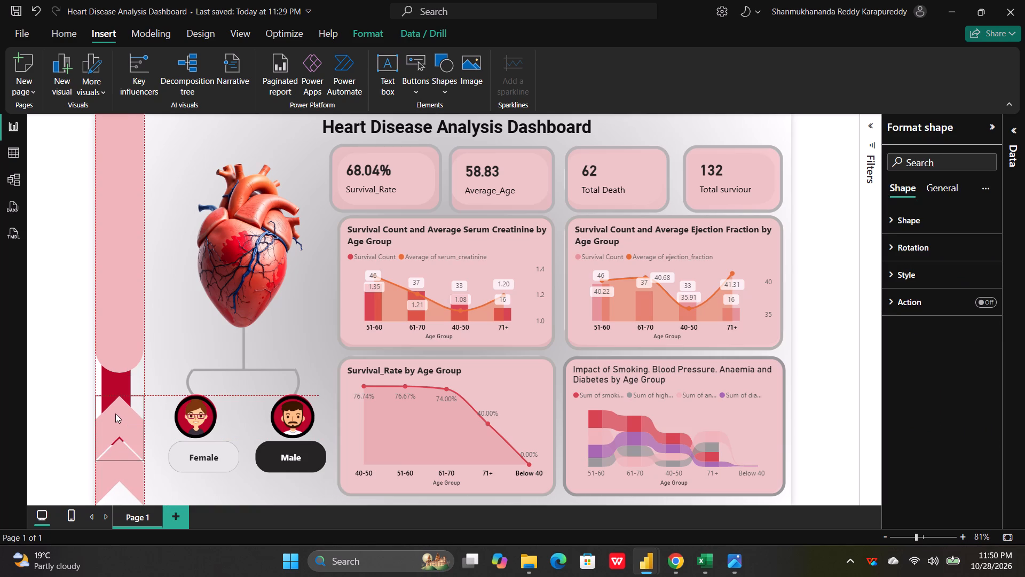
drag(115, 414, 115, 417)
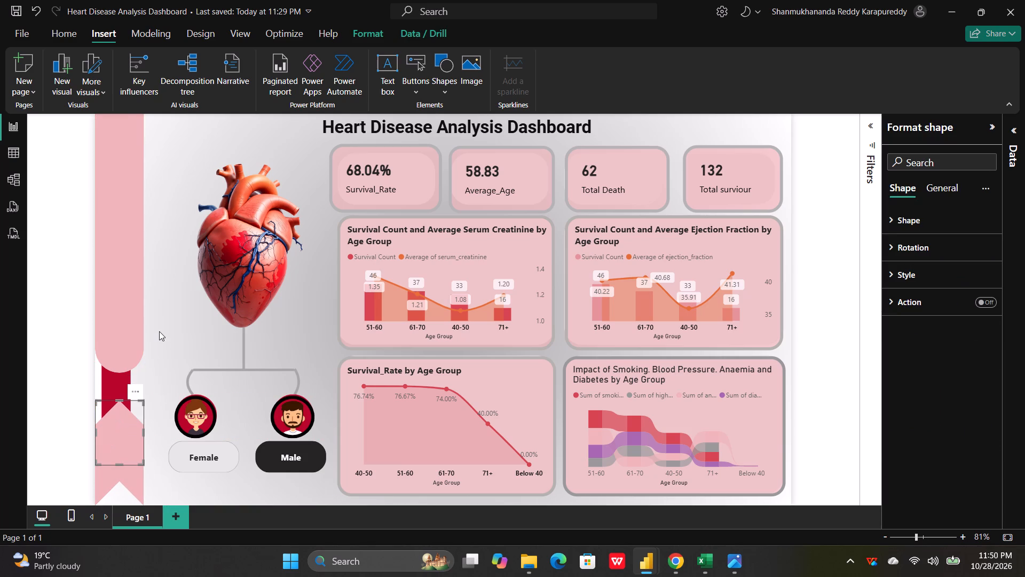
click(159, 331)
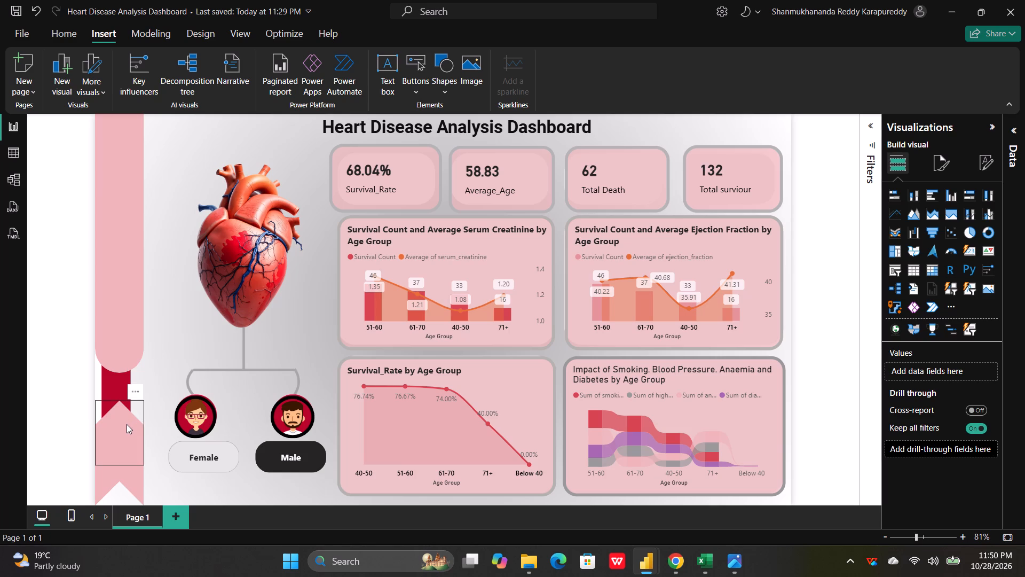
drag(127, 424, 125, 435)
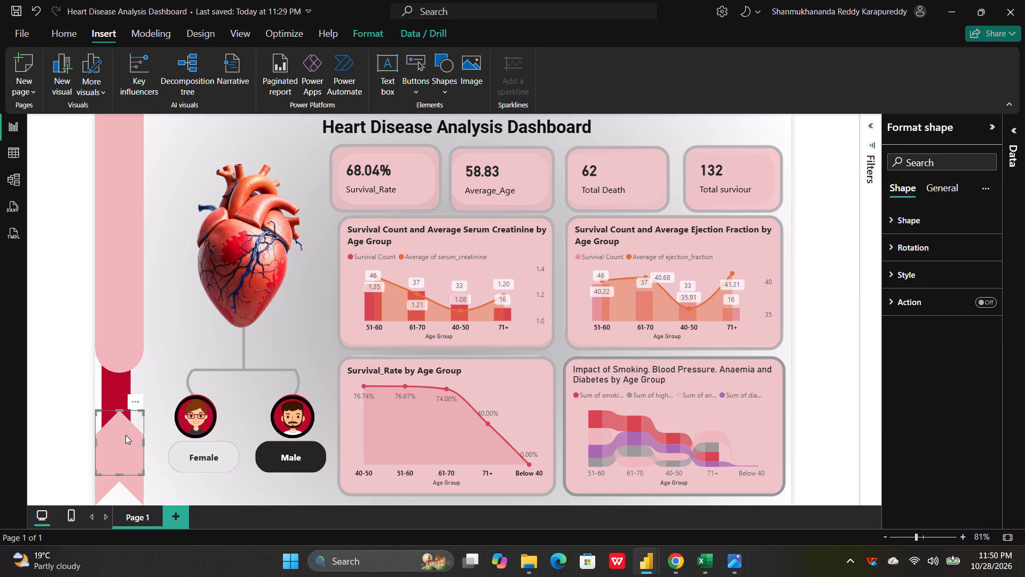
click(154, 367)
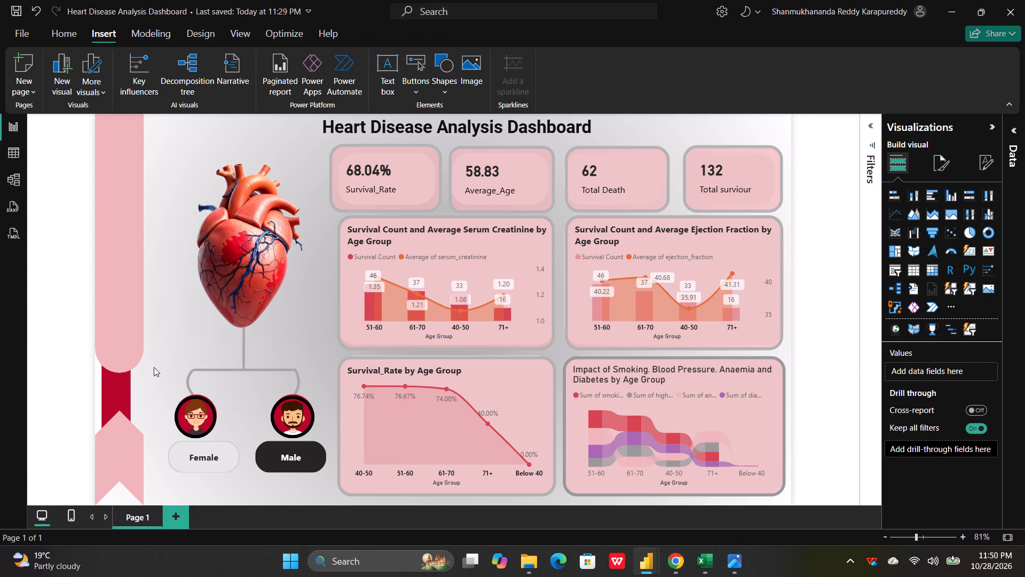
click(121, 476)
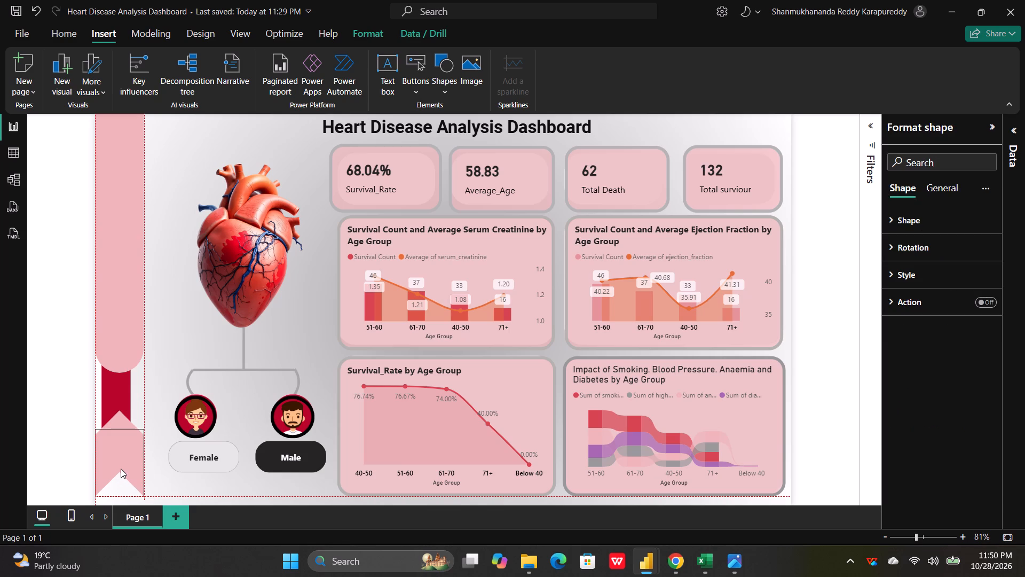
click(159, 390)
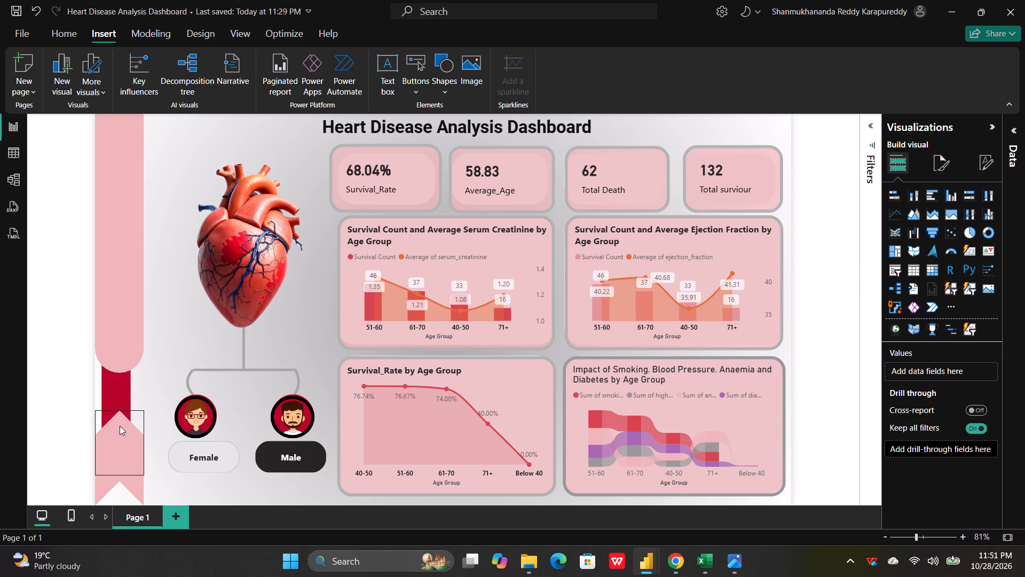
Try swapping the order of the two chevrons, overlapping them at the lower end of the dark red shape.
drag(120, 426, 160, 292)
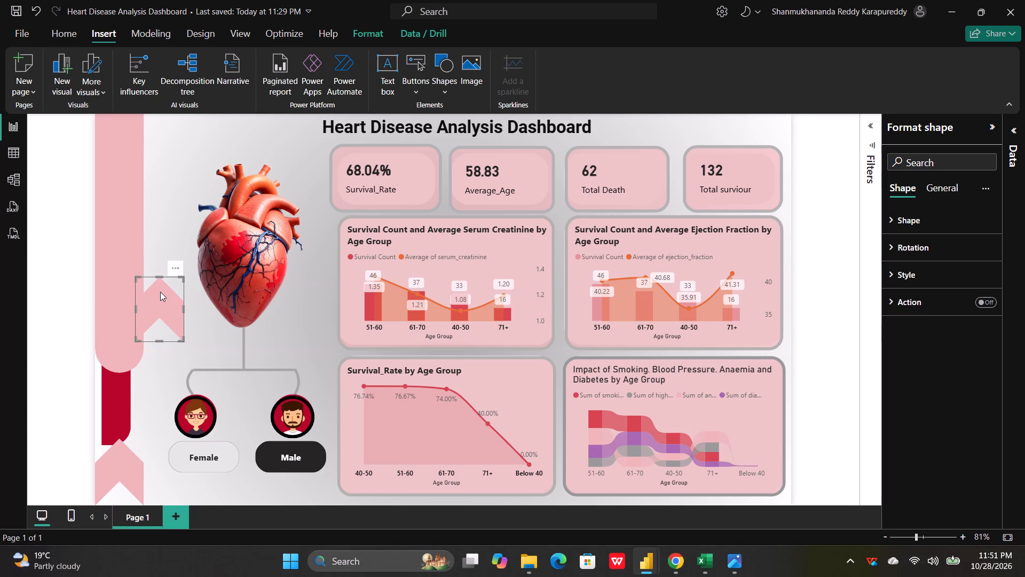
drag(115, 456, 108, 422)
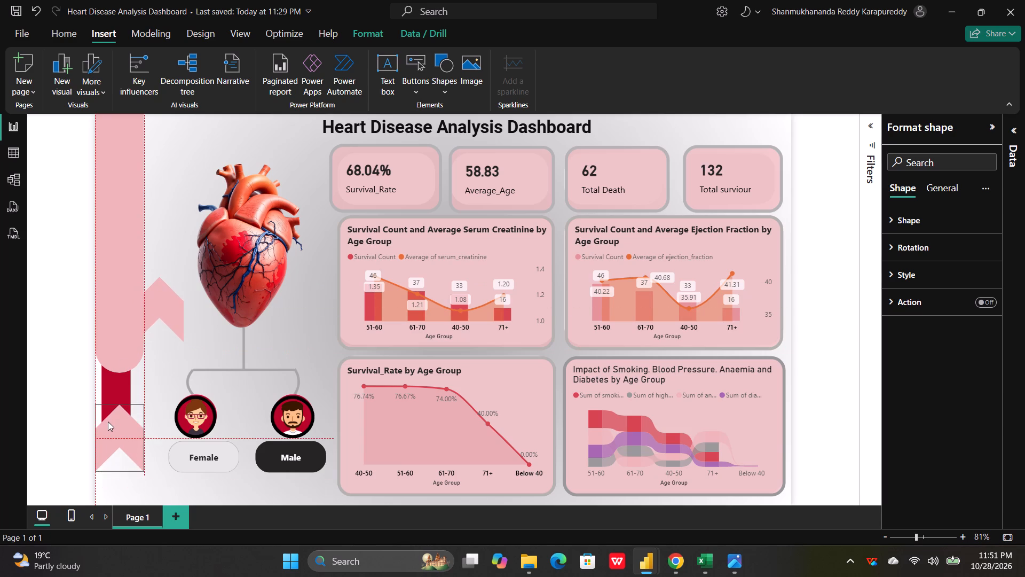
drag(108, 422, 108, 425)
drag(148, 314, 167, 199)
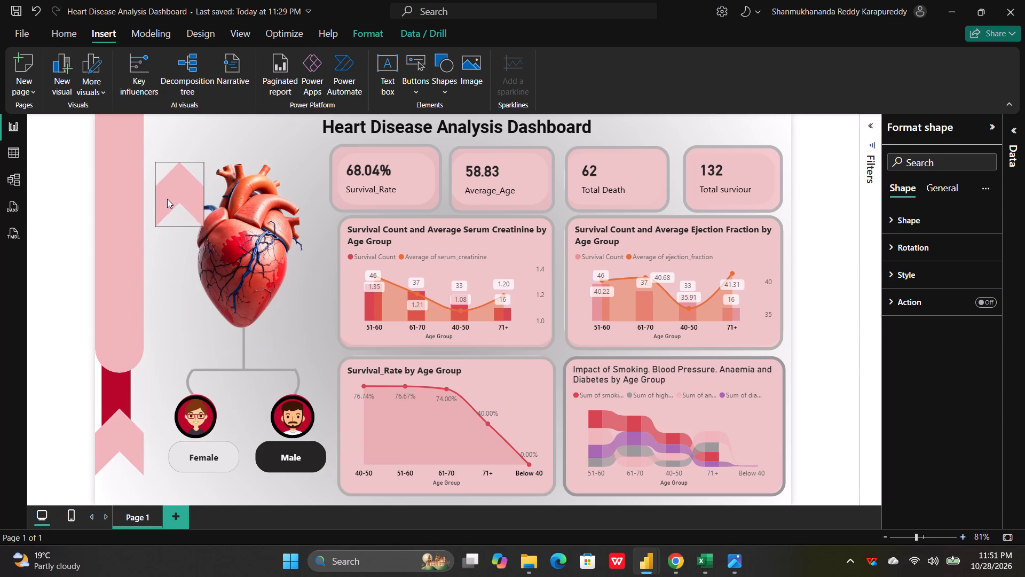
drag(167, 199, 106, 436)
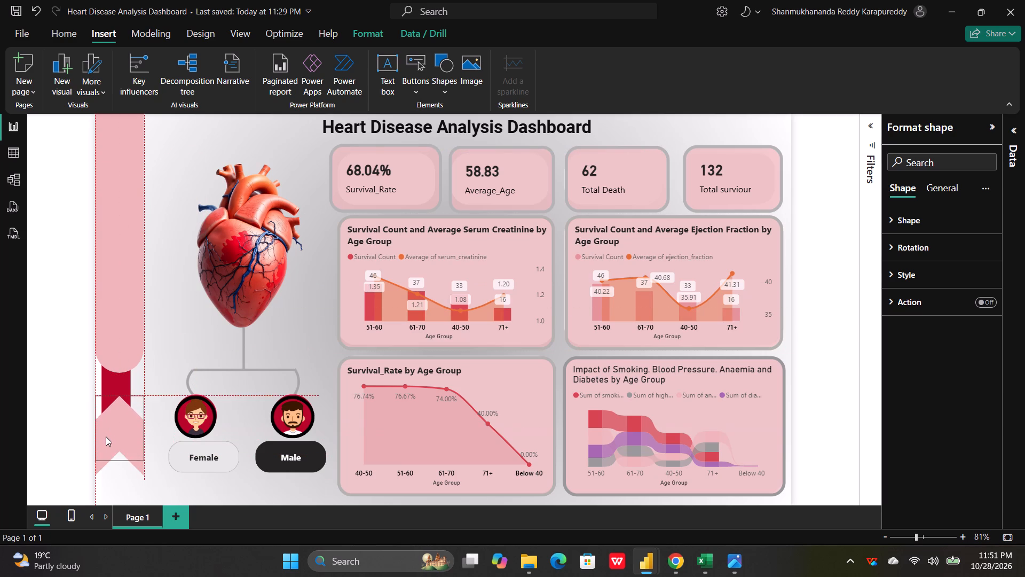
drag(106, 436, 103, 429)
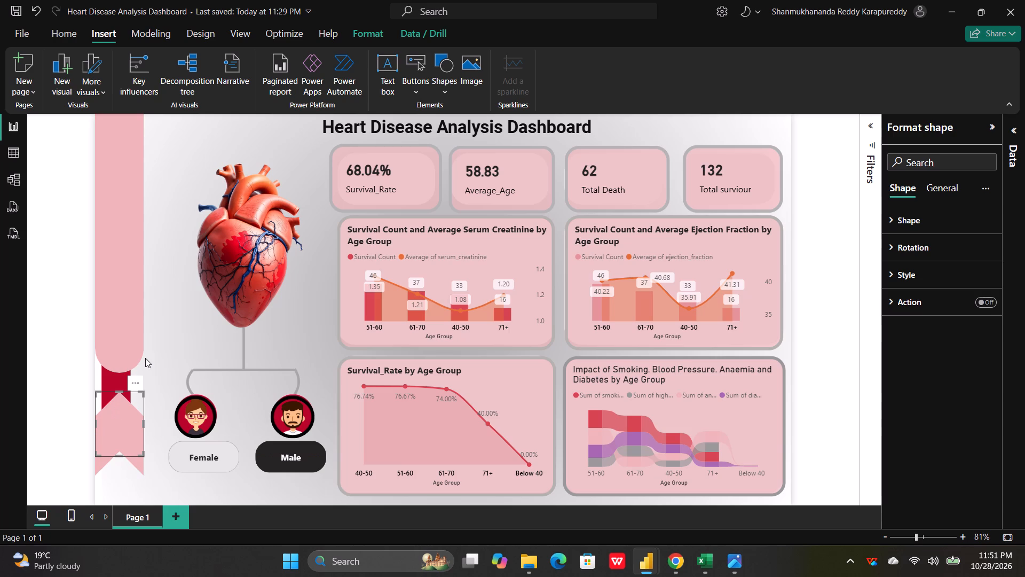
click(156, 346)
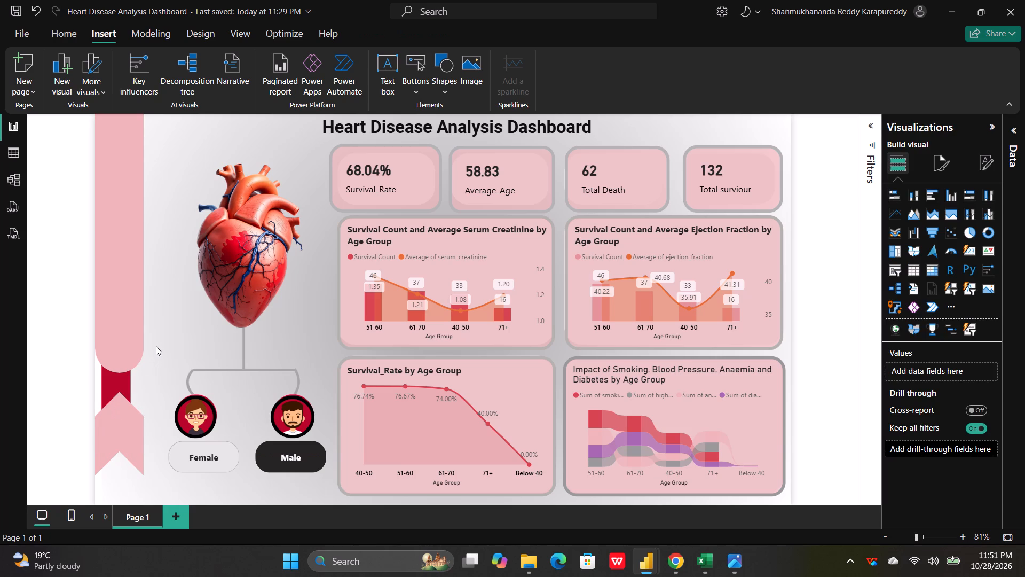
Move both chevrons up onto the pink panel, one above the other, so their tips project slightly past the edge facing the heart.
drag(120, 426, 135, 126)
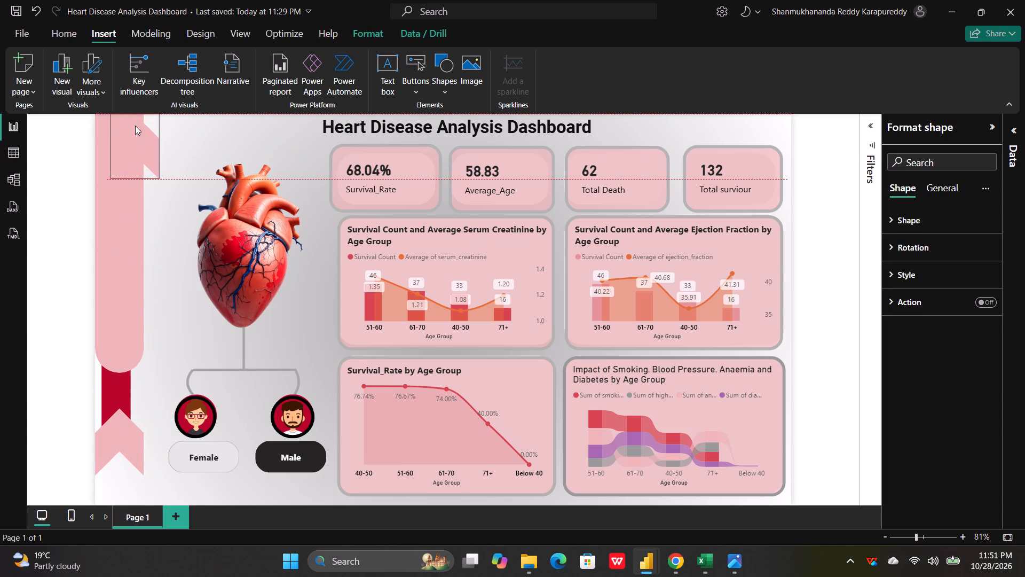
drag(135, 126, 137, 169)
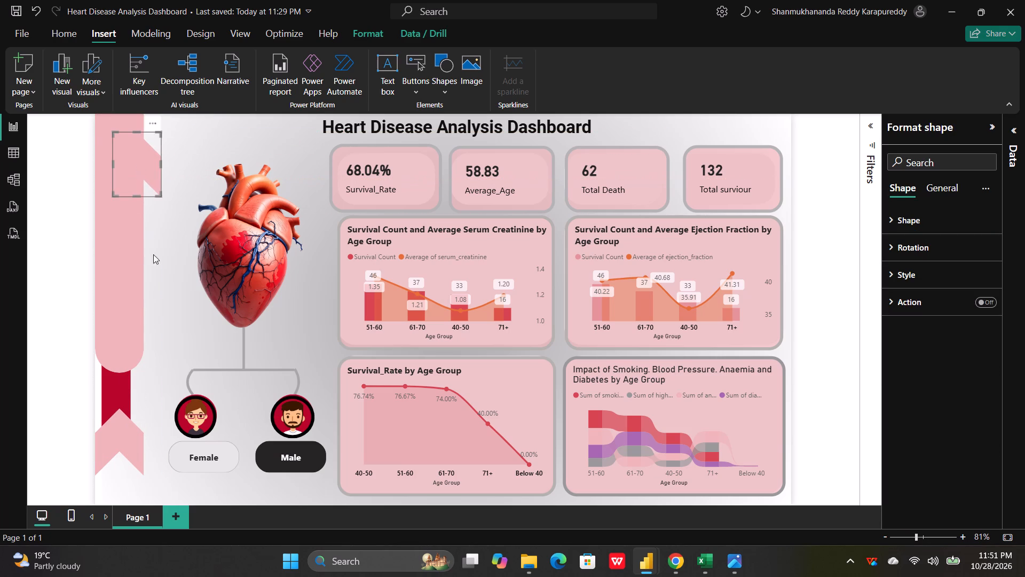
click(162, 287)
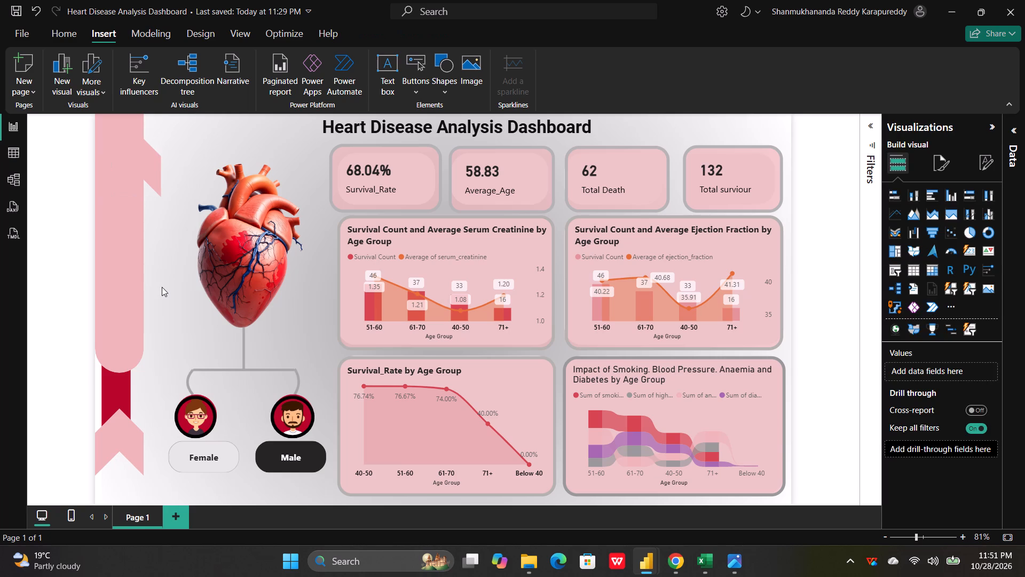
drag(129, 441, 152, 236)
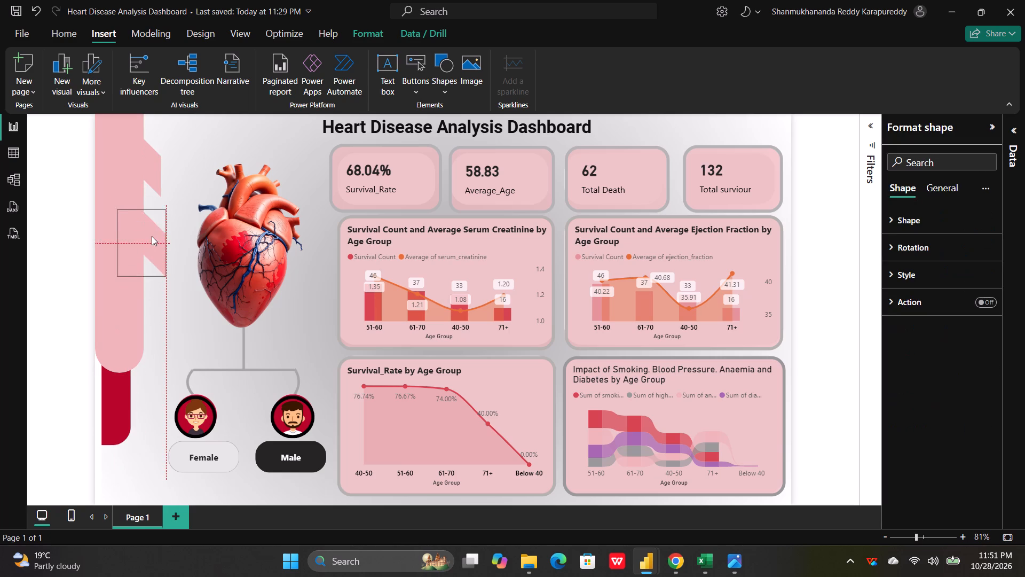
drag(152, 236, 139, 241)
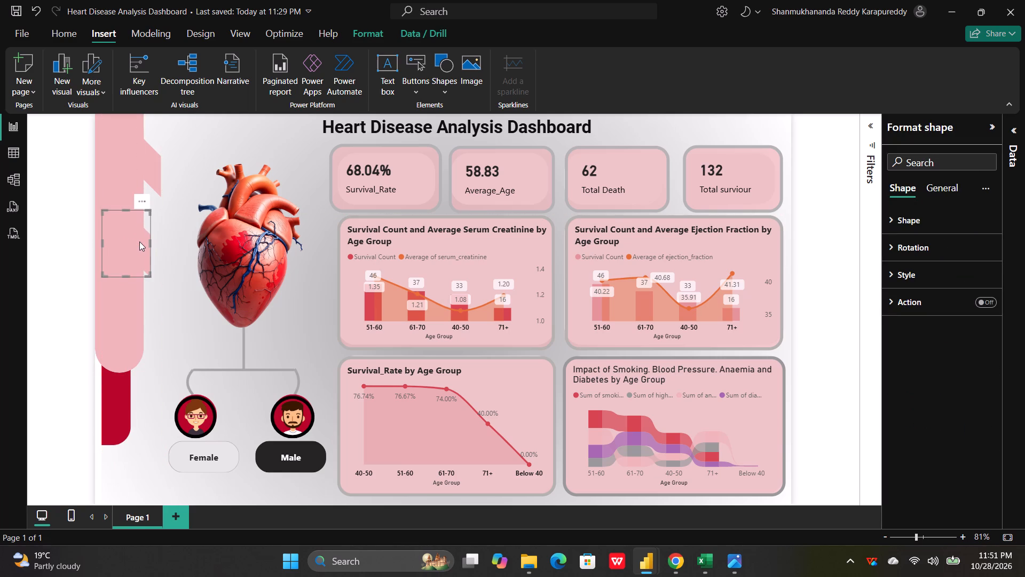
drag(148, 170, 141, 171)
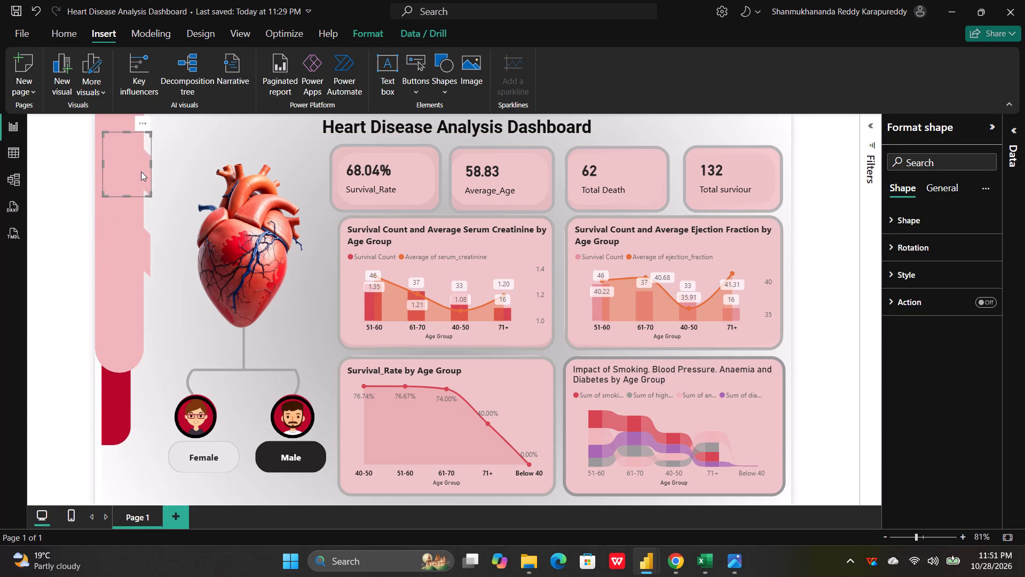
click(168, 243)
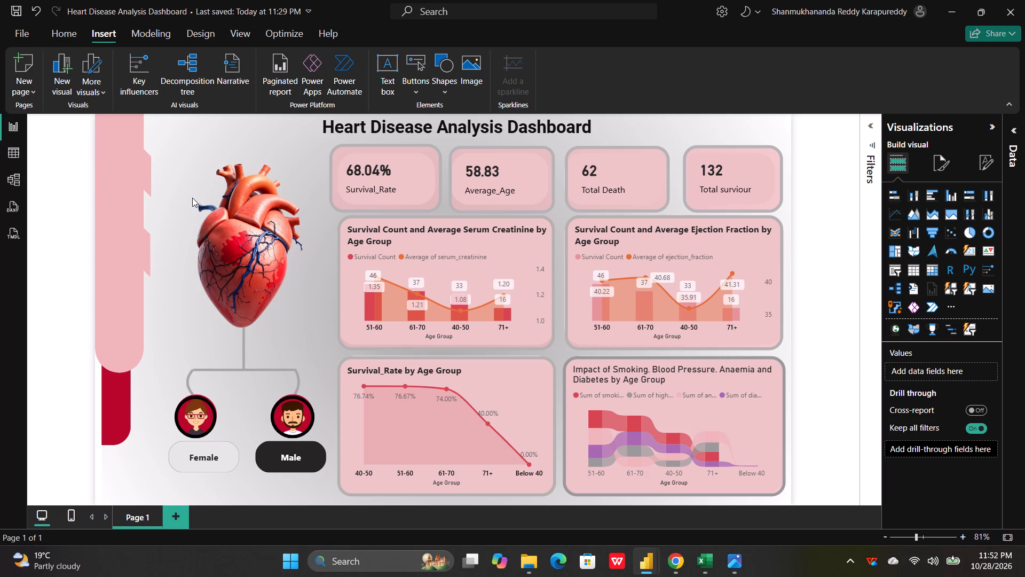
Save the dashboard report.
key(ctrl+s)
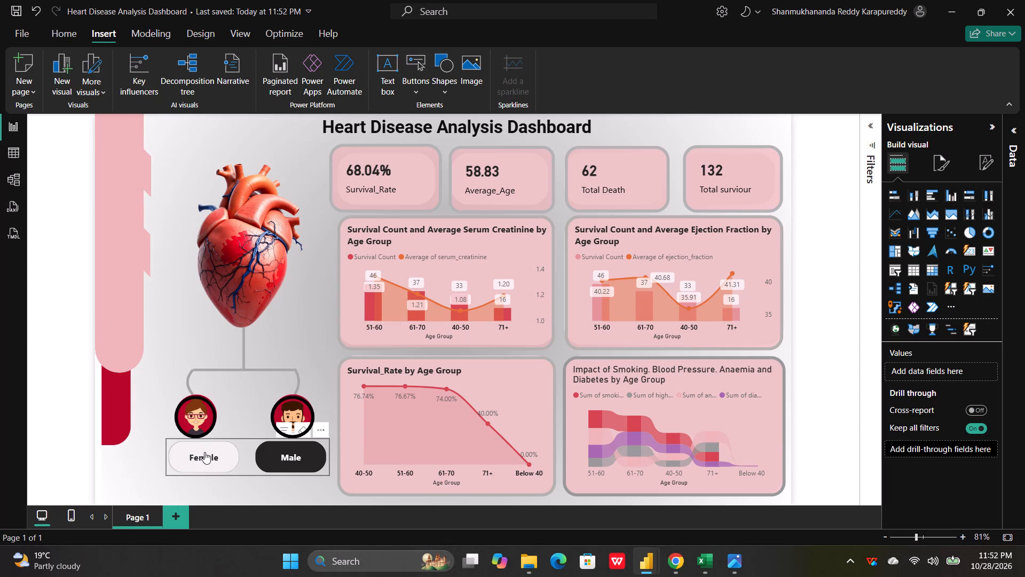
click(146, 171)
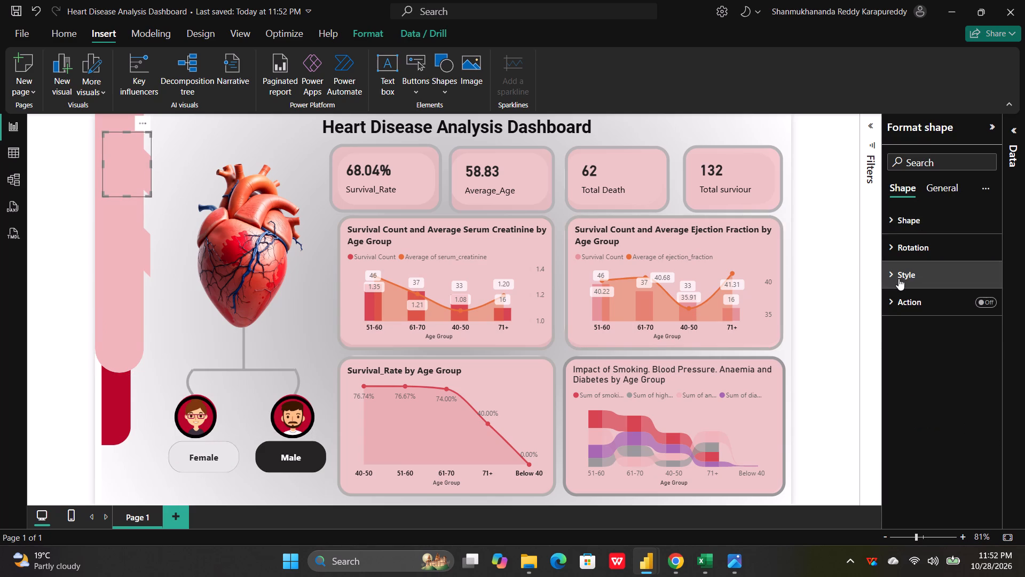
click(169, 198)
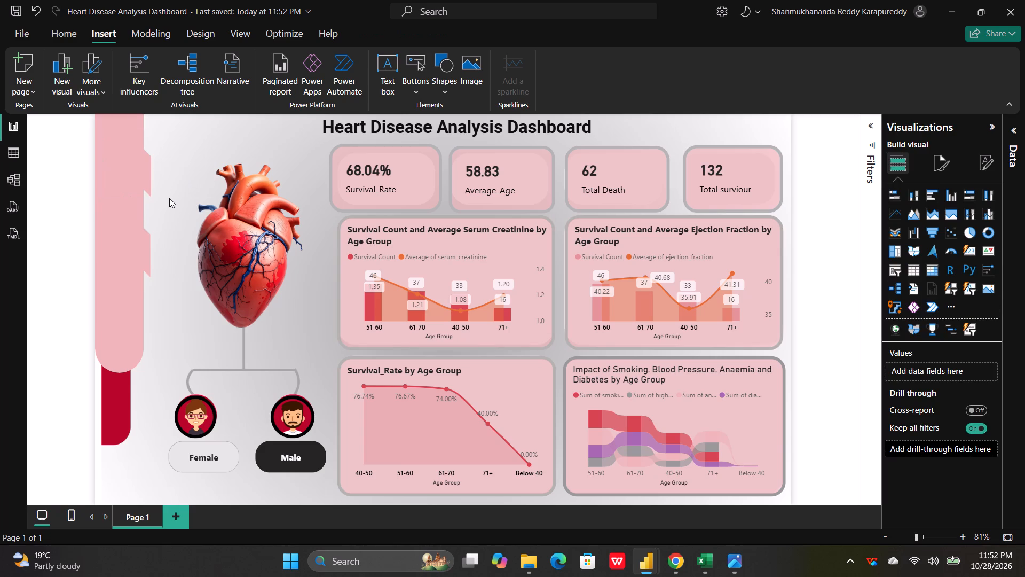
Test the gender slicer by switching the dashboard between Female and Male twice, ending on Male.
click(211, 453)
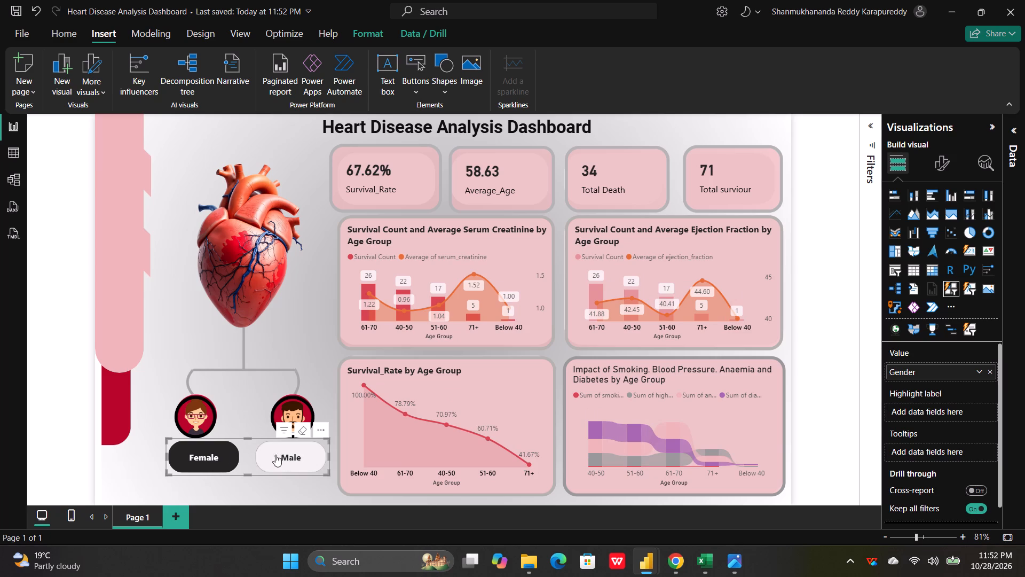
click(290, 455)
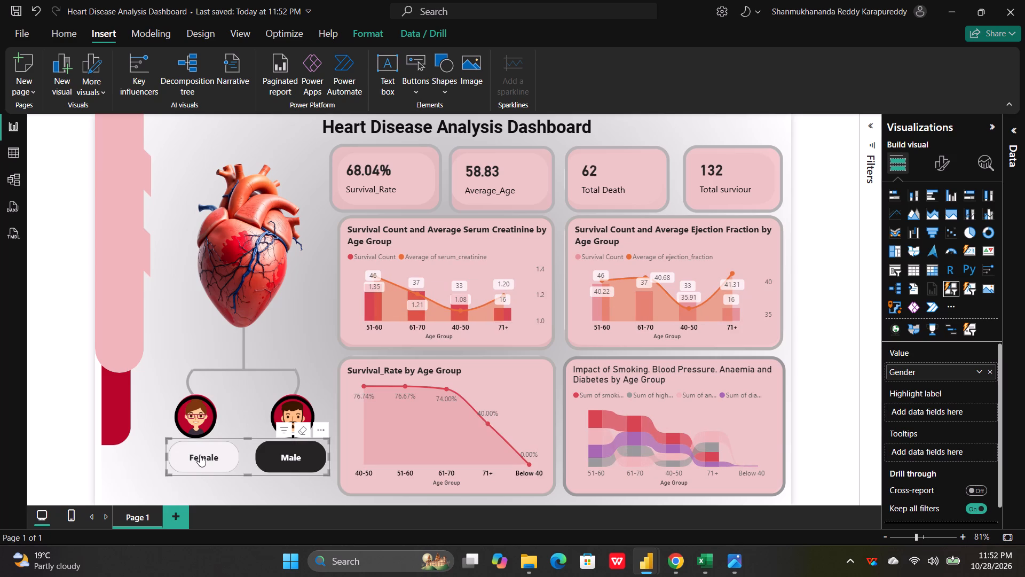
click(200, 455)
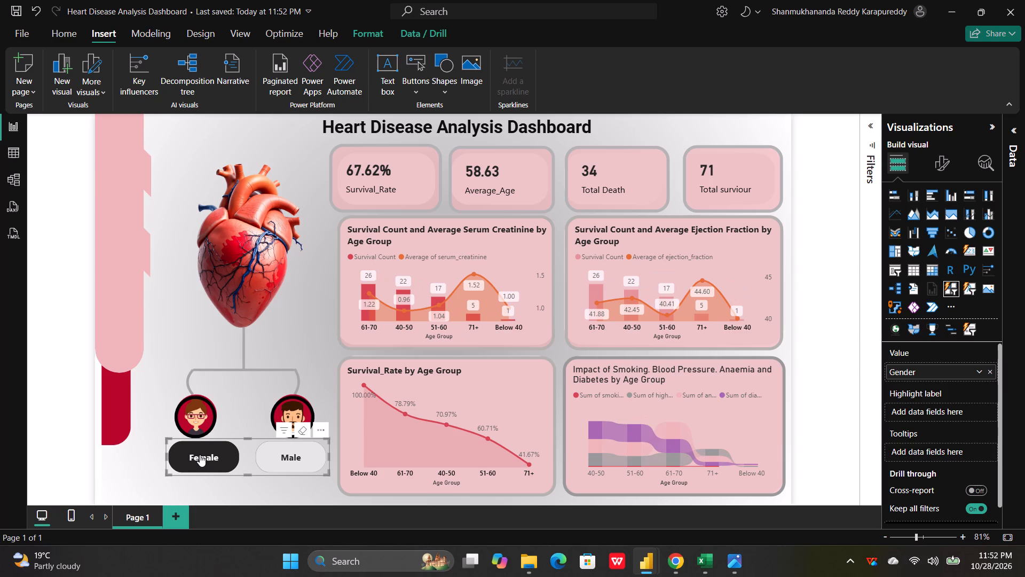
click(278, 453)
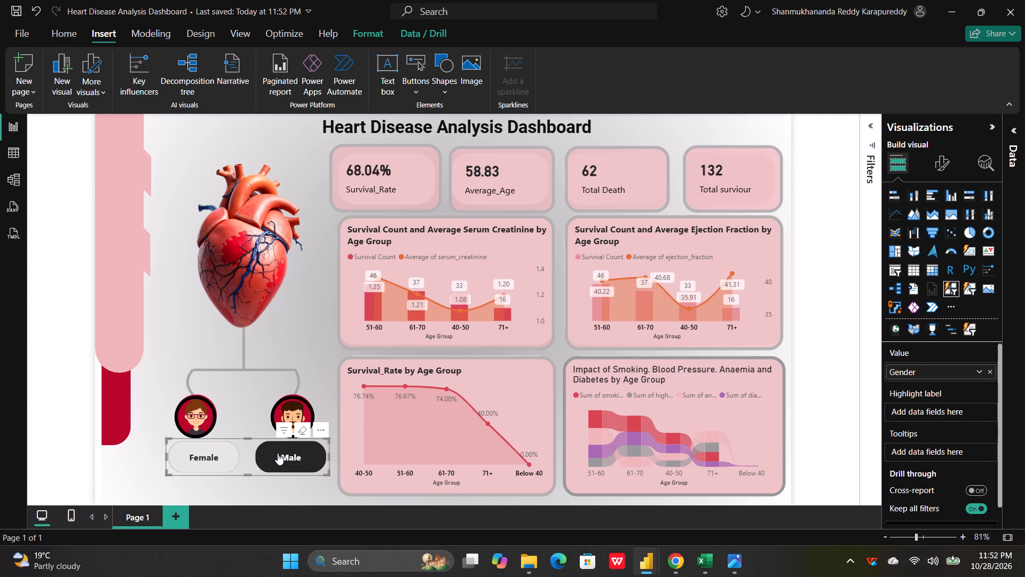
click(162, 335)
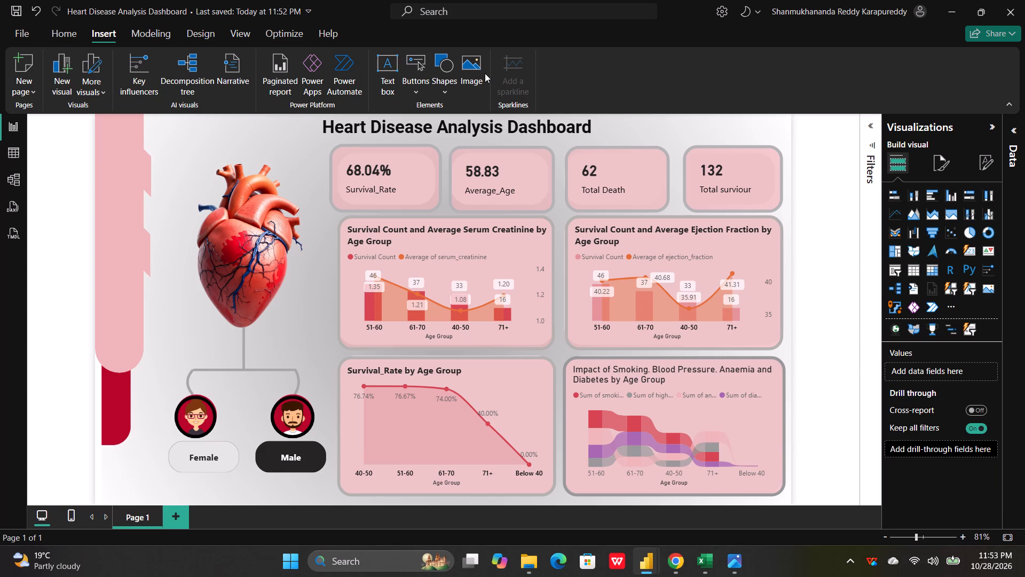
Collapse the Visualizations pane and capture a screenshot of the dashboard page area, from the pink panel to the page's far edge.
click(991, 127)
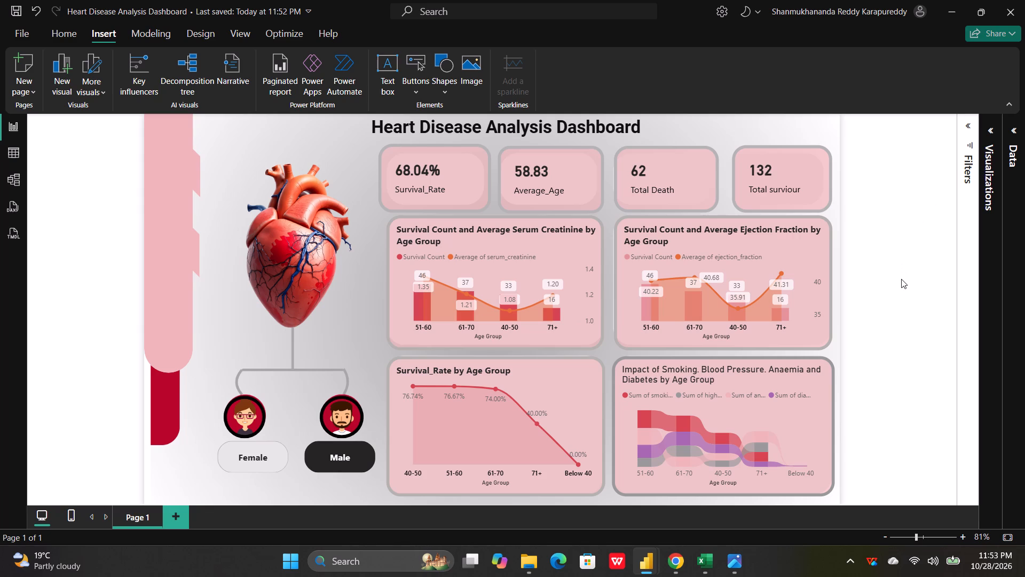
key(Print)
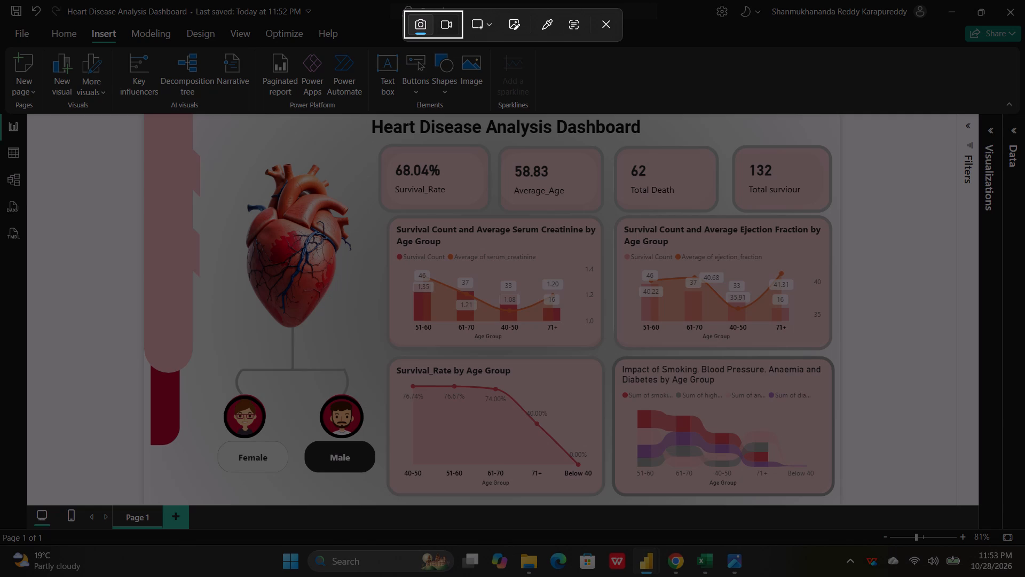
drag(144, 114, 347, 220)
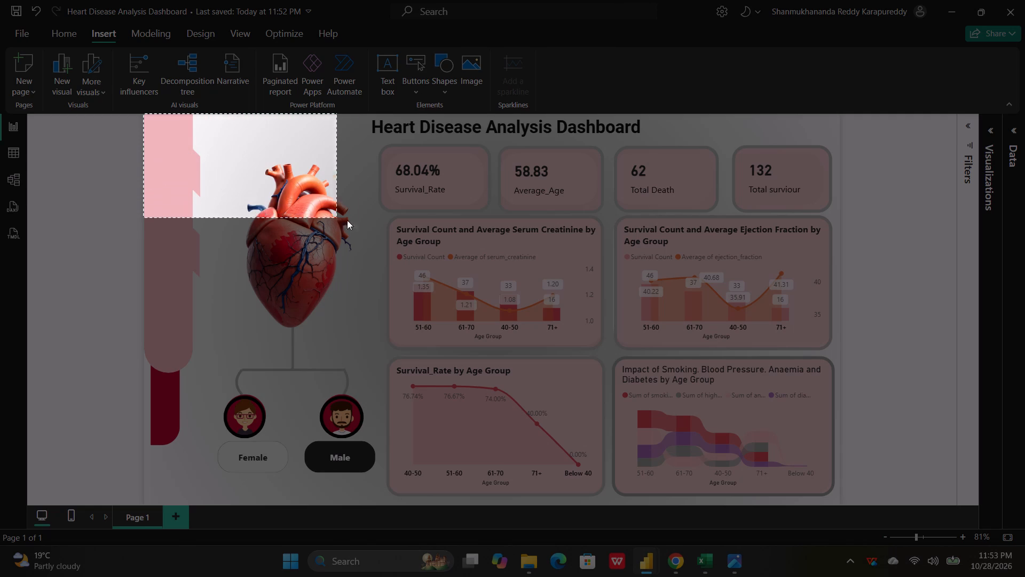
drag(347, 220, 703, 375)
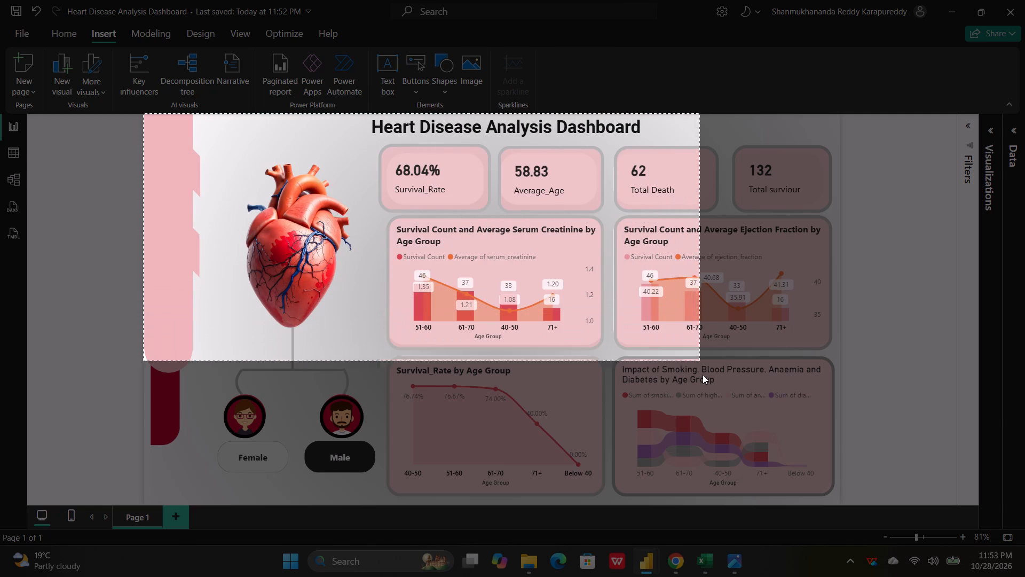
drag(703, 375, 846, 526)
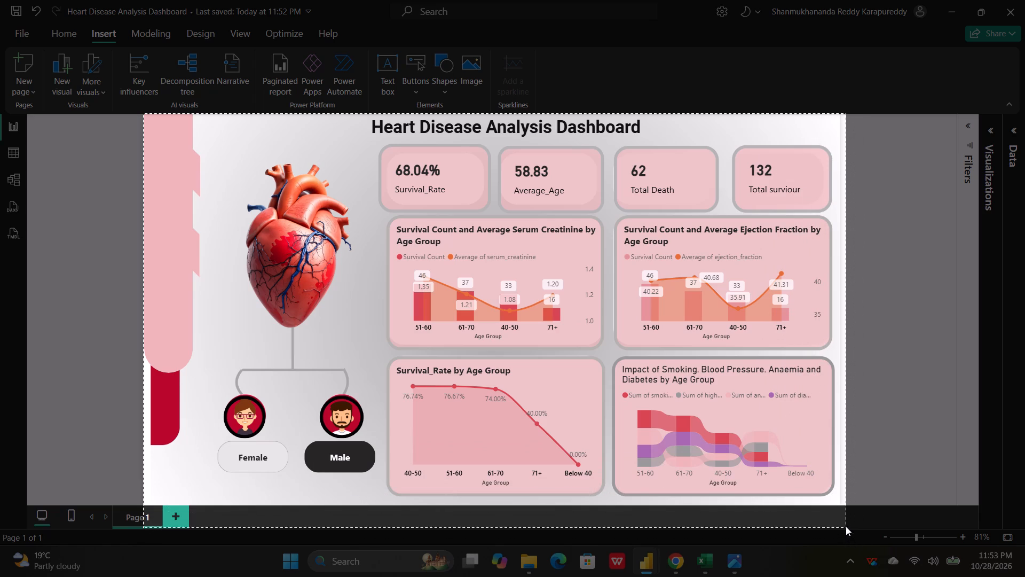
drag(846, 526, 837, 508)
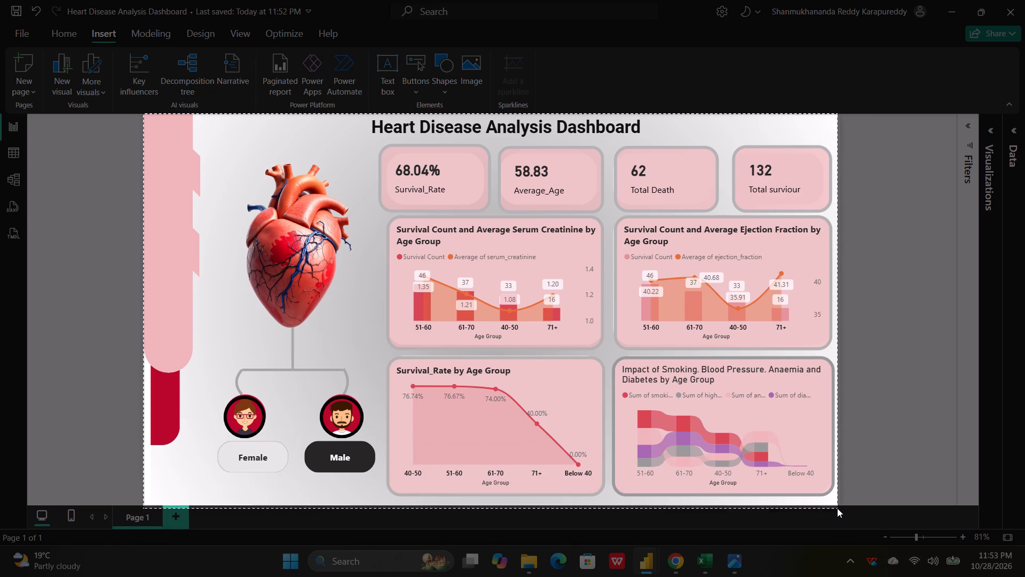
drag(837, 508, 840, 504)
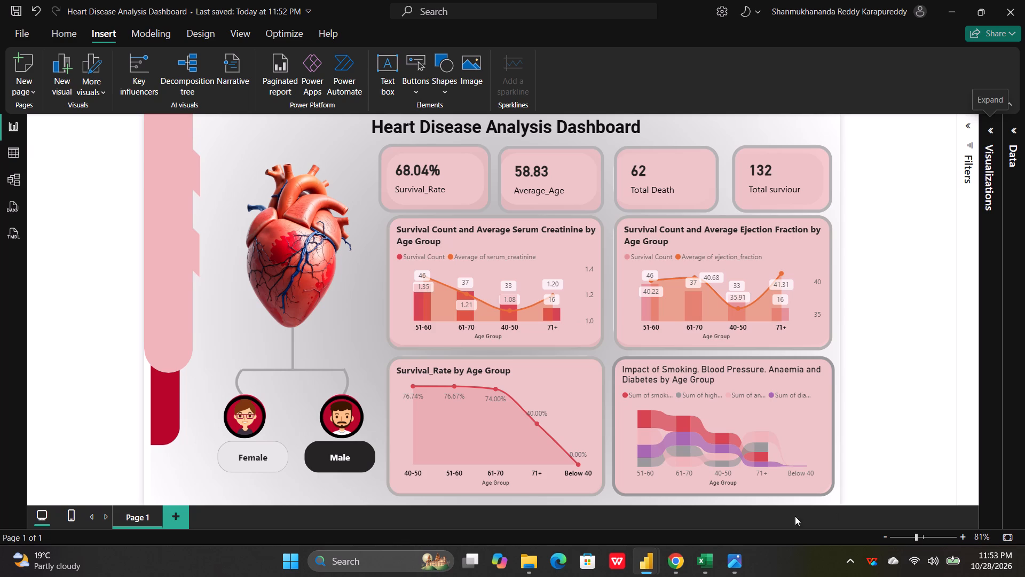
Switch to Chrome and examine the reference image Heart Disease Analysis Dashboard.png in the GitHub Heart-Disease-Analysis-Dashboard repository.
click(672, 563)
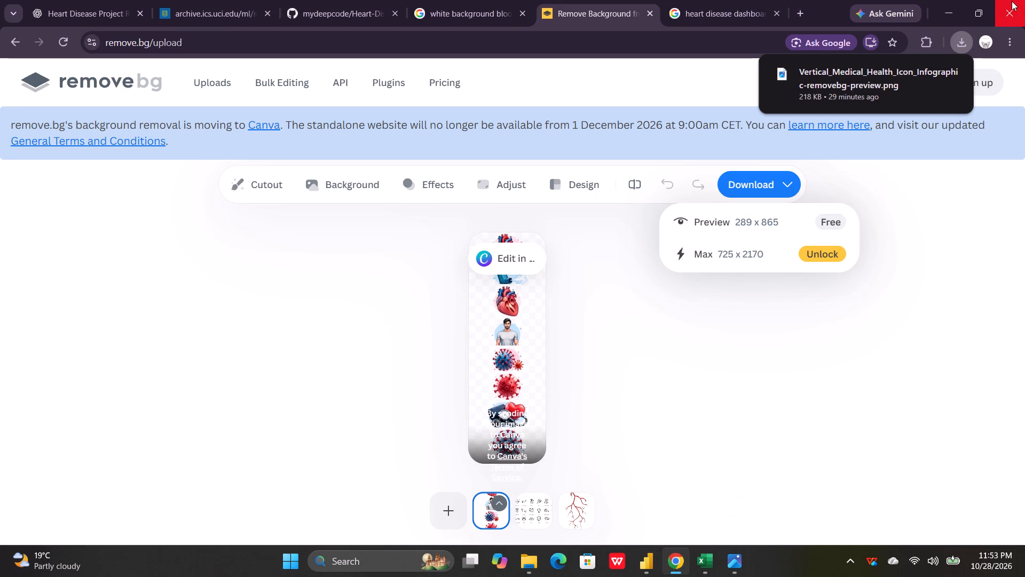
click(963, 35)
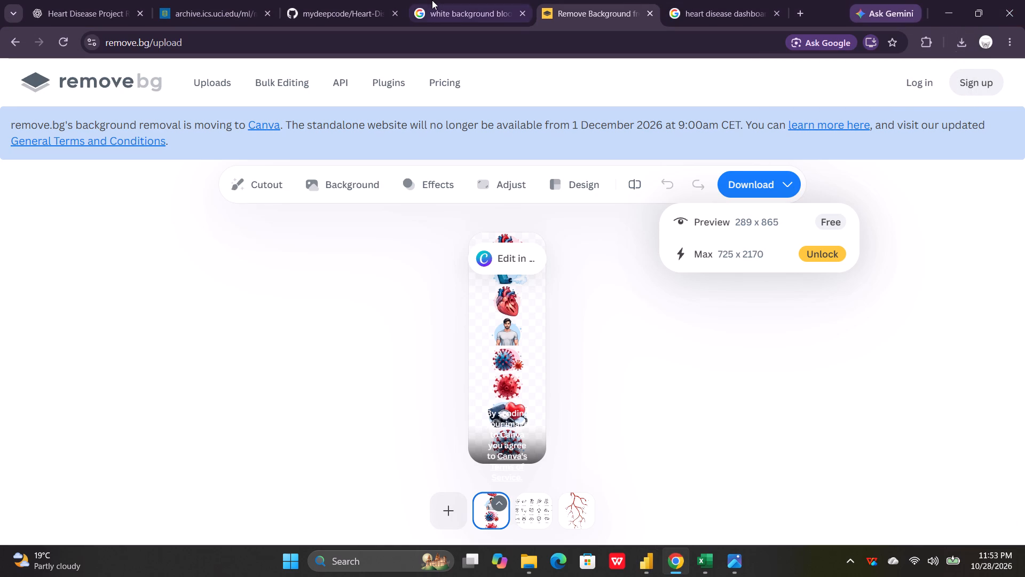
click(301, 3)
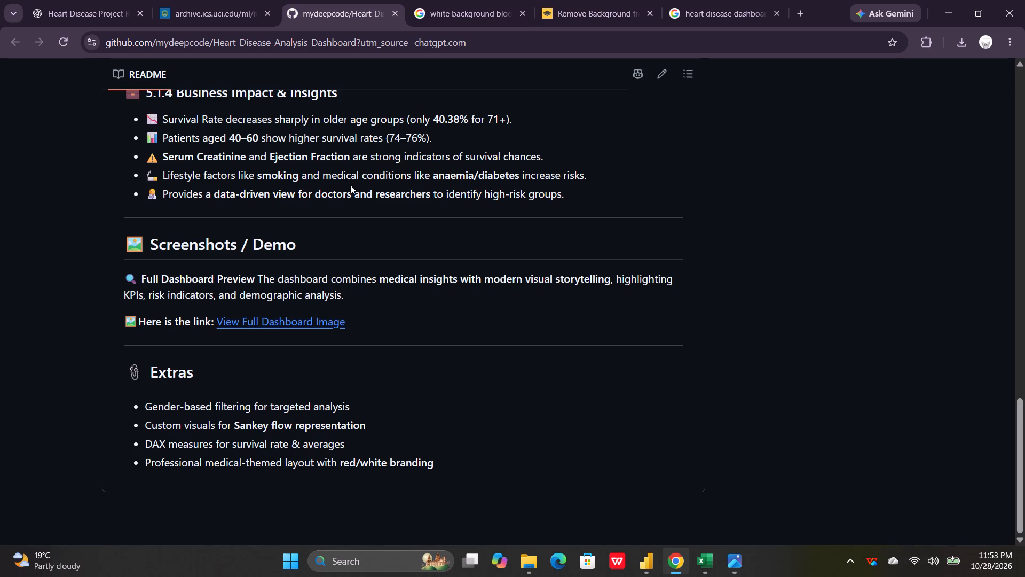
scroll(350, 185, up, 17)
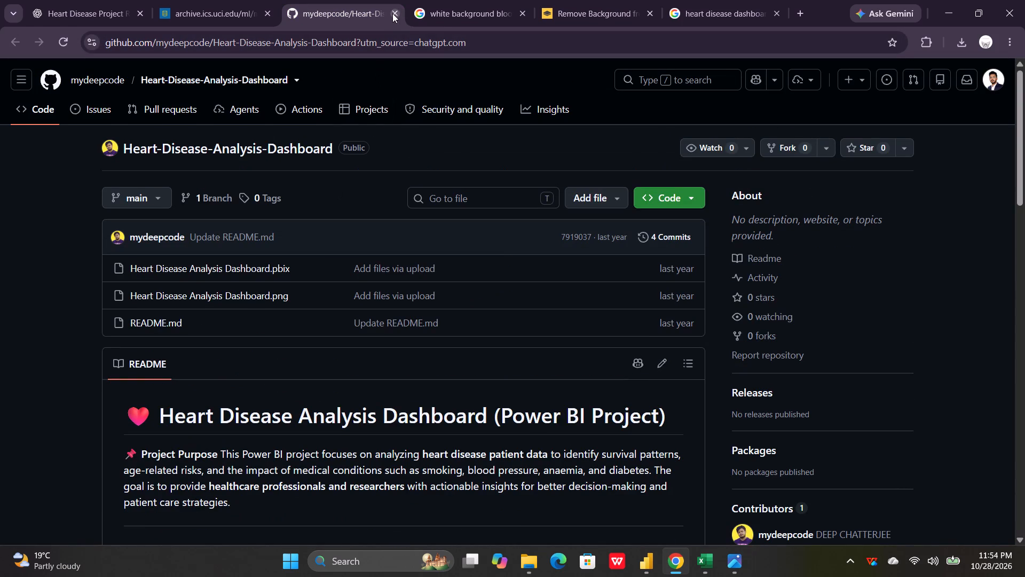
click(207, 294)
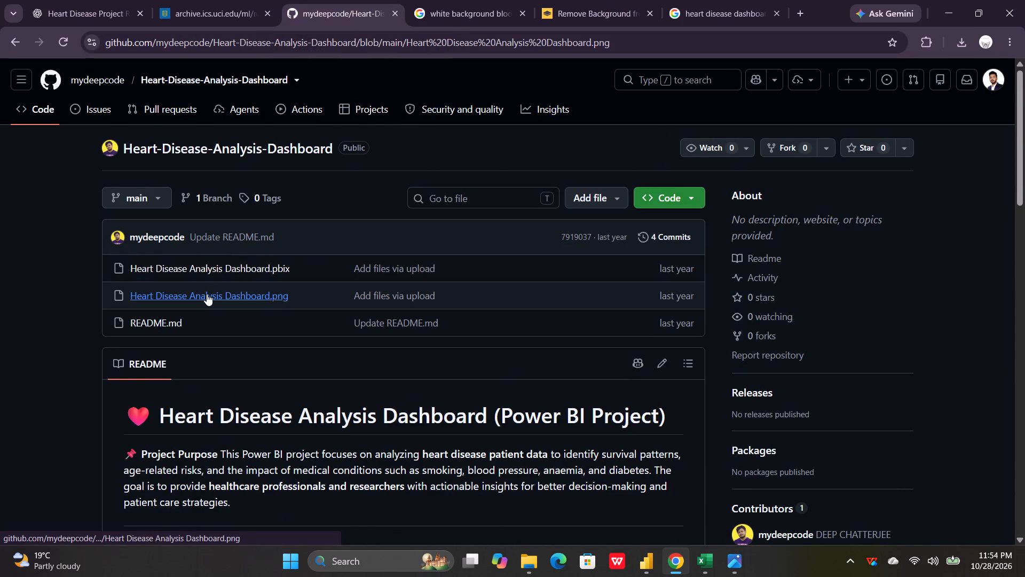
scroll(468, 324, down, 1)
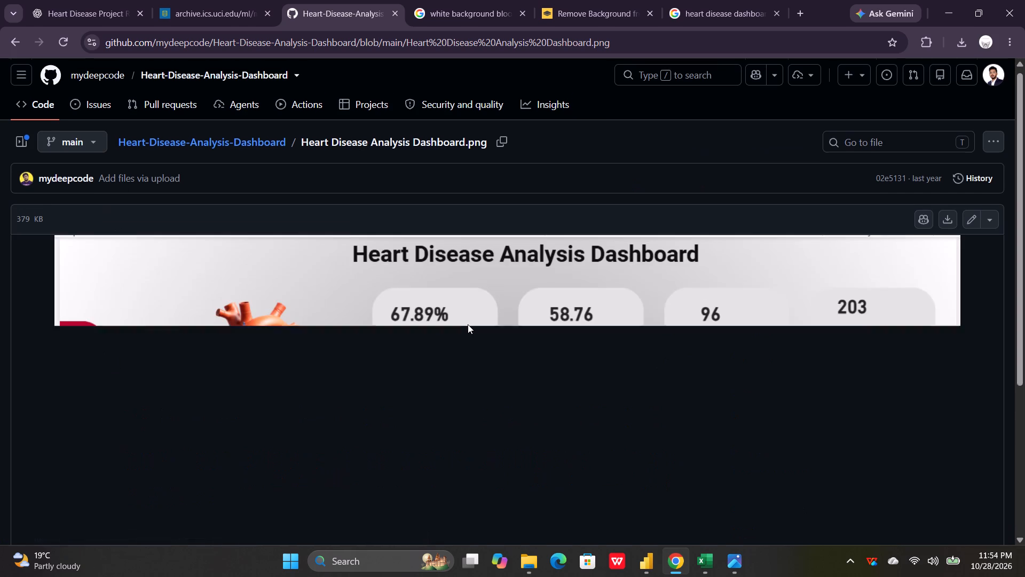
scroll(468, 324, down, 4)
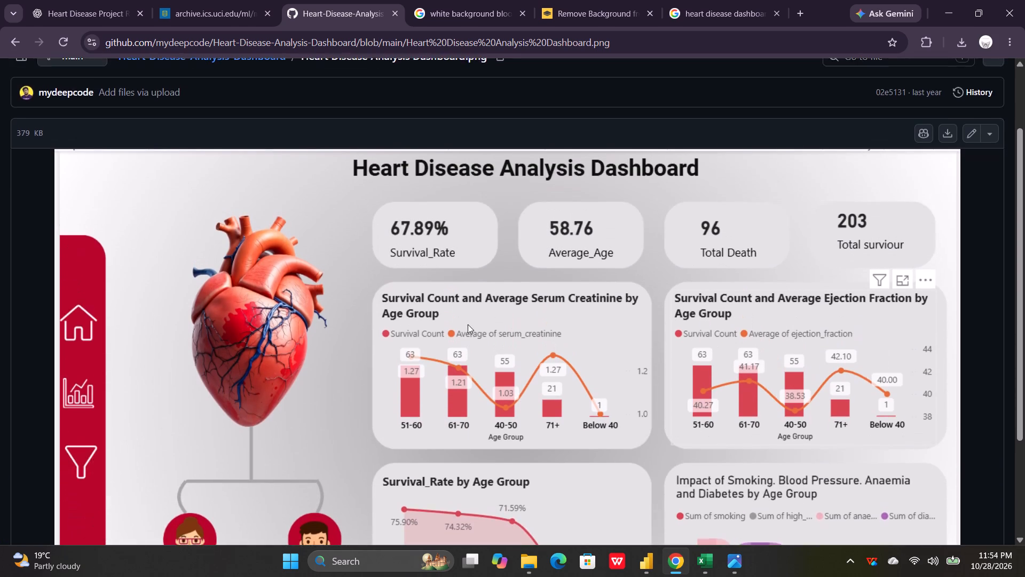
scroll(468, 324, down, 1)
scroll(468, 324, up, 2)
scroll(468, 324, down, 4)
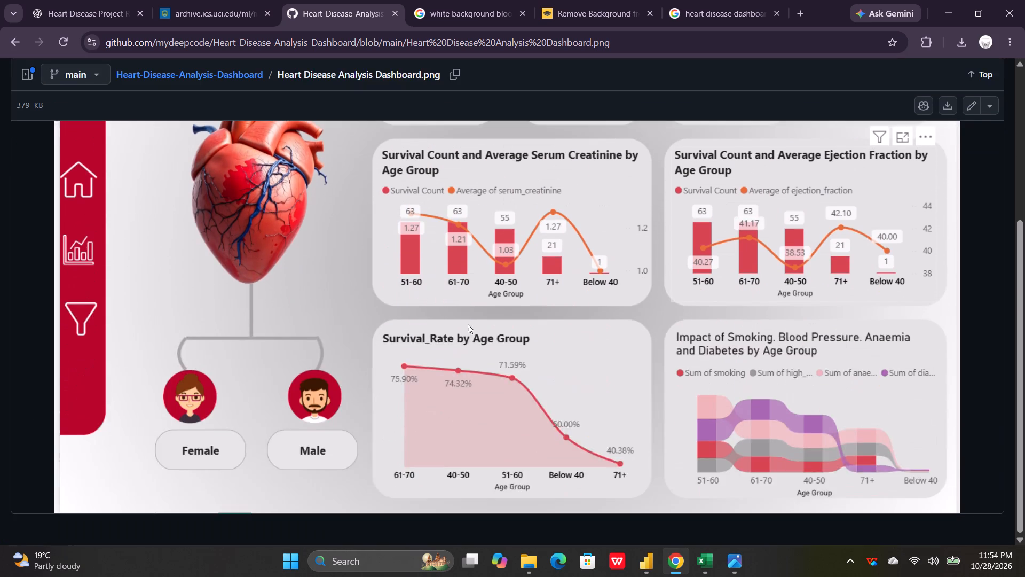
scroll(468, 324, up, 5)
scroll(468, 324, down, 4)
scroll(468, 324, up, 1)
scroll(468, 324, down, 2)
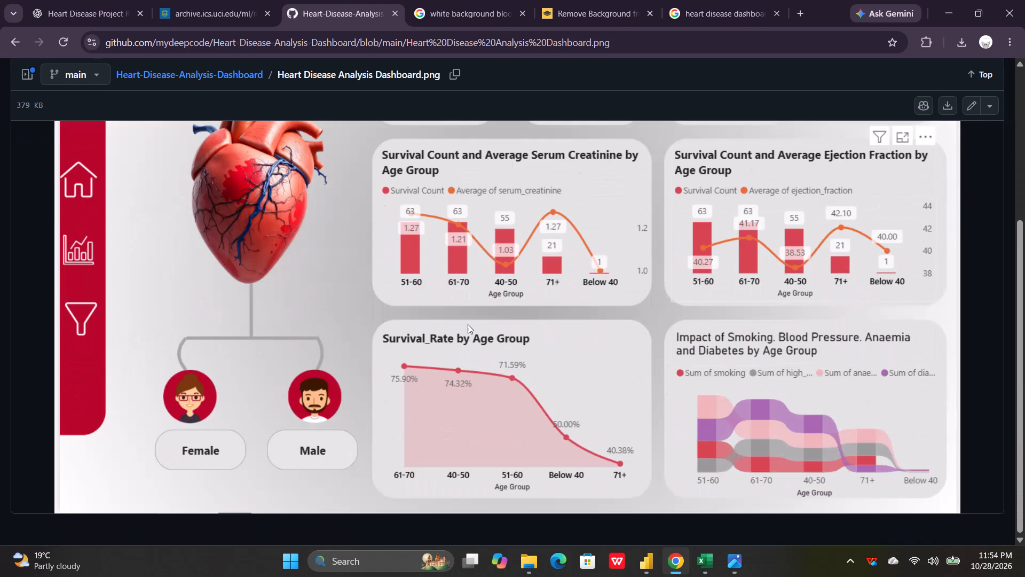
Close the GitHub reference page and the blood veins image search, and minimise the browser to return to Power BI.
click(393, 11)
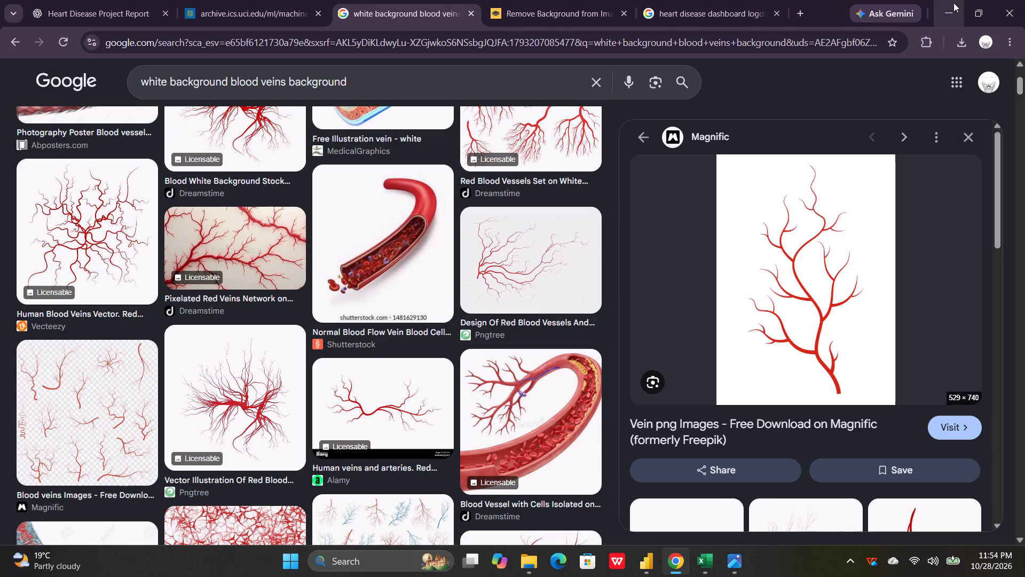
click(467, 15)
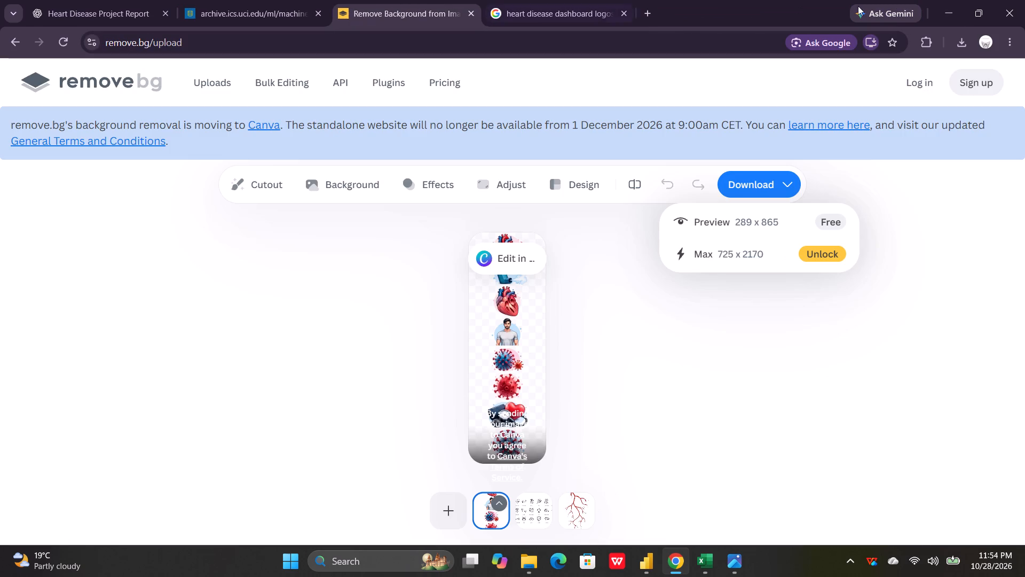
click(955, 2)
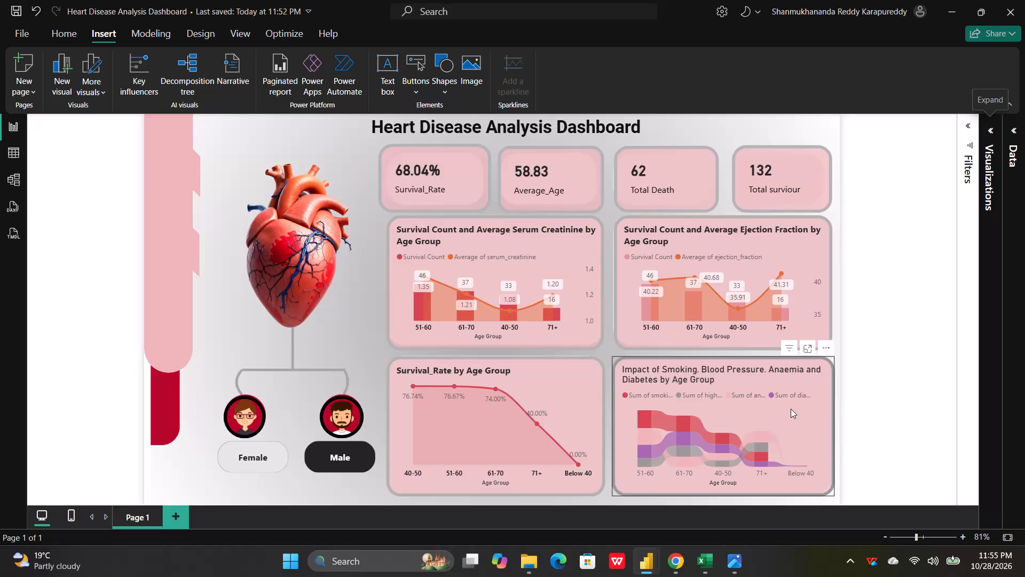
Look through the columns of the heart_Disease_clinical_records_ table in Table view and return to the report page.
click(17, 143)
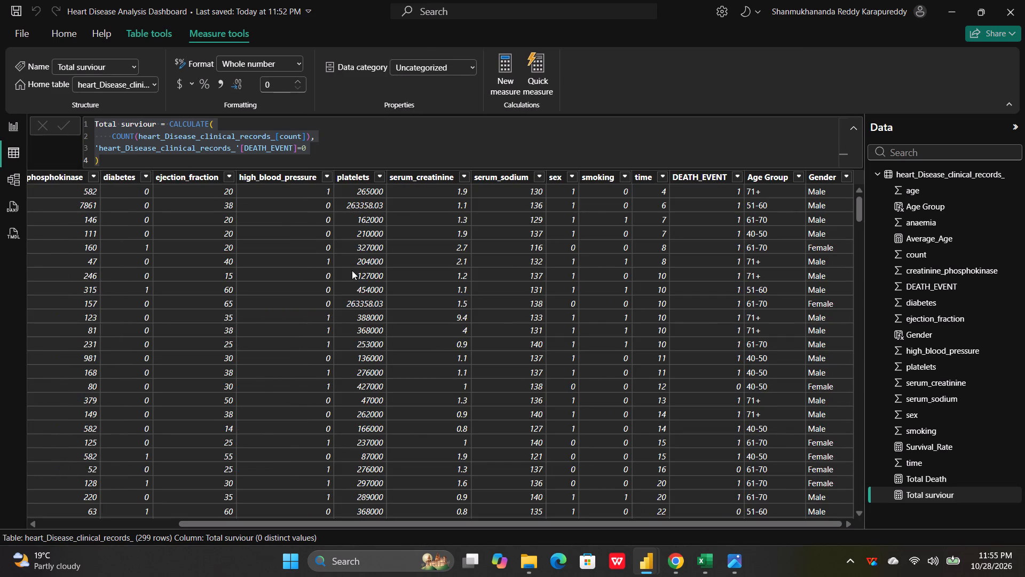
scroll(352, 270, left, 6)
scroll(352, 270, right, 7)
scroll(352, 270, left, 5)
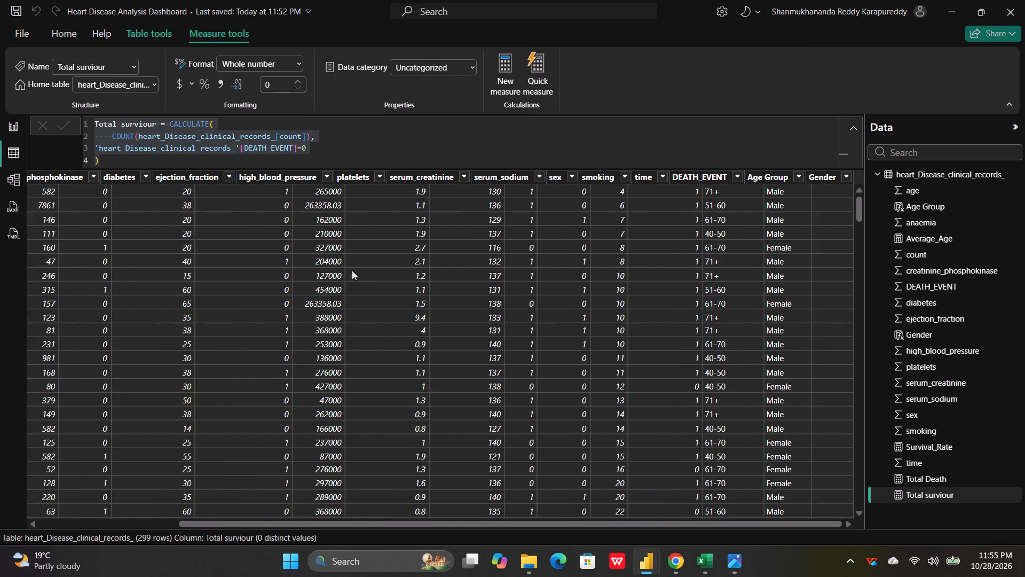
click(7, 126)
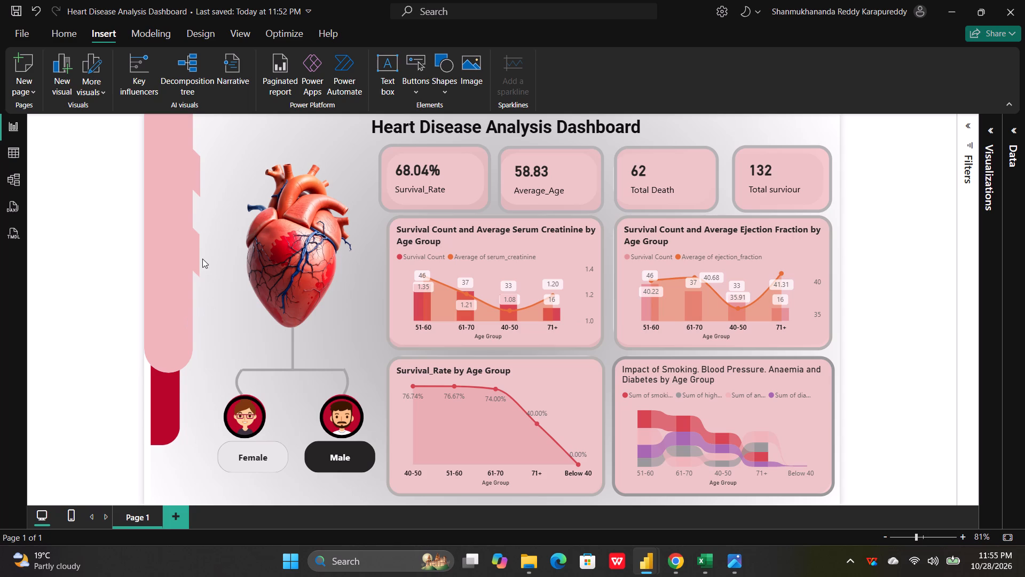
Move both pink chevrons inward so they lie flush within the width of the pink side panel.
drag(195, 249, 183, 248)
drag(198, 179, 180, 177)
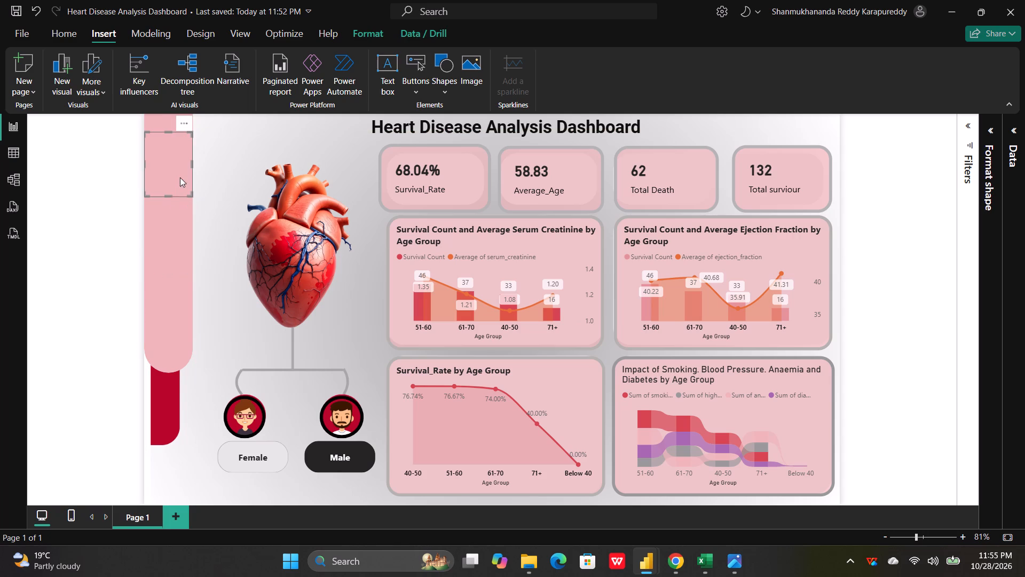
click(214, 229)
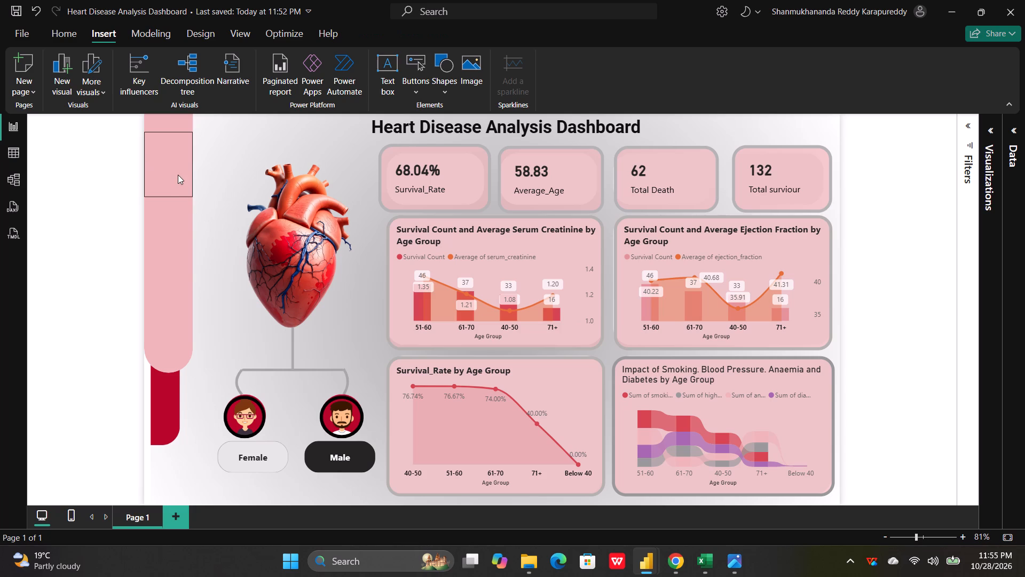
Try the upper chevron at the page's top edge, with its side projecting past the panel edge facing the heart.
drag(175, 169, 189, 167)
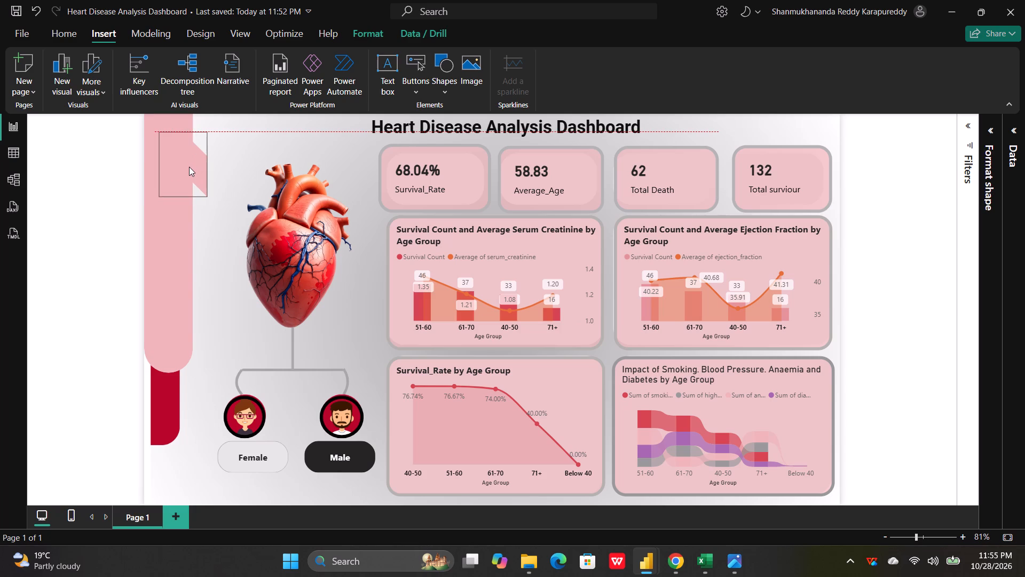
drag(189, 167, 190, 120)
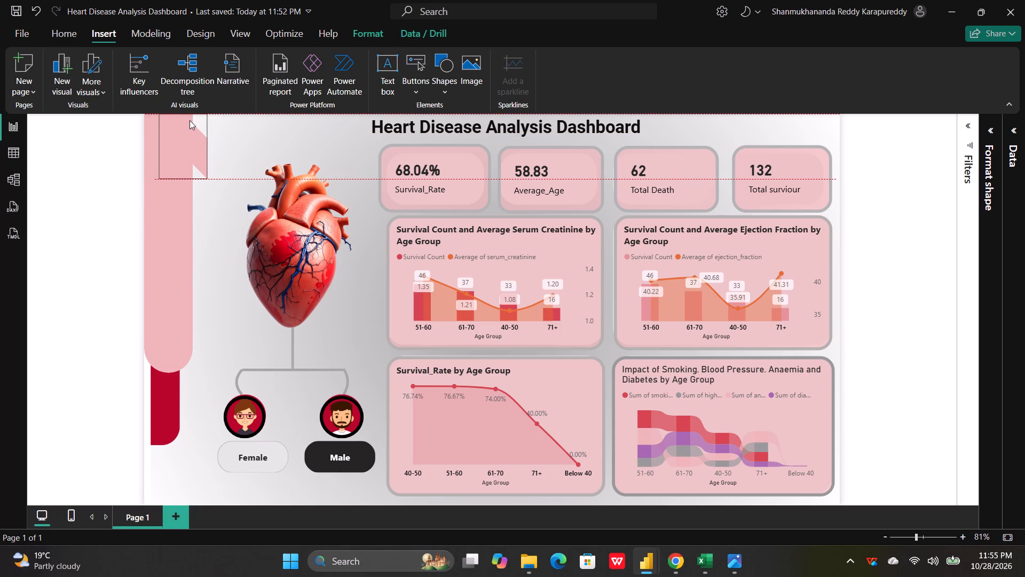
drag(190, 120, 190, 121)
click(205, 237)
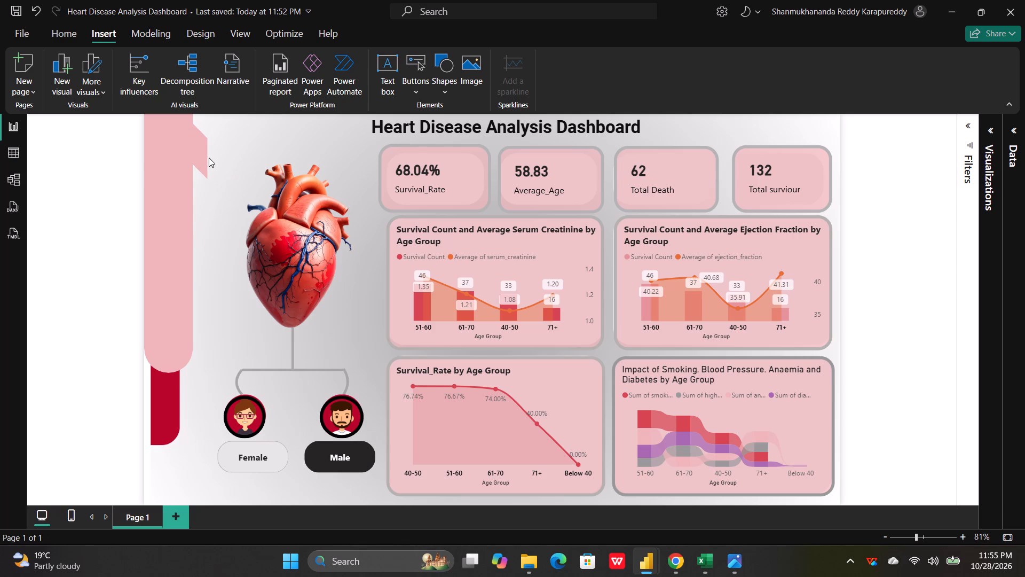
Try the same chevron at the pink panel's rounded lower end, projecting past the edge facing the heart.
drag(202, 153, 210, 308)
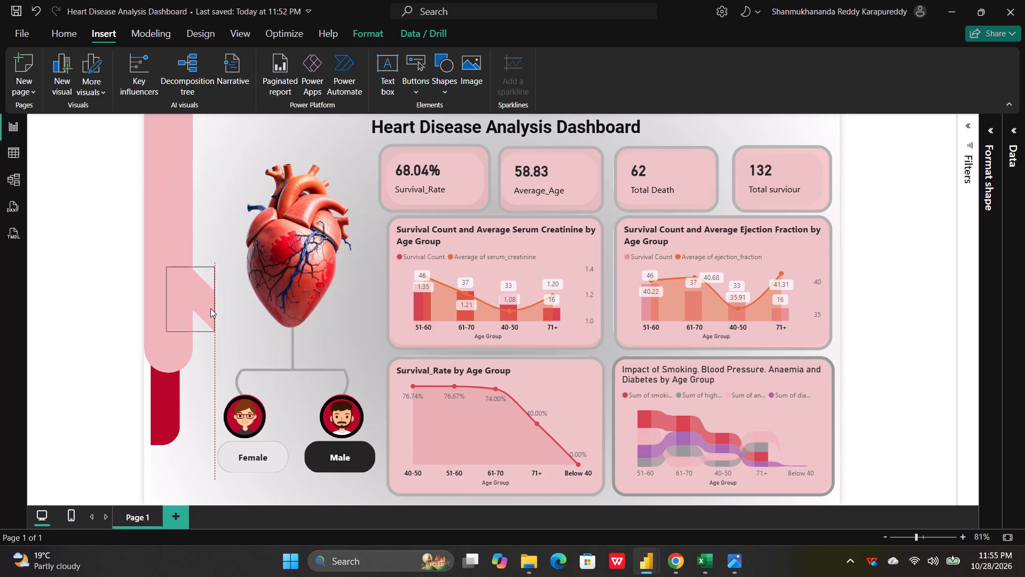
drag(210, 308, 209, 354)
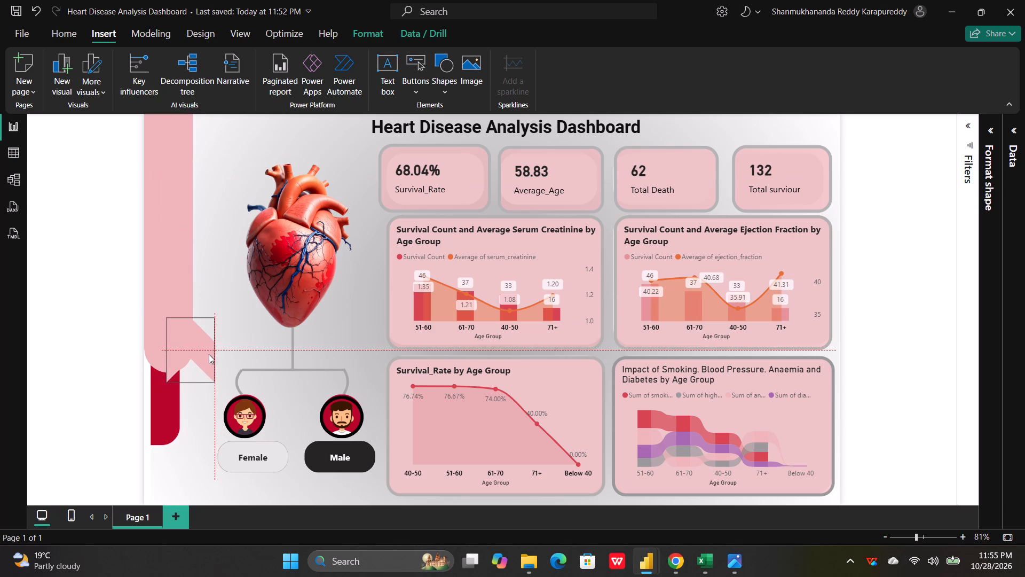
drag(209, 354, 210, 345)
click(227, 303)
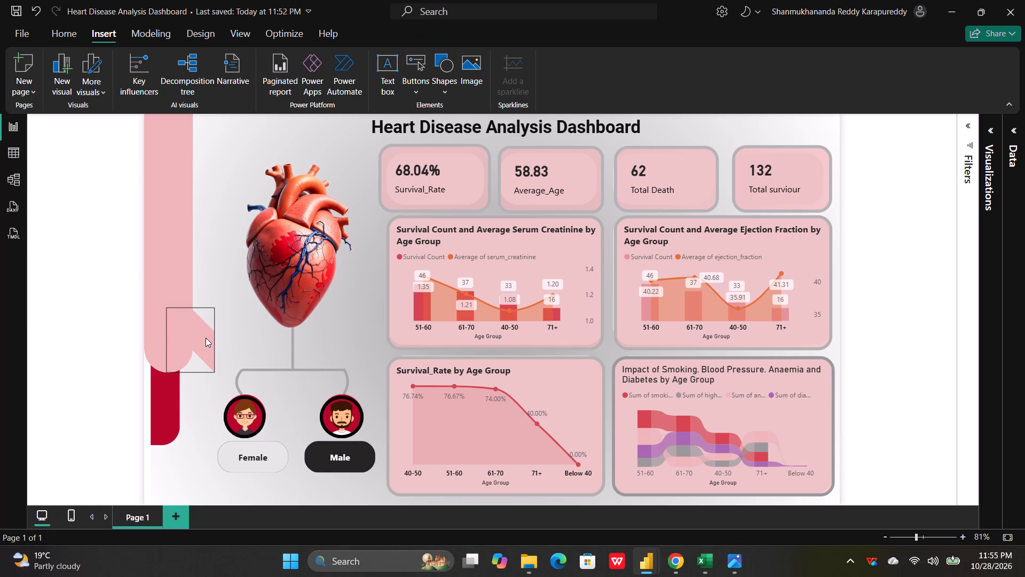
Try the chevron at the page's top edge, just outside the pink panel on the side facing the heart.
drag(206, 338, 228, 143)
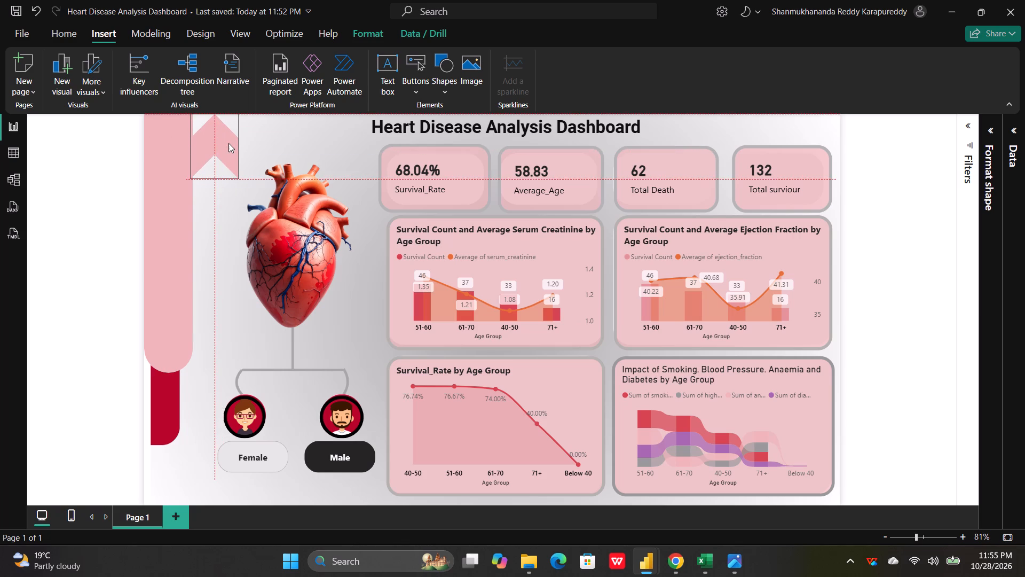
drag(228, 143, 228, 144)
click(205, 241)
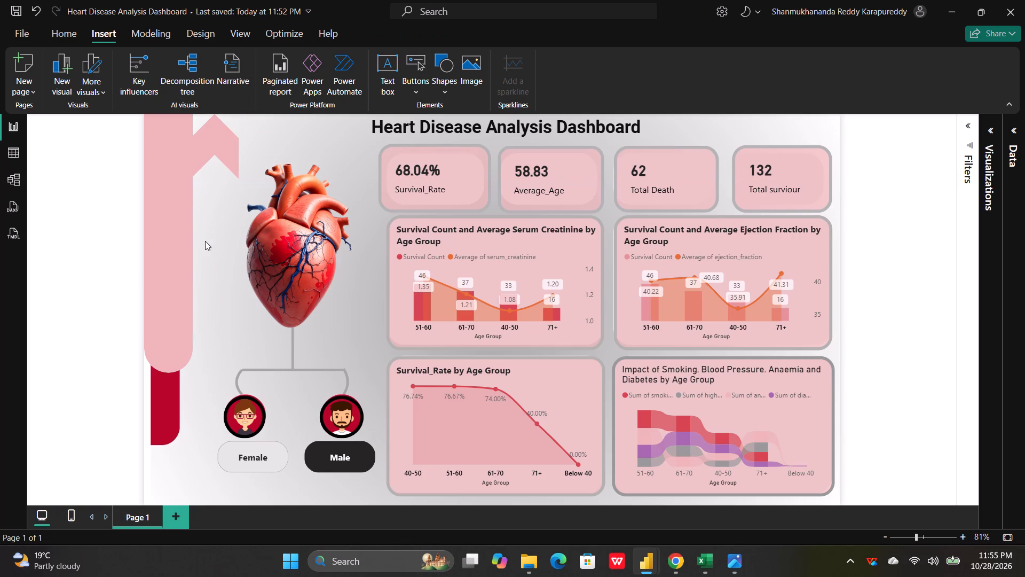
Move the chevron over the lower end of the dark red shape, aligned with the width of the pink panel.
drag(220, 137, 145, 388)
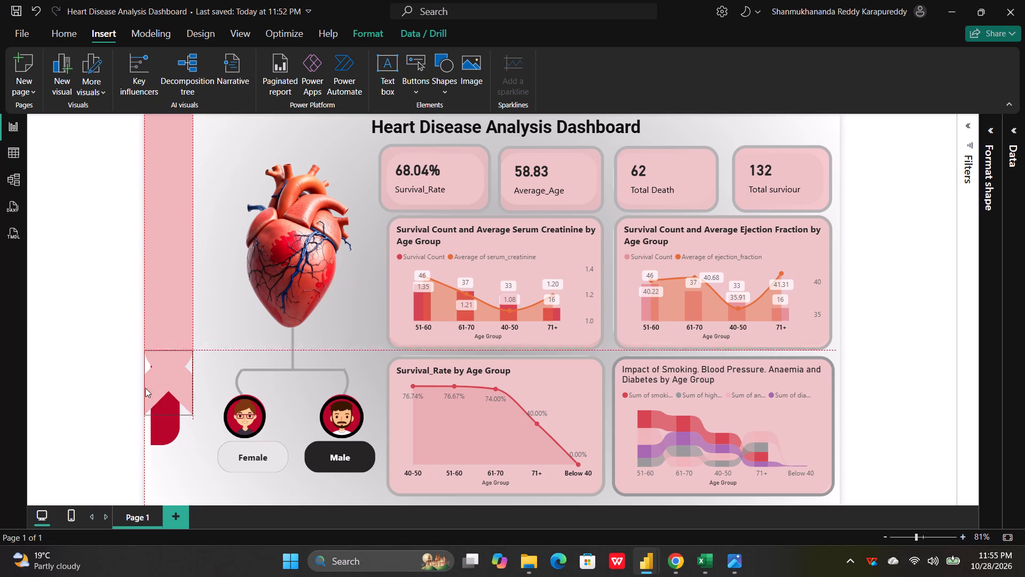
drag(145, 388, 132, 433)
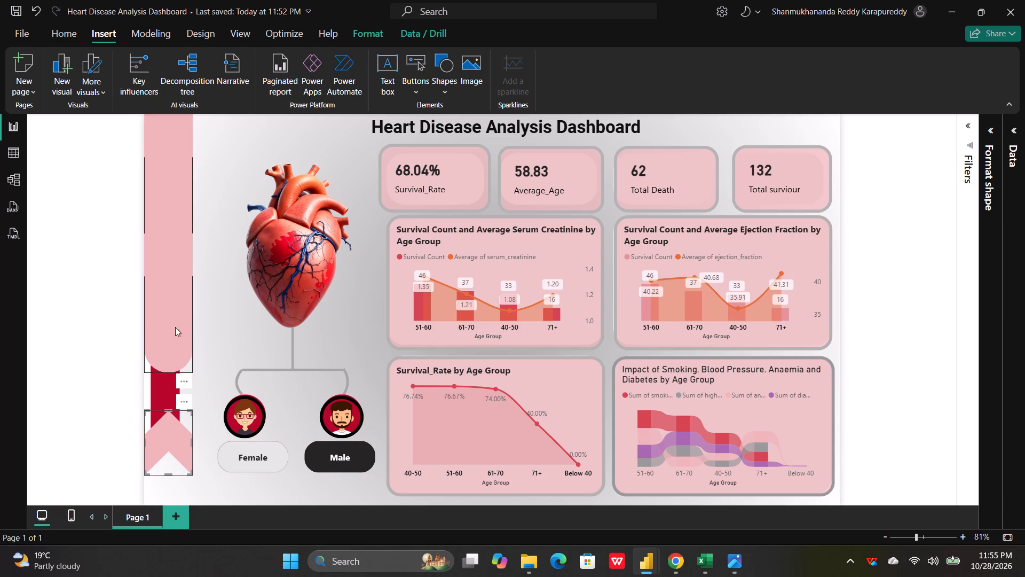
click(206, 312)
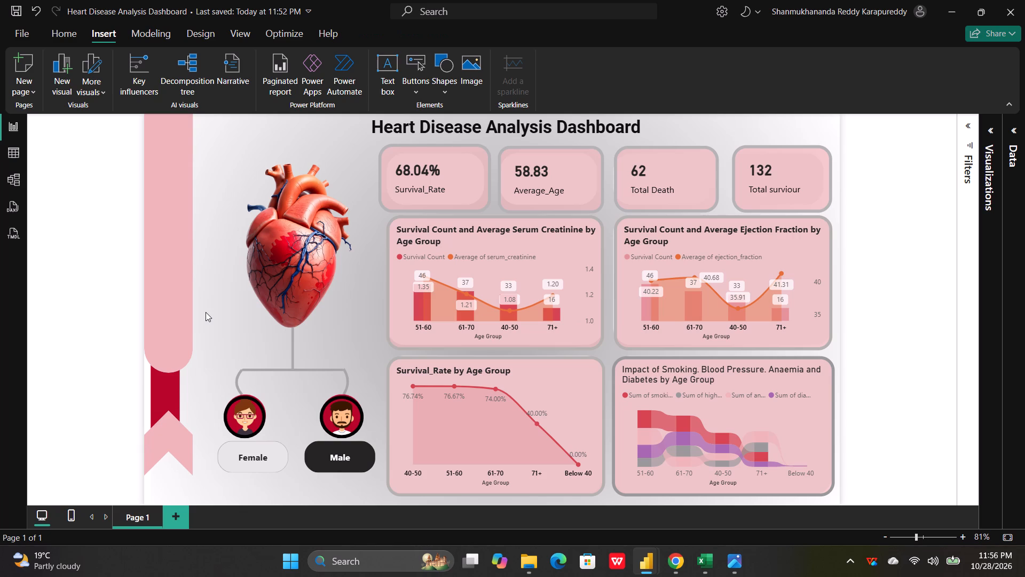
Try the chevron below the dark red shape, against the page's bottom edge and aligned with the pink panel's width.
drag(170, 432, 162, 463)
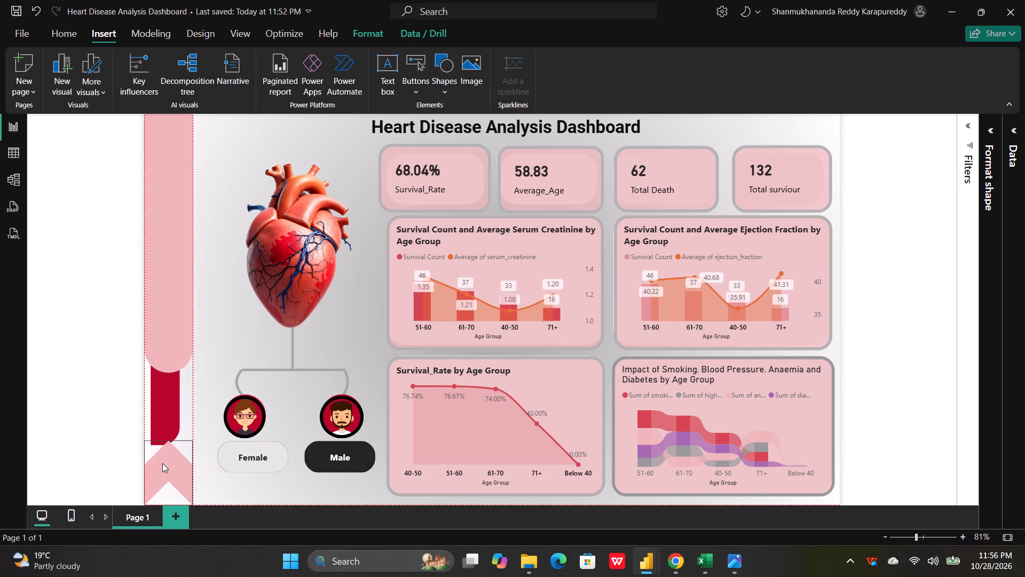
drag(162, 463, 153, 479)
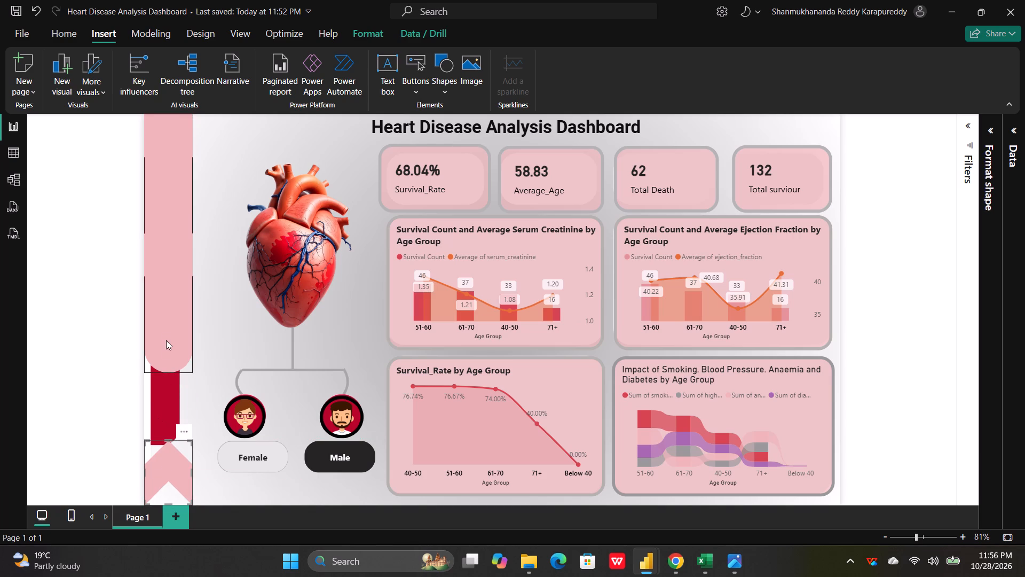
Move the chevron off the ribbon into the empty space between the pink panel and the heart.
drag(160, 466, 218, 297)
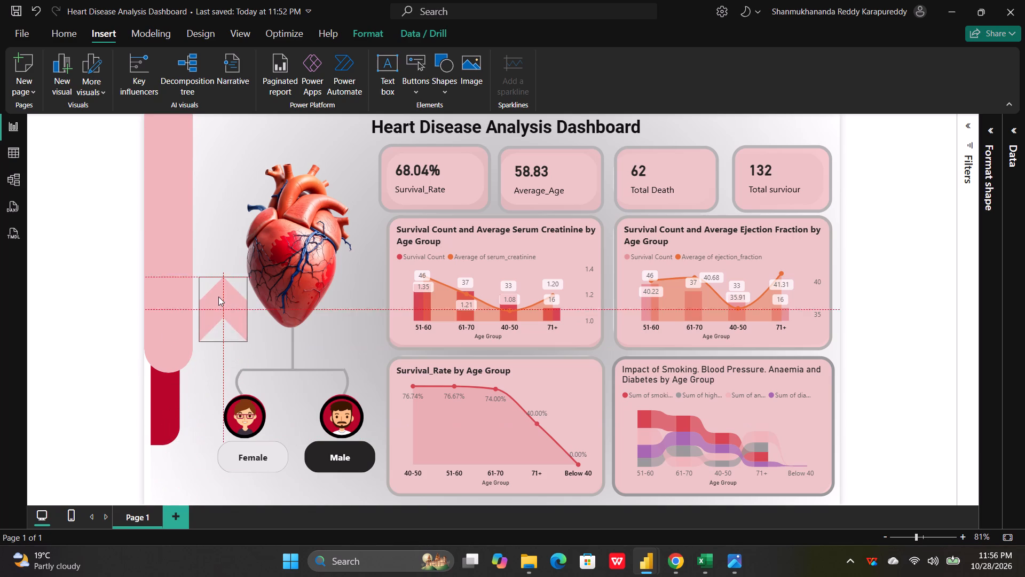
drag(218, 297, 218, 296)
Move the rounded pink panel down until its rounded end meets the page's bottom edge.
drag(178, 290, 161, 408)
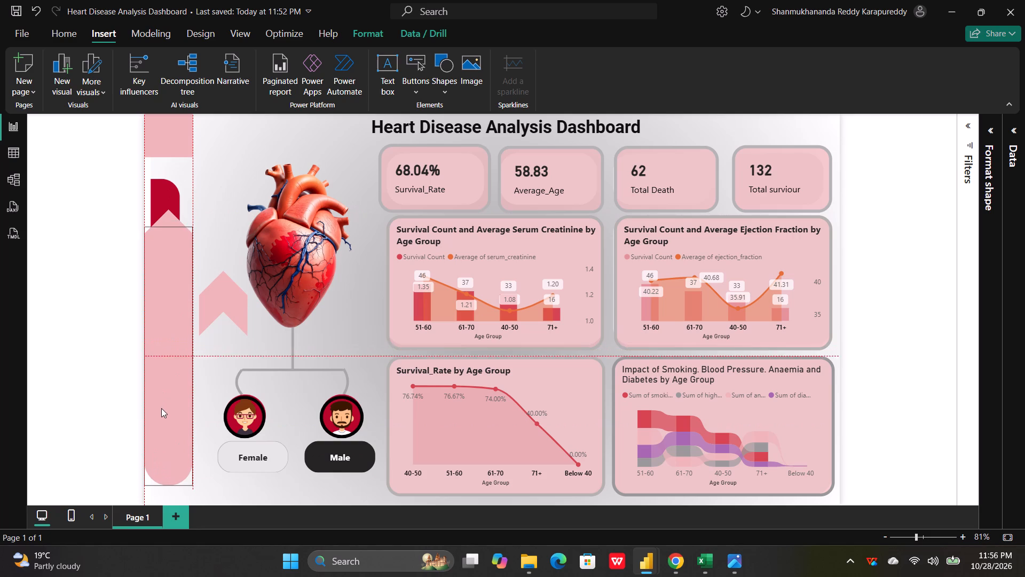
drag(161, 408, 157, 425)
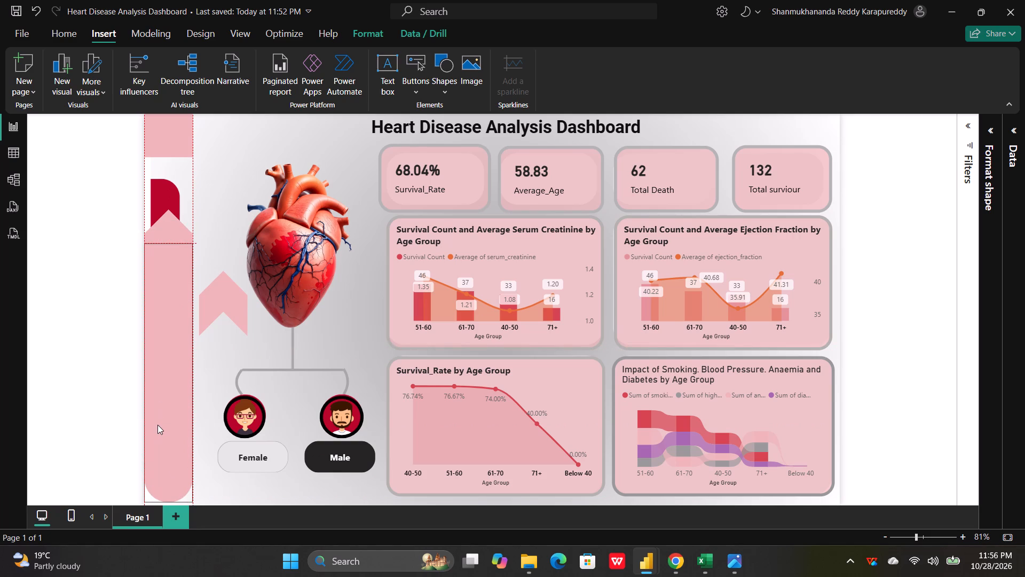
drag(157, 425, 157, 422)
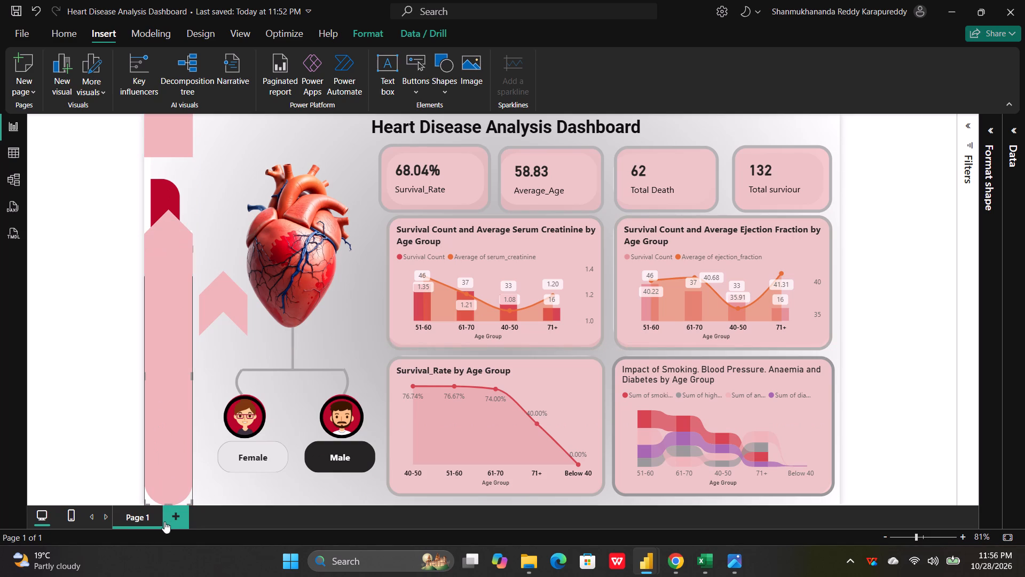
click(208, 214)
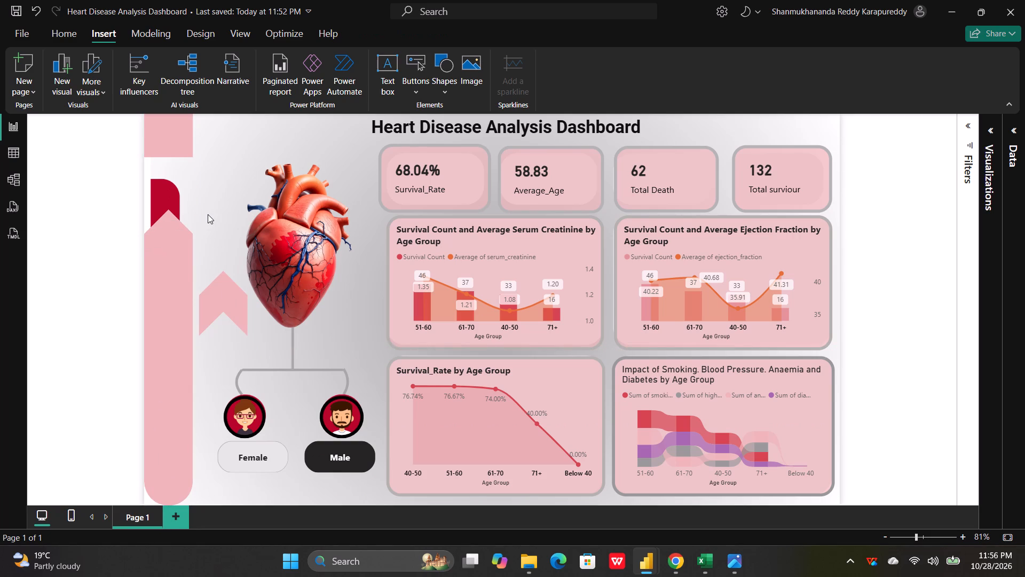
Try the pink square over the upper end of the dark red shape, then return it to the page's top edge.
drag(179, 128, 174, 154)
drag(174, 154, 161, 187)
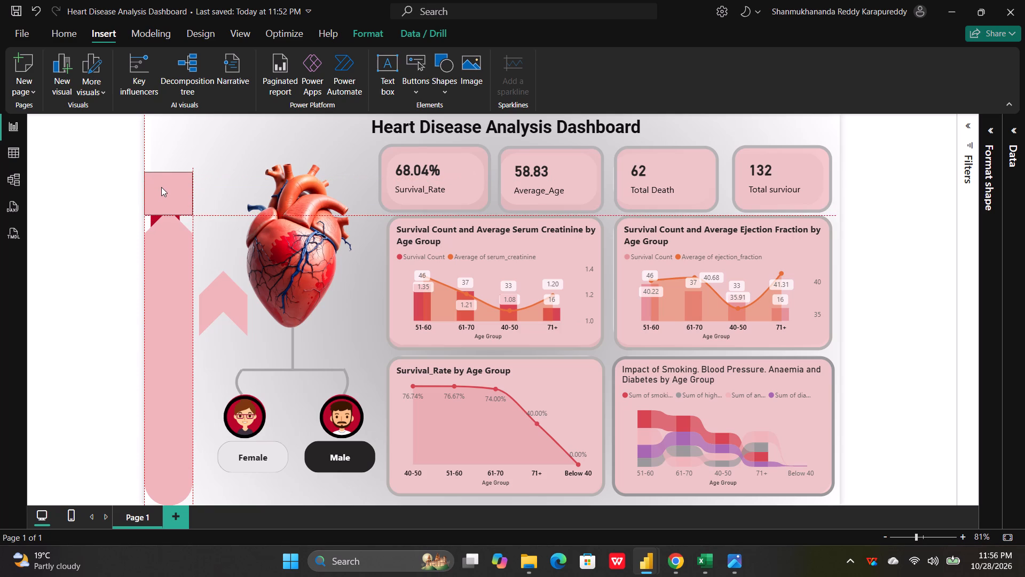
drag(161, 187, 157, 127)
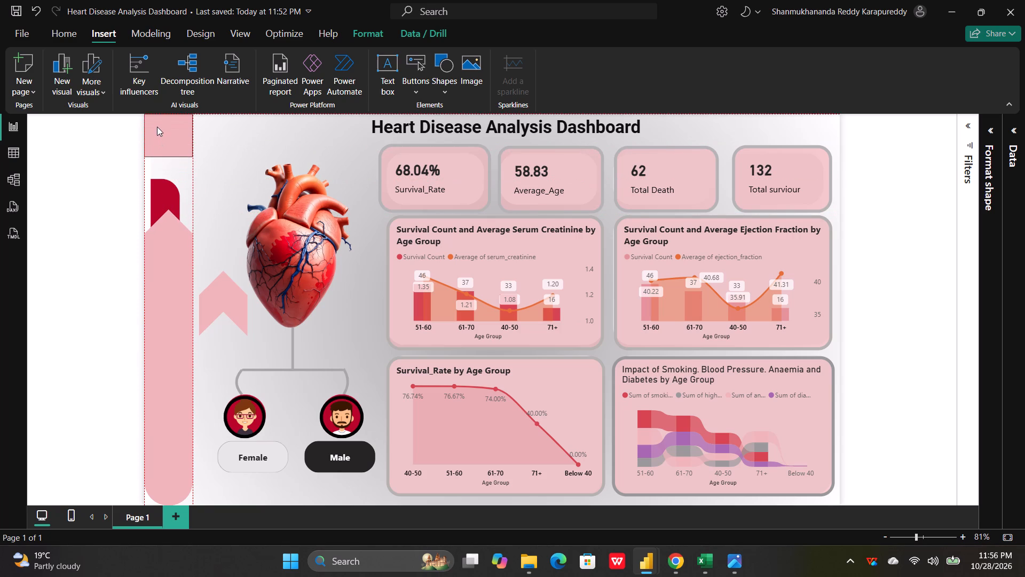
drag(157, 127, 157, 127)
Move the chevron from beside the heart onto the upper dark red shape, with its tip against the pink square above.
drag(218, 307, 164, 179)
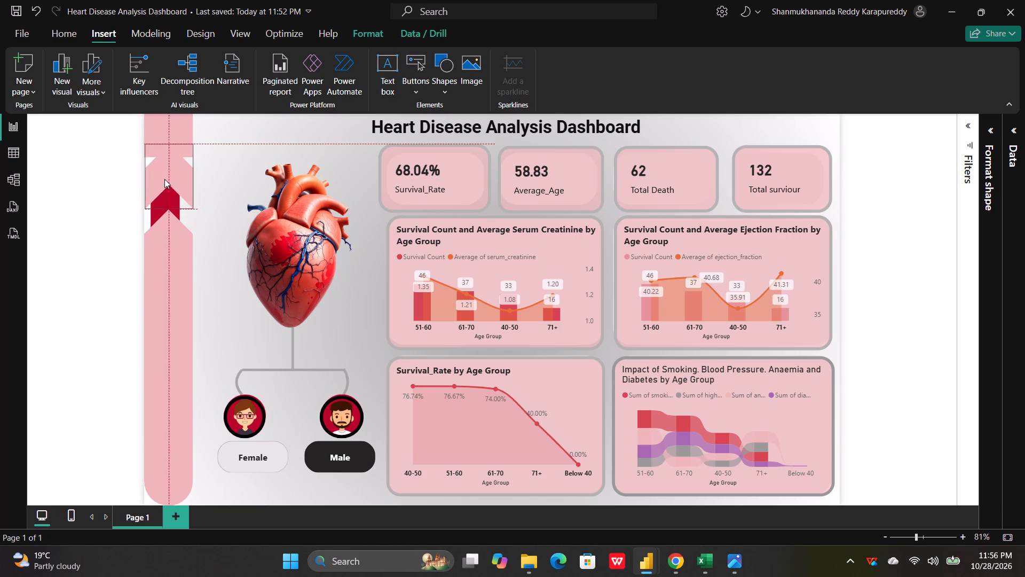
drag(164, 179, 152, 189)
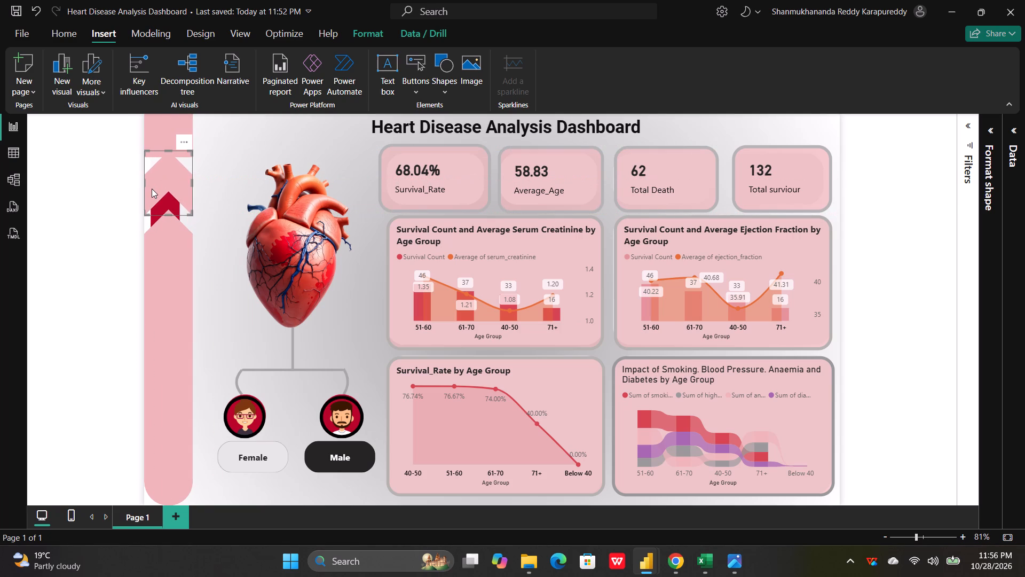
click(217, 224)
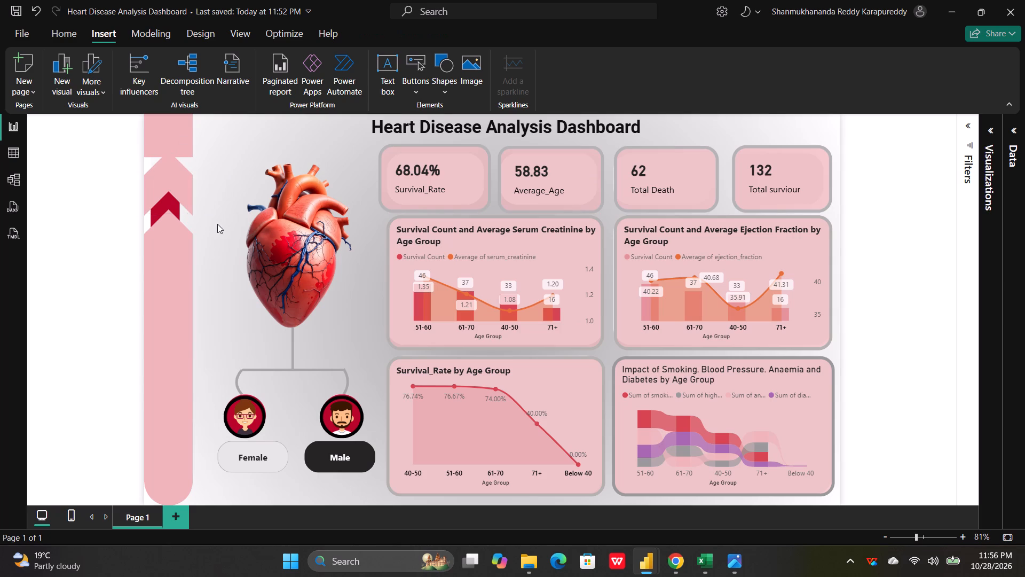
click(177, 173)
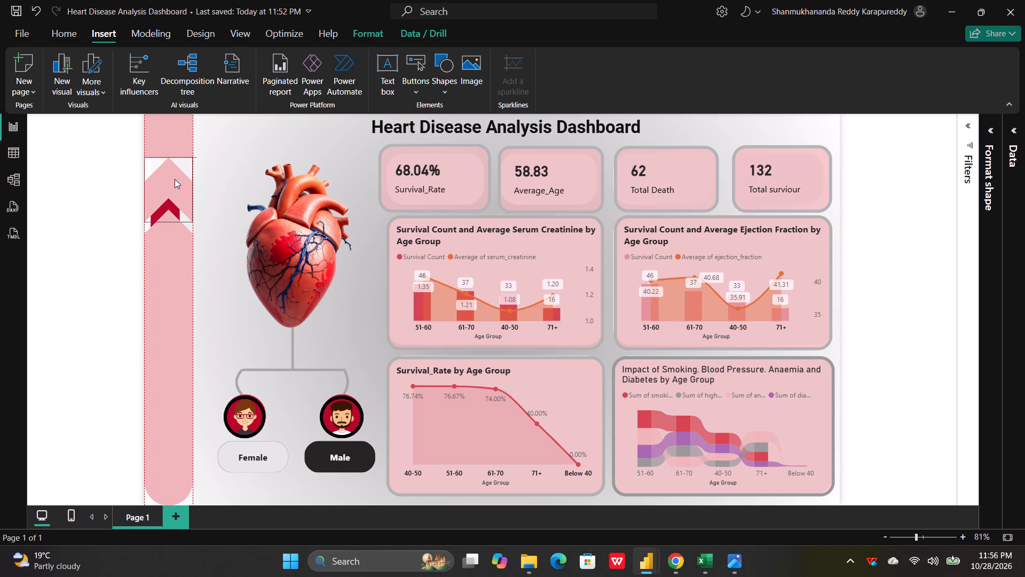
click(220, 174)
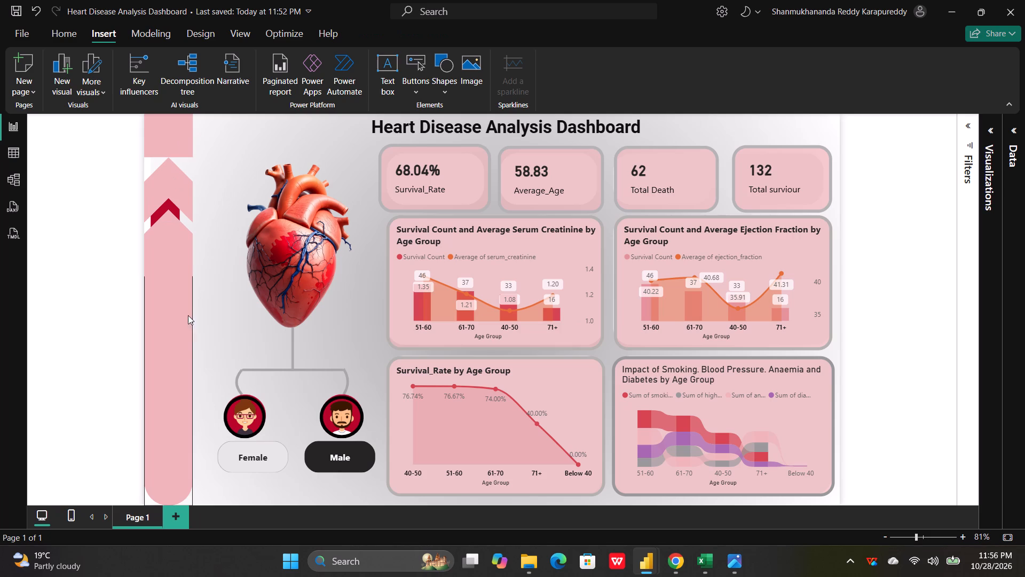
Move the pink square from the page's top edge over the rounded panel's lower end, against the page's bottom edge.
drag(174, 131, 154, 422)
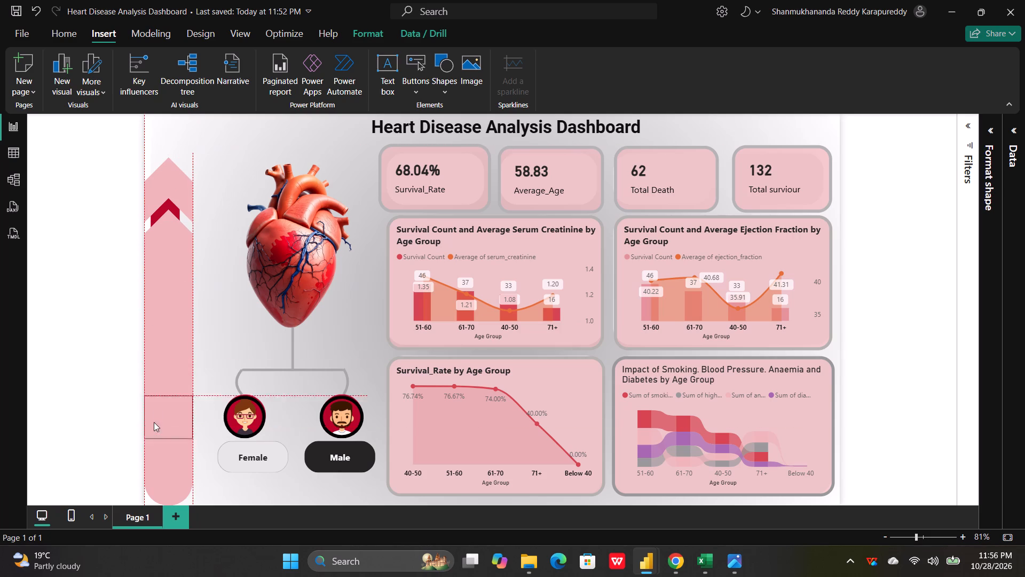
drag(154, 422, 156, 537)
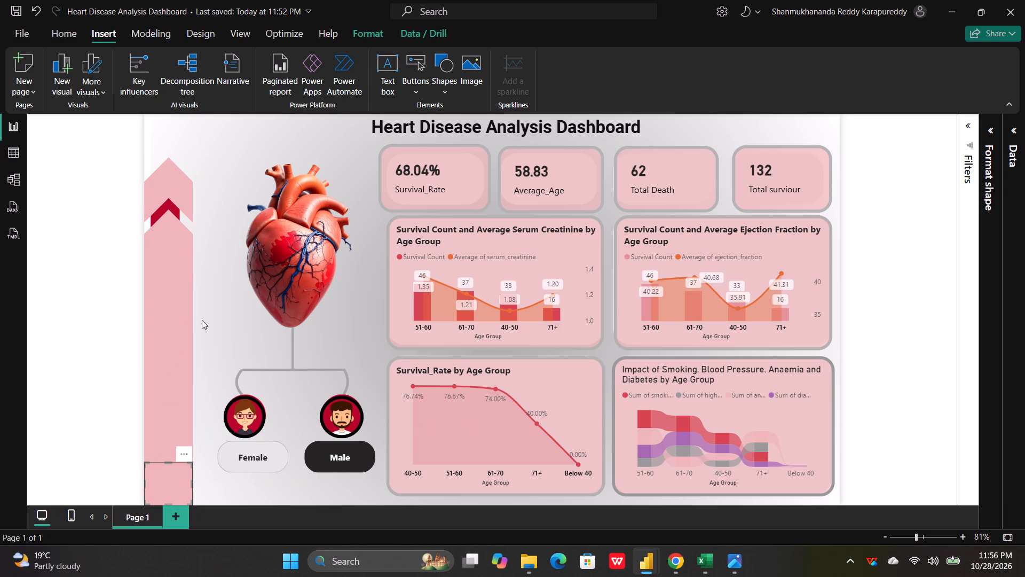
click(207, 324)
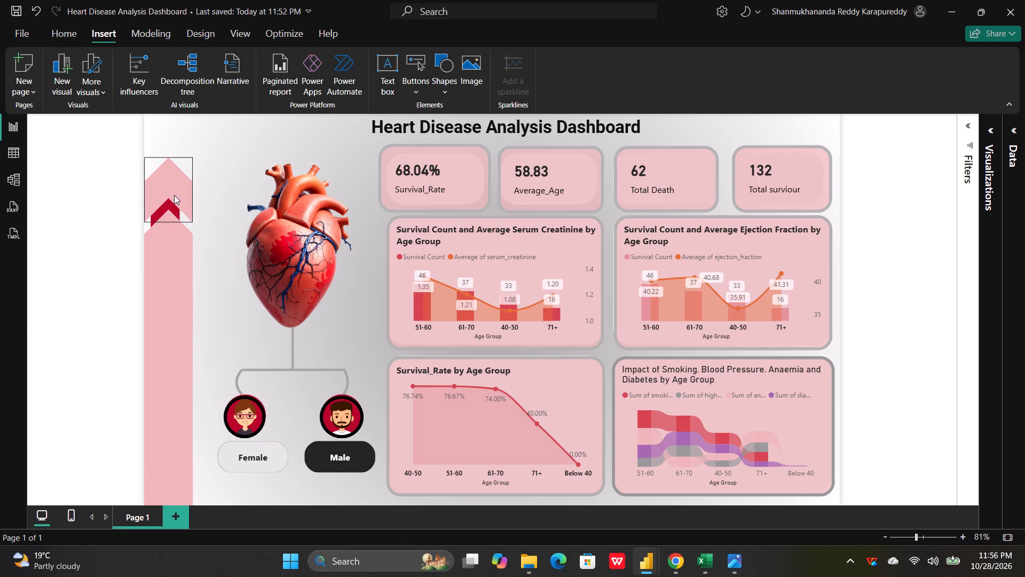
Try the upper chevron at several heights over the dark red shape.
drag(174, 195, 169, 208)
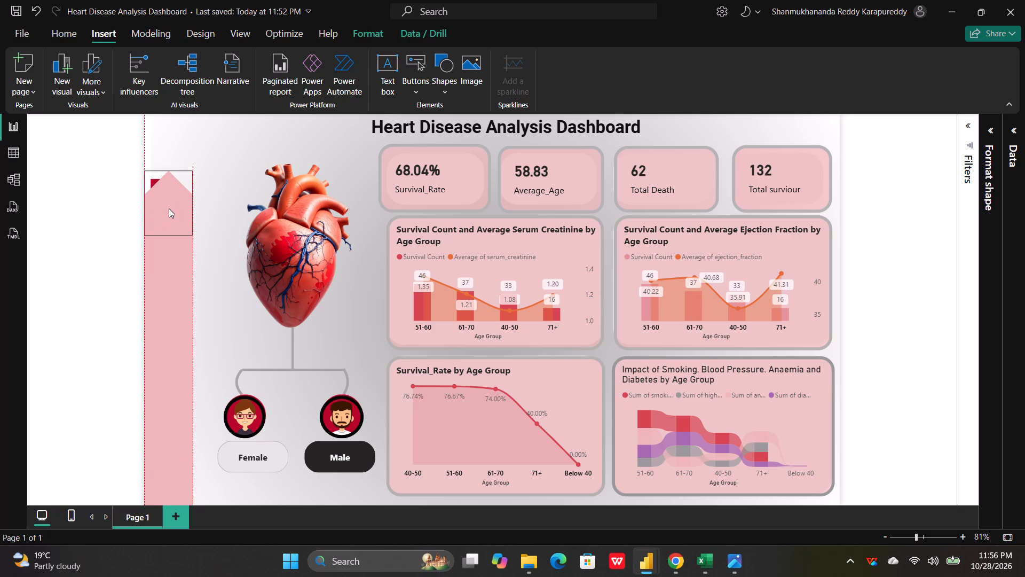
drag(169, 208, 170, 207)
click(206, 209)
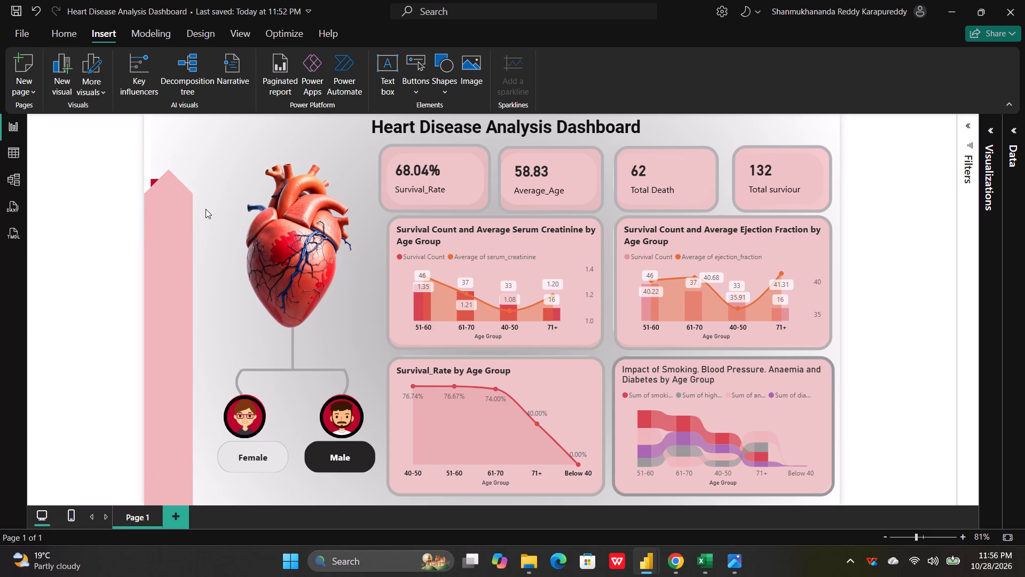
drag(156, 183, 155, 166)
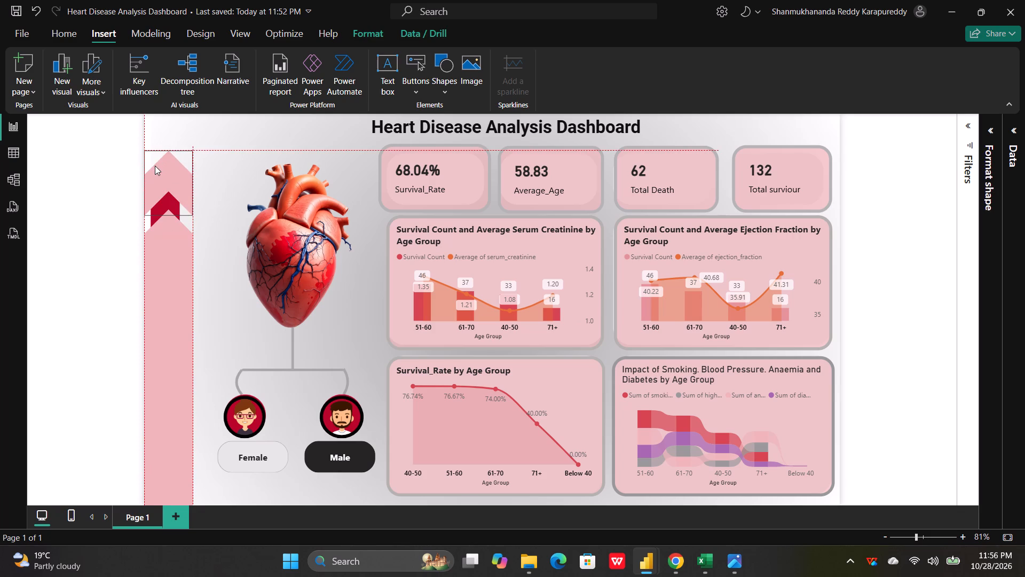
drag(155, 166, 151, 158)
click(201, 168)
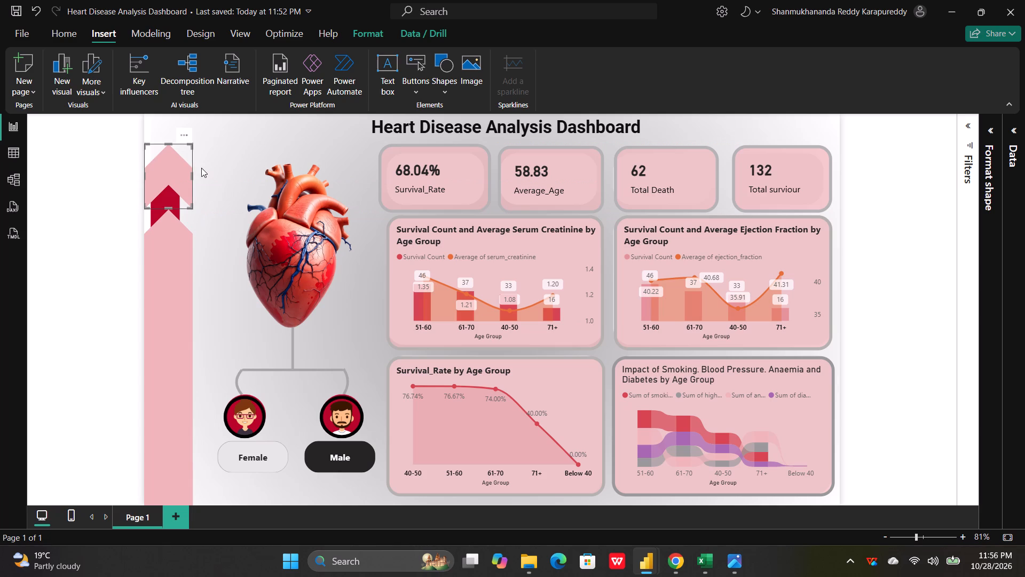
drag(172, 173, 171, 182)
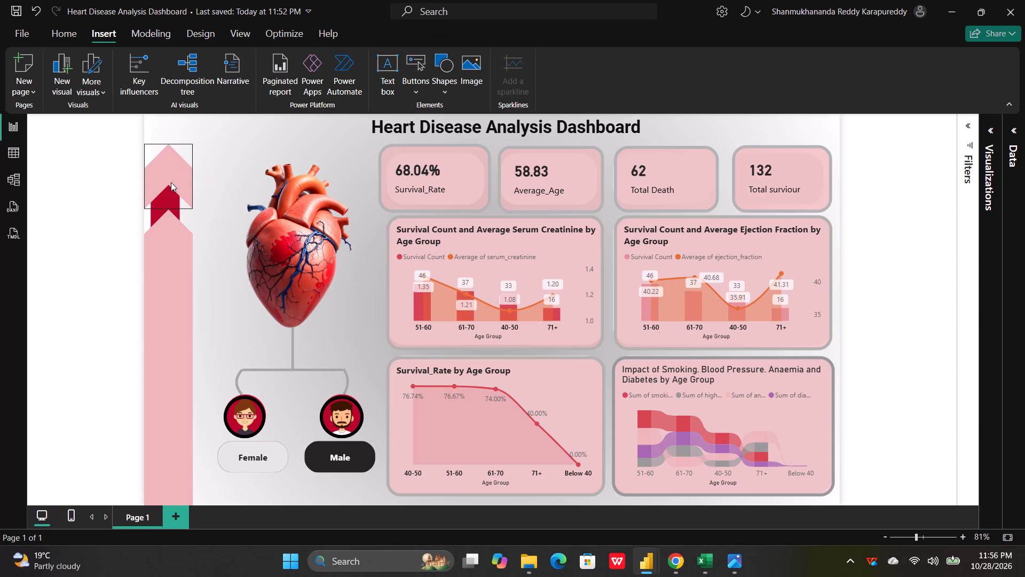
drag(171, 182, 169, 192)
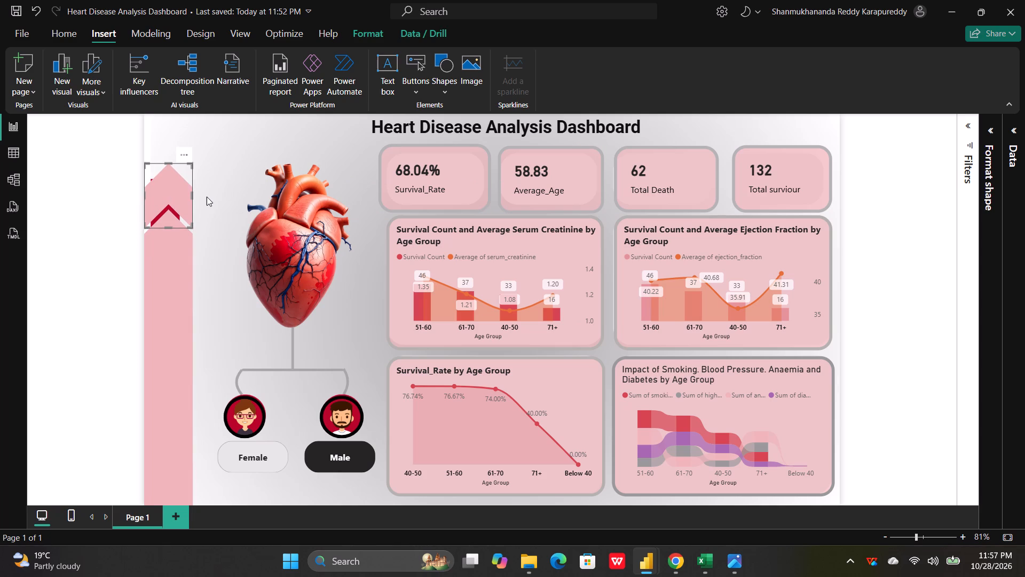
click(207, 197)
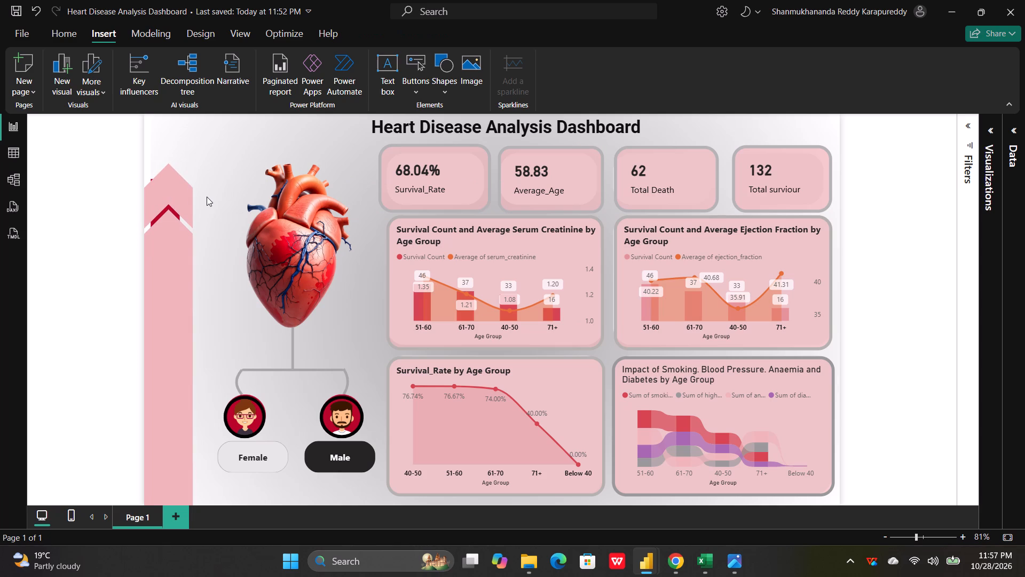
Move the upper chevron to the page's top edge, aligned with the pink panel's width.
drag(160, 187, 203, 144)
drag(219, 139, 165, 131)
click(218, 186)
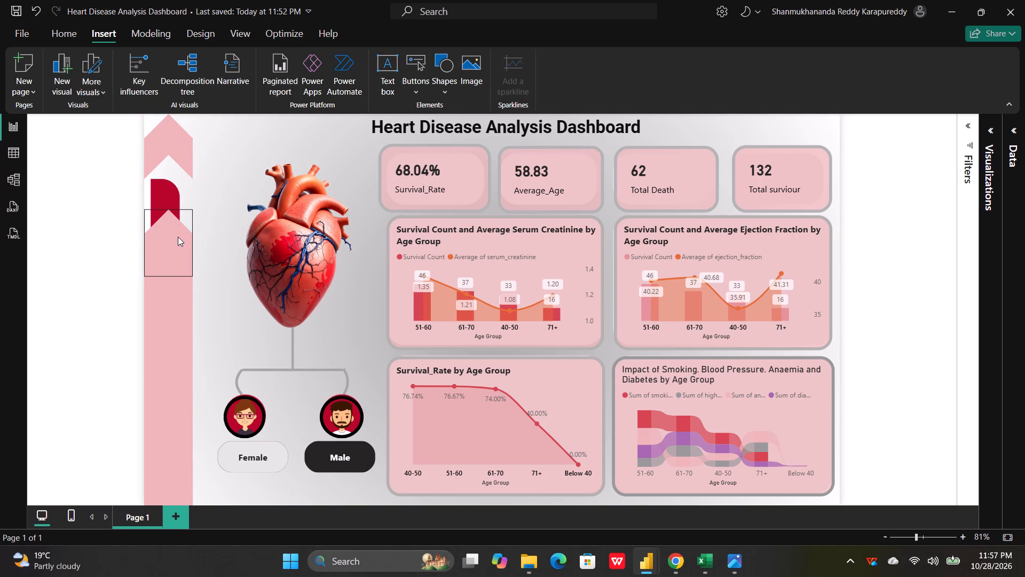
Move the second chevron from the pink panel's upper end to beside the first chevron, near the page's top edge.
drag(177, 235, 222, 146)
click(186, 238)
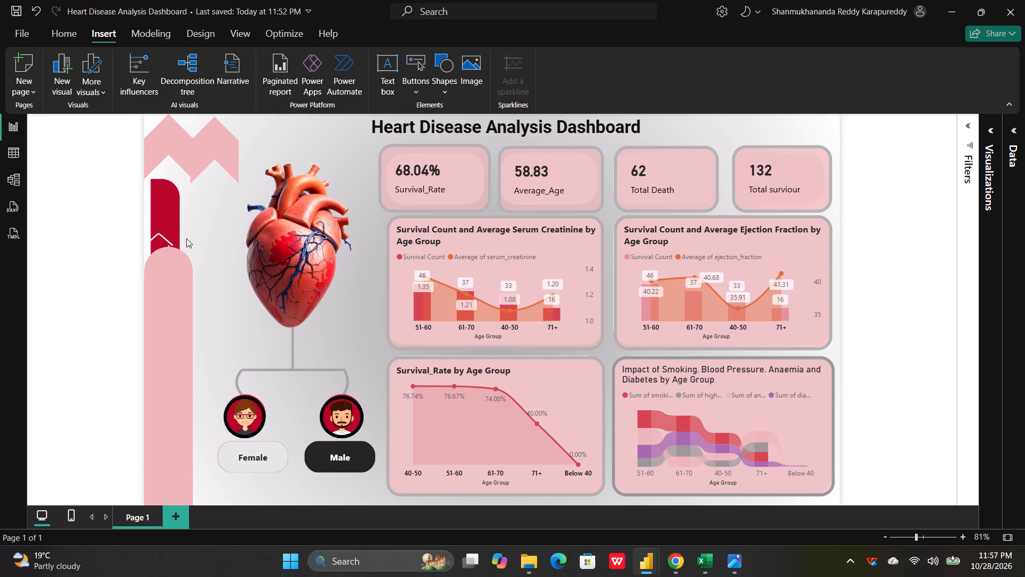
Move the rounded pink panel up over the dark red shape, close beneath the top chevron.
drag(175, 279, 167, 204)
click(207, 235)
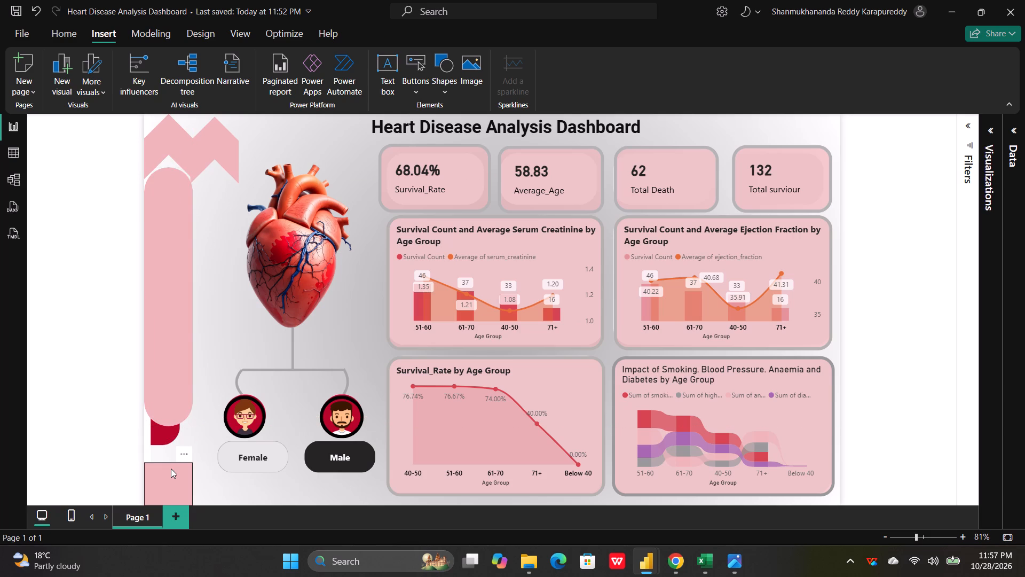
Move the pink square off the ribbon into the empty space below and beside the heart.
drag(171, 471, 238, 323)
Reposition the rounded pink panel and stretch both its ends so it completely covers the dark red shape.
drag(171, 301, 162, 315)
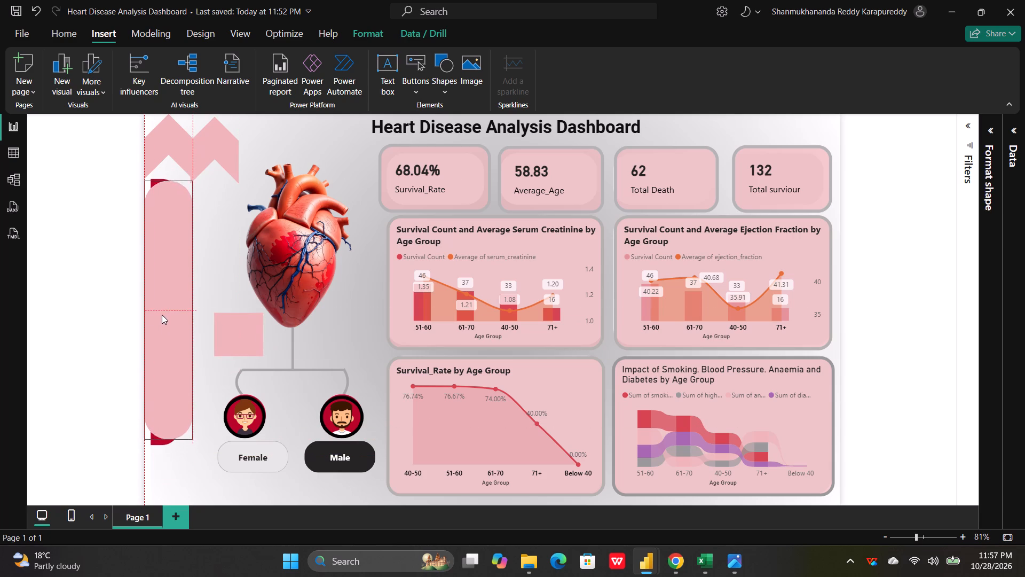
drag(162, 315, 161, 316)
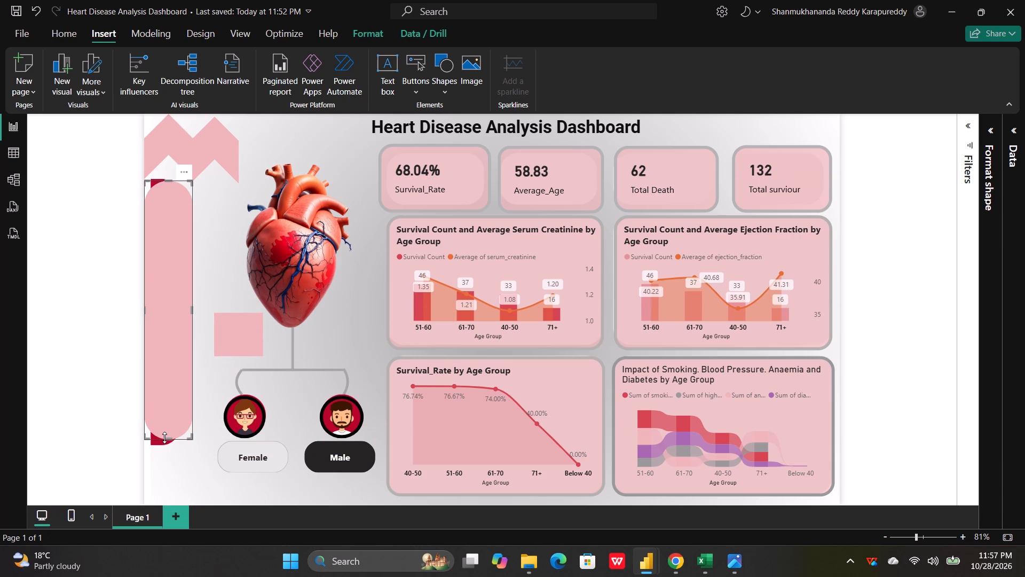
drag(164, 438, 162, 452)
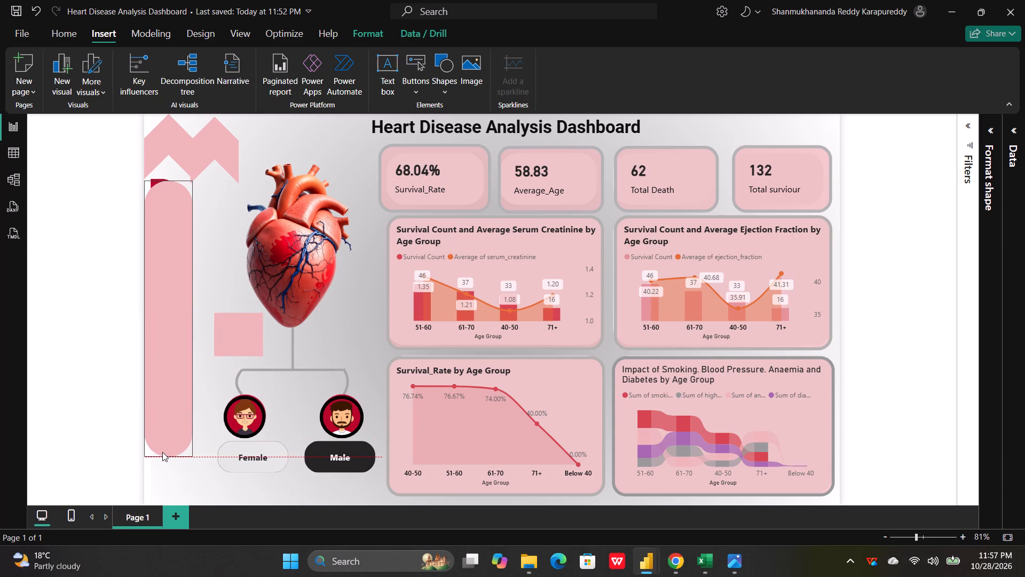
drag(162, 452, 162, 451)
drag(170, 184, 168, 174)
click(214, 209)
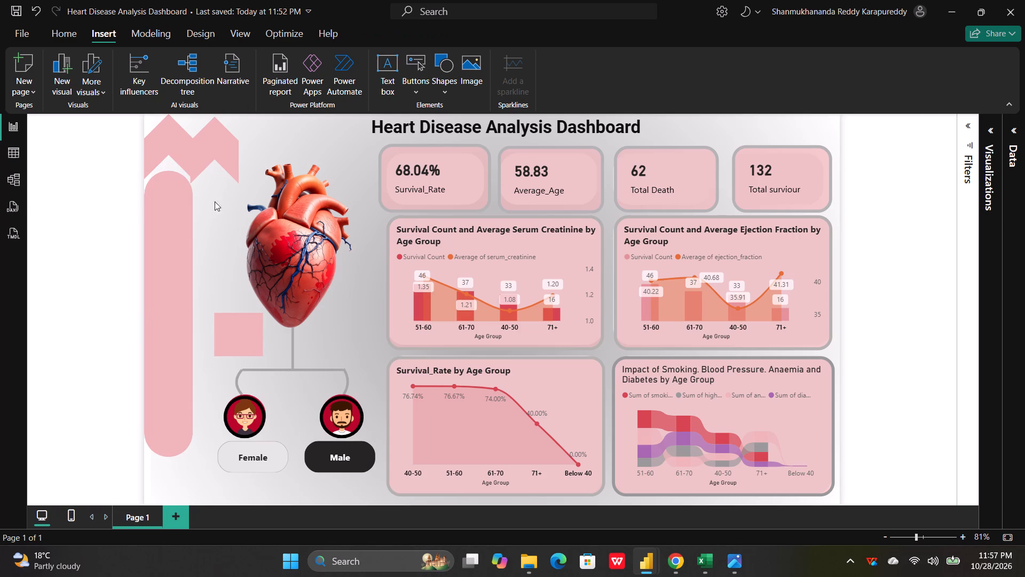
Move the second chevron over the pink panel's rounded lower end, aligned with its width, to form a notched ribbon tail.
drag(222, 144, 199, 390)
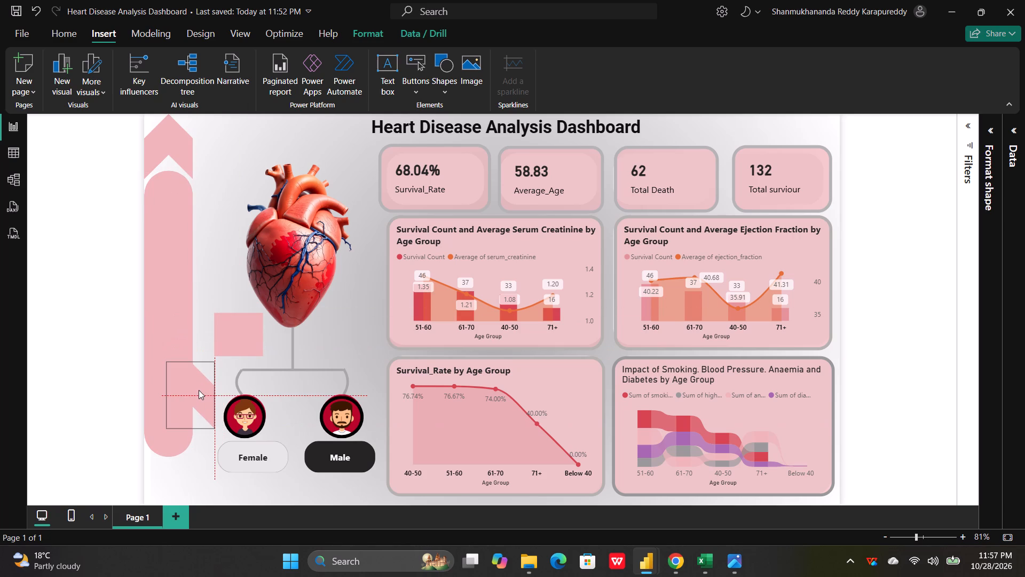
drag(199, 390, 170, 440)
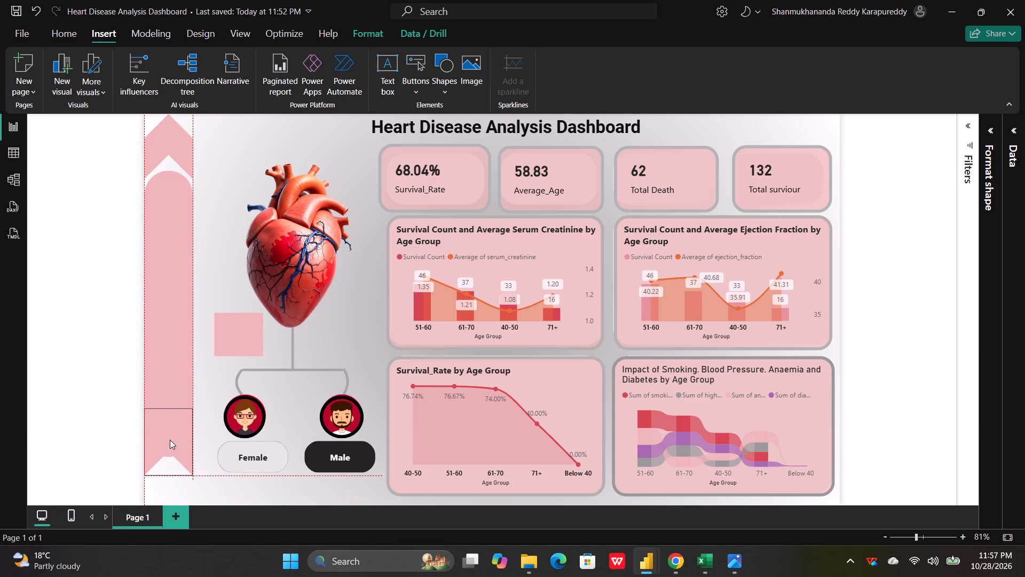
drag(170, 440, 167, 436)
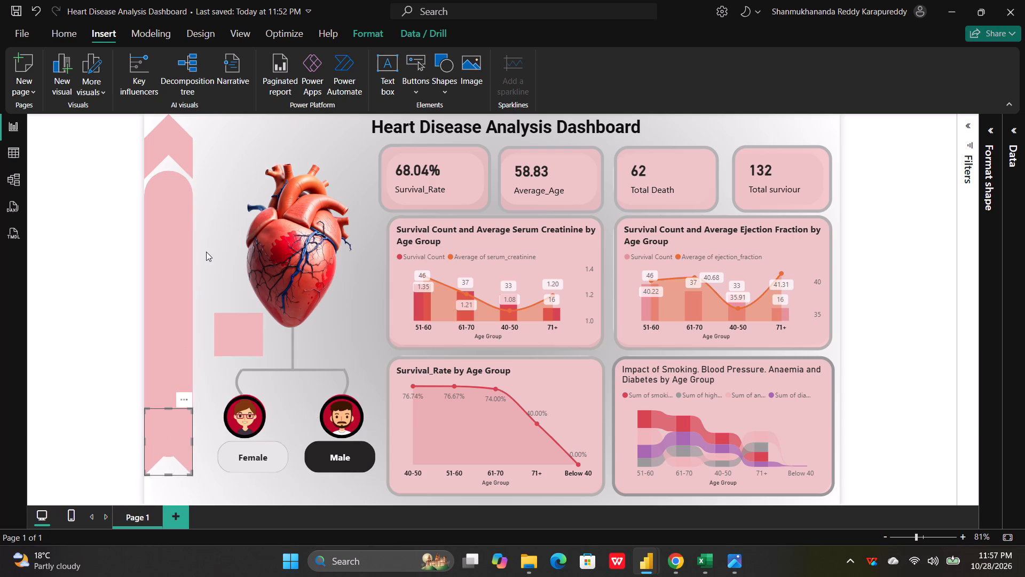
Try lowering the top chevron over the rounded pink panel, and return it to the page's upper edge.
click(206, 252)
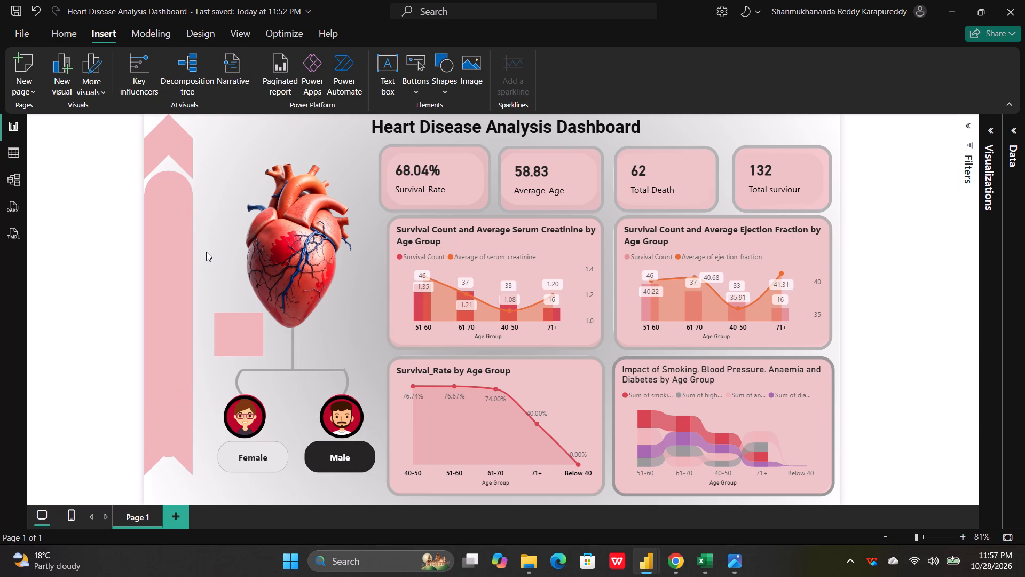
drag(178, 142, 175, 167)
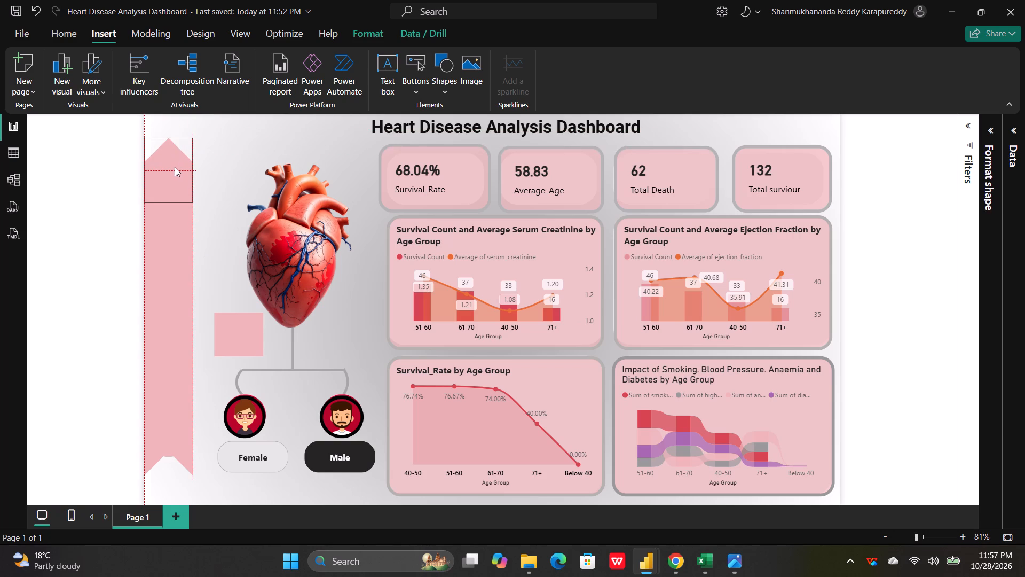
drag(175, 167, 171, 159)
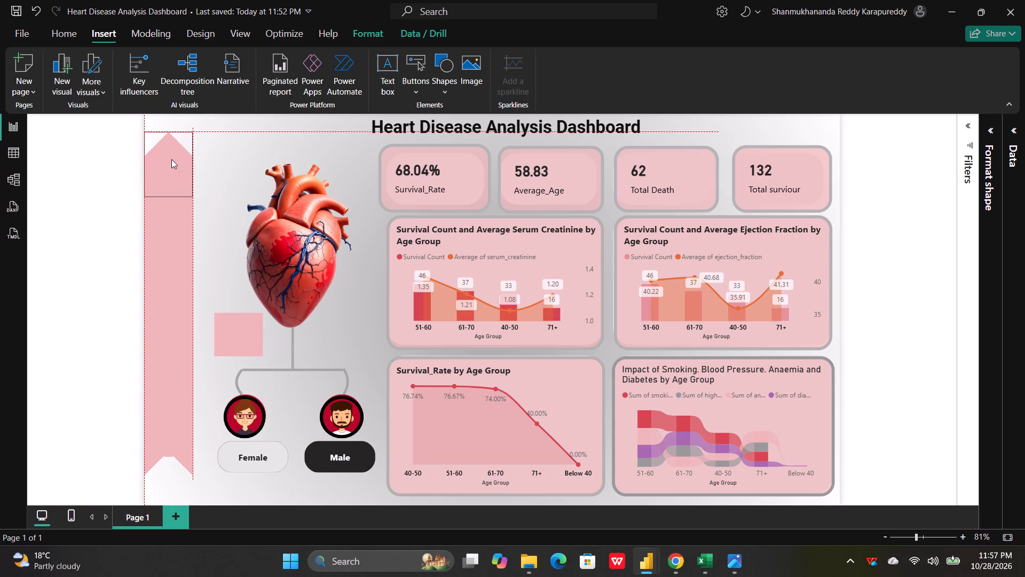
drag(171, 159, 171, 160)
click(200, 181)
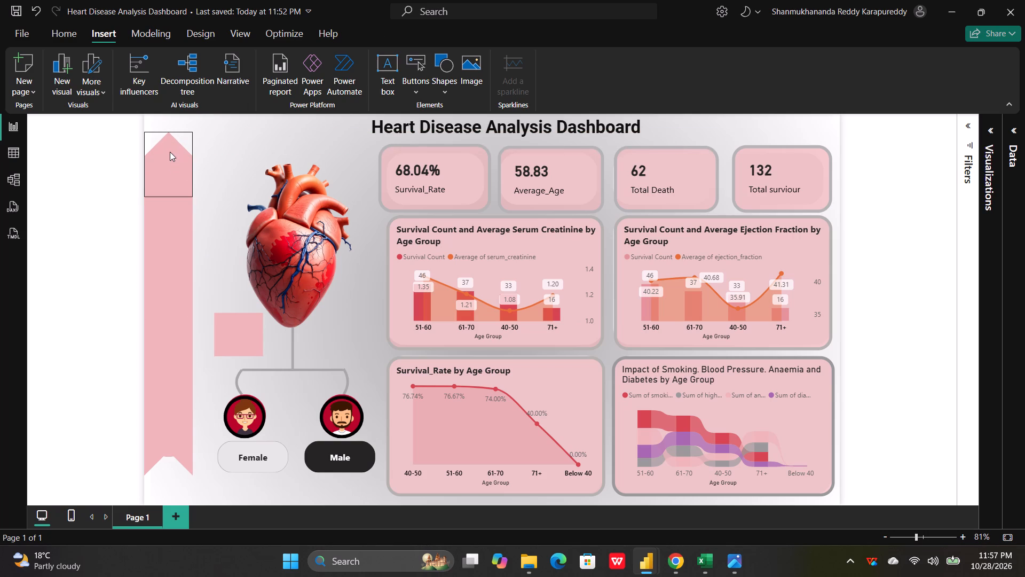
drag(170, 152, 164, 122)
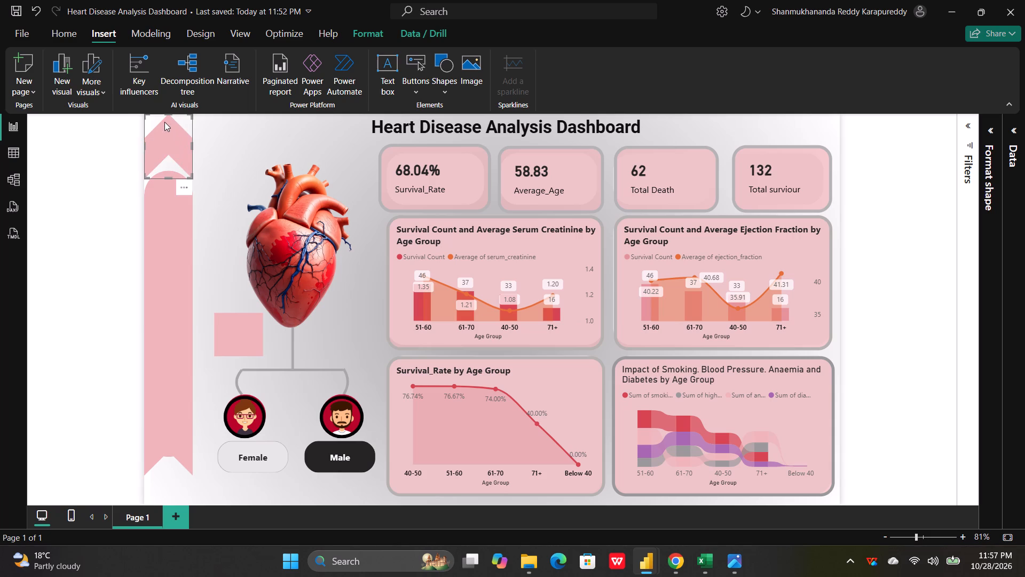
Move the pink square over the gap between the top chevron and the rounded panel to make one continuous ribbon.
drag(231, 324, 159, 168)
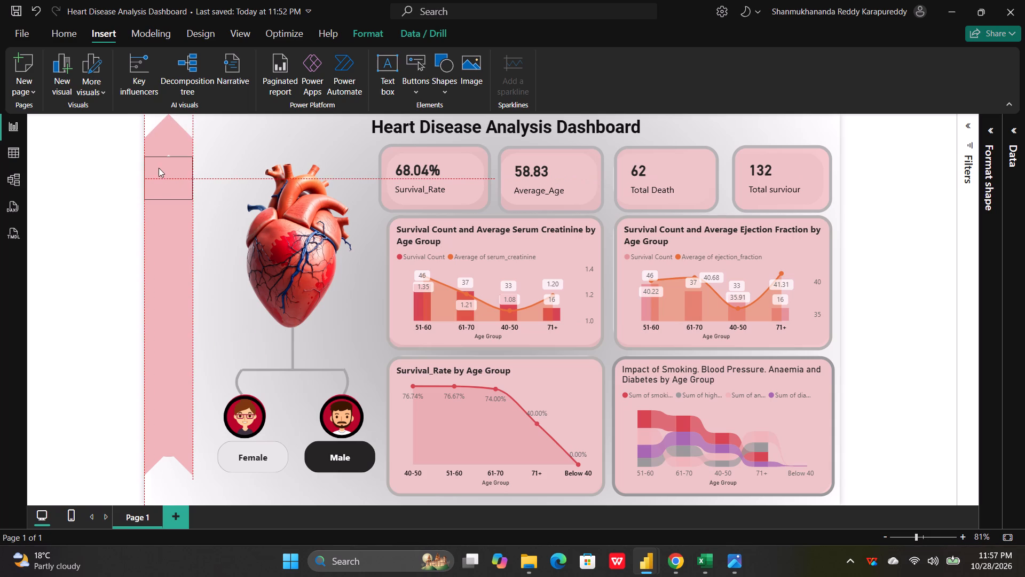
drag(159, 168, 157, 161)
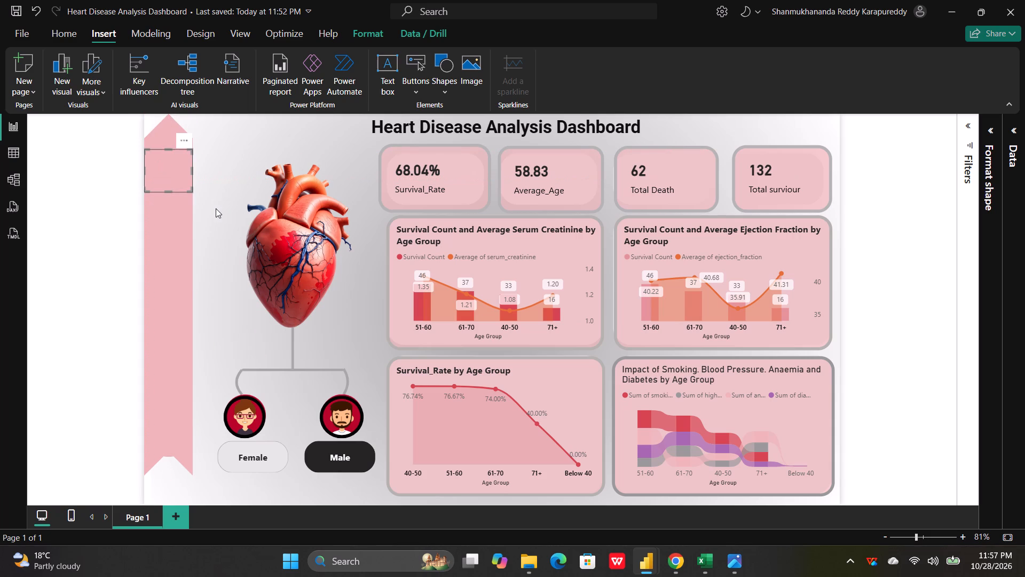
click(217, 209)
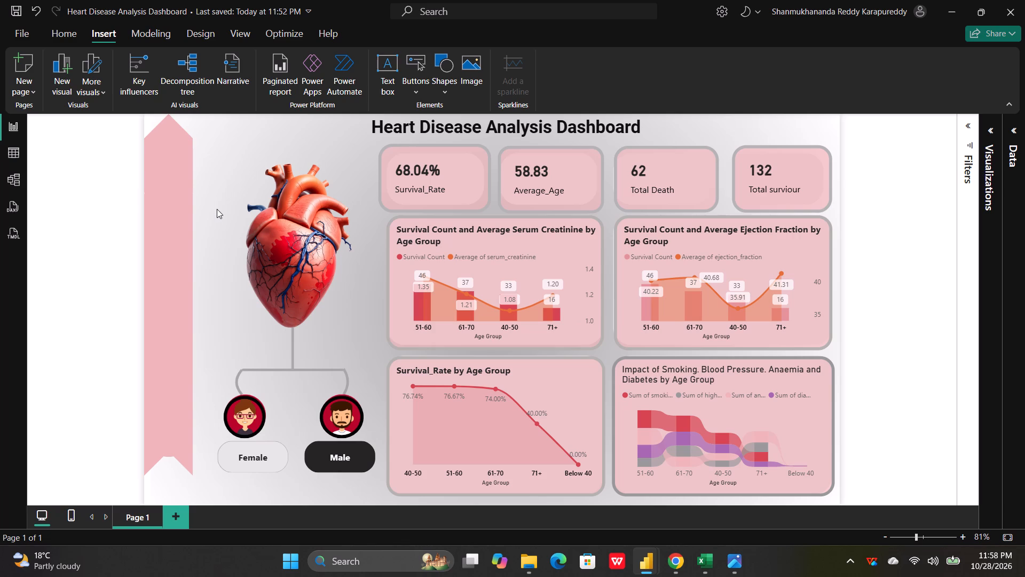
Capture a rectangular screenshot covering the whole Heart Disease Analysis Dashboard page.
key(Print)
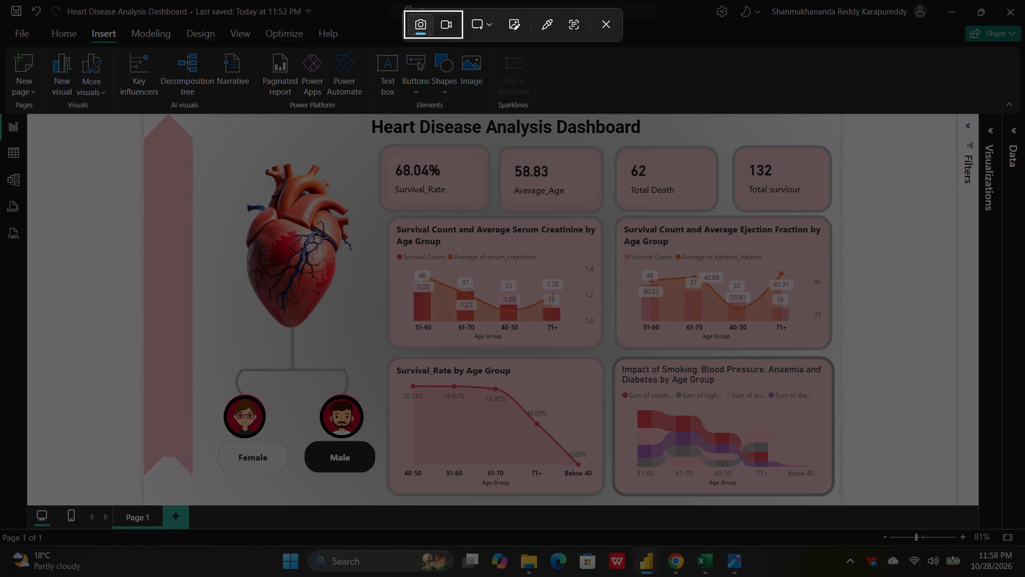
drag(141, 113, 440, 324)
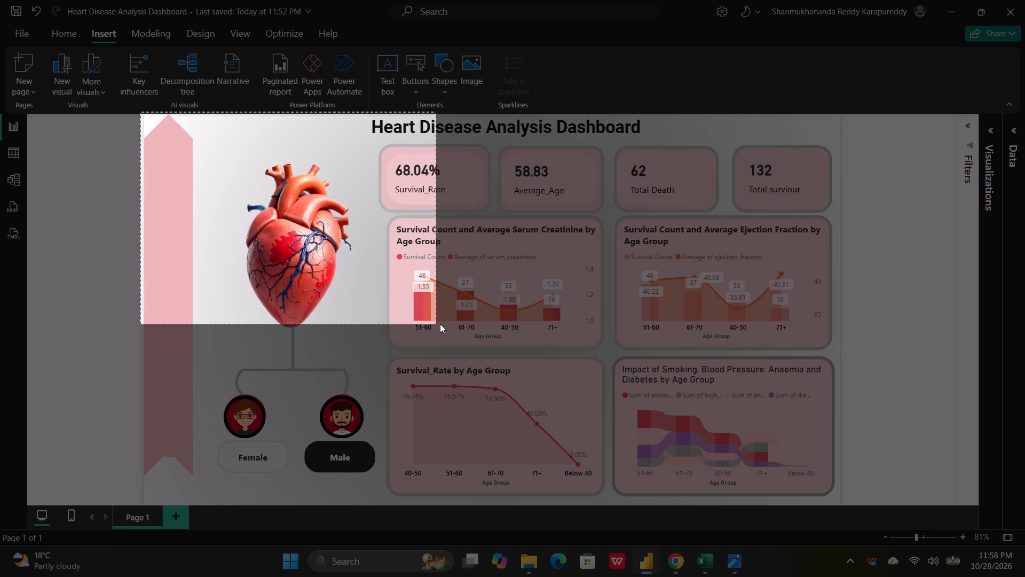
drag(440, 324, 641, 519)
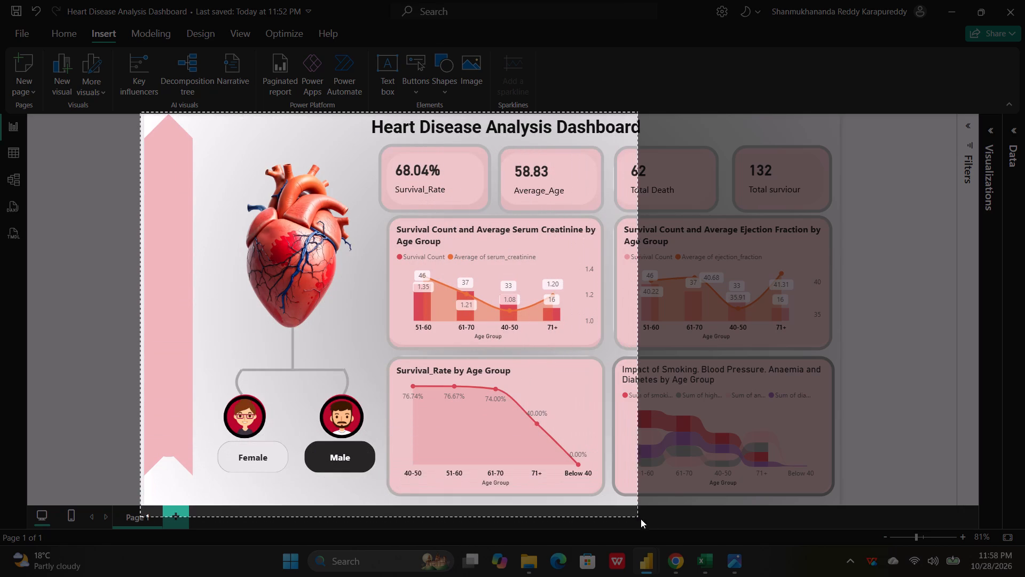
drag(641, 519, 837, 510)
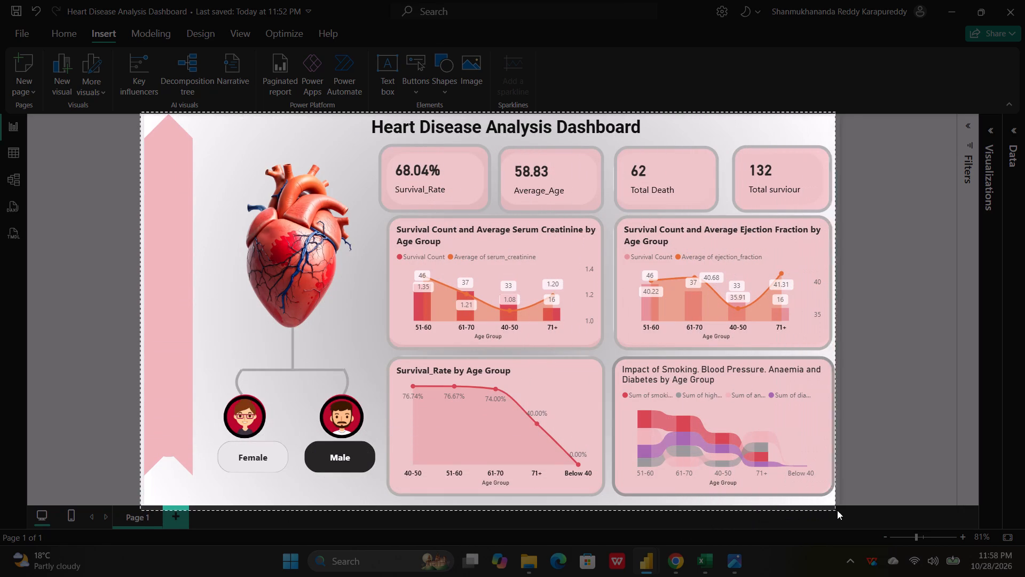
drag(837, 510, 841, 504)
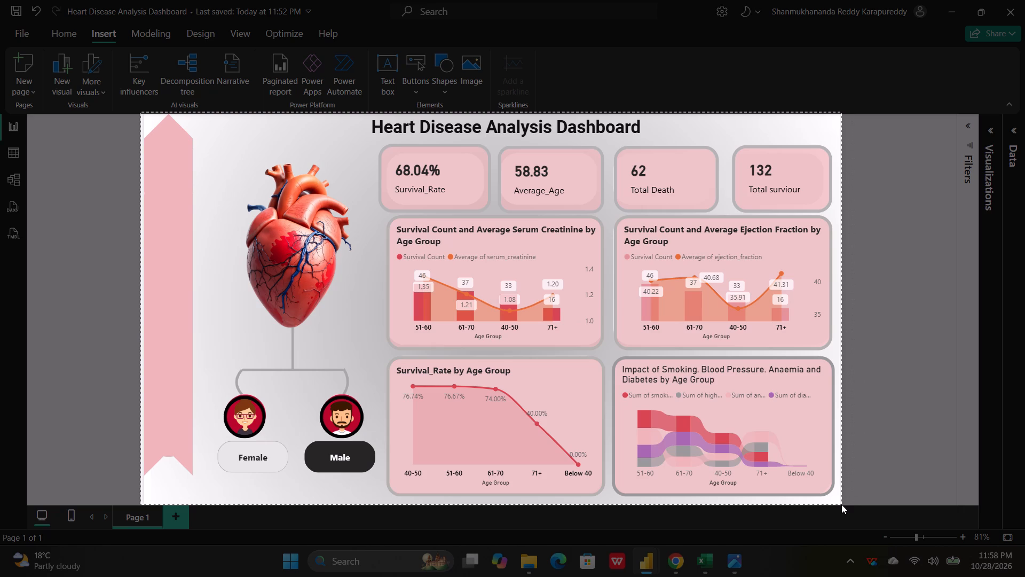
drag(841, 504, 841, 504)
drag(841, 504, 839, 504)
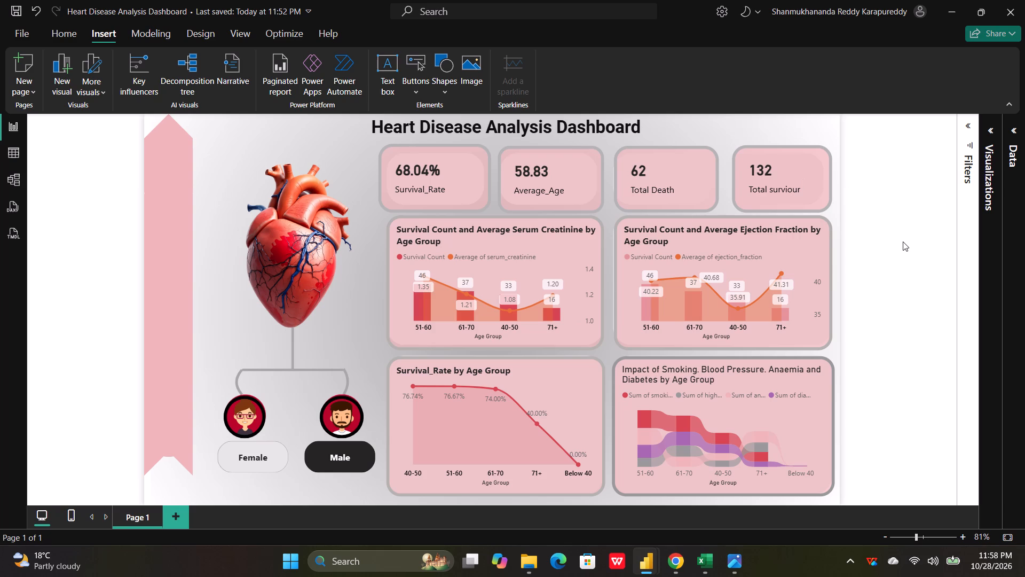
Save the Heart Disease Analysis Dashboard report and close it.
key(ctrl+s)
click(1005, 0)
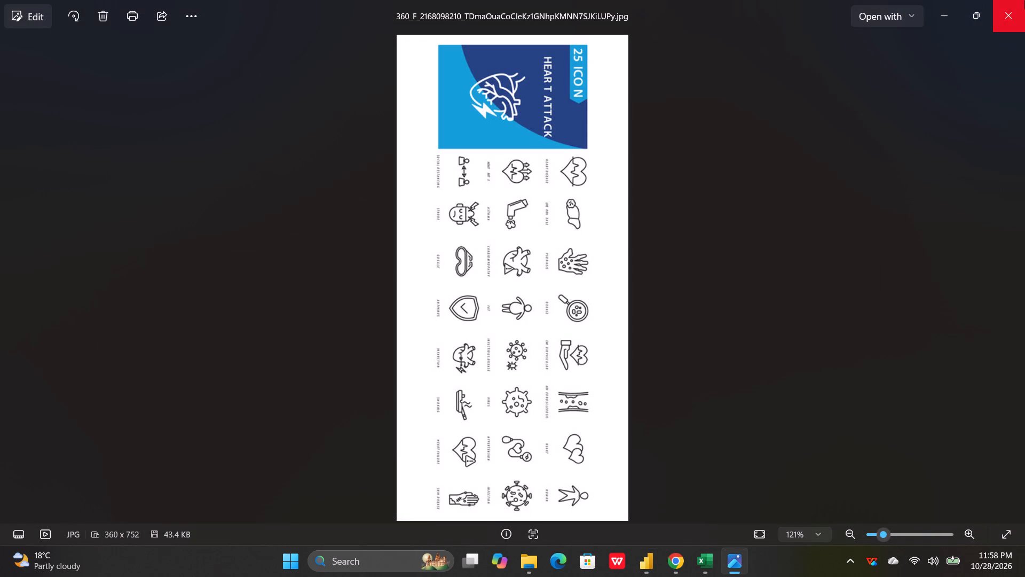
Close the heart attack icon image and the file browser window left open.
click(1024, 1)
click(653, 34)
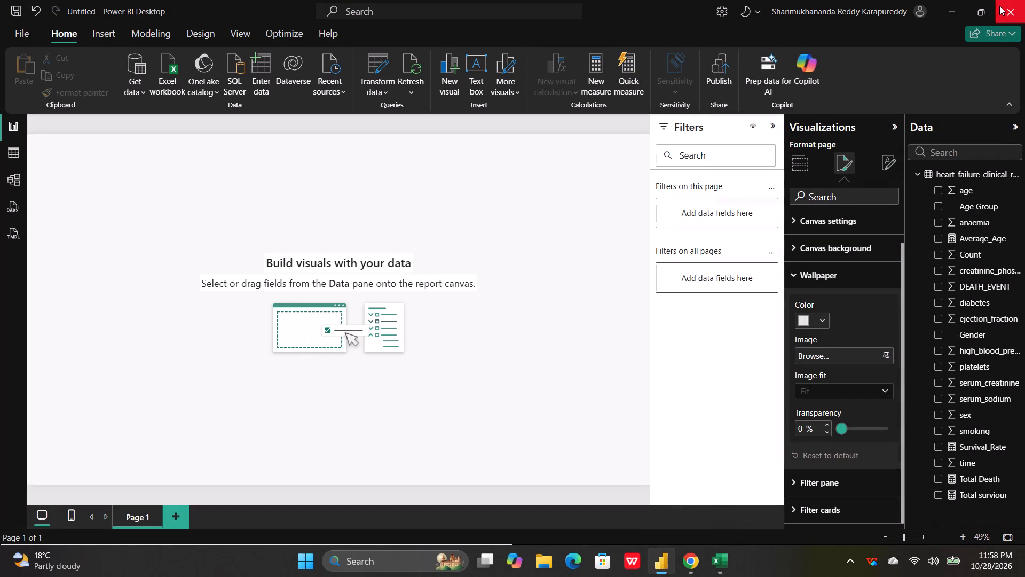
Check the untitled report's table data and close the report, saving it as sample in D:\.
click(12, 149)
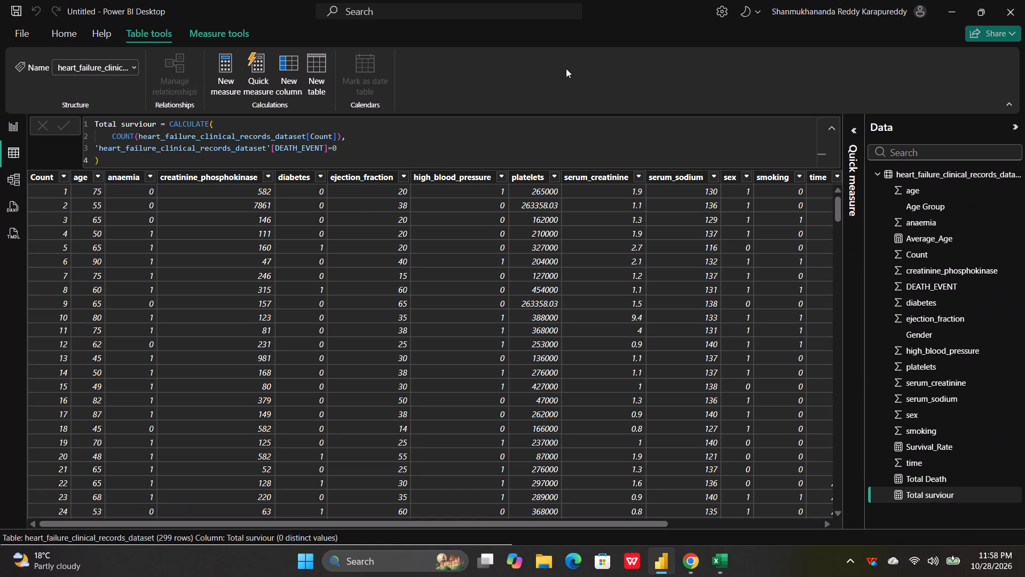
click(1022, 0)
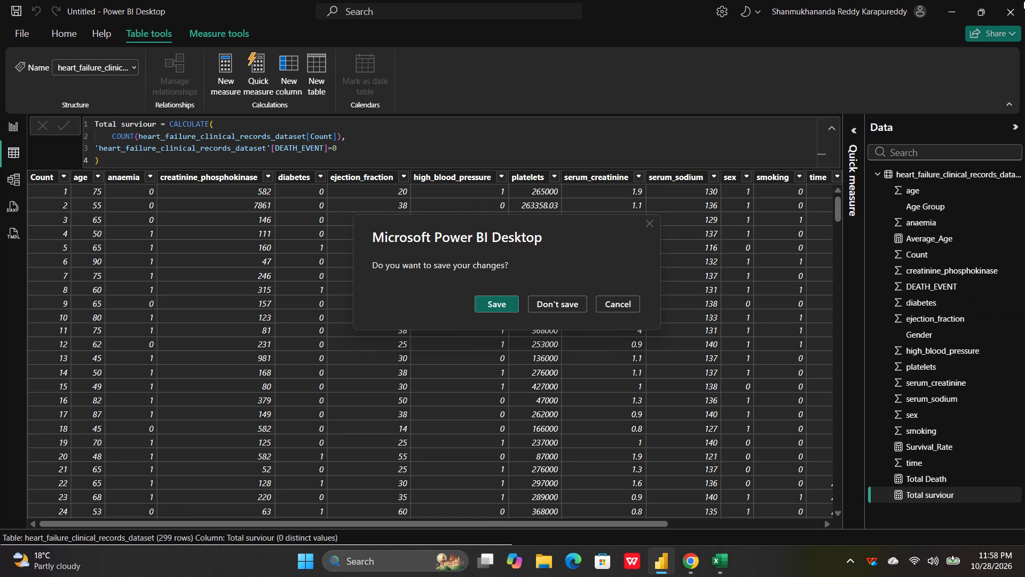
click(499, 304)
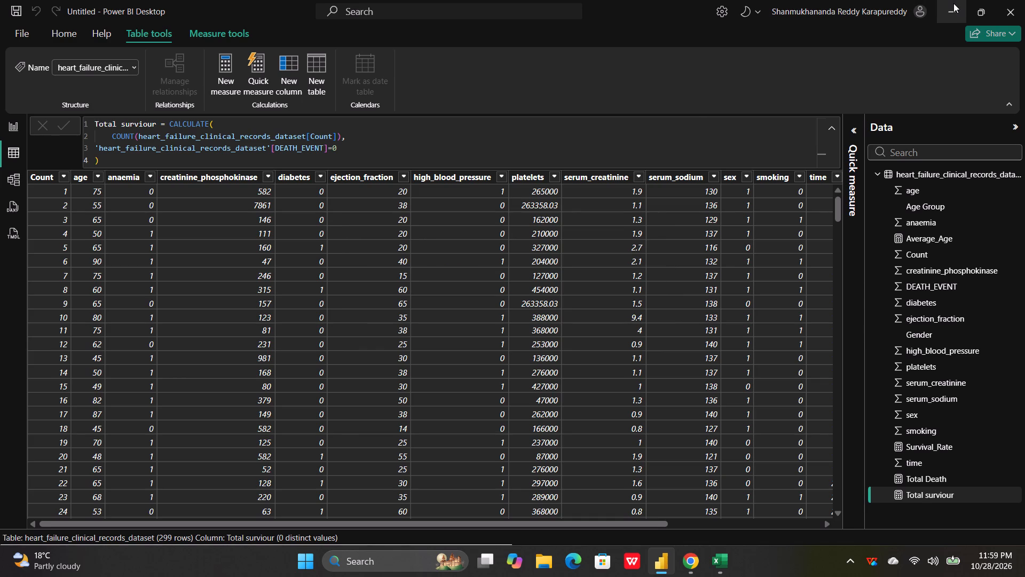
click(1024, 0)
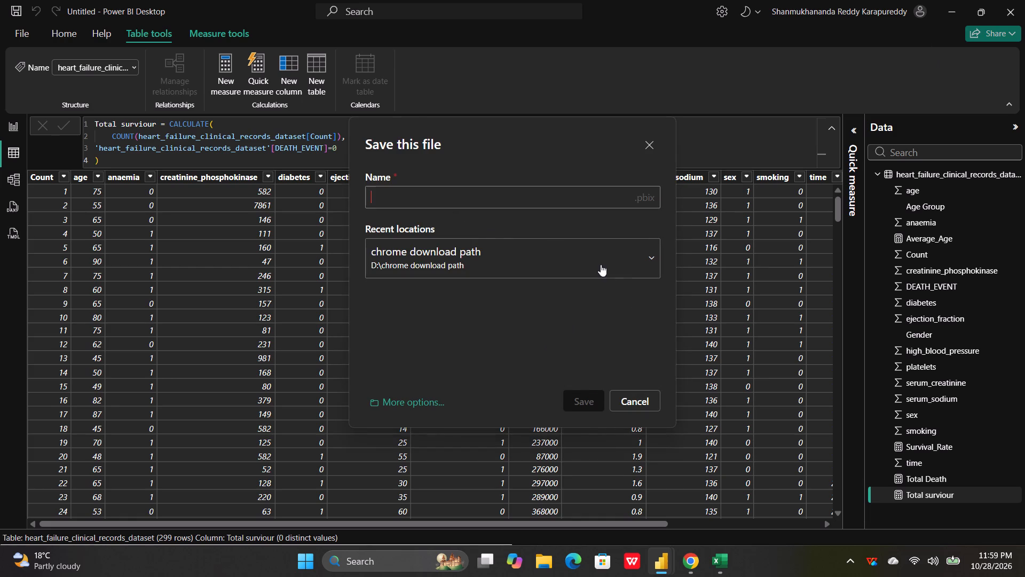
click(637, 257)
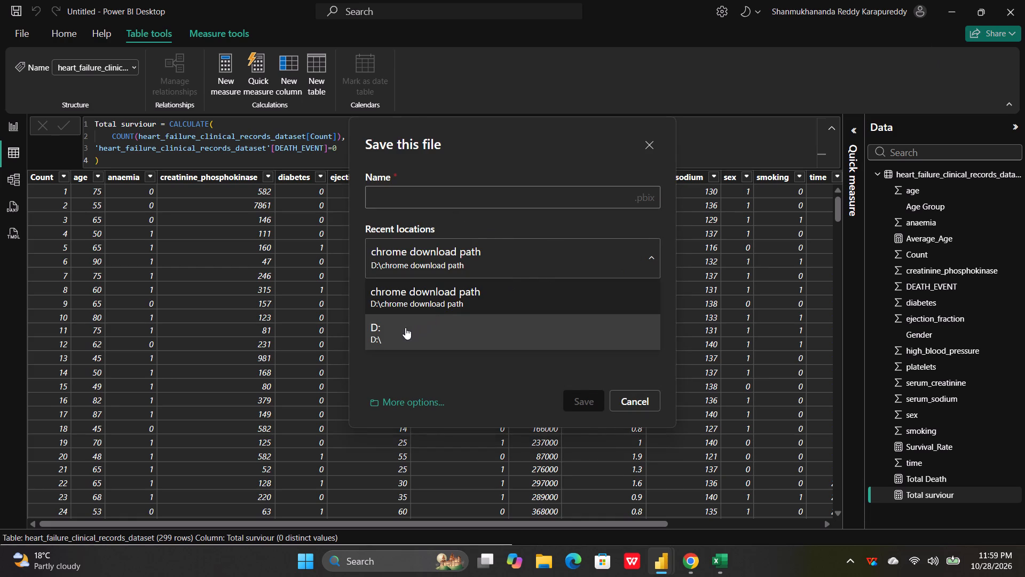
click(405, 328)
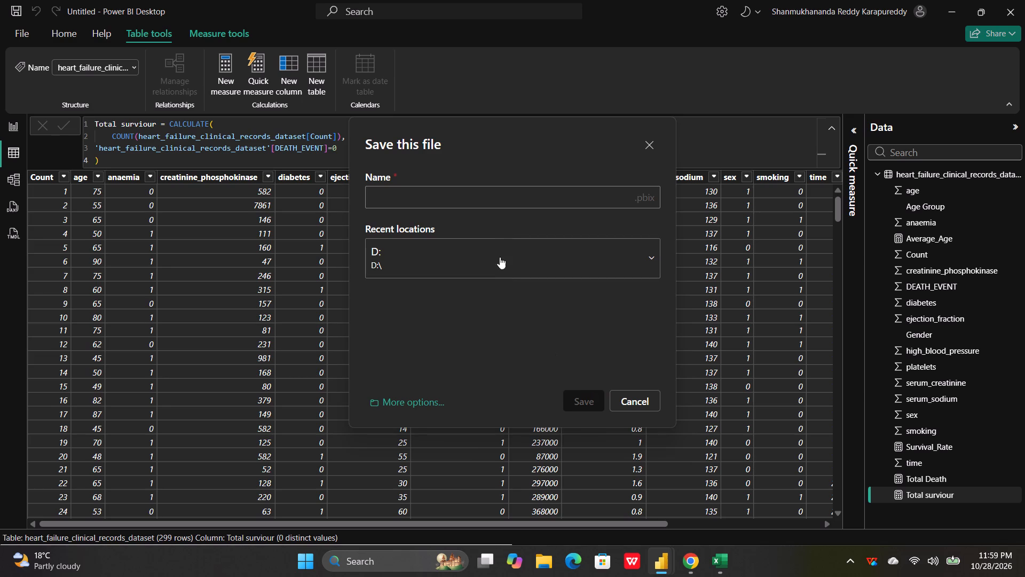
click(440, 189)
text(cop)
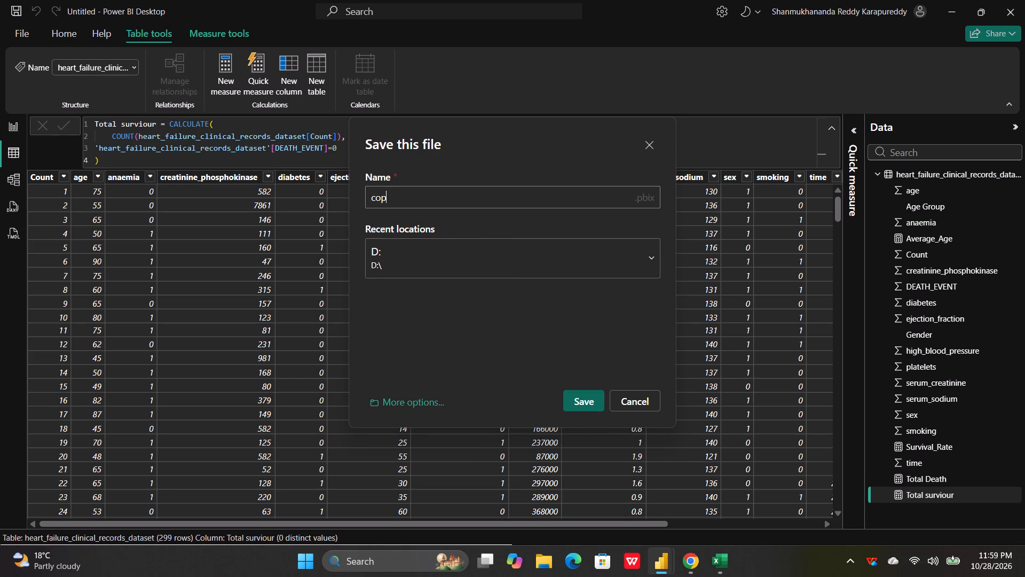
key(y)
key(BackSpace)
key(BackSpace)
key(BackSpace)
key(BackSpace)
text(sample)
key(Return)
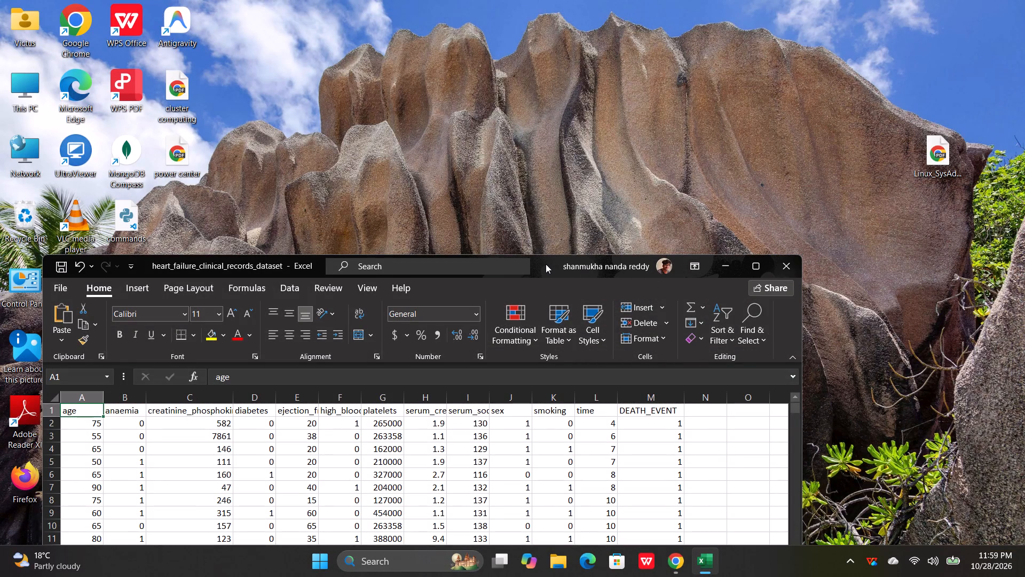